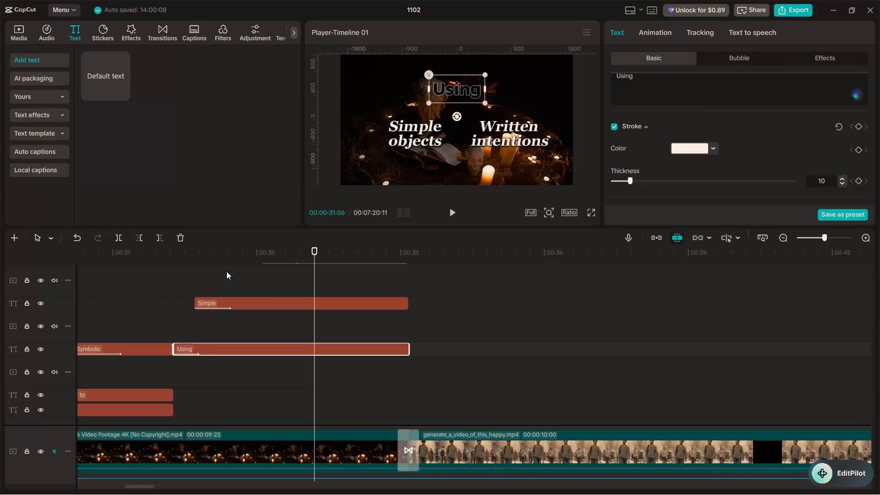
Play back the "Symbolic Rituals" to "Using" text sequence to review the timing and look of the titles.
click(247, 271)
key(space)
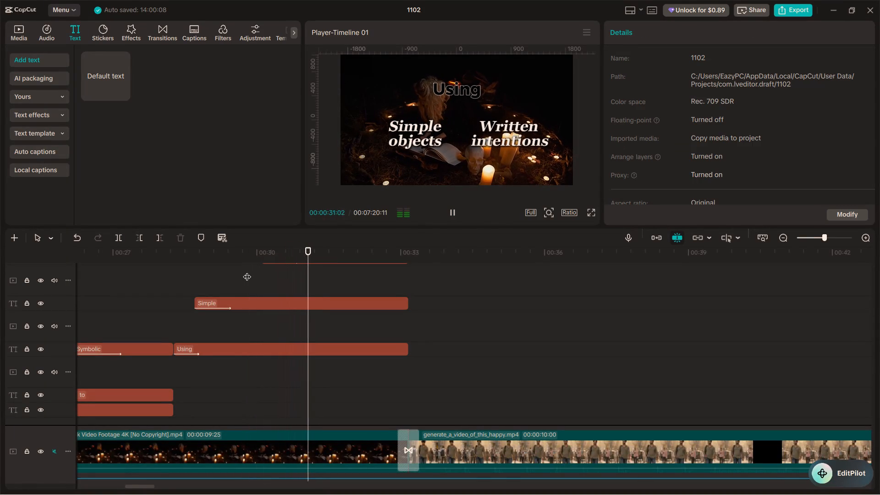
key(space)
ctrl+scroll(247, 271, down, 16)
scroll(252, 278, up, 5)
scroll(252, 278, down, 4)
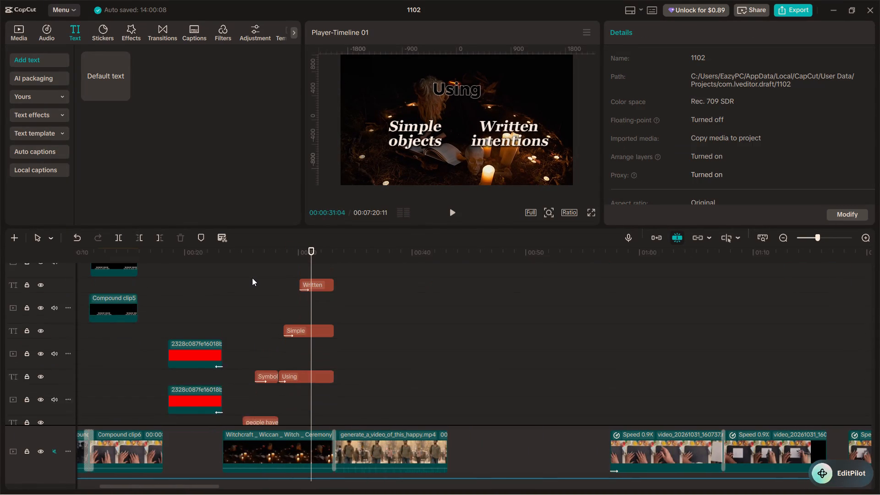
scroll(252, 278, down, 2)
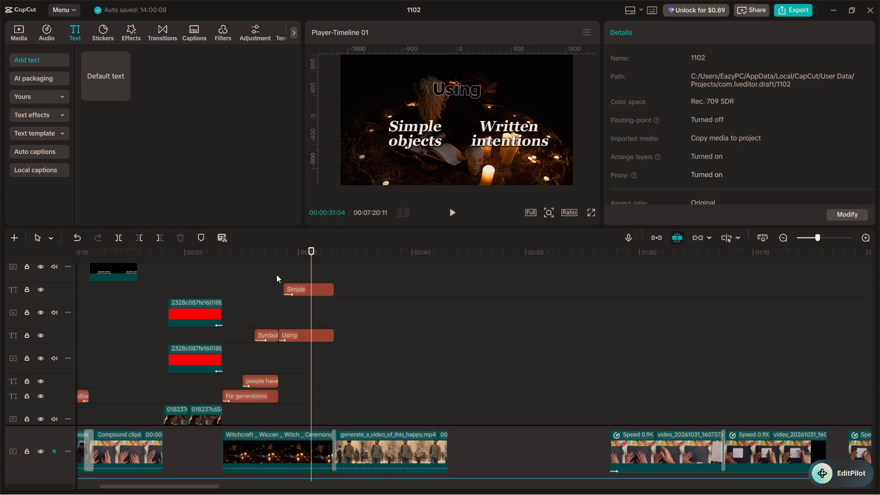
click(265, 270)
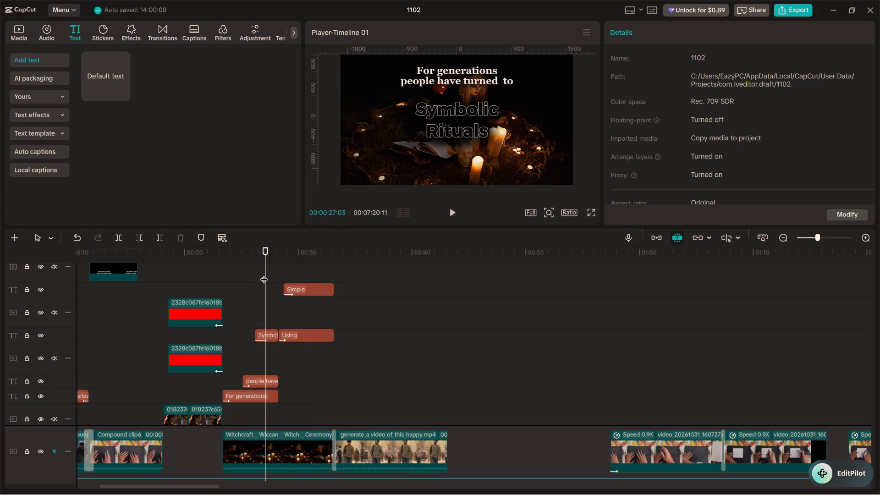
click(260, 278)
click(250, 291)
click(236, 312)
key(space)
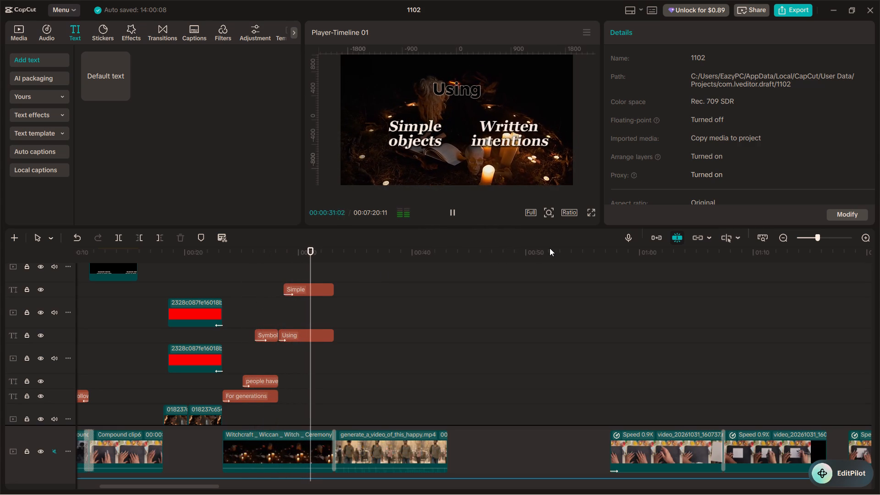
key(space)
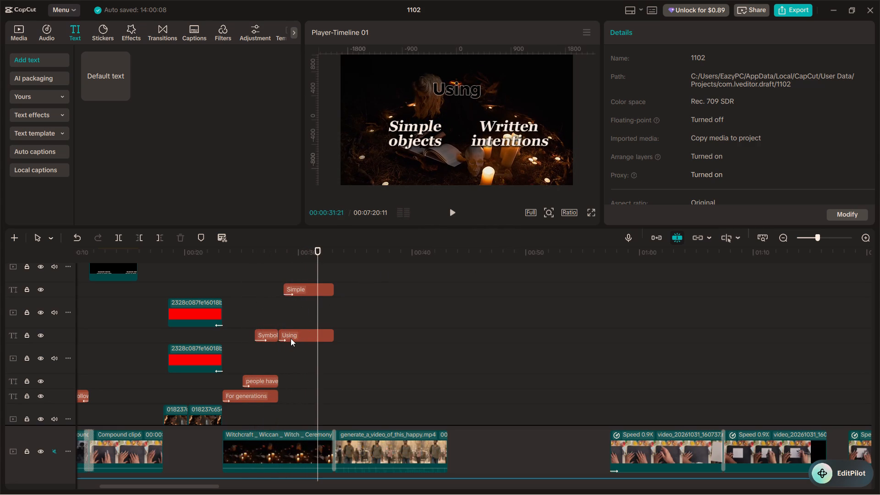
click(258, 312)
key(space)
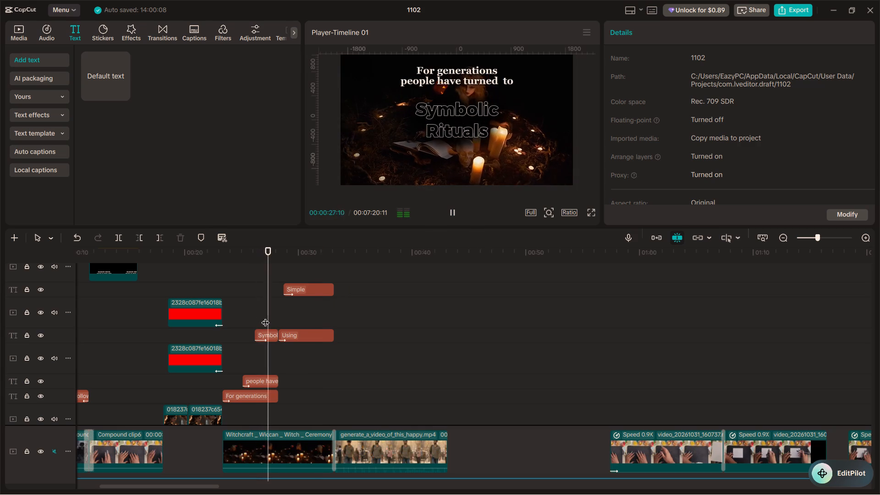
key(space)
Enable the shadow on the "Using" text.
click(312, 335)
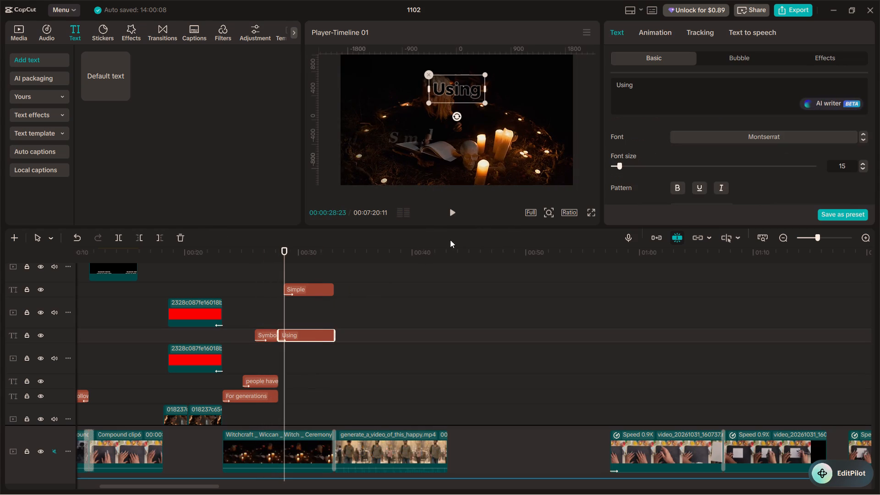
scroll(663, 160, down, 9)
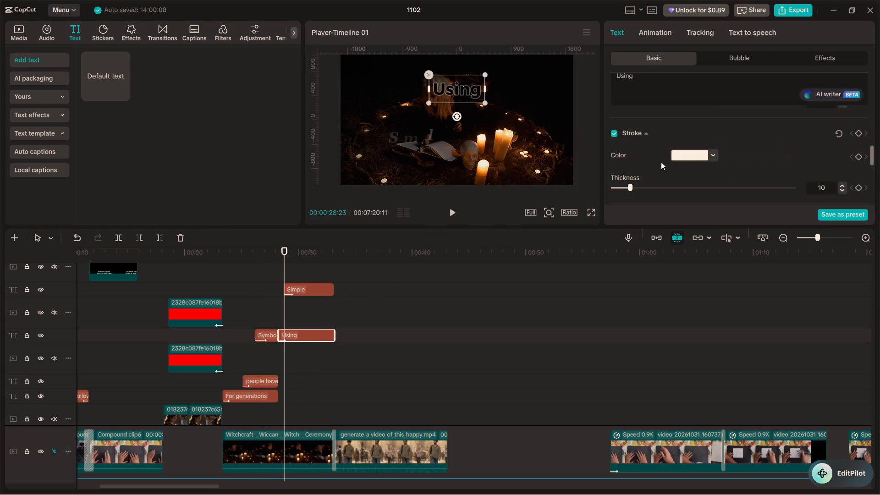
scroll(661, 162, down, 2)
click(614, 182)
scroll(412, 253, up, 5)
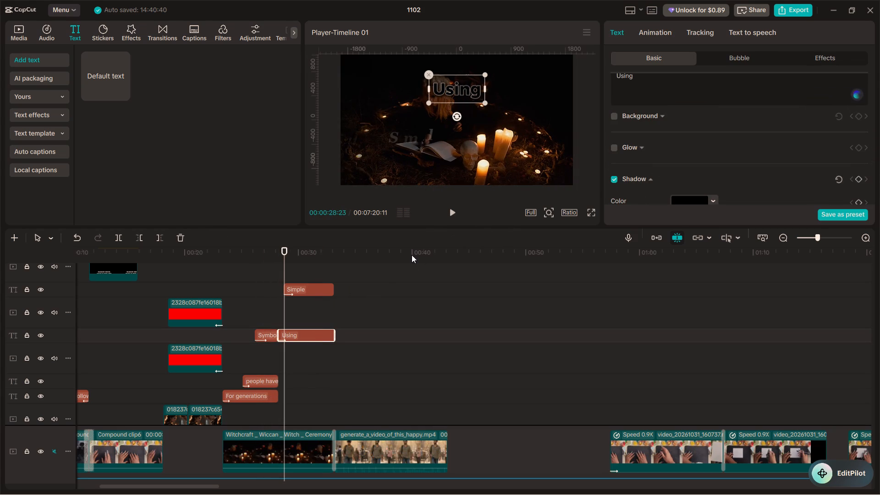
scroll(412, 255, up, 1)
scroll(378, 296, up, 6)
Preview the "Using" title sequence in full screen through to the happy-man clip.
click(267, 313)
key(space)
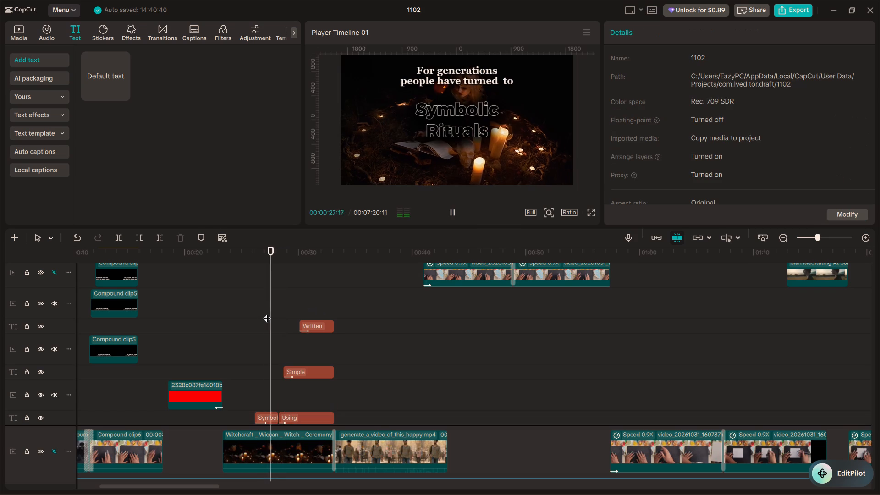
click(592, 212)
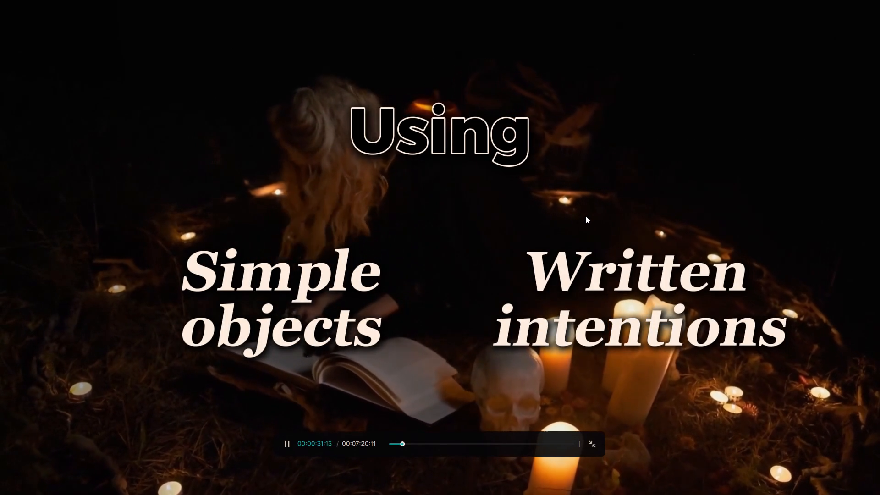
key(Escape)
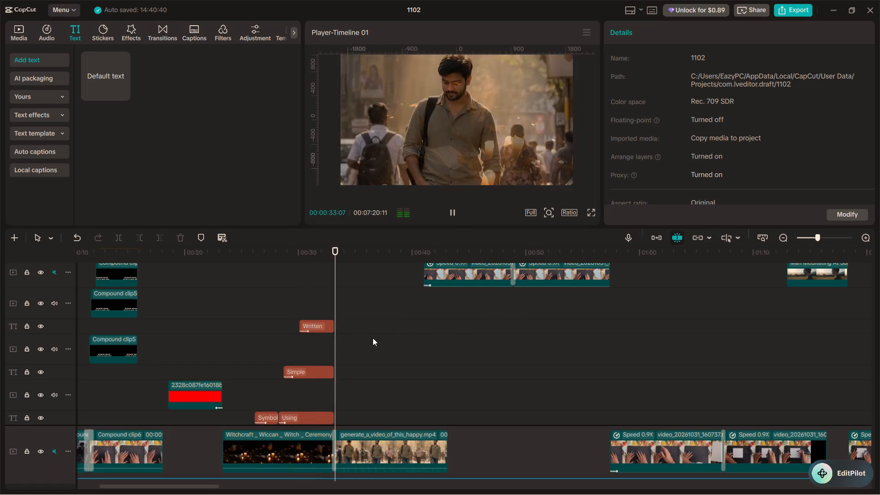
scroll(373, 338, down, 11)
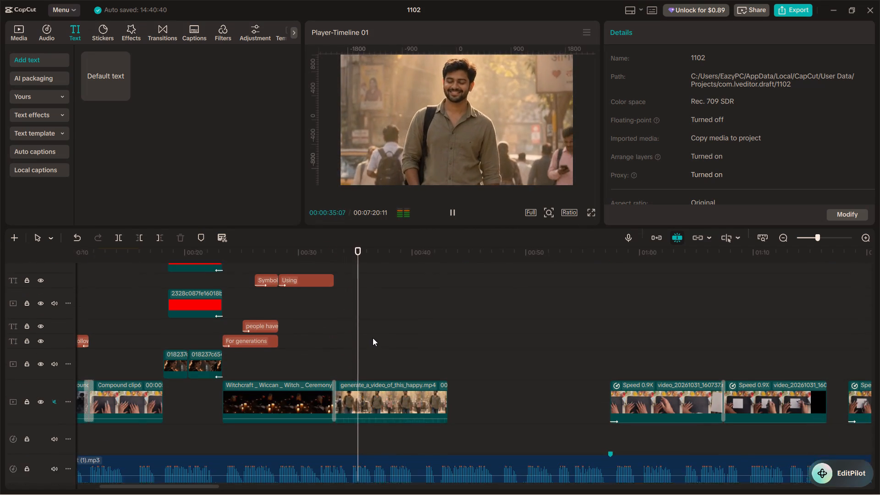
scroll(373, 338, down, 1)
key(space)
Trim the end of the Witchcraft ceremony clip back to 00:00:31:24, where the next voice-over phrase starts.
ctrl+scroll(364, 368, up, 13)
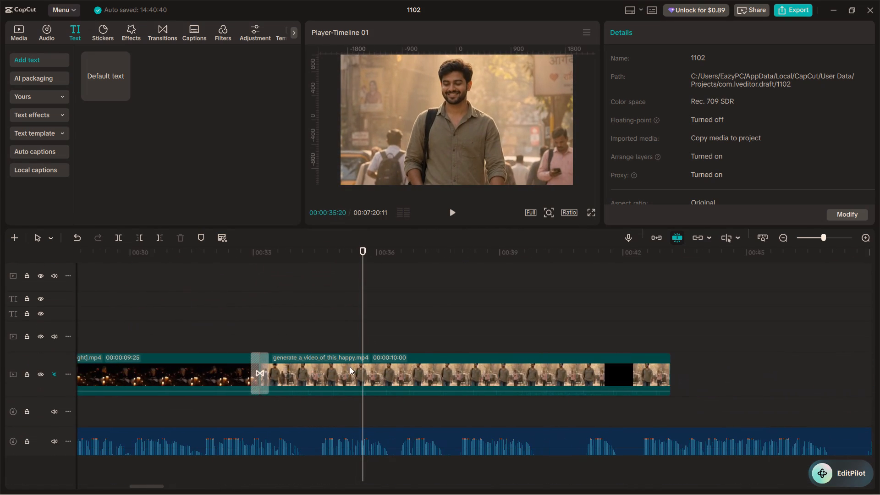
click(183, 338)
key(space)
key(space)
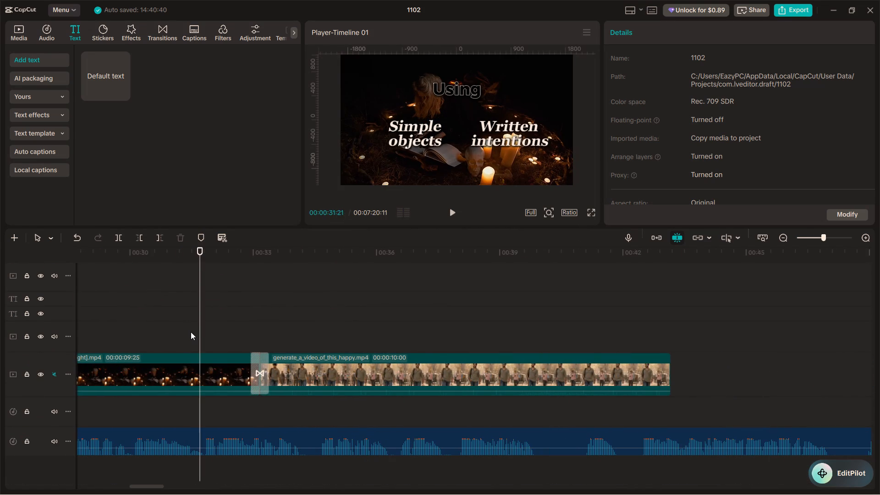
key(space)
key(space)
click(198, 325)
drag(198, 325, 203, 325)
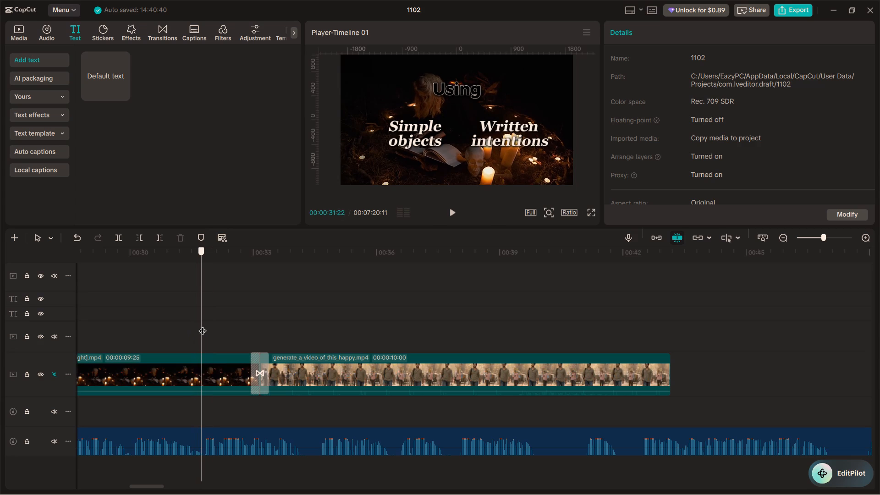
drag(203, 325, 204, 325)
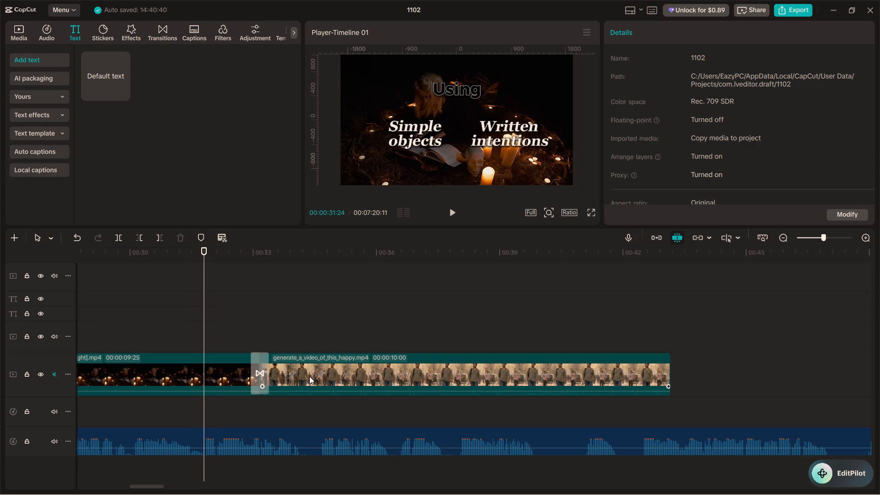
click(220, 367)
drag(258, 365, 258, 365)
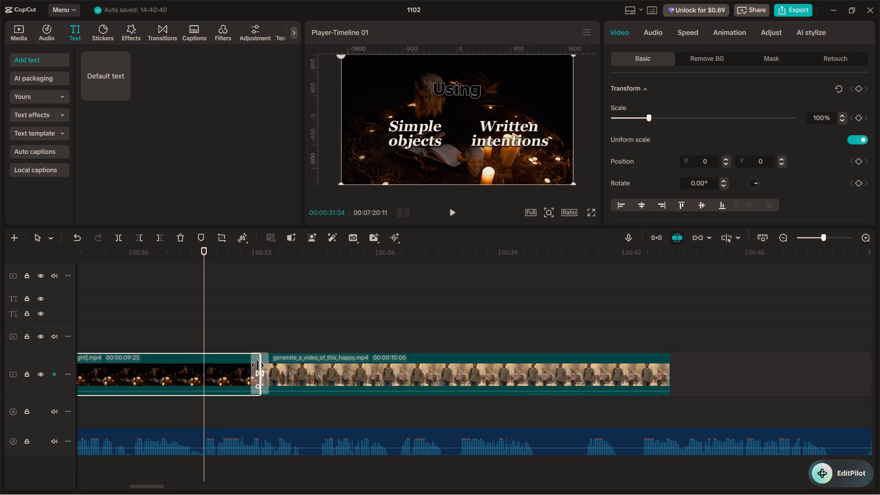
drag(258, 365, 201, 360)
Move the generate_a_video_of_this_happy.mp4 clip earlier so it starts at 00:00:31:24, directly after the Witchcraft clip.
drag(300, 366, 246, 364)
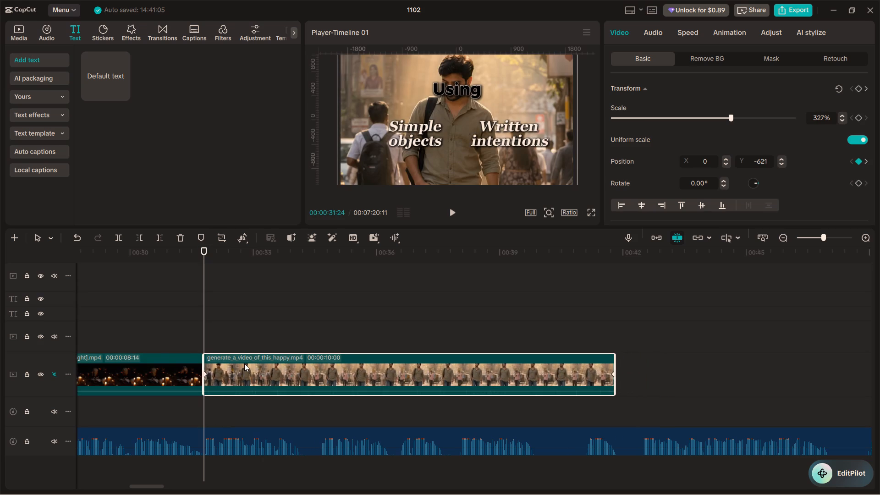
scroll(212, 361, up, 6)
scroll(212, 361, down, 6)
click(183, 337)
key(space)
key(space)
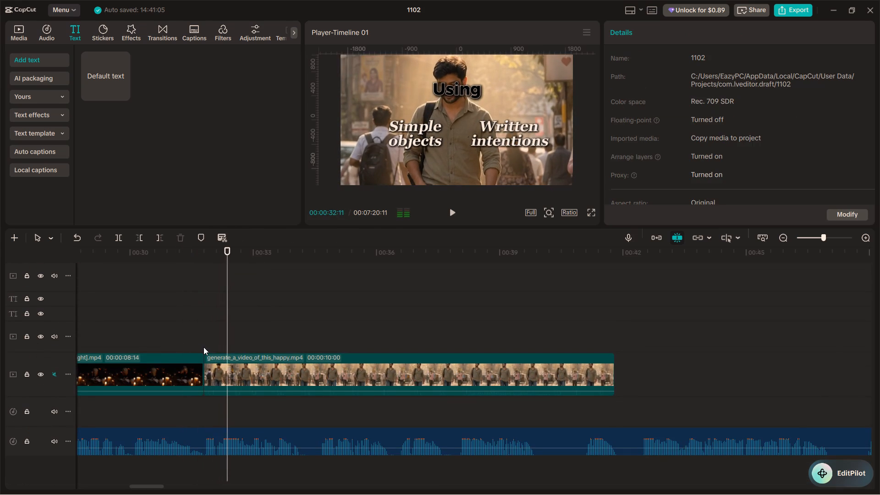
Add the Mix transition between the Witchcraft ceremony clip and the happy-man clip.
scroll(203, 347, up, 4)
scroll(203, 347, down, 4)
click(165, 30)
scroll(161, 204, down, 1)
drag(158, 170, 197, 235)
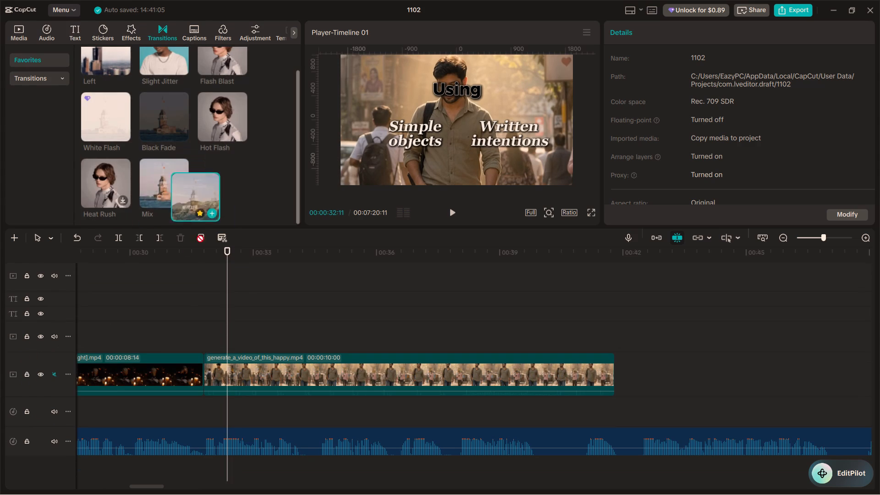
drag(197, 235, 197, 385)
click(193, 337)
key(space)
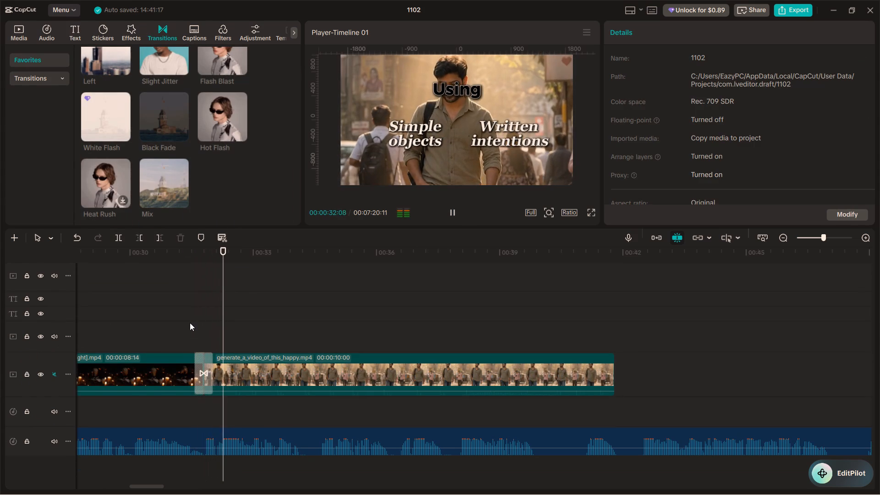
key(space)
Split the "Using", "Simple objects" and "Written intentions" texts at 00:00:31:24 and delete the parts after the cut.
scroll(216, 326, up, 6)
scroll(217, 326, down, 5)
click(203, 305)
click(203, 305)
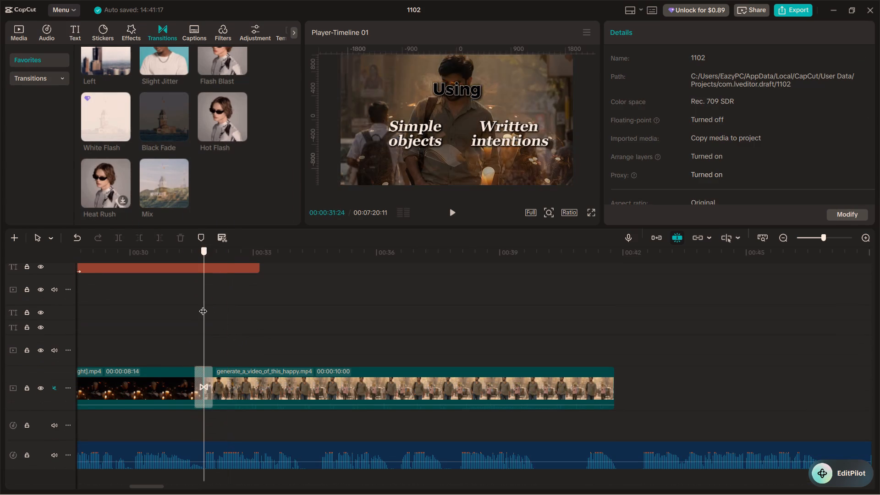
scroll(206, 310, up, 5)
drag(281, 347, 226, 309)
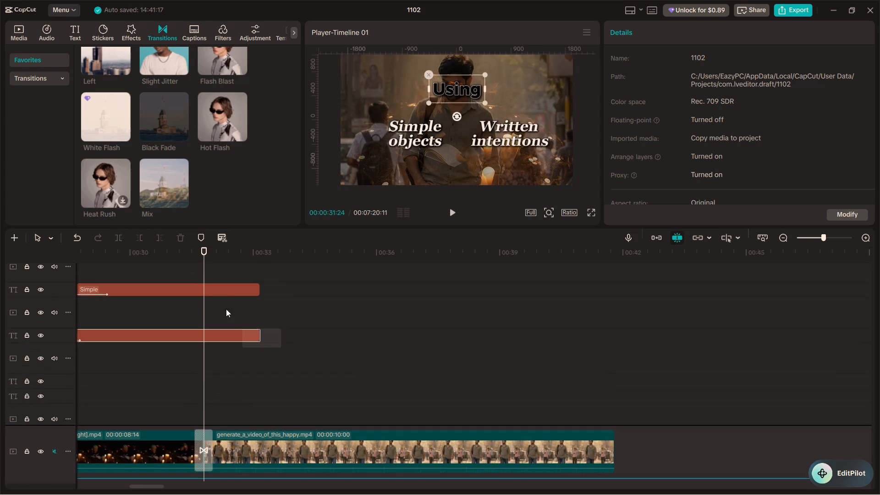
drag(226, 309, 209, 287)
scroll(220, 294, up, 6)
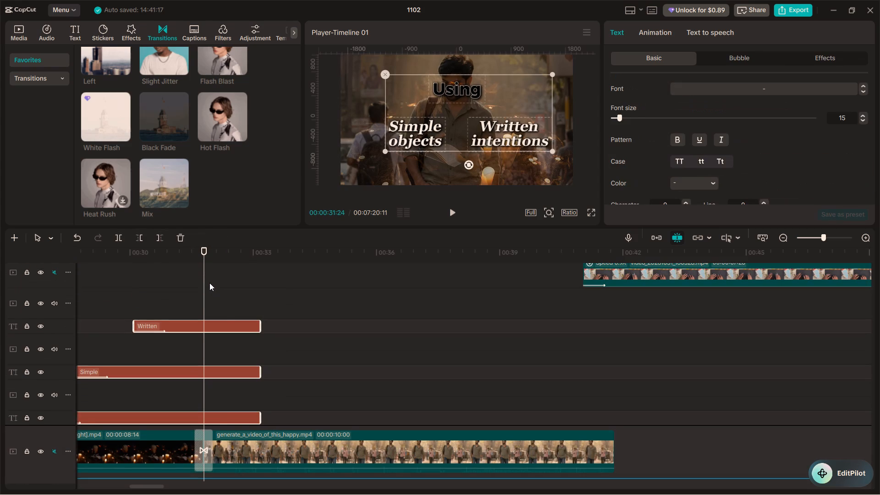
key(ctrl+b)
key(BackSpace)
Play and scrub through the cut into the happy-man clip to check how the titles end against the transition.
scroll(151, 440, down, 5)
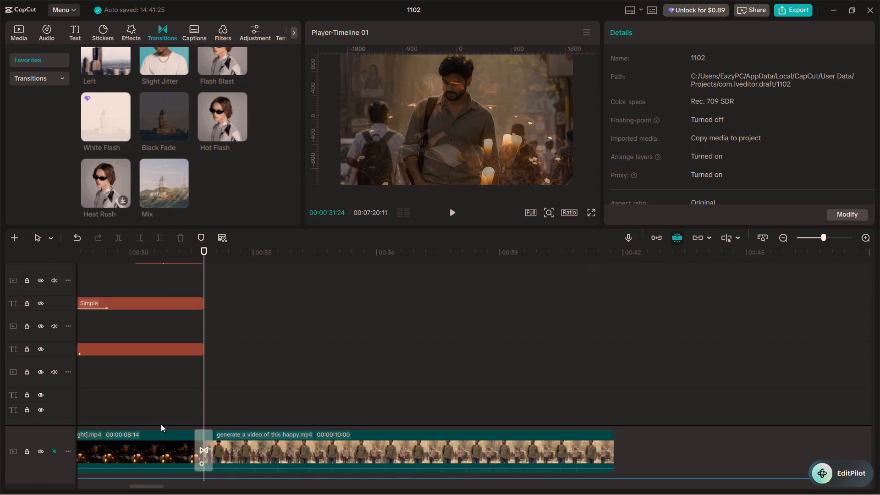
scroll(186, 404, down, 5)
click(177, 363)
key(space)
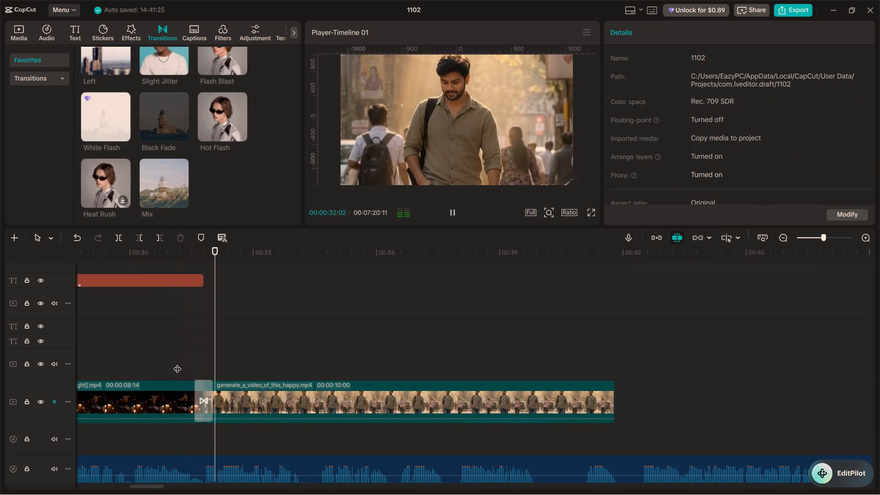
click(182, 353)
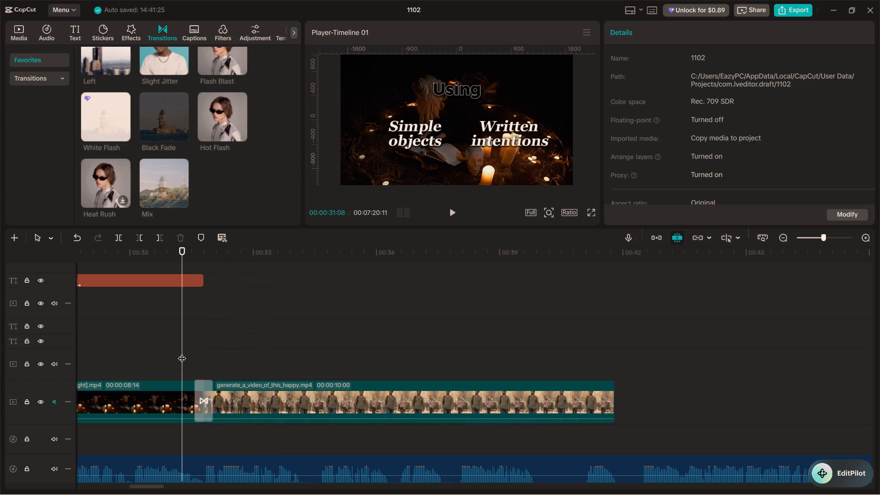
key(space)
key(space)
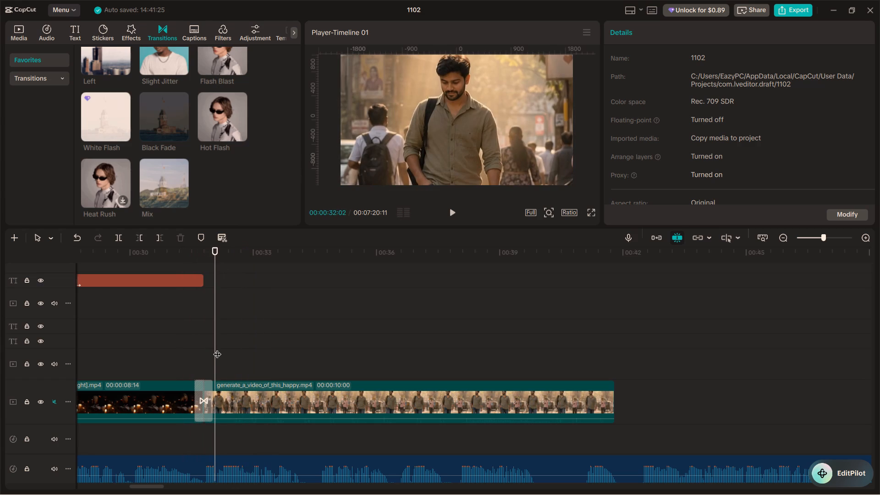
drag(216, 346, 200, 347)
drag(198, 347, 204, 348)
drag(205, 348, 197, 348)
Give the "Using", "Simple objects" and "Written intentions" texts the first Out animation listed after None, shortened to about 0.1 s.
scroll(195, 349, up, 9)
drag(210, 400, 210, 401)
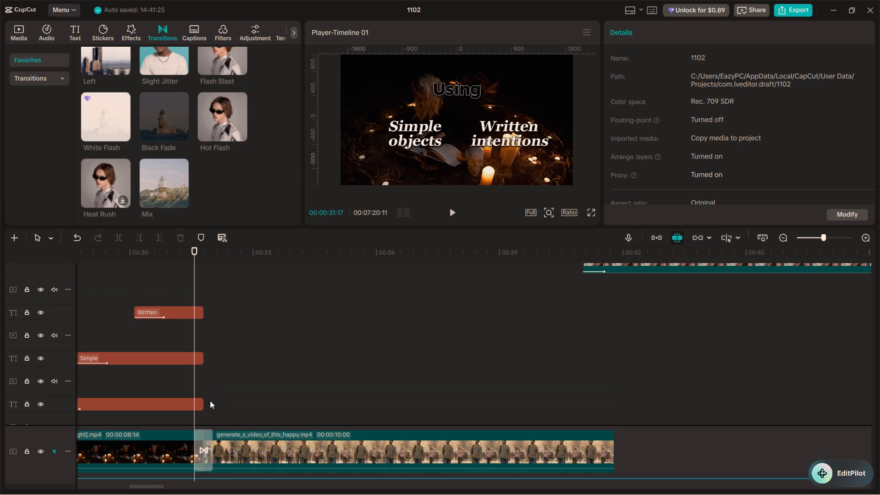
drag(210, 401, 203, 296)
click(668, 37)
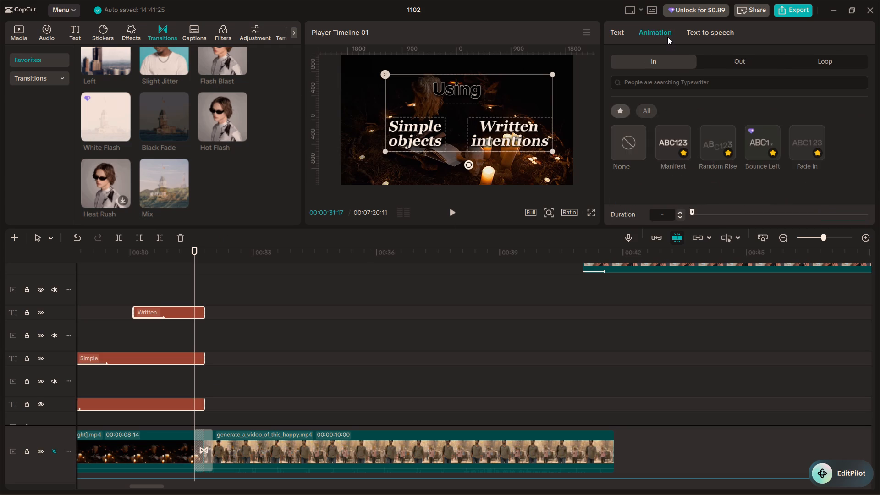
click(713, 60)
click(633, 188)
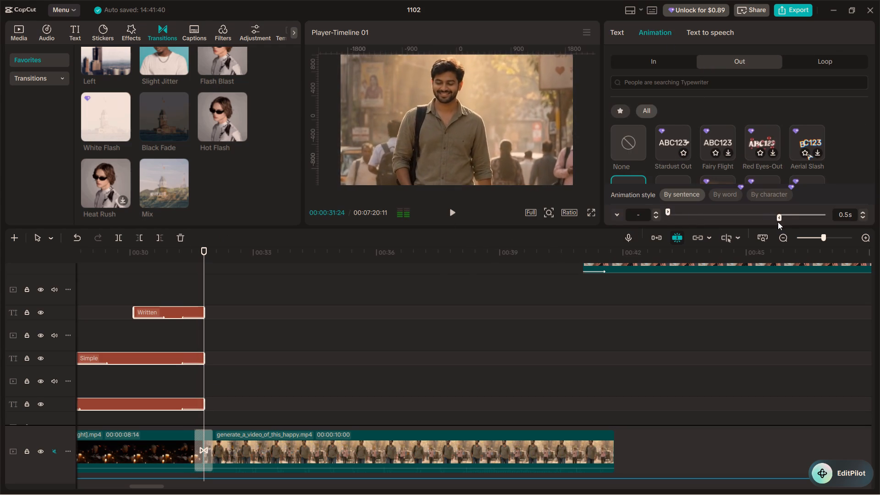
drag(778, 220, 789, 218)
drag(789, 218, 796, 218)
drag(796, 218, 802, 220)
drag(802, 220, 814, 221)
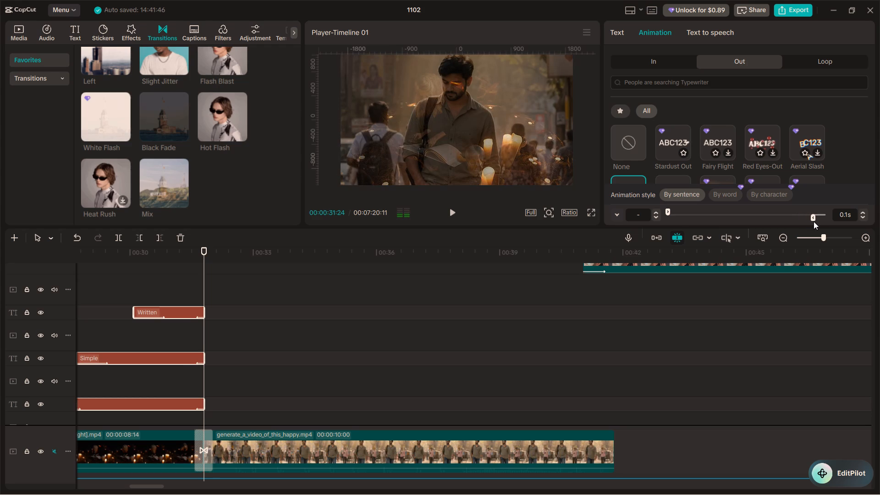
drag(814, 221, 805, 224)
Play from the end of the titles through the happy-man clip into the hands clips, then replay the cut, checking pacing against surrounding tracks.
click(176, 416)
key(space)
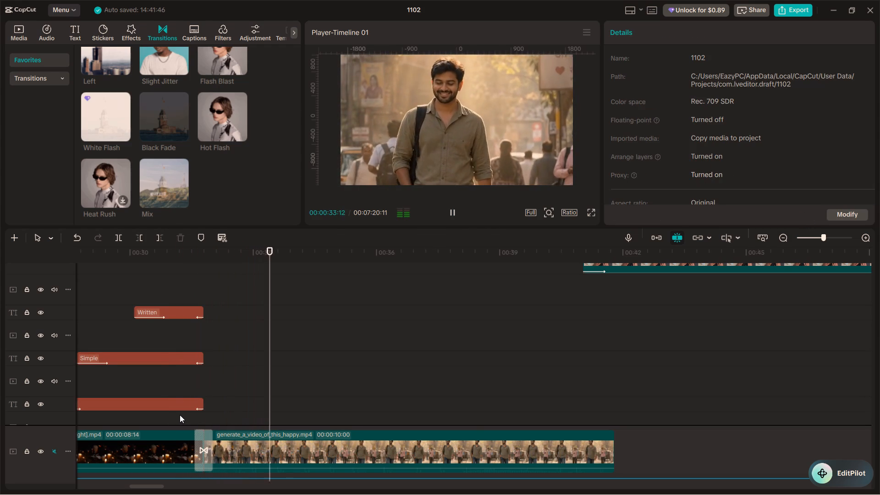
scroll(184, 412, down, 2)
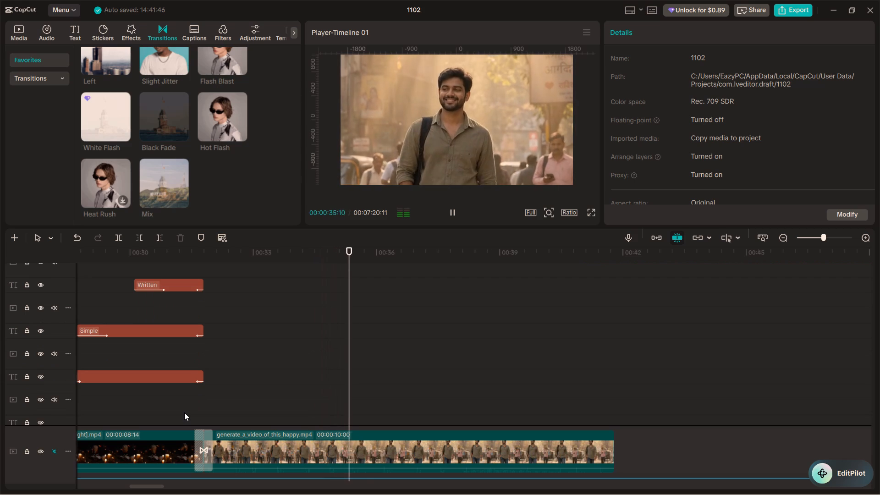
key(space)
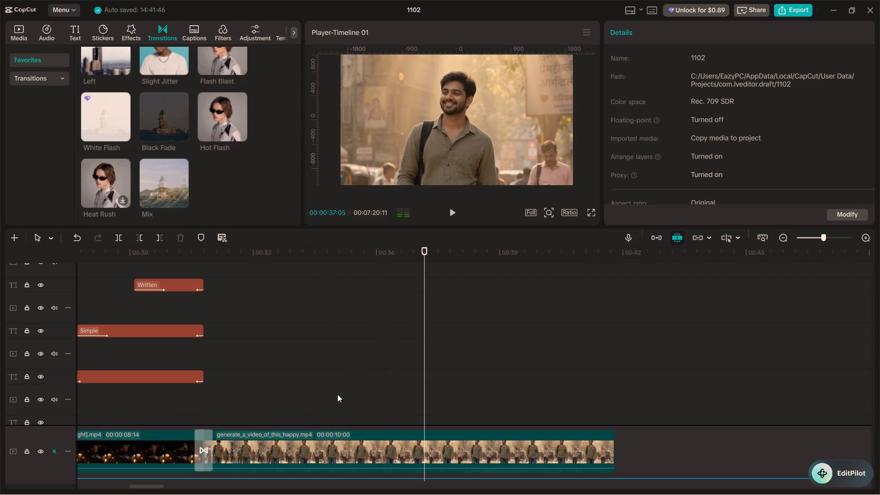
scroll(452, 392, down, 10)
key(space)
ctrl+scroll(452, 391, down, 17)
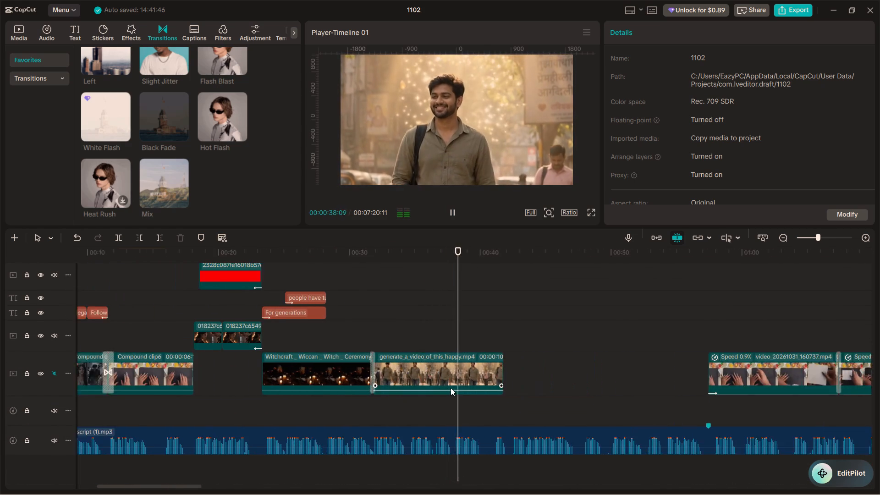
ctrl+scroll(451, 388, down, 1)
scroll(451, 388, up, 7)
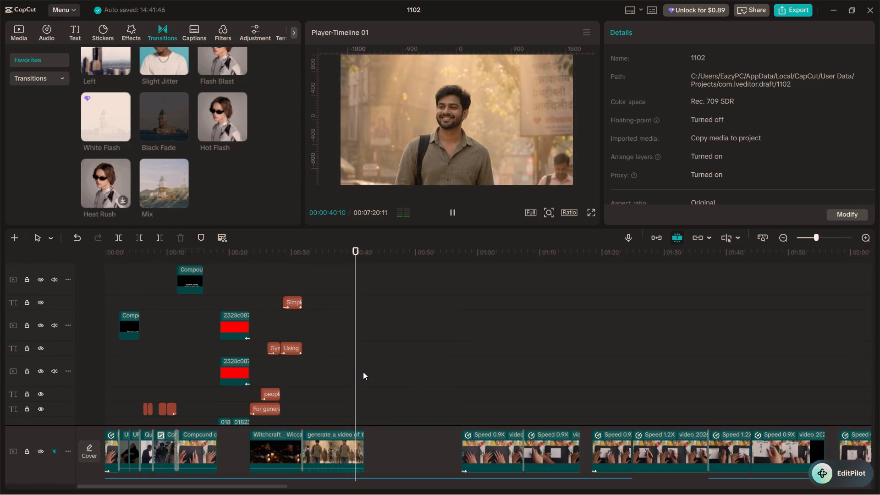
scroll(363, 372, up, 7)
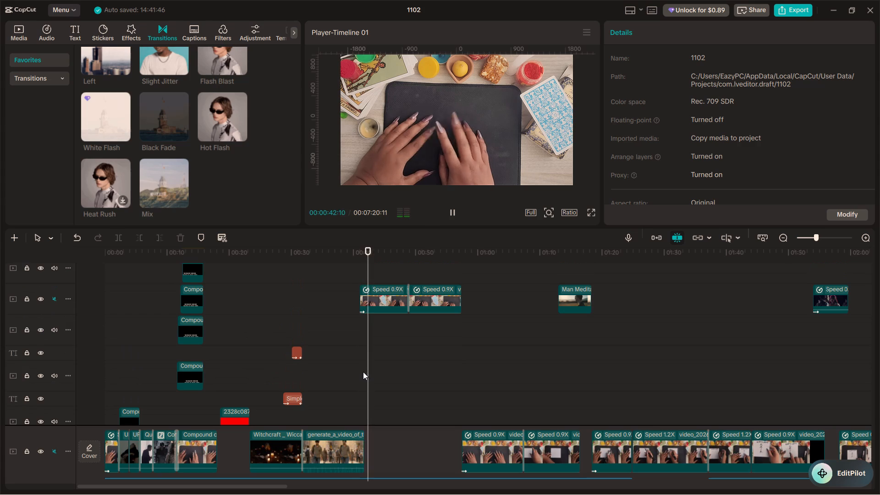
scroll(363, 372, down, 3)
scroll(363, 372, up, 3)
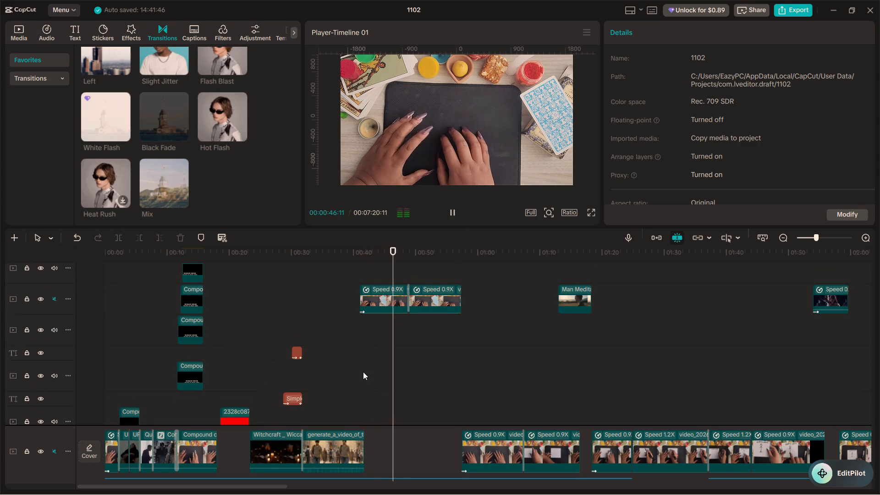
scroll(363, 372, down, 14)
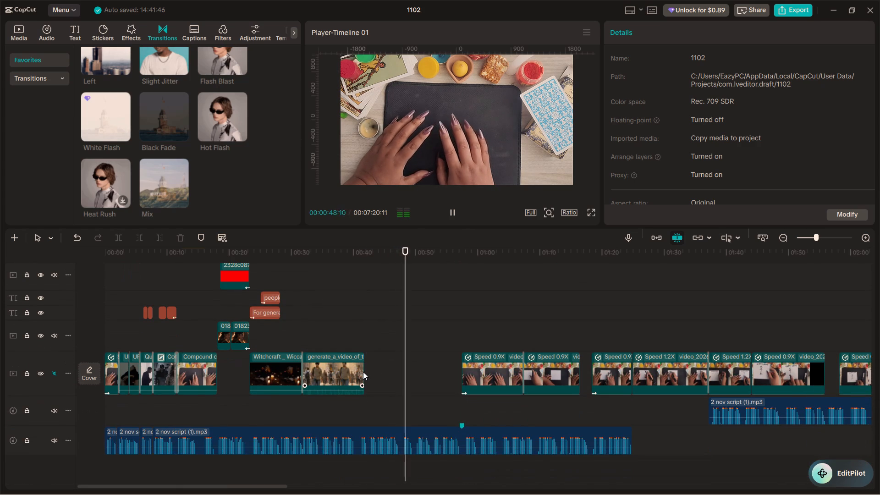
click(294, 333)
key(space)
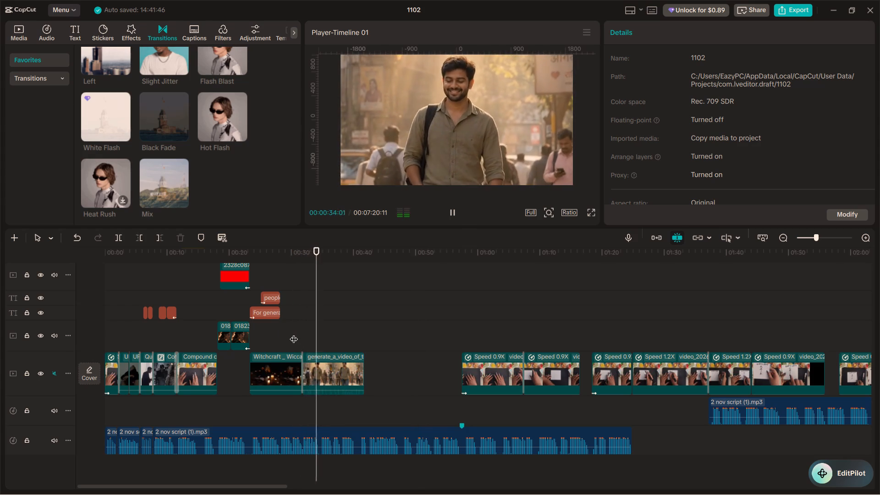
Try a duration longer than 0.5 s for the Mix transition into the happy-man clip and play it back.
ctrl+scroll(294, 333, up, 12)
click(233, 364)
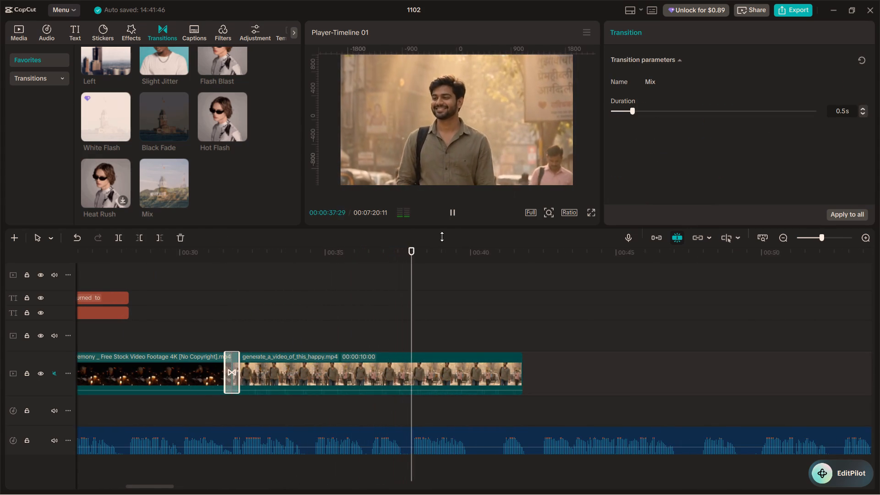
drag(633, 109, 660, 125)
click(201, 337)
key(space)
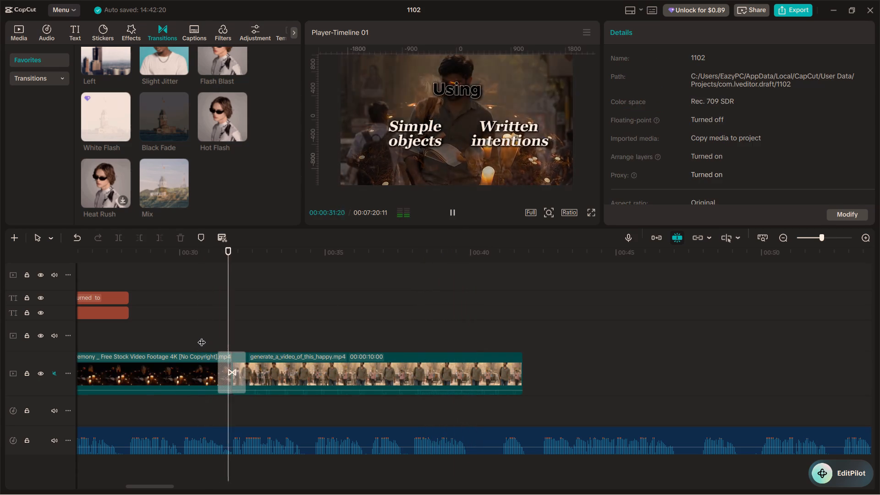
Shorten the Mix transition between the Witchcraft ceremony clip and the happy-man clip to below 0.5 s.
click(230, 373)
drag(653, 106, 629, 112)
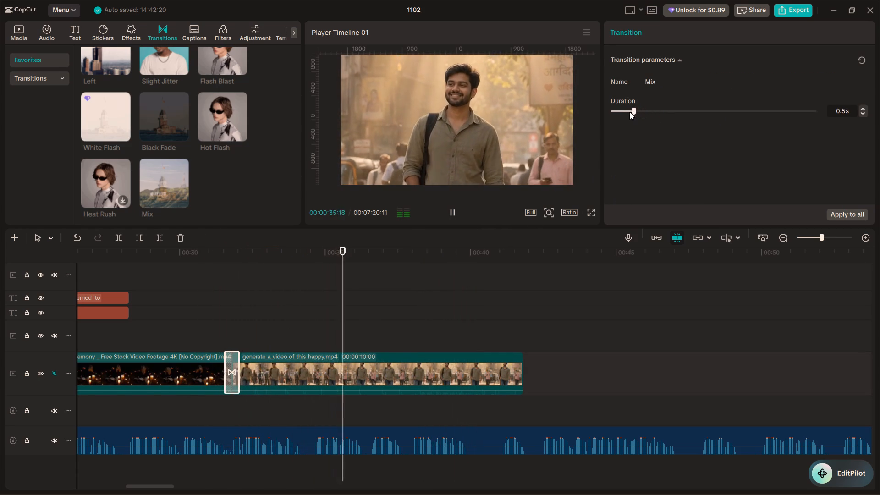
drag(629, 112, 625, 112)
Play from the Mix transition through the happy-man clip and into the hands footage to check the flow.
click(220, 334)
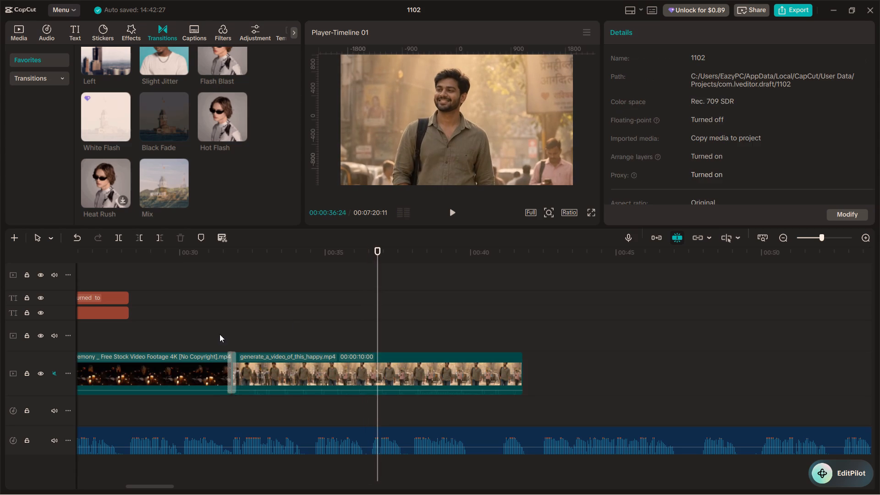
key(space)
scroll(220, 334, up, 3)
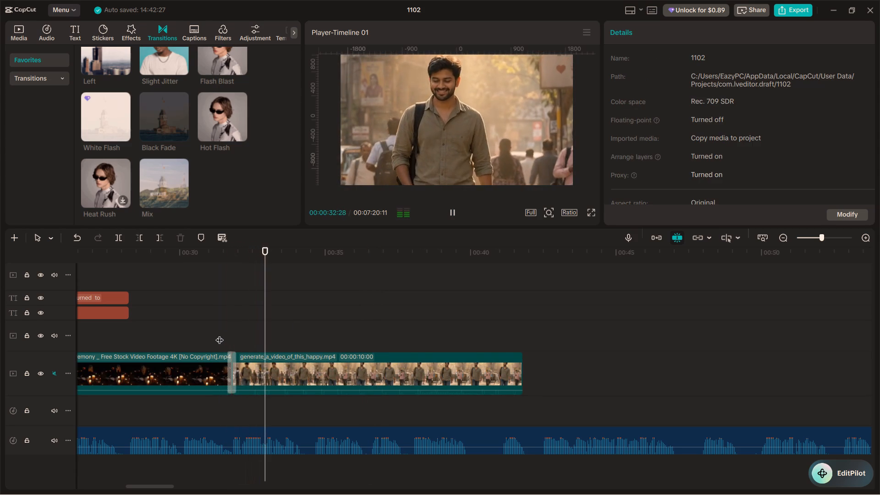
scroll(220, 334, up, 7)
scroll(220, 334, down, 2)
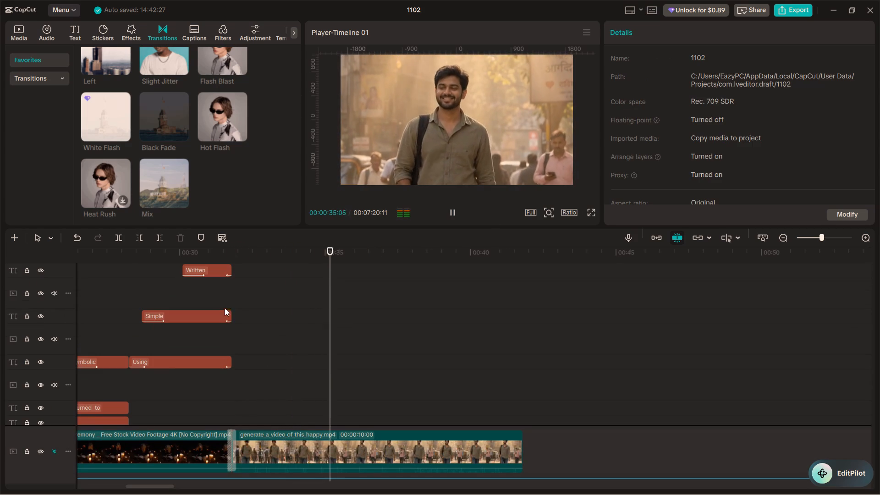
ctrl+scroll(211, 302, down, 7)
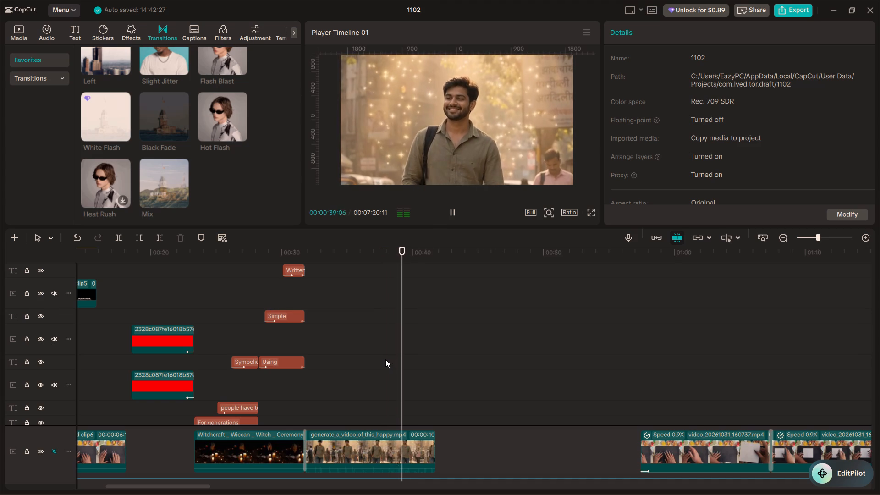
scroll(385, 359, up, 4)
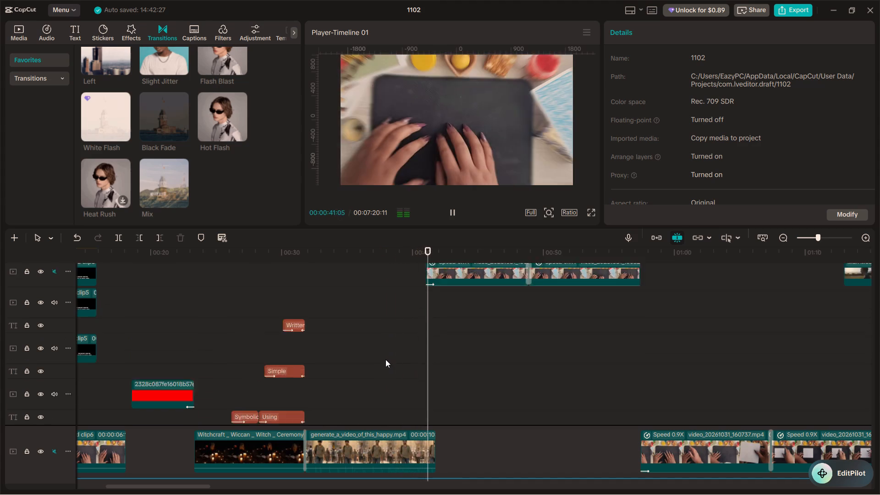
scroll(385, 359, up, 2)
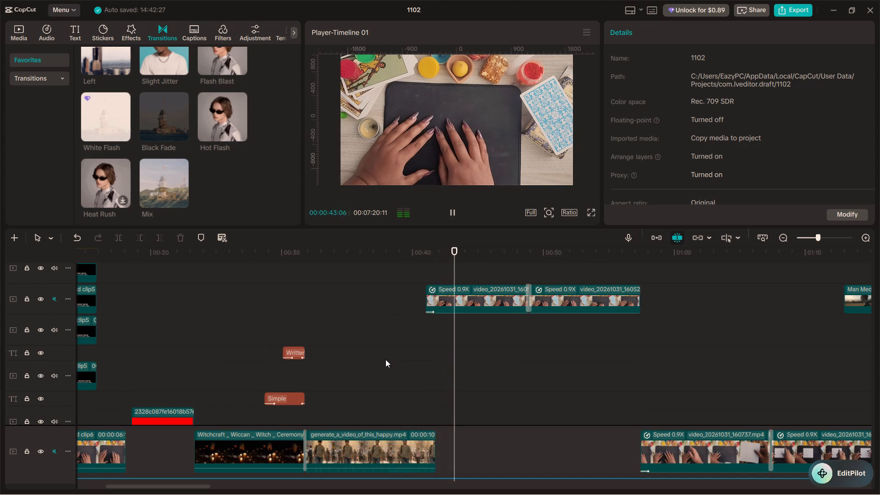
scroll(412, 358, up, 6)
scroll(413, 358, down, 3)
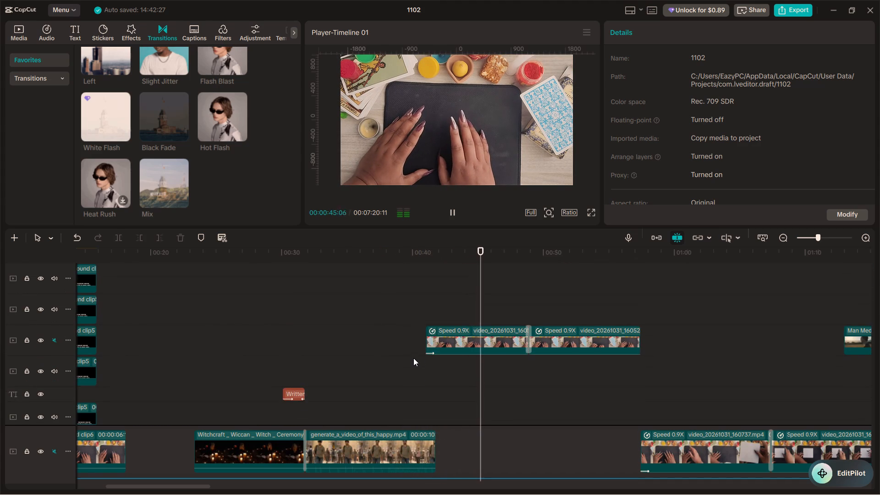
alt+scroll(456, 374, down, 3)
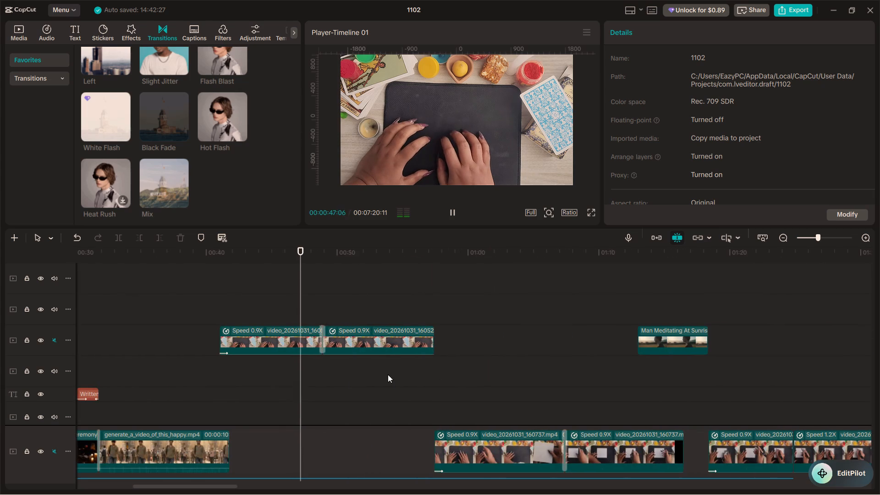
alt+scroll(338, 387, down, 1)
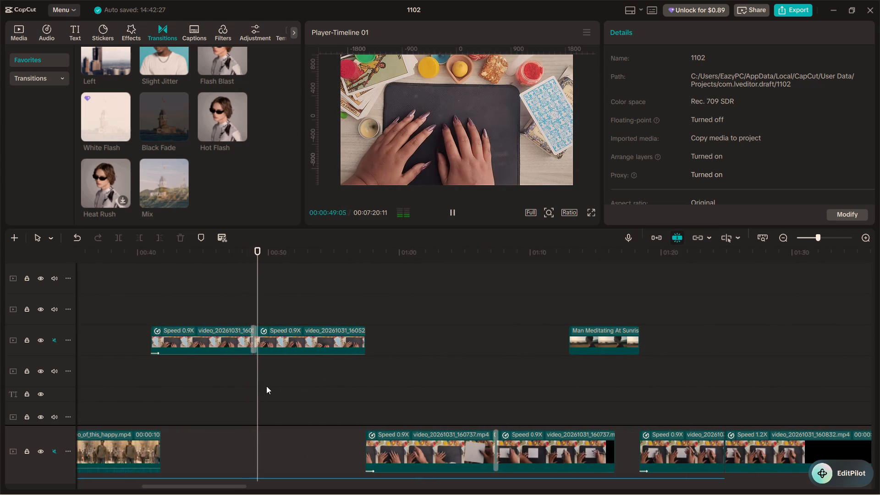
Add a 100% scale keyframe at 00:00:41:01, the start of the first video_20261031_160526.mp4 hands clip.
click(199, 374)
click(195, 302)
drag(194, 301, 148, 314)
click(188, 339)
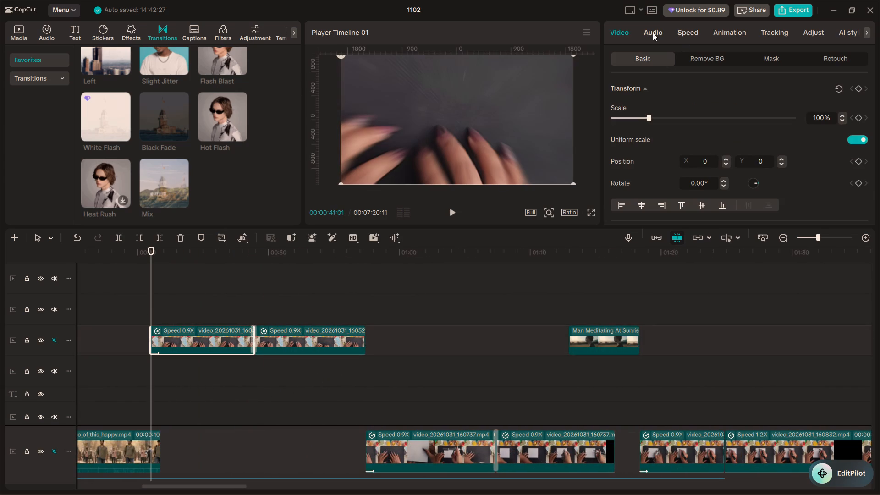
click(858, 115)
Add a 110% scale keyframe at 00:00:46:01 on the first hands clip and move that keyframe to the clip's end.
click(216, 297)
click(214, 338)
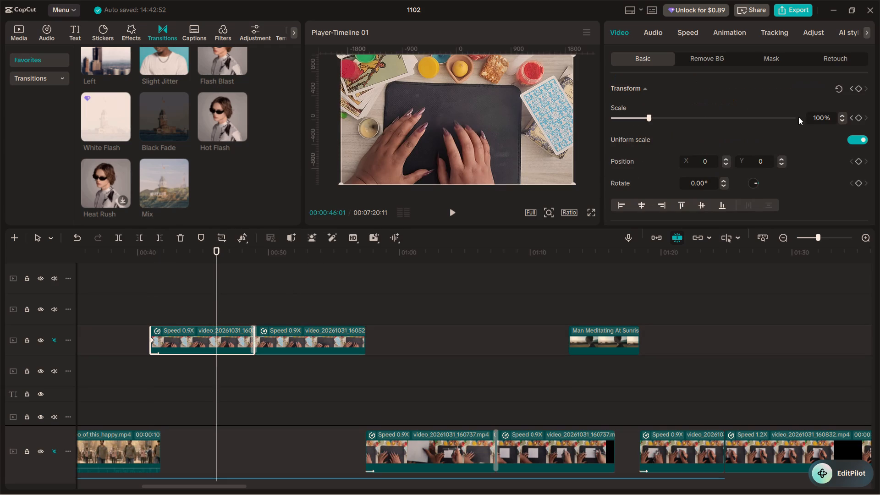
double_click(855, 119)
click(841, 117)
click(838, 112)
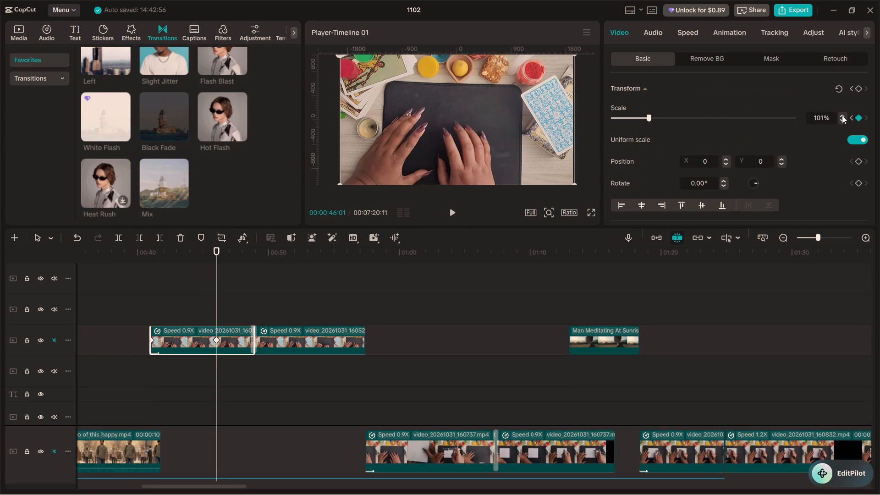
triple_click(842, 115)
triple_click(842, 115)
triple_click(842, 115)
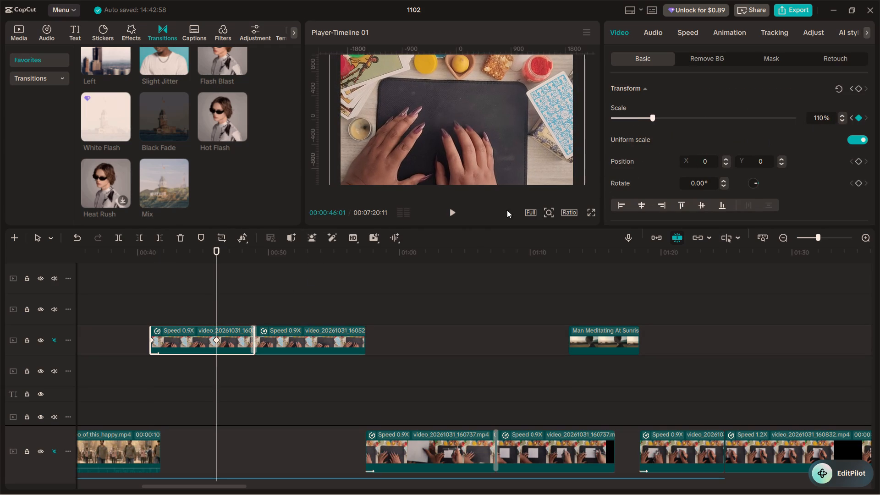
drag(216, 339, 281, 342)
Play from the end of the happy-man clip through the first hands clip to review the slow zoom and the cut after it.
click(142, 296)
key(space)
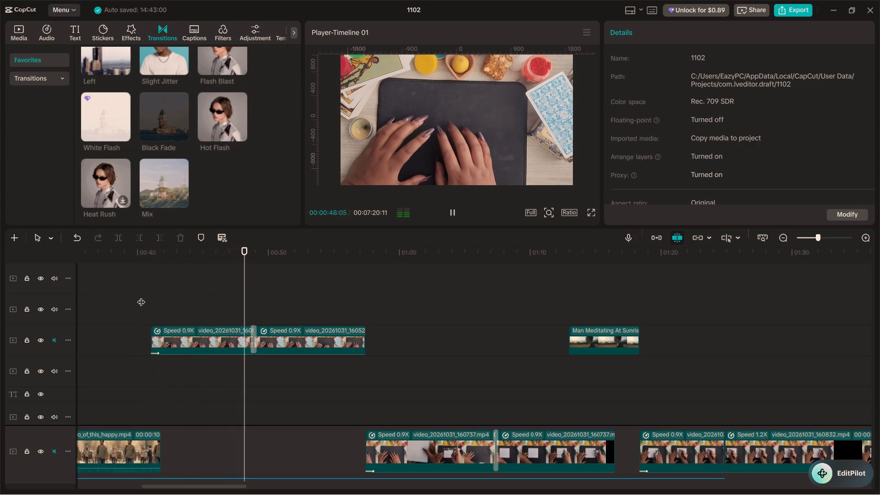
click(141, 296)
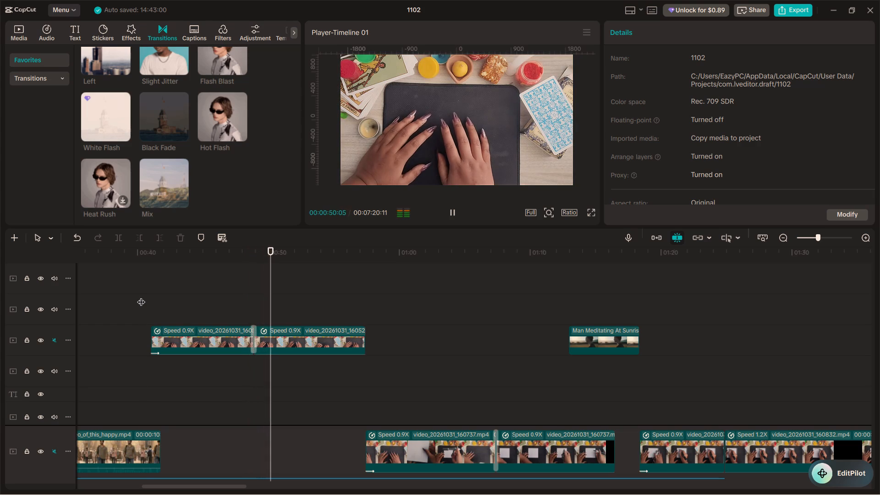
key(space)
key(space)
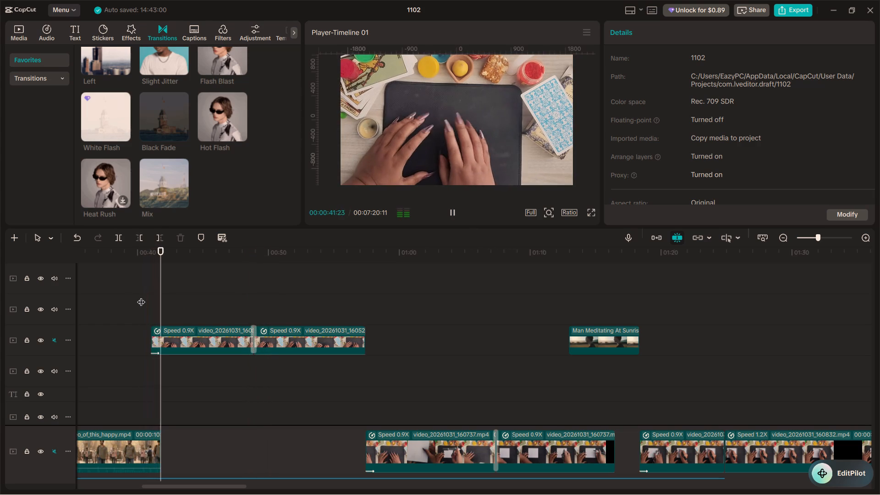
ctrl+scroll(236, 302, up, 13)
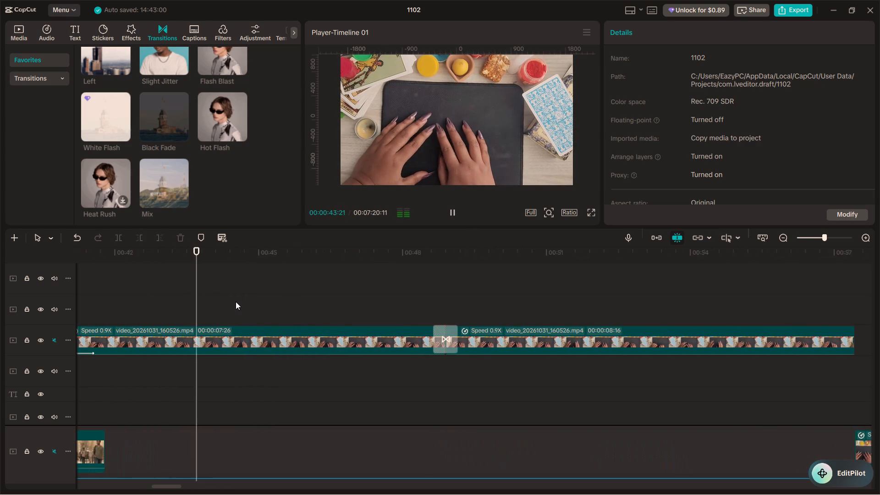
ctrl+scroll(236, 302, down, 7)
scroll(340, 371, down, 13)
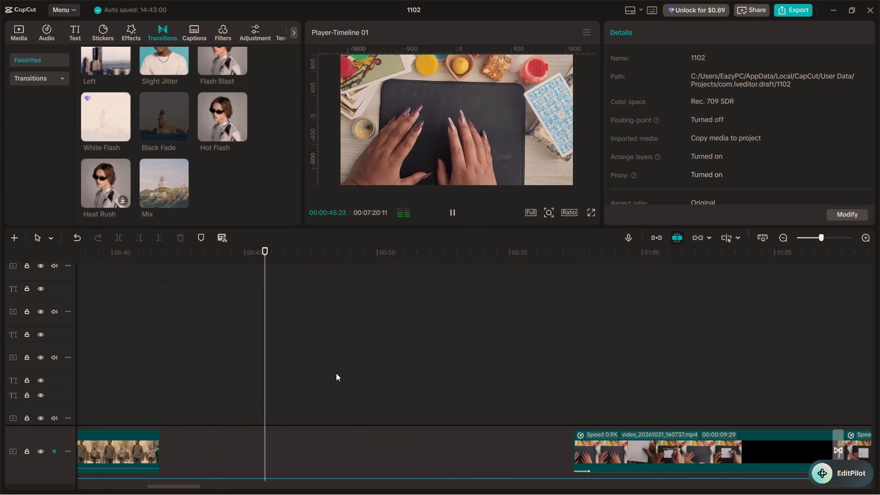
Cut the silent pause between 00:00:47:02 and 00:00:47:26 out of the 2 nov script (1).mp3 voiceover, leaving its gap open.
scroll(336, 373, down, 8)
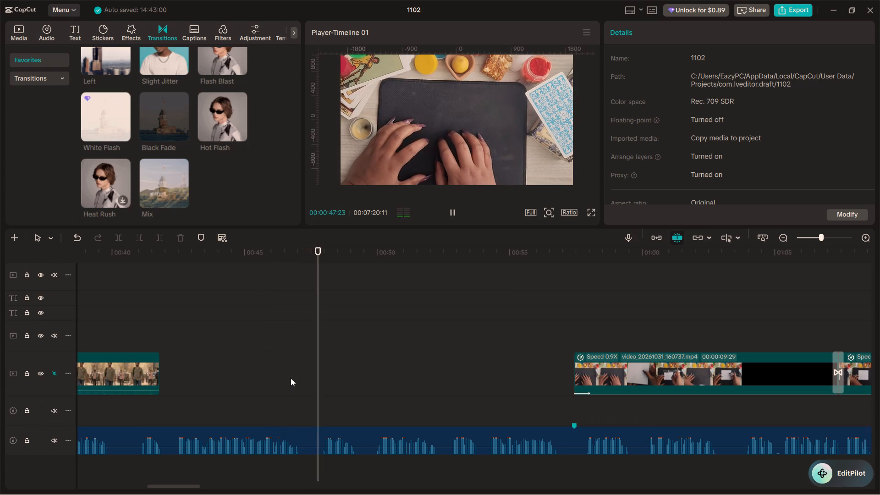
click(292, 378)
key(space)
click(292, 378)
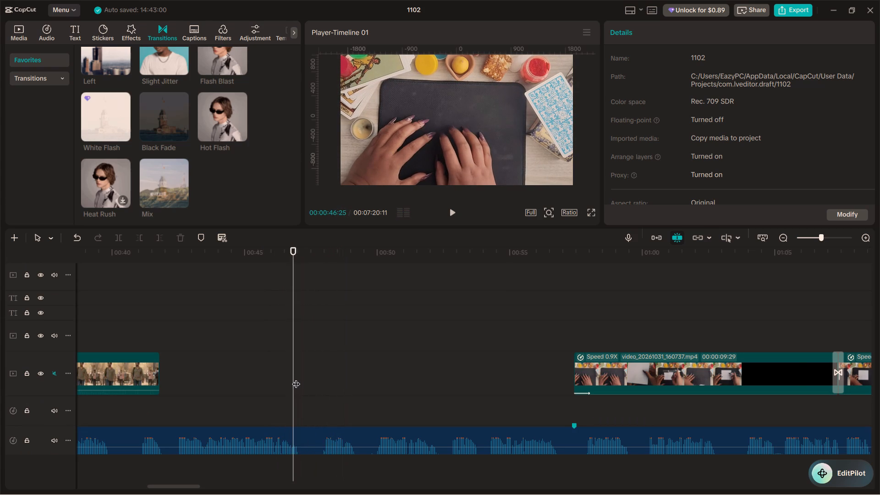
drag(292, 375, 301, 375)
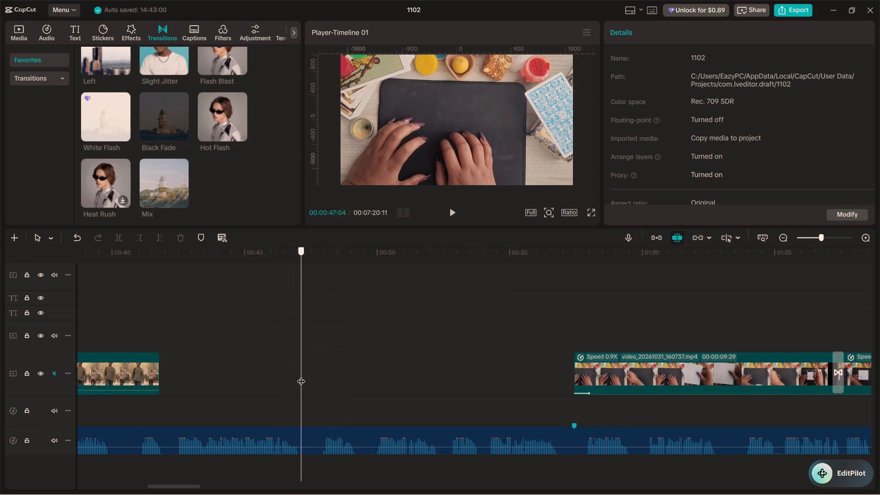
drag(301, 375, 300, 375)
click(312, 444)
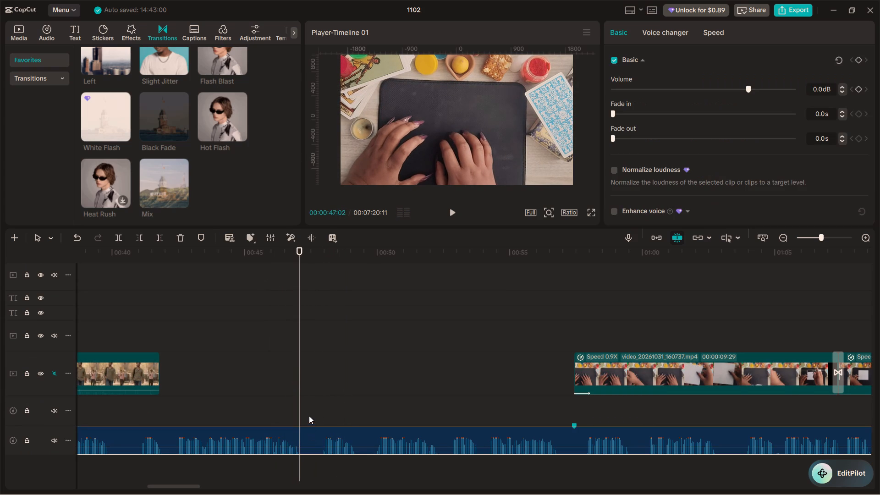
key(ctrl+b)
drag(302, 385, 314, 385)
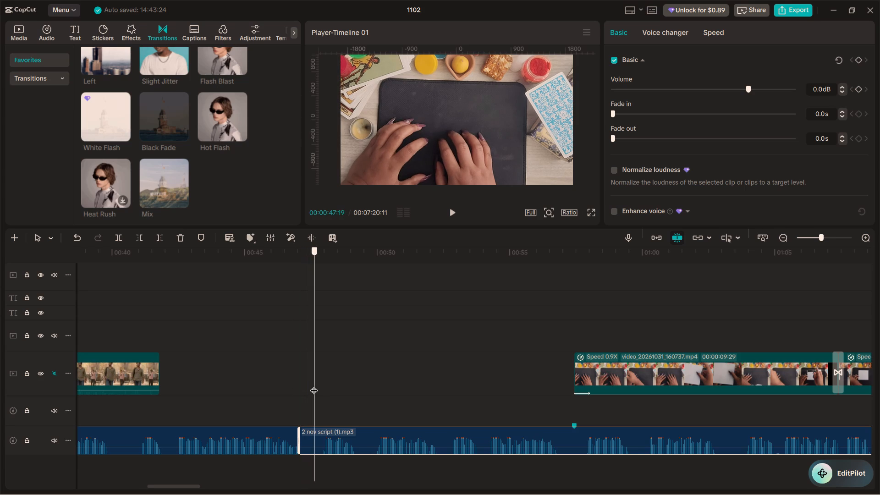
drag(314, 385, 321, 387)
key(ctrl+b)
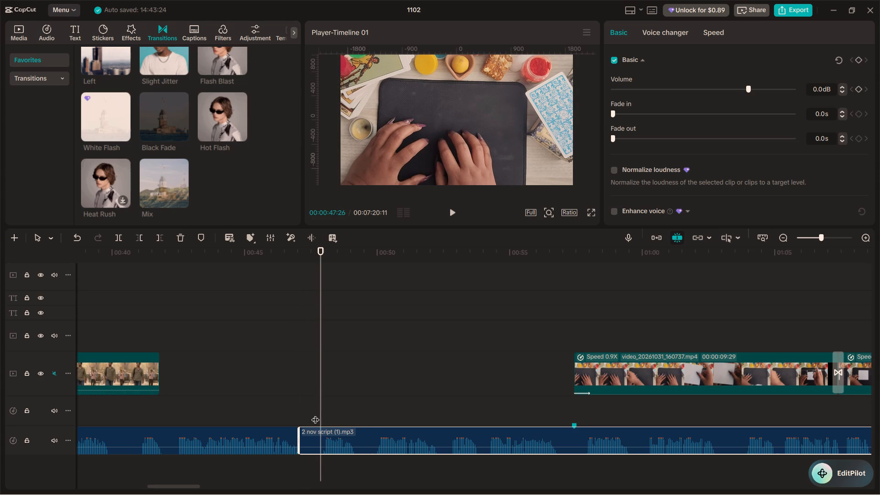
click(314, 436)
key(BackSpace)
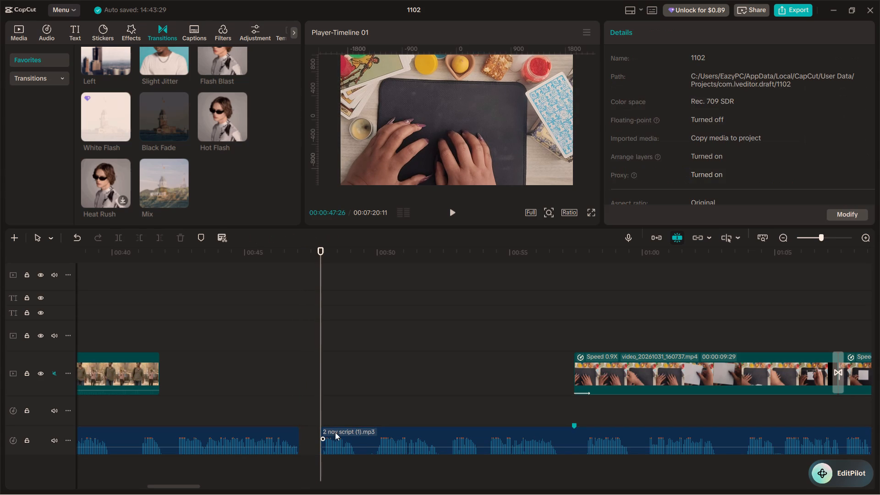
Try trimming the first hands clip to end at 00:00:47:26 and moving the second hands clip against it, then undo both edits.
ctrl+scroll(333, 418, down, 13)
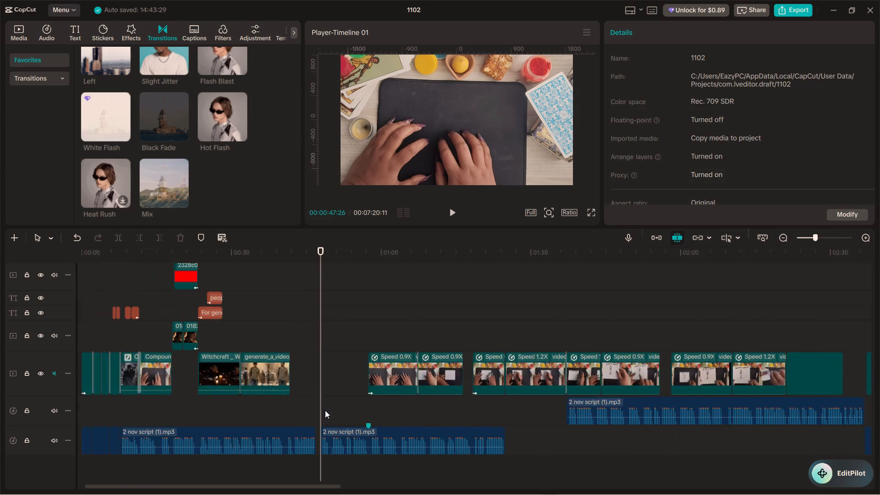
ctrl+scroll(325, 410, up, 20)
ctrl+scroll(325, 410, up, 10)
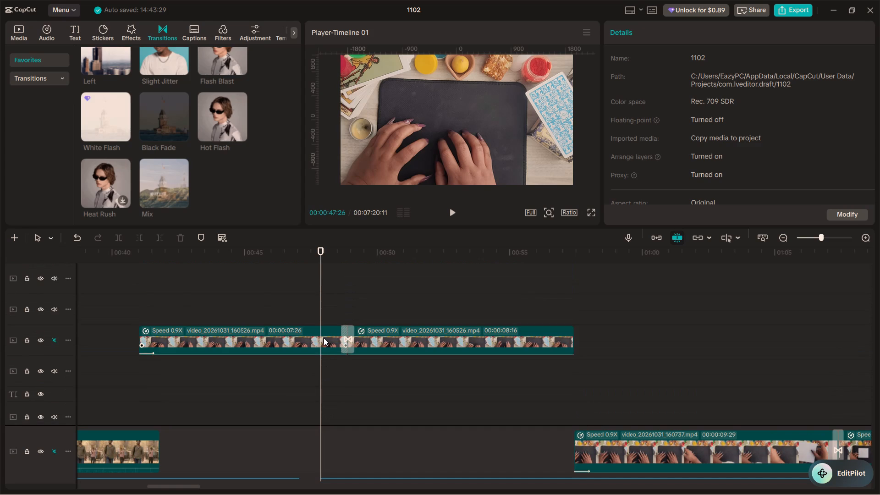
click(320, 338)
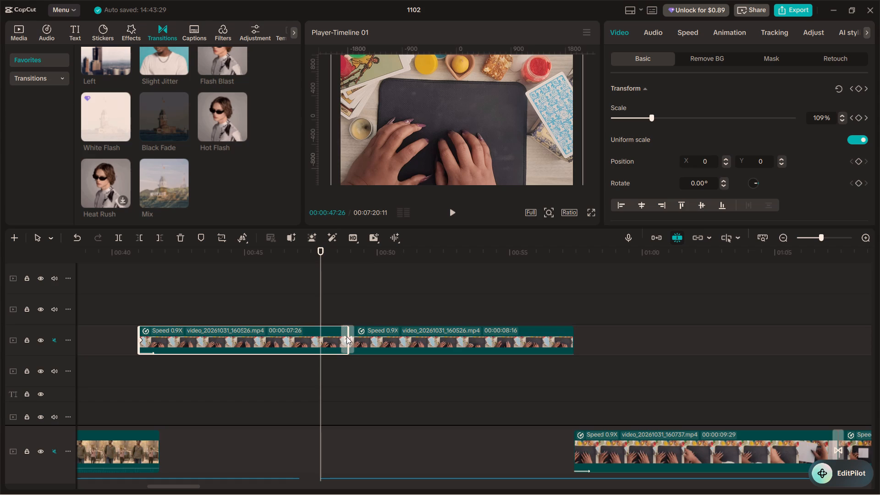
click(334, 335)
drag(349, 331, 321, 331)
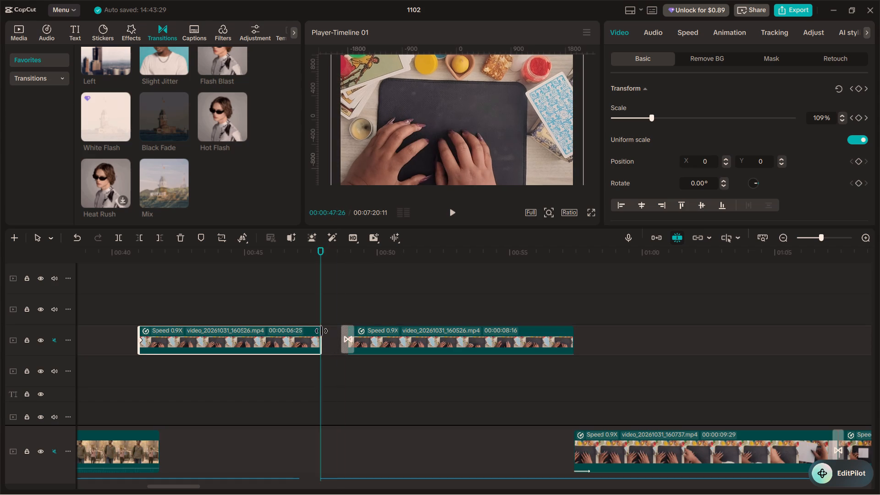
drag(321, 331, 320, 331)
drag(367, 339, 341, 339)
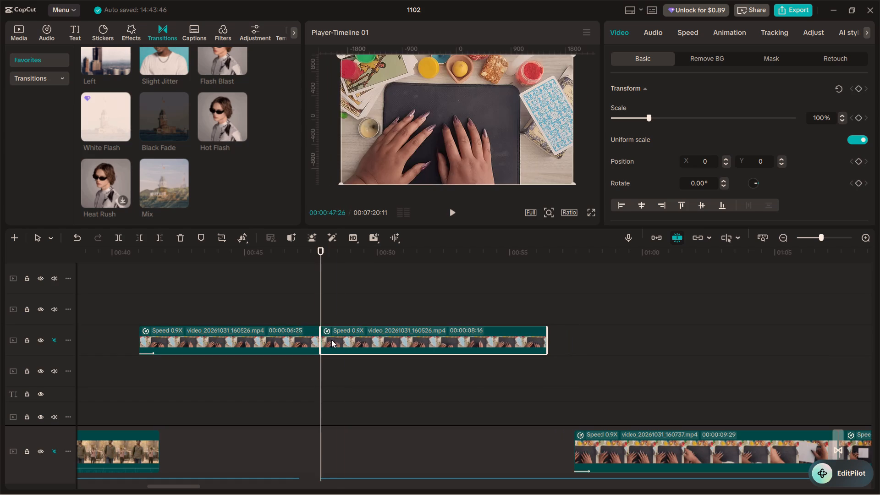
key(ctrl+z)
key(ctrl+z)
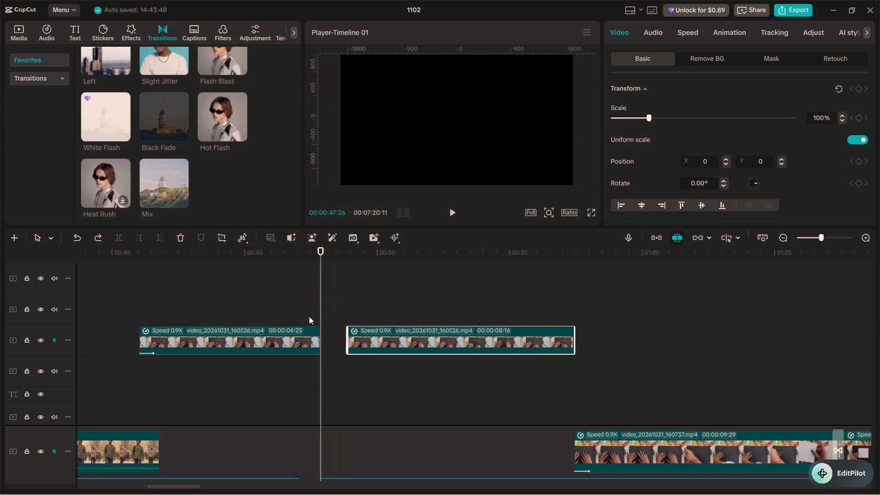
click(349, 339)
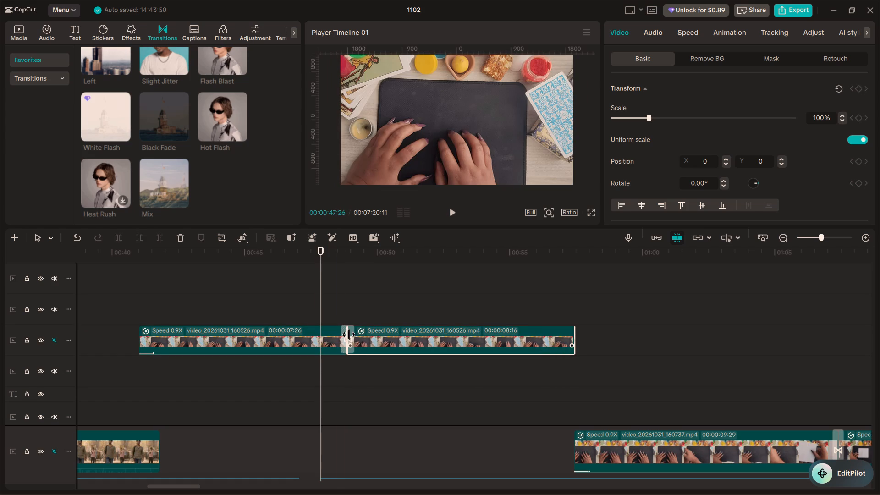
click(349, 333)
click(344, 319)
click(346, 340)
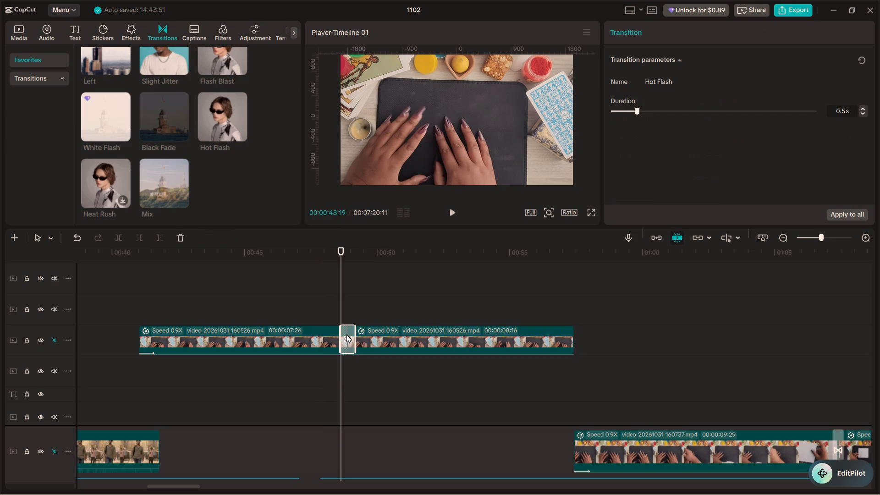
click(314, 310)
Split the first hands clip at 00:00:47:02, where the first voiceover part ends, and delete the remainder after the split.
scroll(317, 363, down, 19)
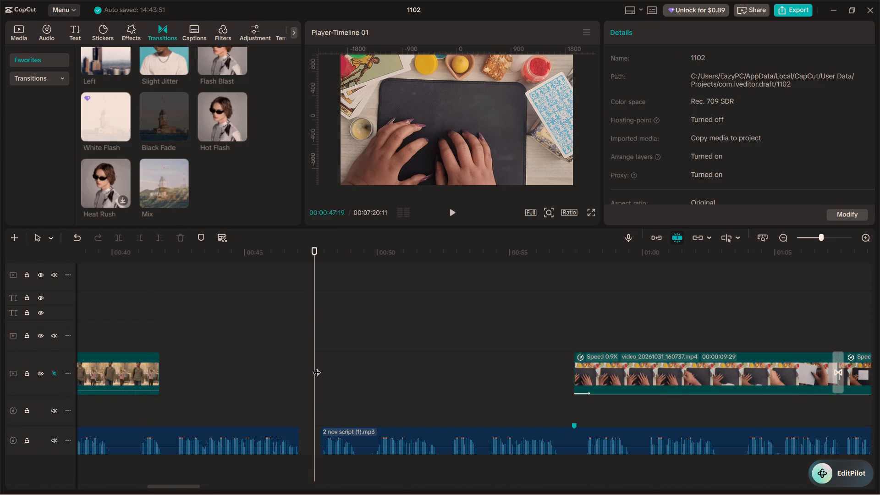
click(315, 362)
scroll(319, 362, up, 12)
scroll(319, 362, down, 14)
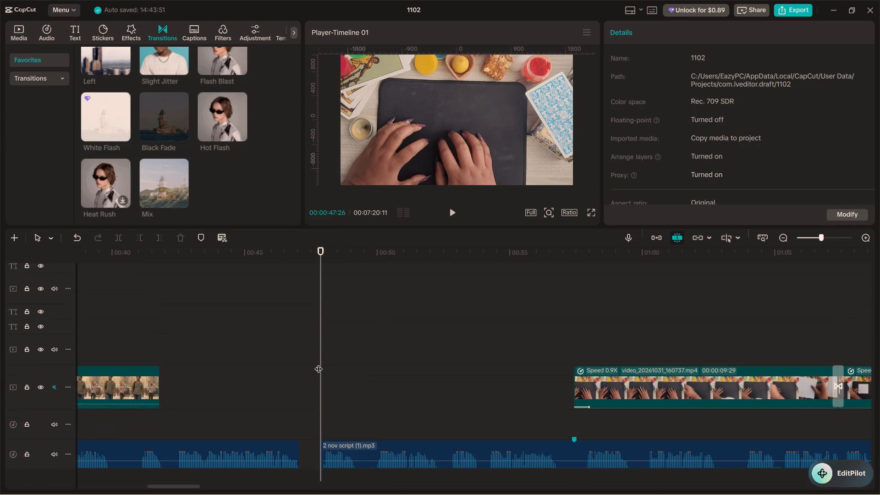
drag(319, 363, 297, 363)
scroll(297, 364, up, 20)
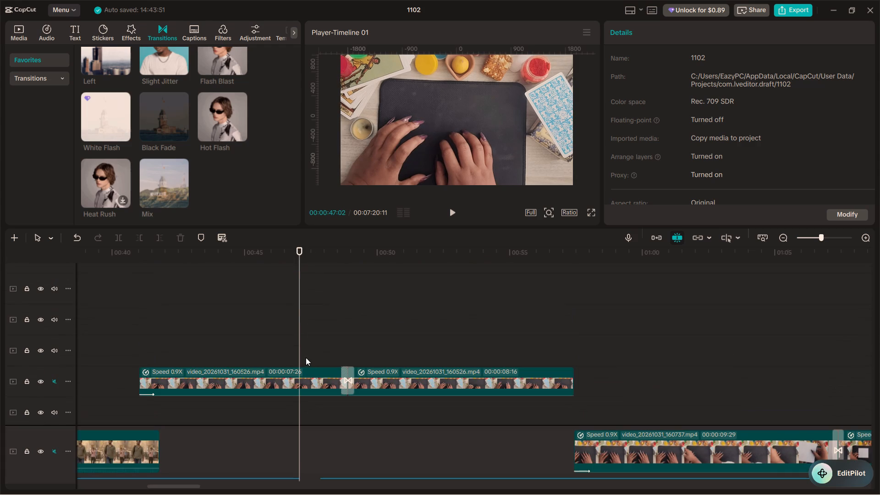
click(309, 371)
key(ctrl+b)
click(317, 377)
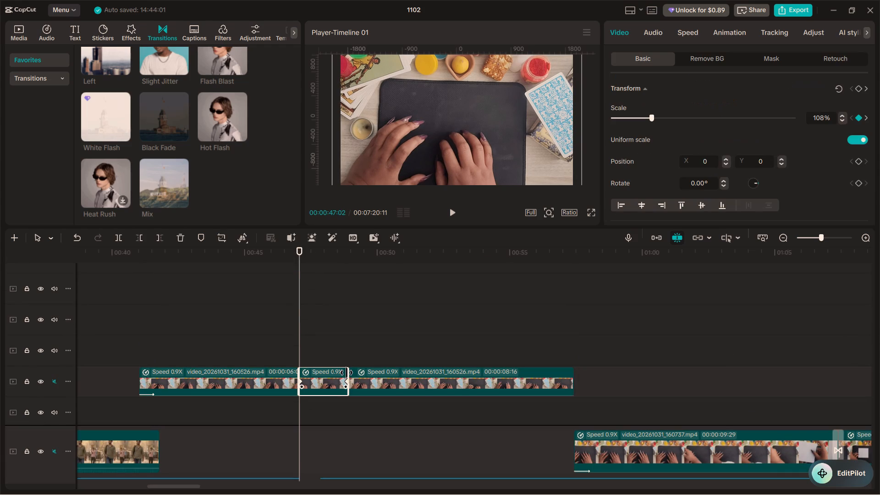
key(BackSpace)
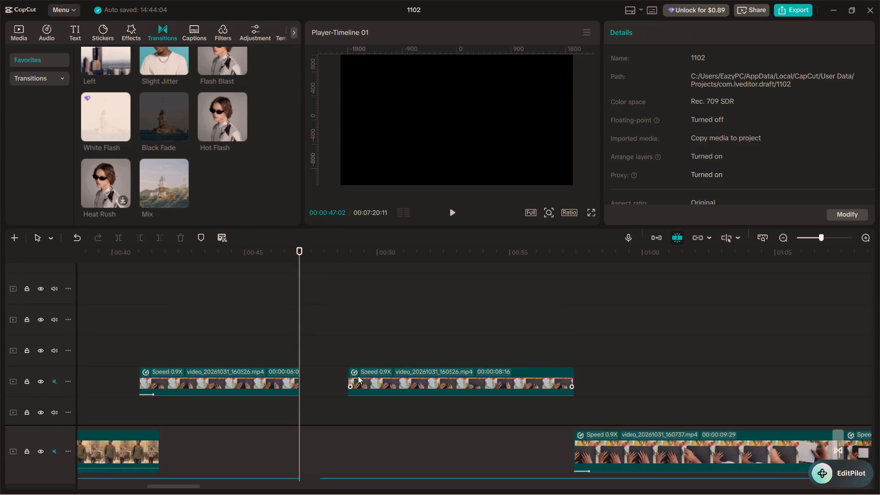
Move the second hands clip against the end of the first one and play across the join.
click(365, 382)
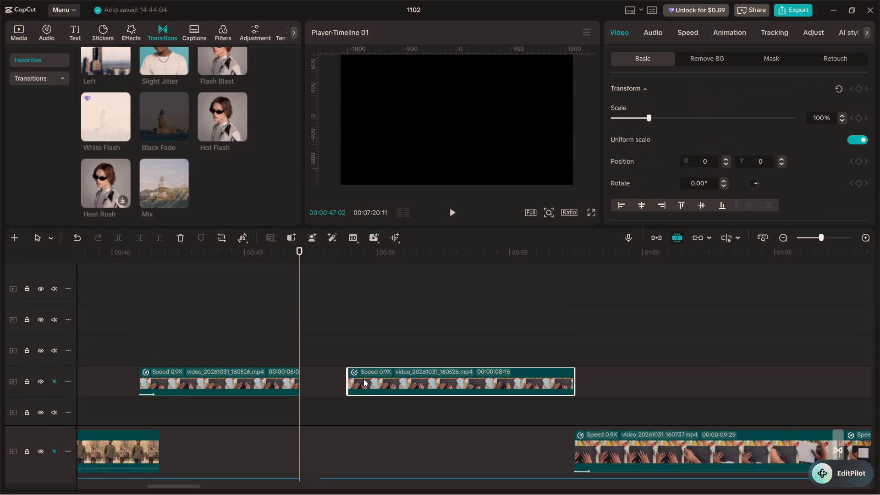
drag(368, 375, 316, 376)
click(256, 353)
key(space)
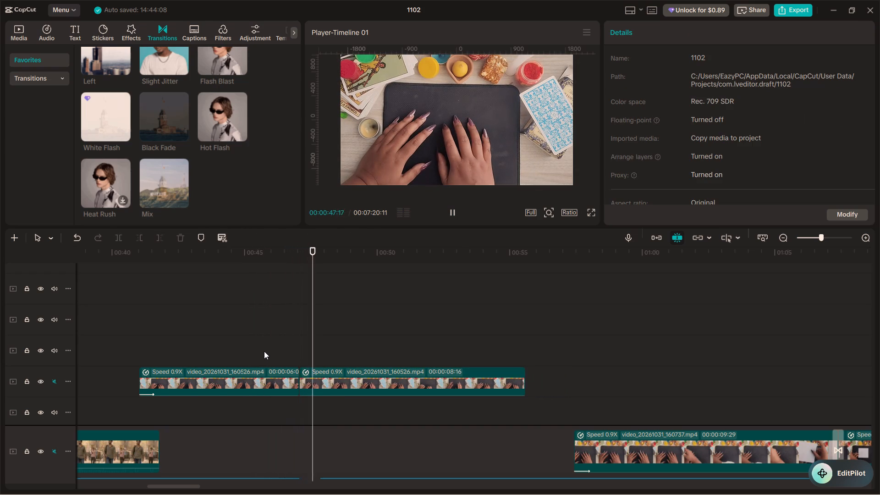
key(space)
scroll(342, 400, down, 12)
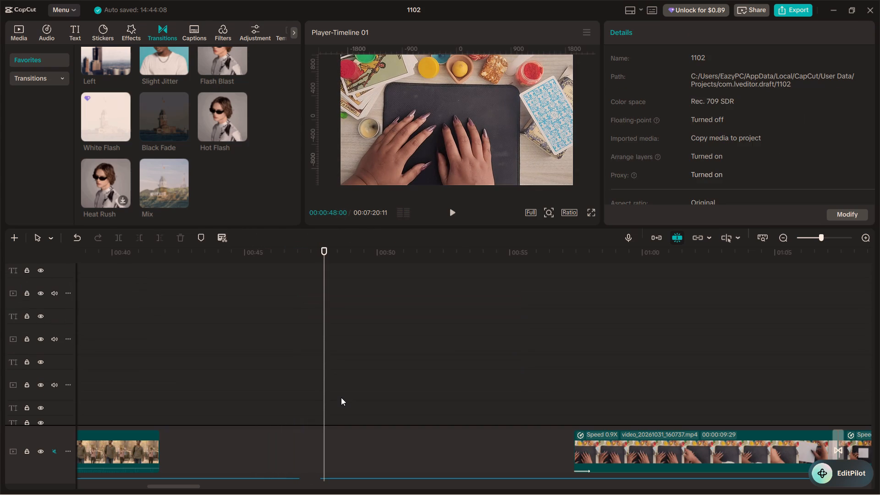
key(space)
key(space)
Move the second hands clip to start at 00:00:47:26, aligned with the start of the second voiceover part.
scroll(341, 397, down, 11)
scroll(341, 397, up, 14)
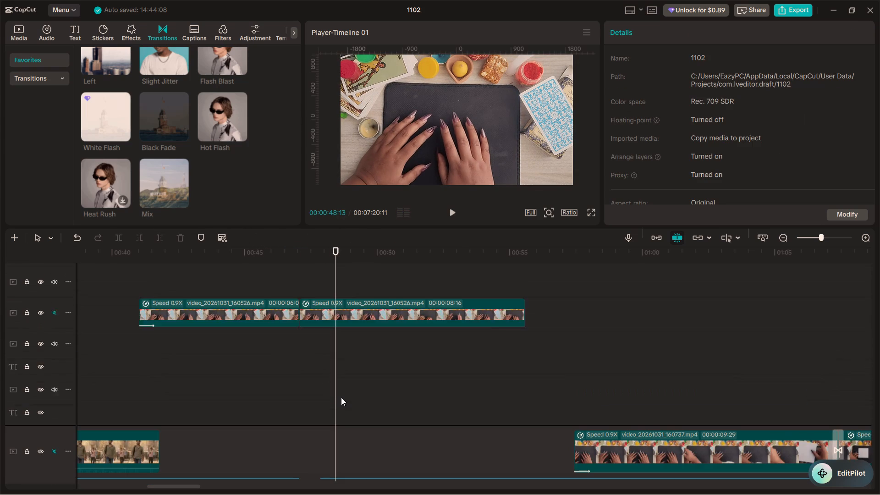
scroll(341, 397, up, 6)
scroll(337, 379, down, 3)
drag(339, 333, 361, 335)
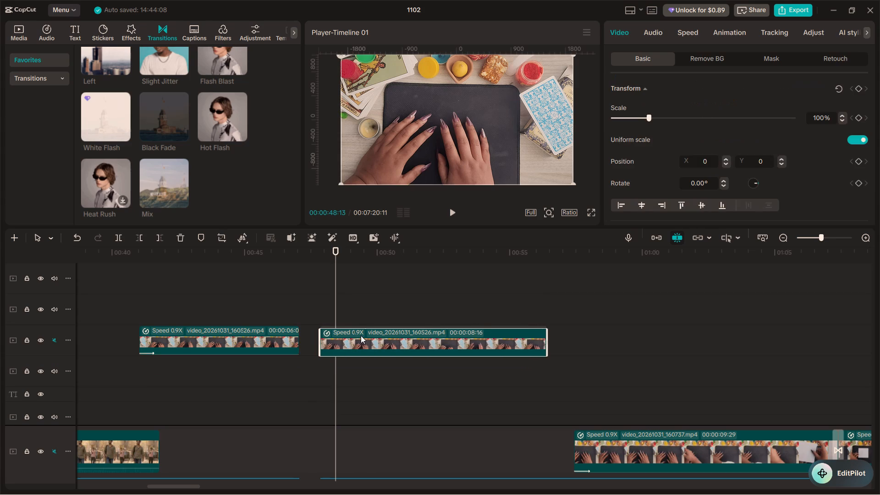
drag(361, 335, 358, 333)
drag(335, 379, 322, 383)
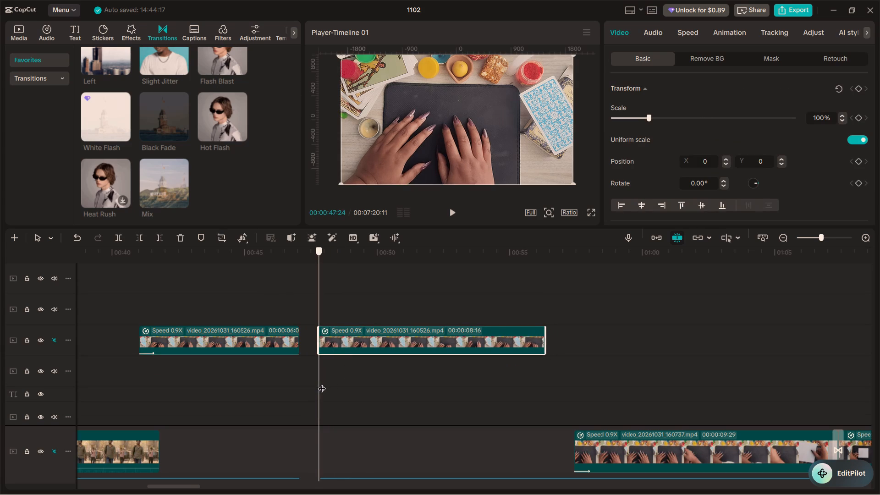
drag(322, 383, 320, 383)
scroll(356, 403, down, 20)
scroll(356, 403, down, 2)
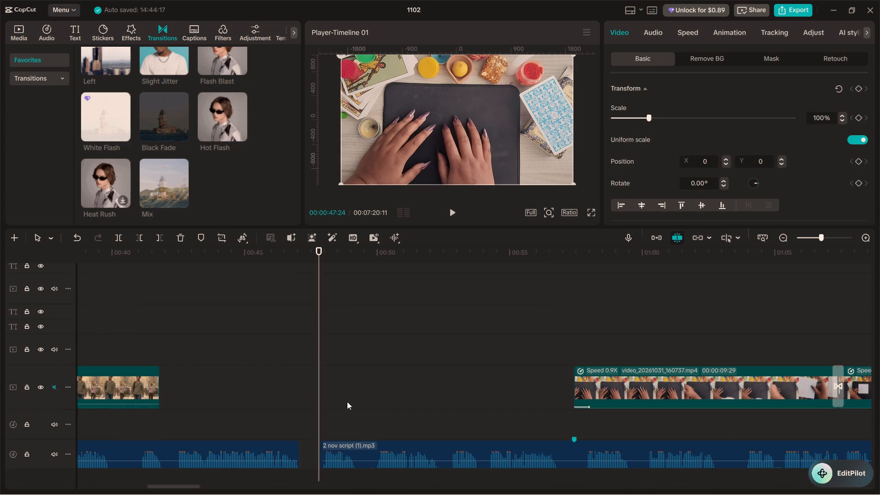
drag(315, 361, 324, 362)
scroll(325, 364, up, 2)
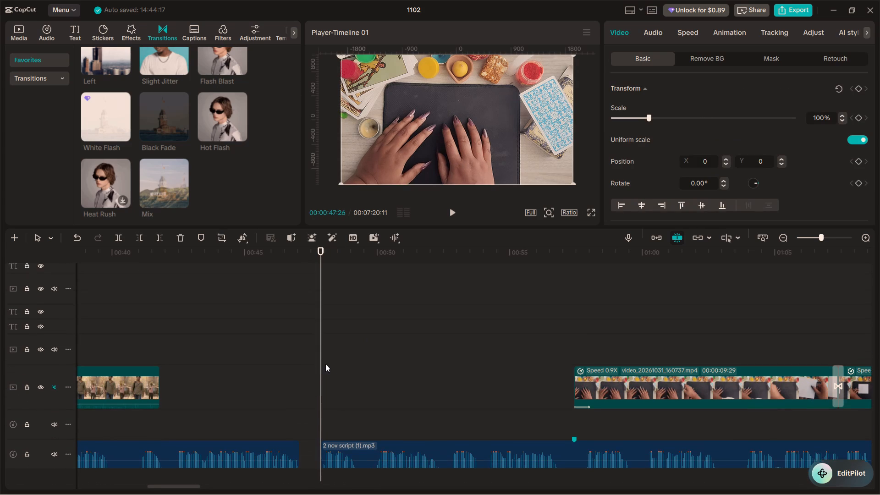
scroll(325, 364, up, 17)
click(337, 362)
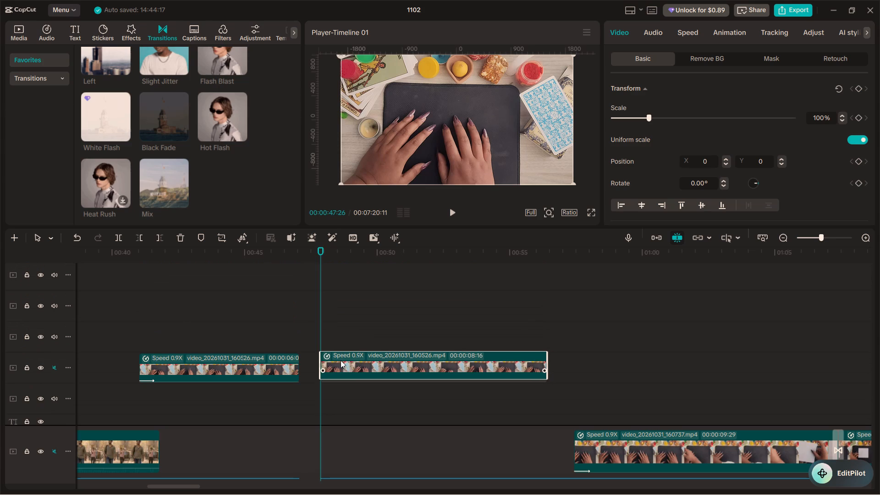
Select everything from the second hands clip onward on all tracks and shift it together to close the gap after the first hands clip.
scroll(340, 361, down, 6)
ctrl+scroll(340, 365, down, 13)
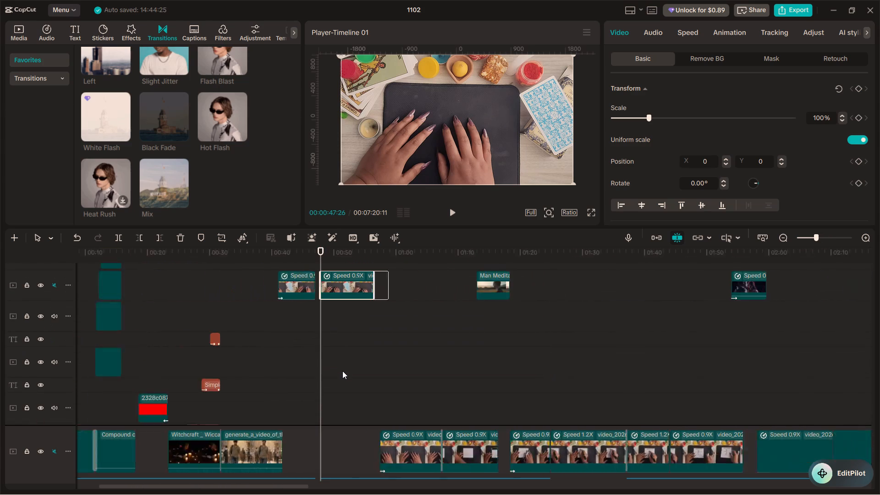
ctrl+scroll(342, 371, up, 7)
key(bracketright)
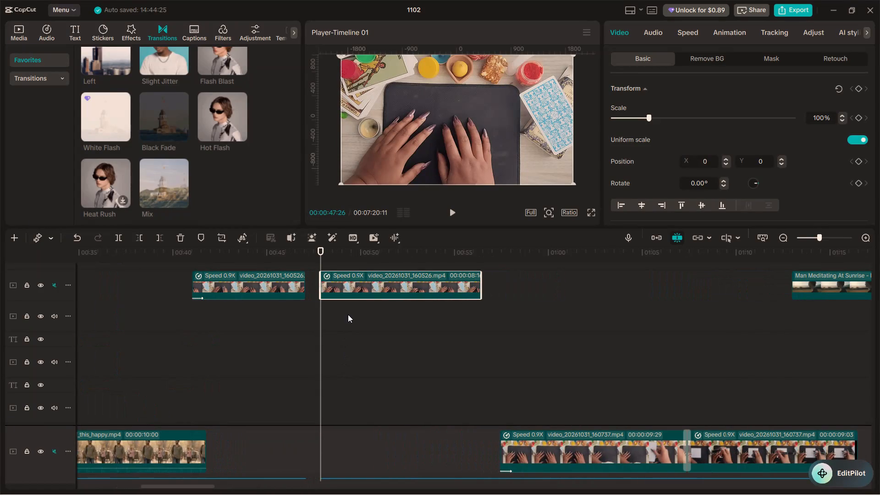
key(bracketright)
click(367, 288)
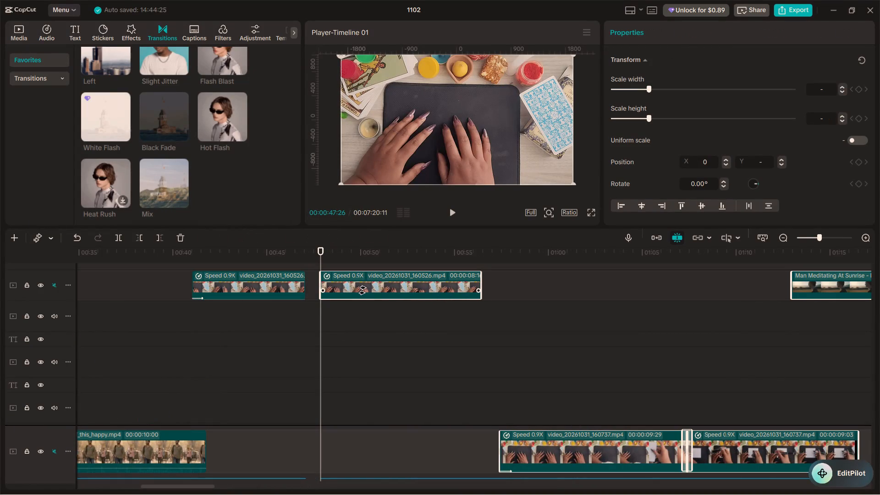
drag(365, 287, 353, 288)
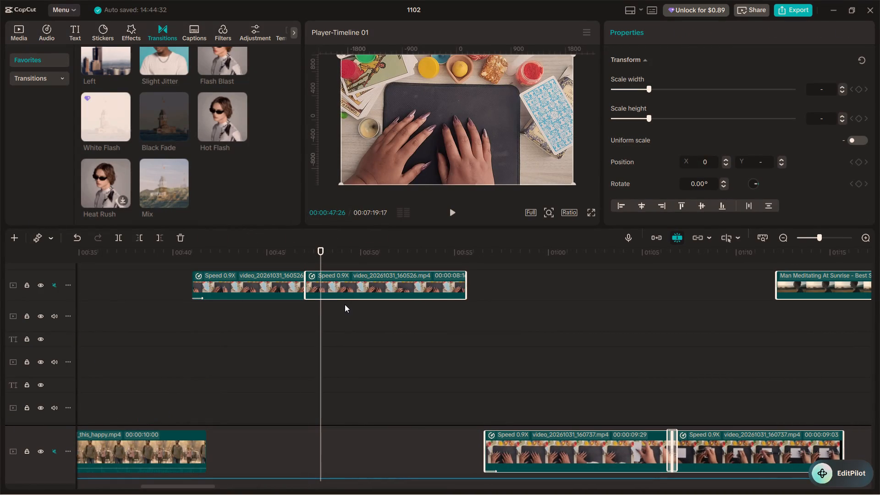
key(a)
Play from 00:00:46:12 across the join between the two hands clips to check the tightened cut.
click(293, 330)
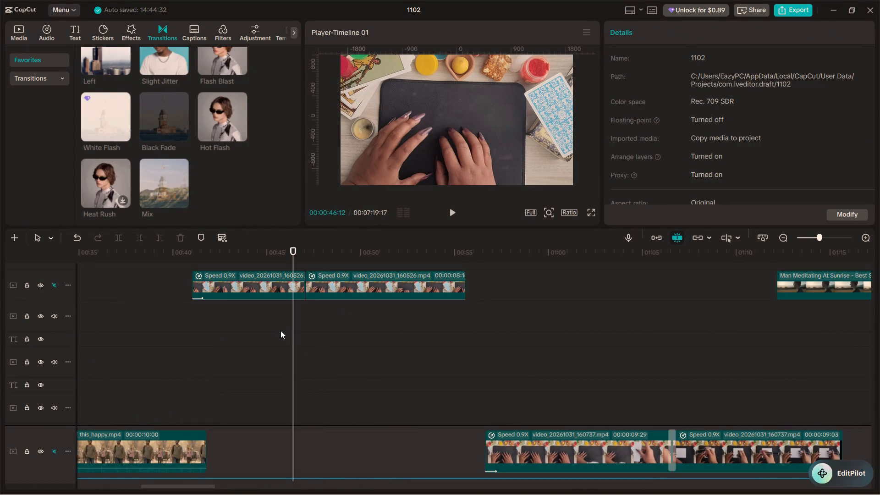
key(space)
ctrl+scroll(303, 324, down, 6)
key(space)
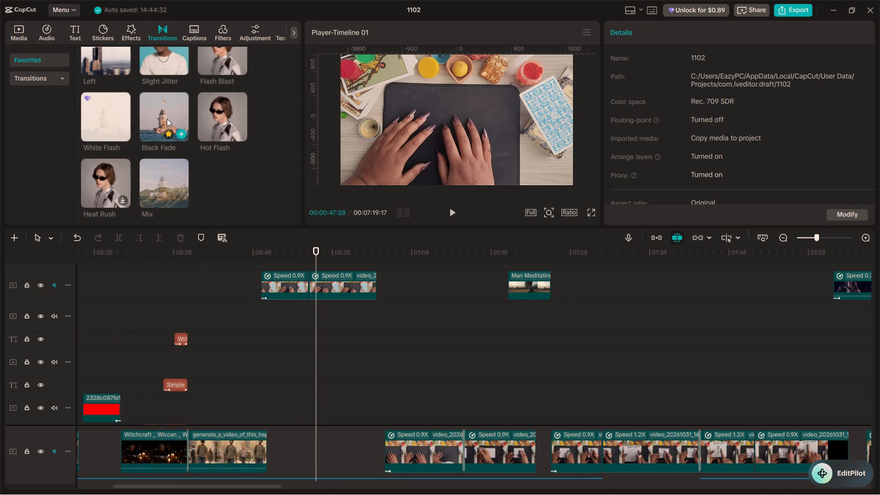
Add a Hot Flash transition between the two hands clips, set its duration to 0.5 s, and play across it.
drag(219, 113, 297, 277)
click(276, 261)
key(space)
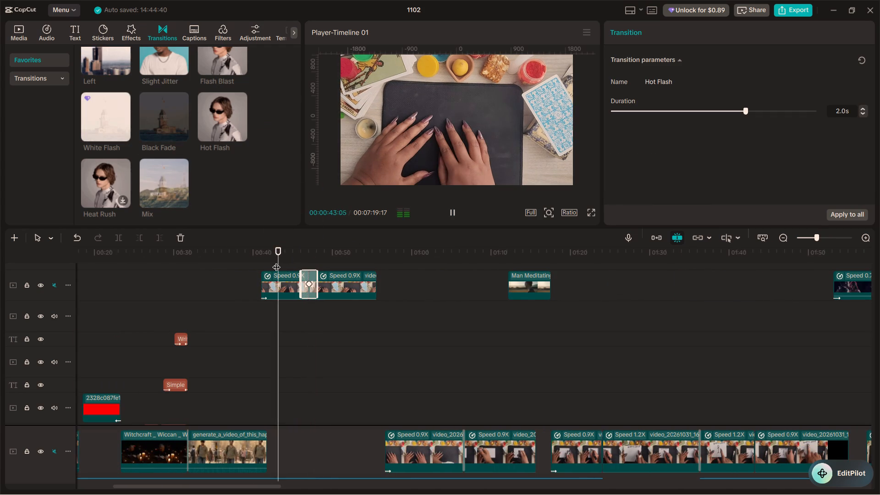
triple_click(861, 114)
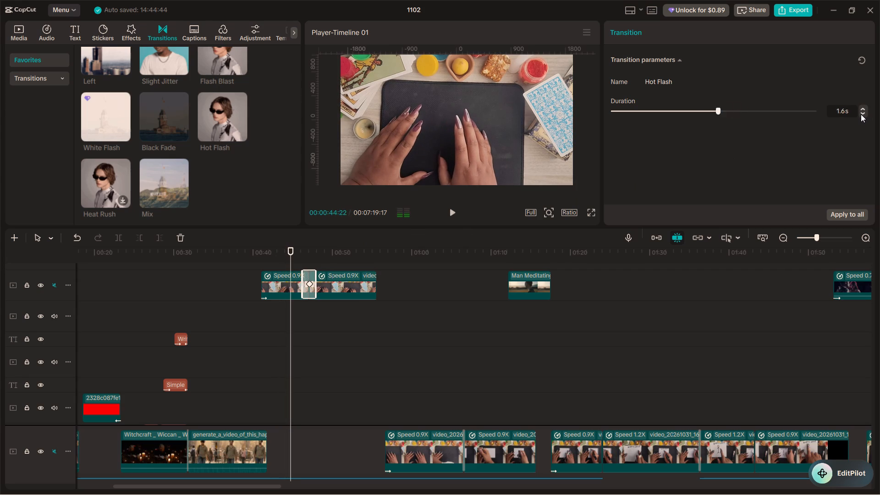
triple_click(861, 114)
triple_click(861, 114)
double_click(861, 114)
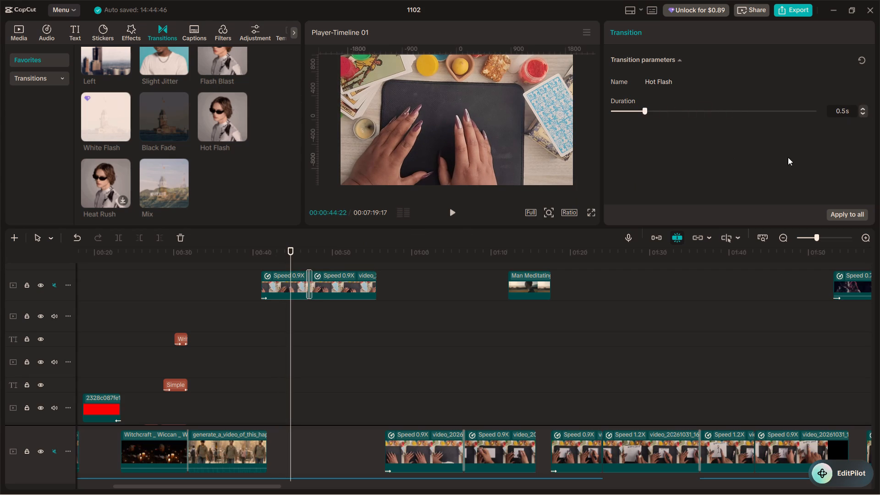
key(space)
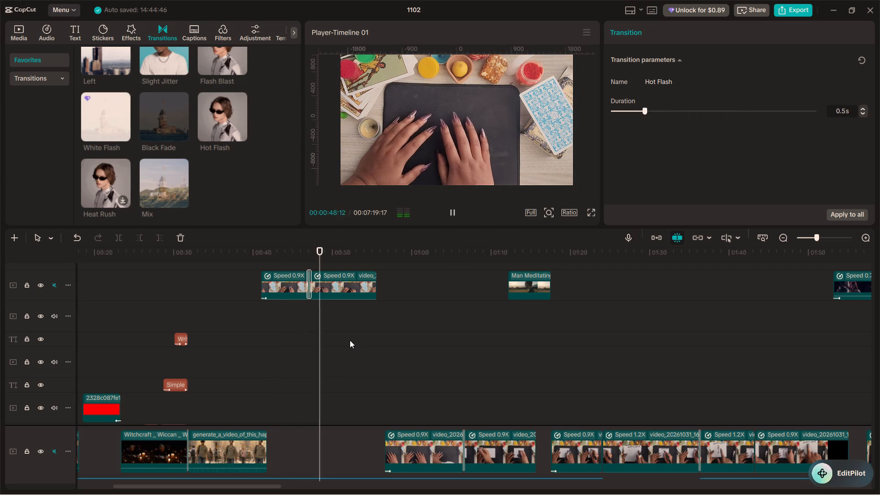
Apply the Fade Out out-animation to the second hands clip.
ctrl+scroll(350, 340, up, 13)
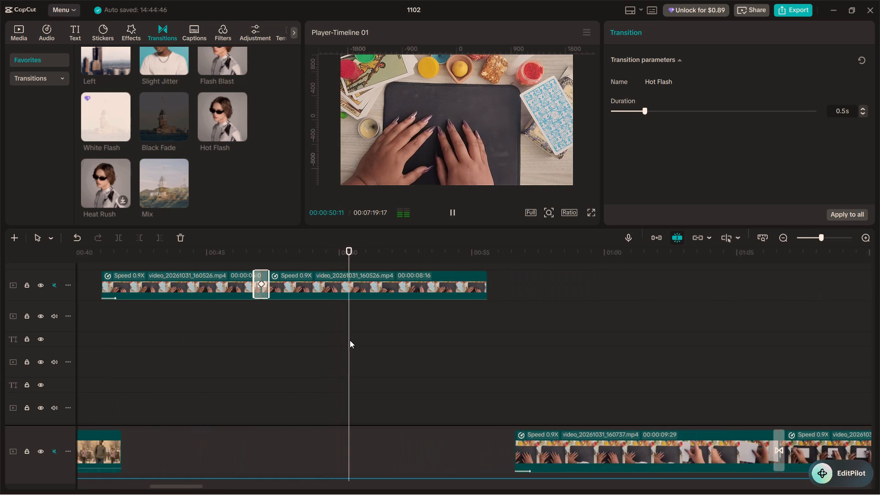
ctrl+scroll(390, 343, up, 3)
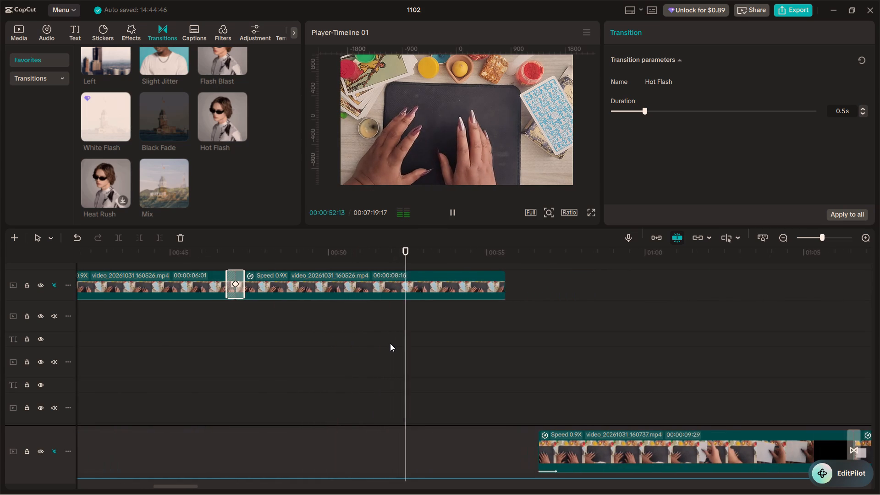
ctrl+scroll(390, 343, up, 1)
ctrl+scroll(390, 343, down, 11)
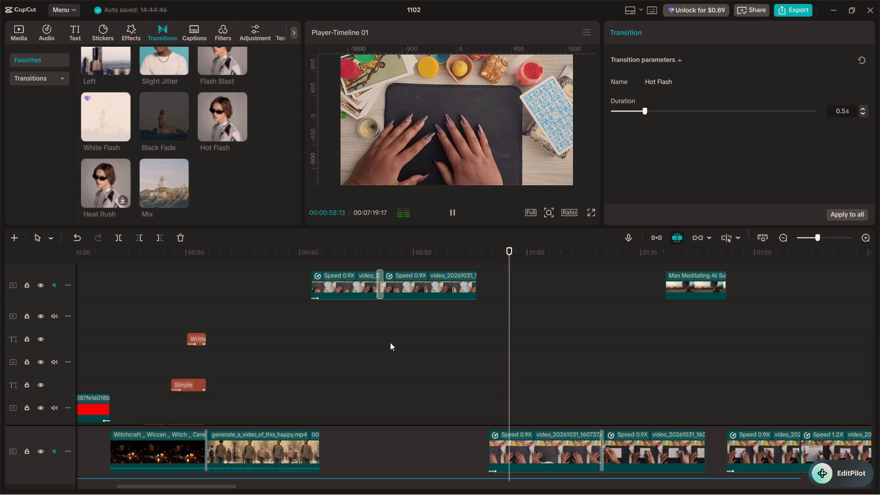
click(473, 278)
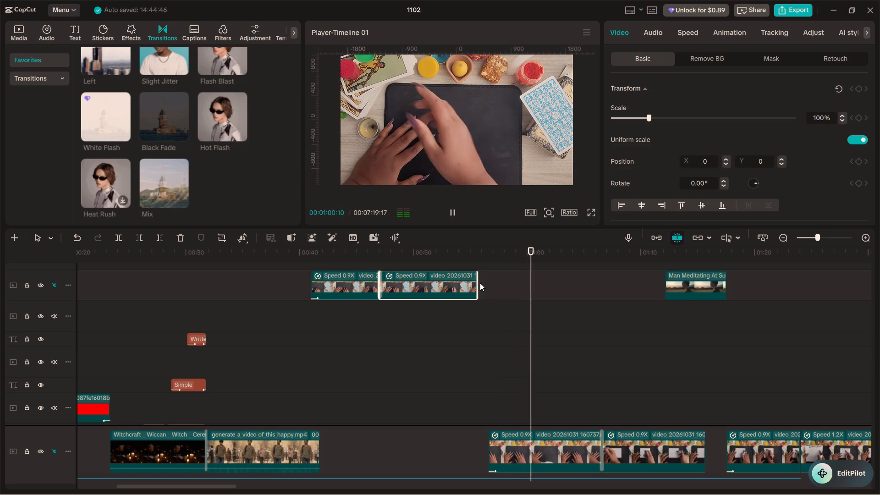
key(space)
click(466, 269)
click(466, 259)
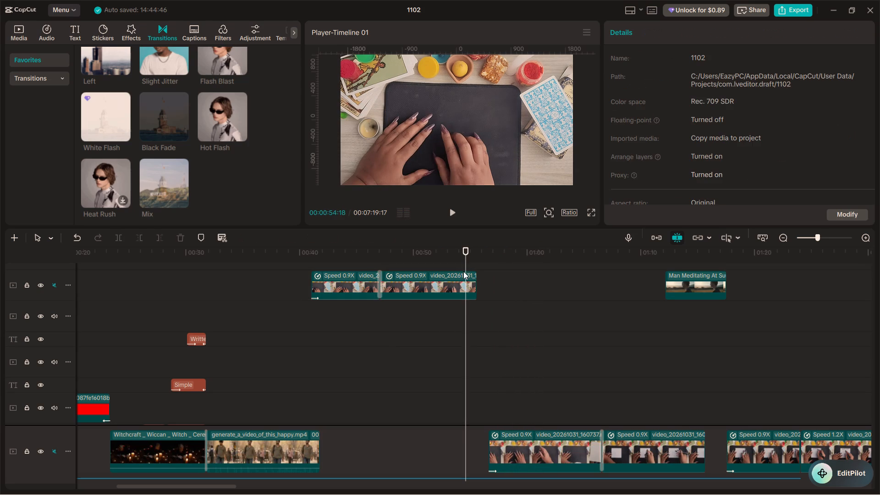
key(space)
click(464, 278)
key(space)
click(746, 32)
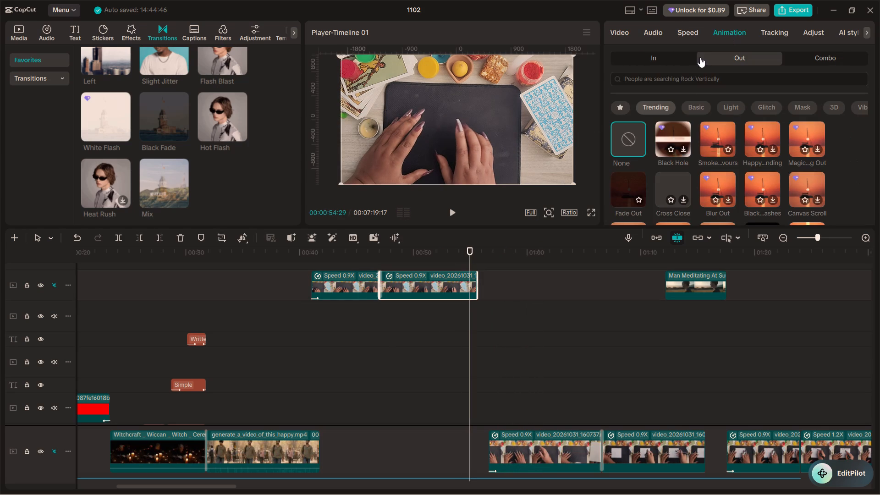
click(630, 190)
Extend the end of the second hands clip to 00:00:56:19, where the next main-track clip starts, and play across the cut.
click(443, 343)
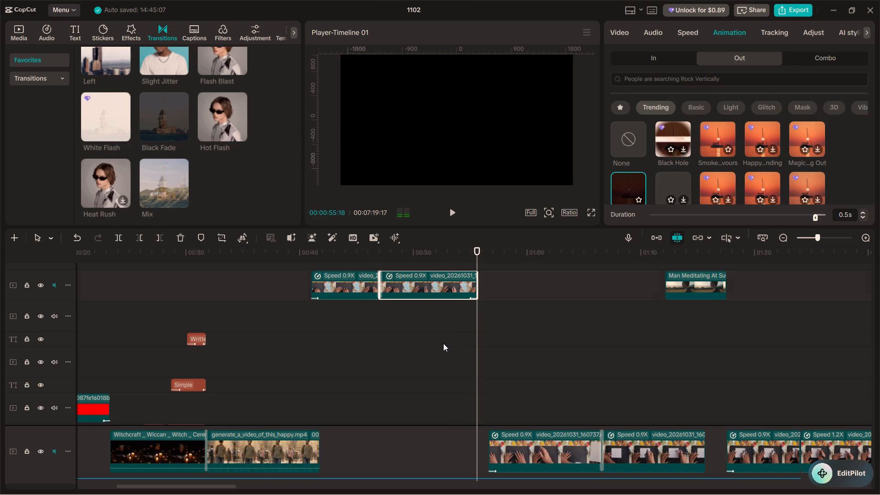
key(space)
alt+scroll(443, 334, down, 3)
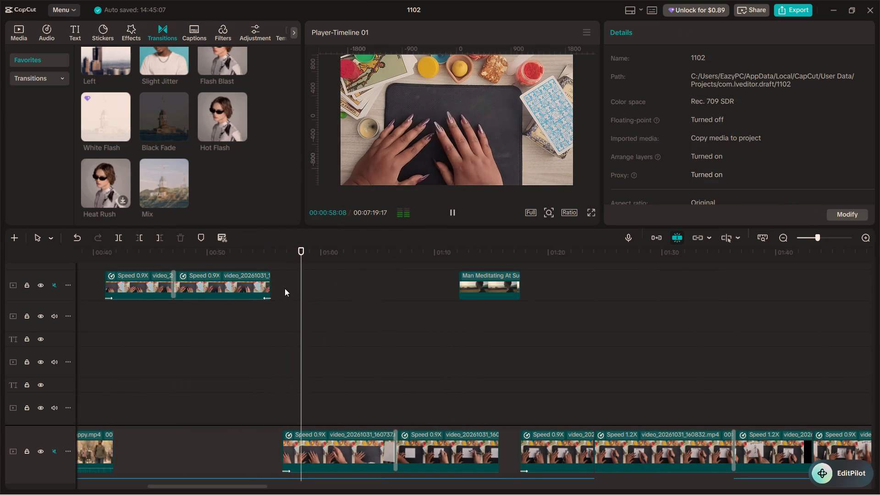
drag(269, 281, 279, 281)
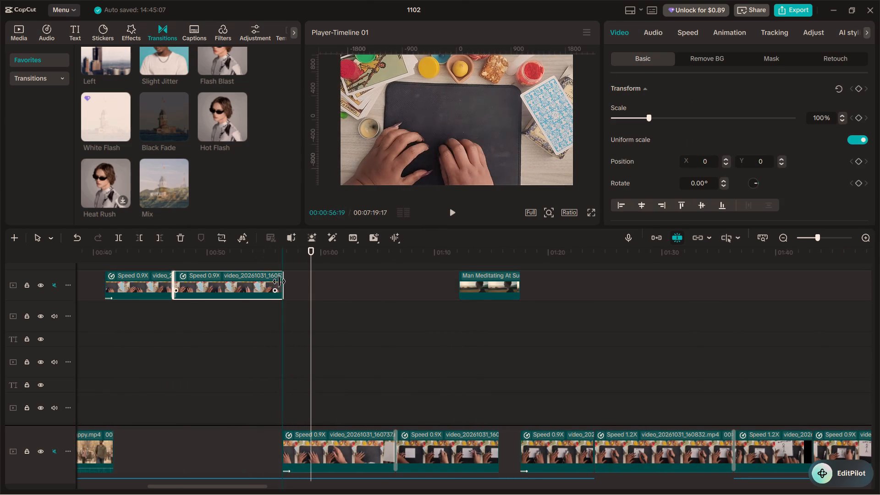
click(259, 310)
key(space)
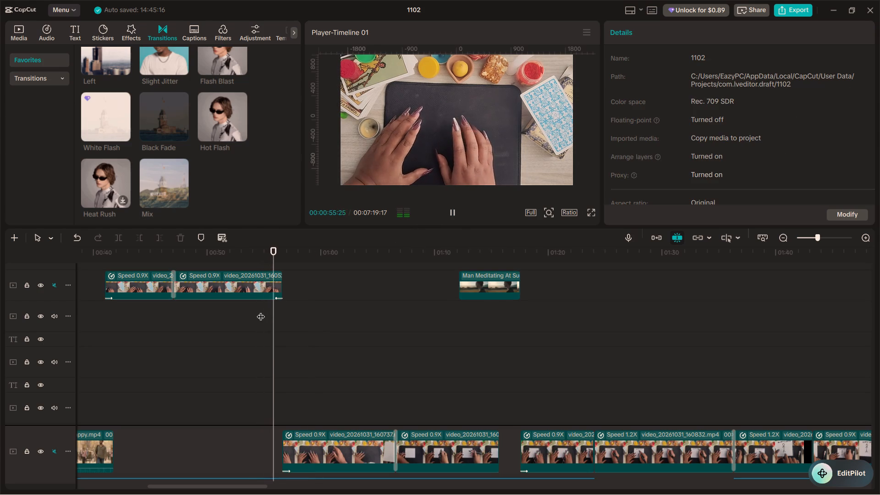
alt+scroll(261, 311, down, 2)
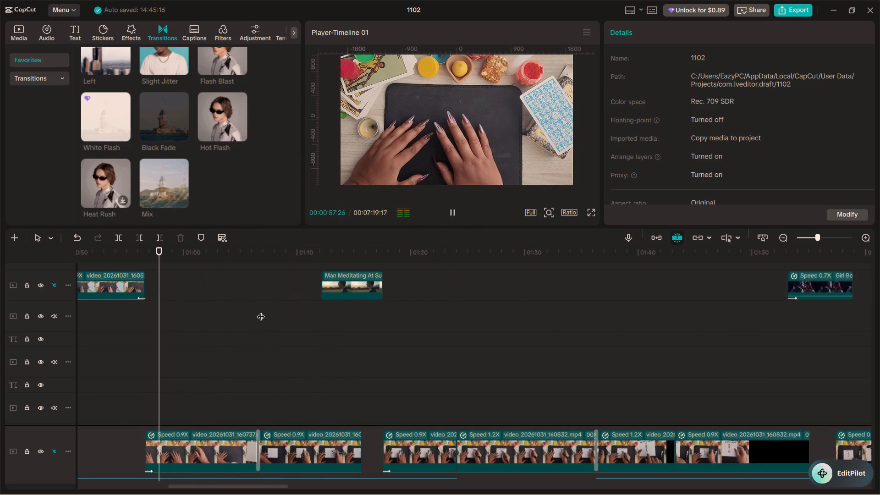
alt+scroll(261, 311, down, 1)
alt+scroll(261, 311, up, 2)
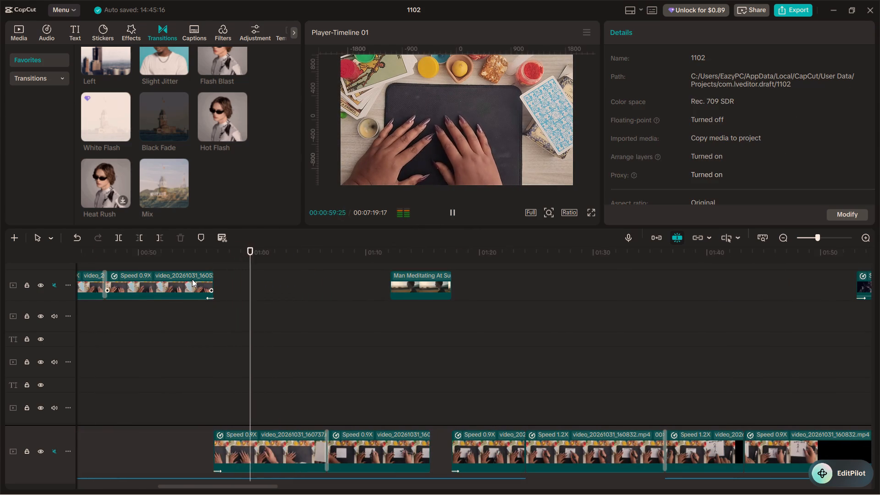
Replay both hands clips to check the Hot Flash transition between them.
click(195, 344)
click(106, 323)
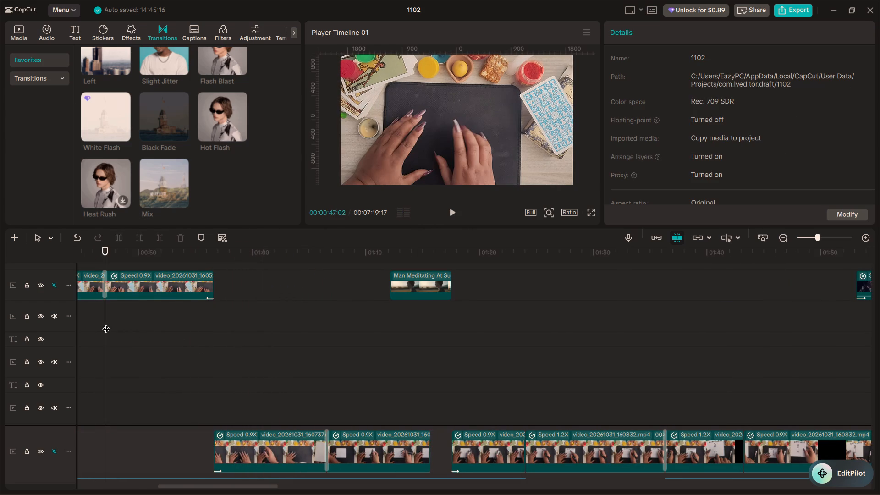
key(space)
key(space)
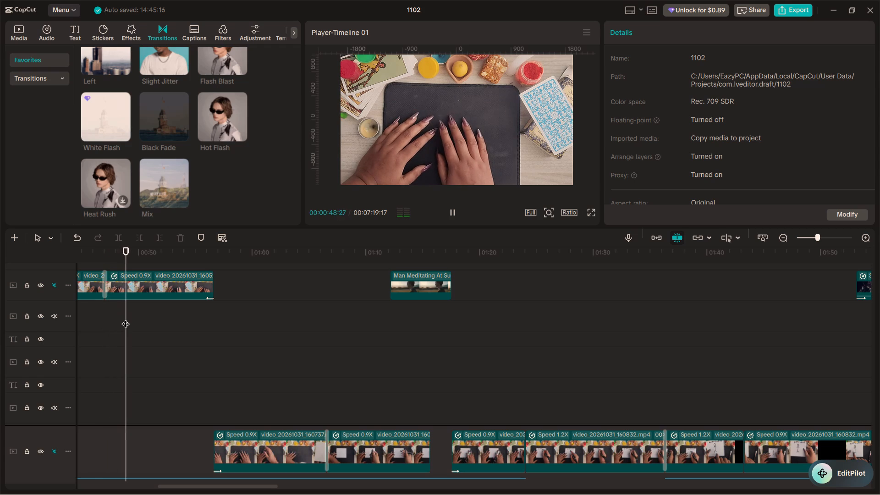
scroll(133, 327, up, 5)
click(257, 331)
key(space)
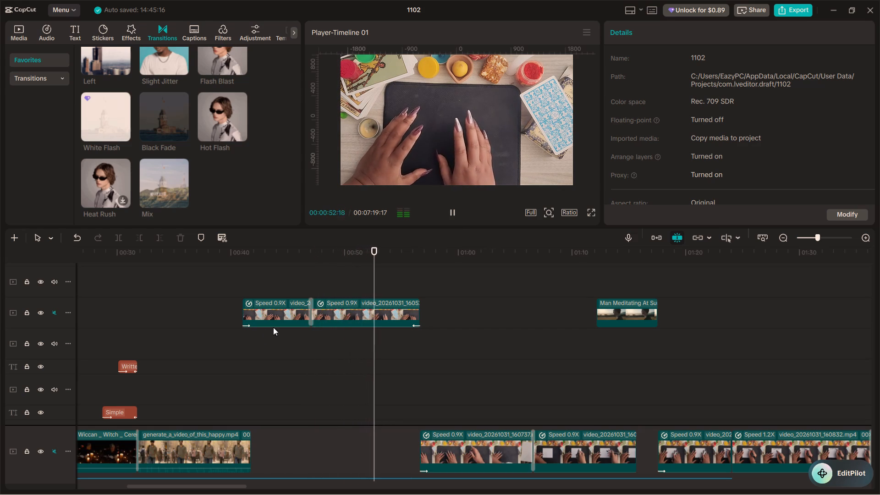
key(space)
Add a 100% scale keyframe at the start of the second hands clip, at 00:00:47:02.
click(344, 301)
double_click(312, 276)
click(323, 307)
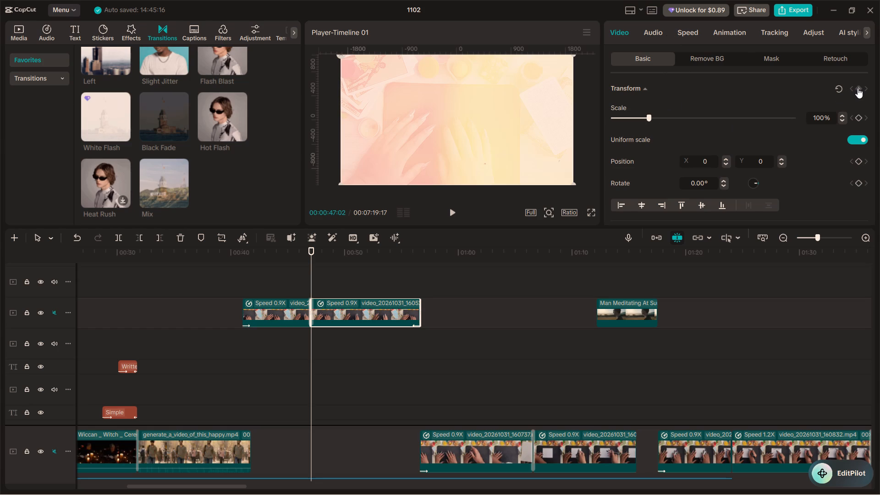
click(856, 117)
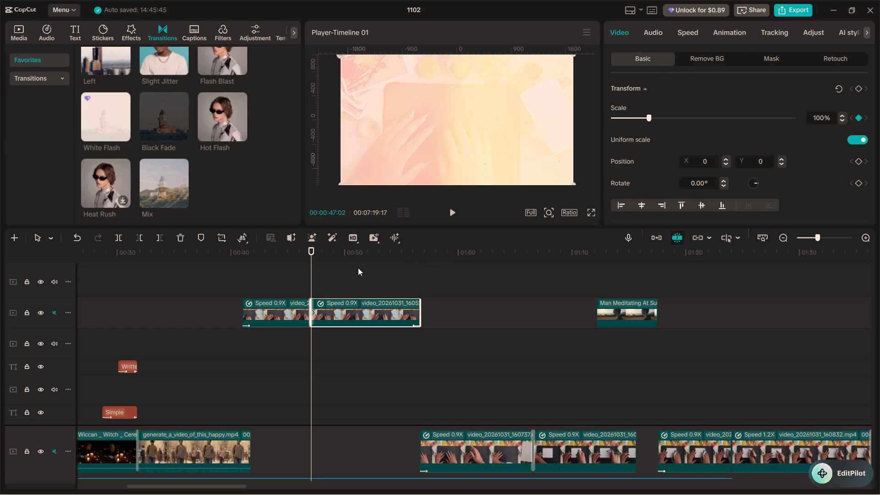
Add a second scale keyframe of about 110% at 00:00:51:05 and move it to the end of the second hands clip.
click(358, 268)
click(358, 308)
click(857, 116)
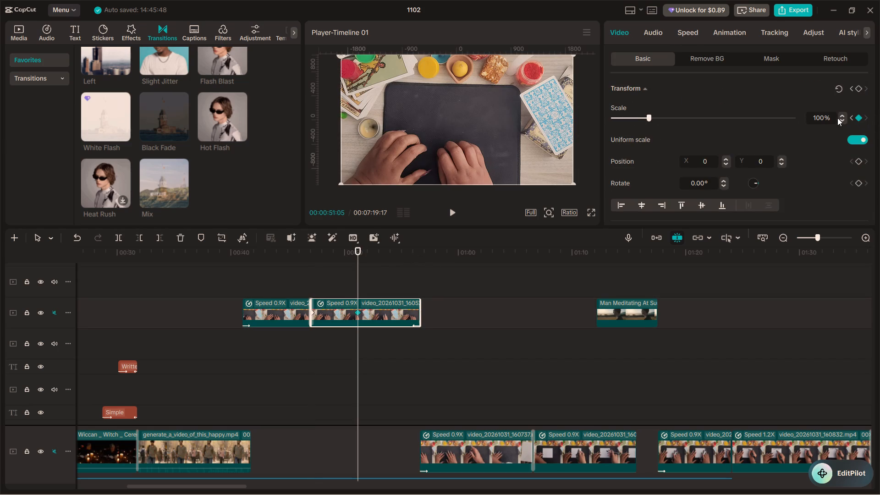
triple_click(841, 115)
triple_click(841, 115)
triple_click(841, 115)
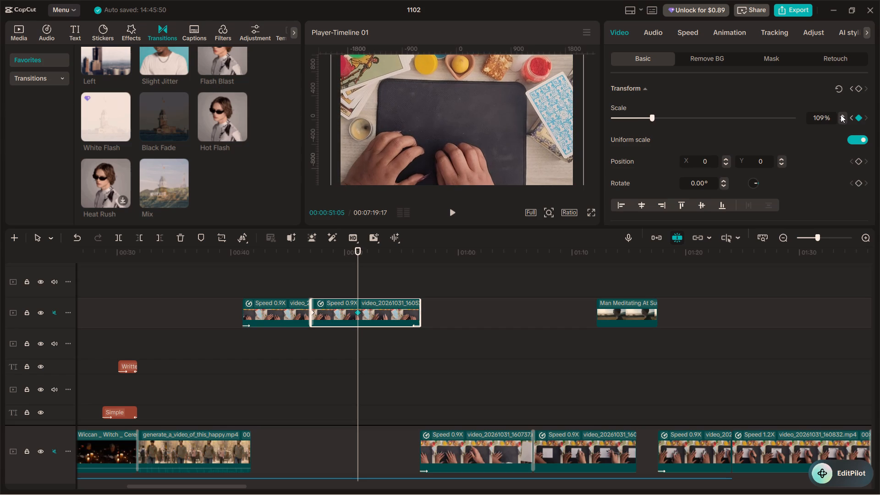
click(841, 115)
drag(357, 313, 455, 309)
Play the hands clips, switching to full screen, to check the slow zoom and the cut into the following footage.
click(283, 359)
key(space)
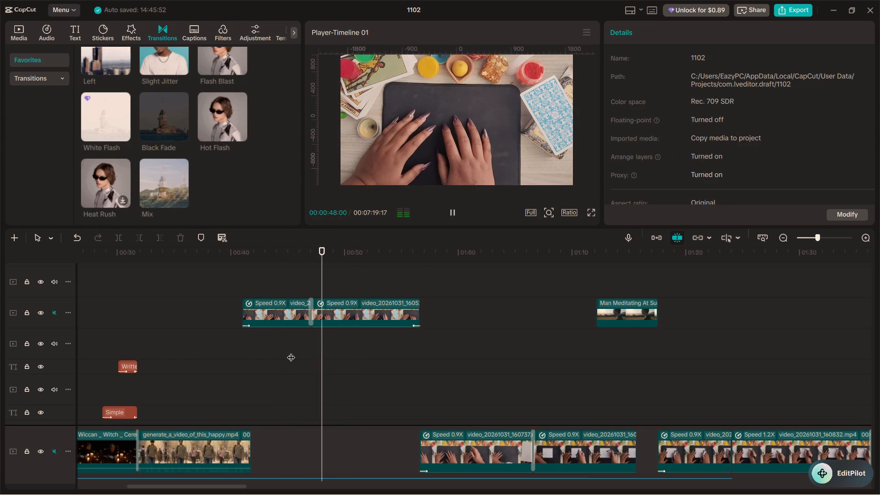
alt+scroll(291, 352, down, 1)
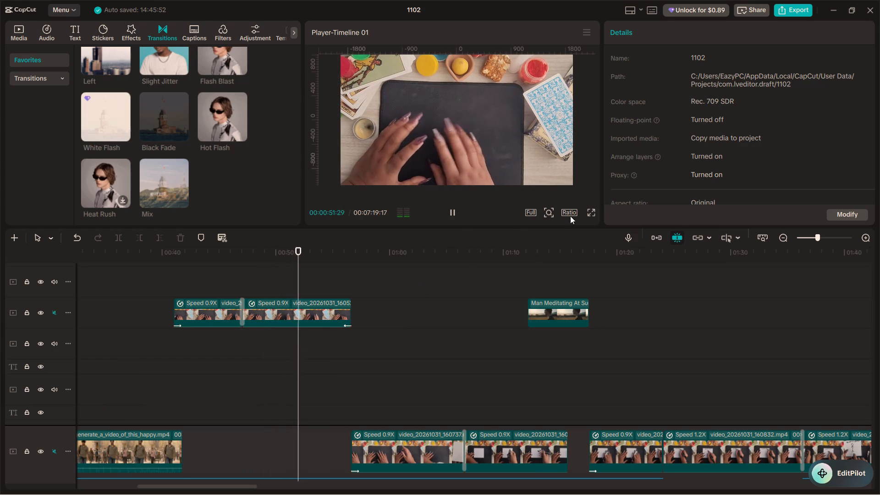
click(594, 209)
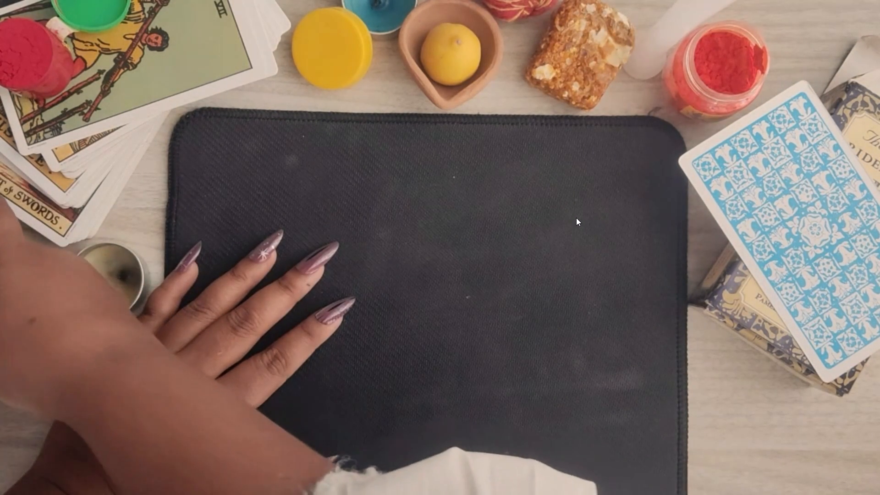
key(Escape)
key(space)
Play the main-track footage from 00:00:56:19 through the two video_20261031_160737.mp4 clips to review it.
click(345, 380)
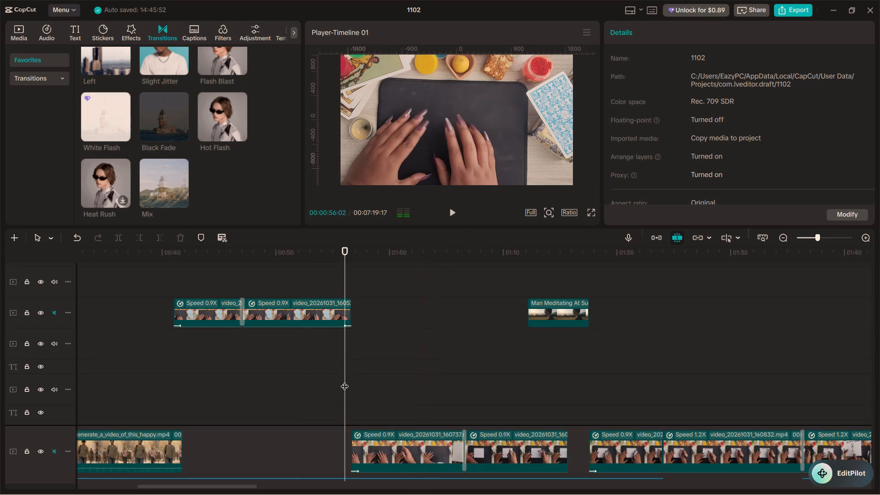
scroll(345, 380, down, 6)
drag(344, 380, 350, 380)
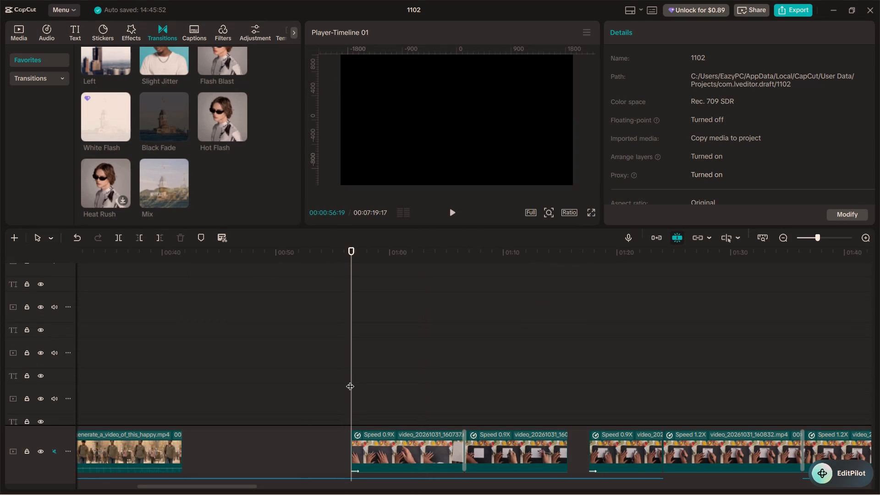
key(space)
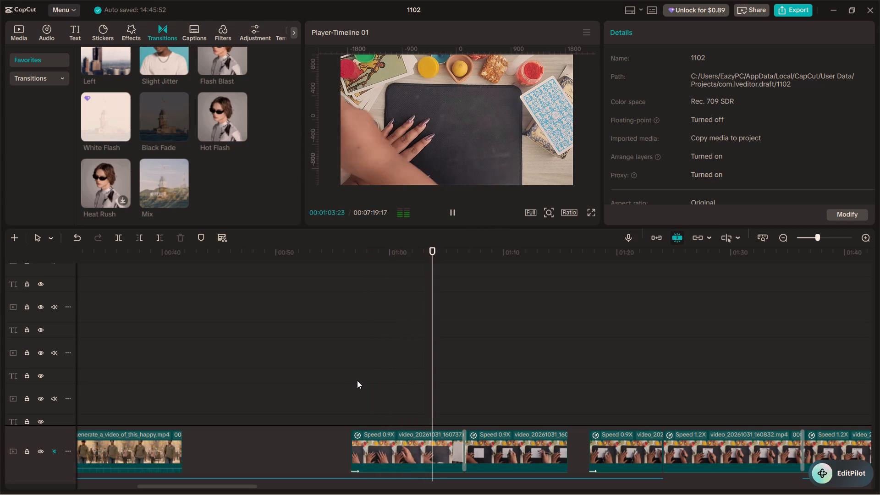
key(space)
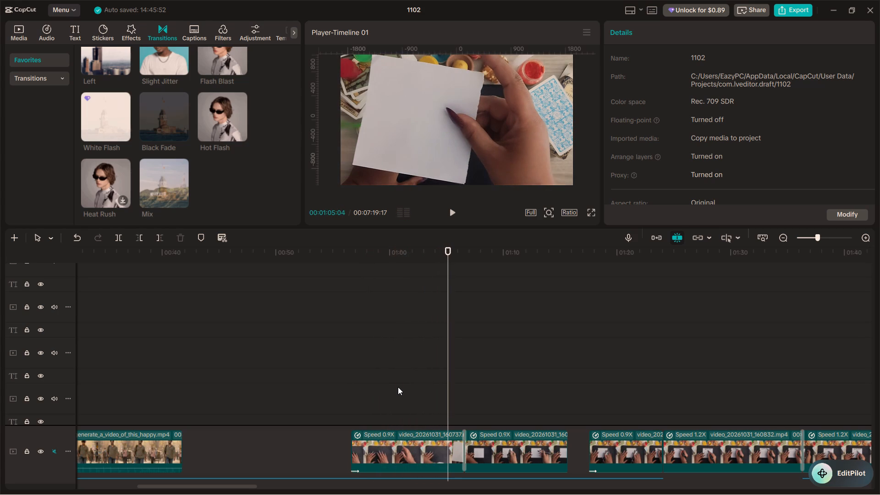
key(space)
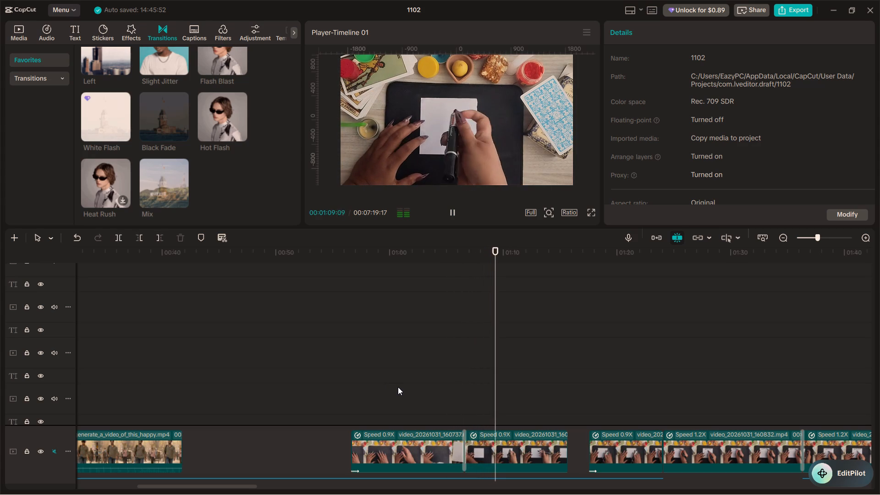
ctrl+scroll(398, 387, down, 3)
ctrl+scroll(398, 387, up, 7)
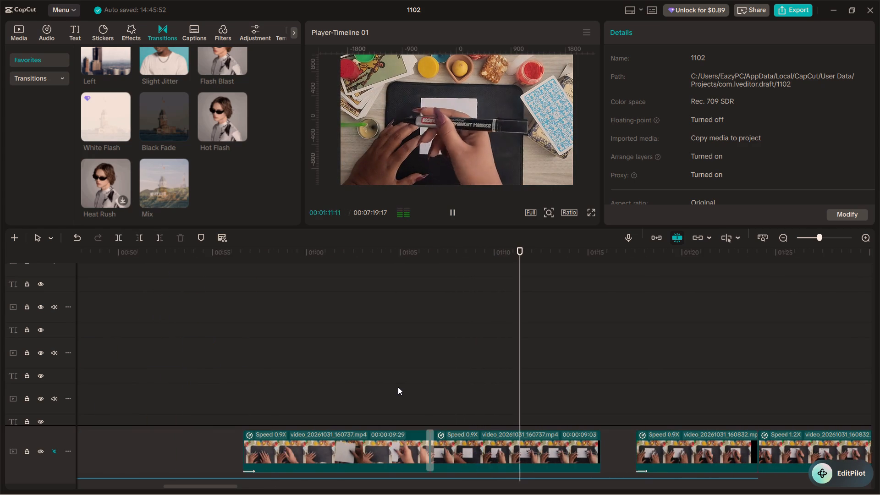
scroll(398, 387, down, 5)
Replay the first video_20261031_160737.mp4 clip in full screen, stopping at 00:01:06:02 where the blank paper is held up.
click(240, 389)
key(space)
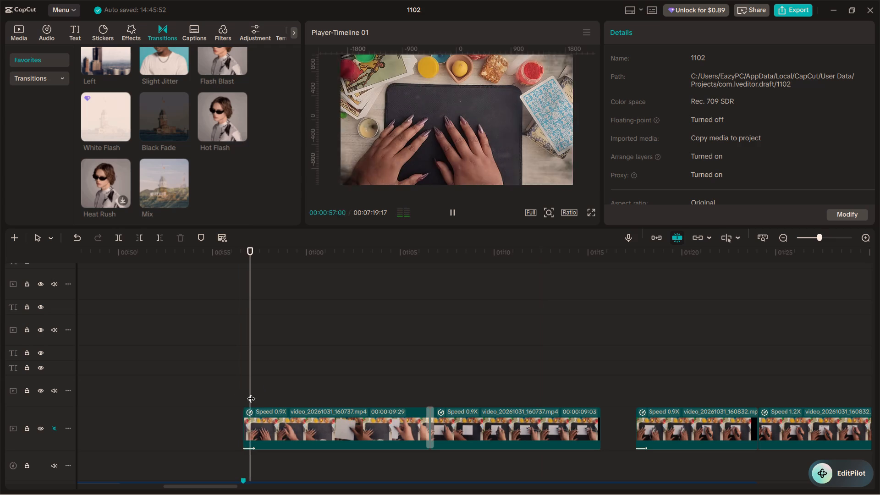
click(587, 209)
click(591, 210)
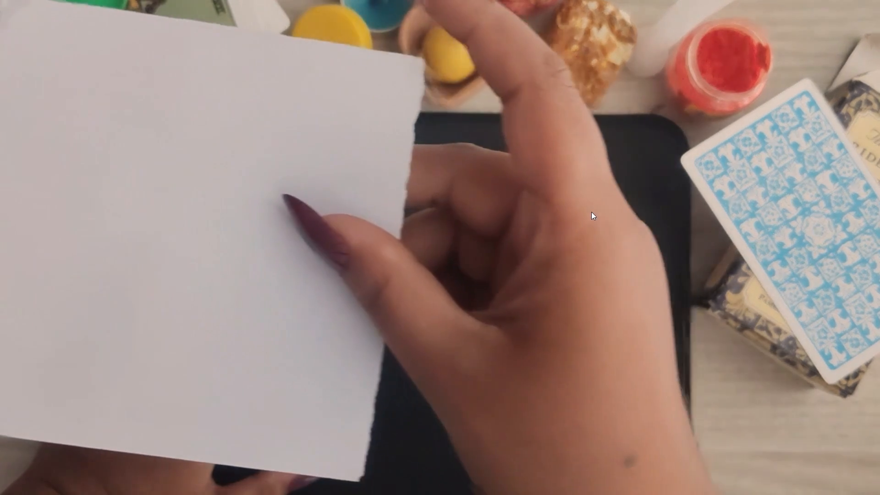
key(space)
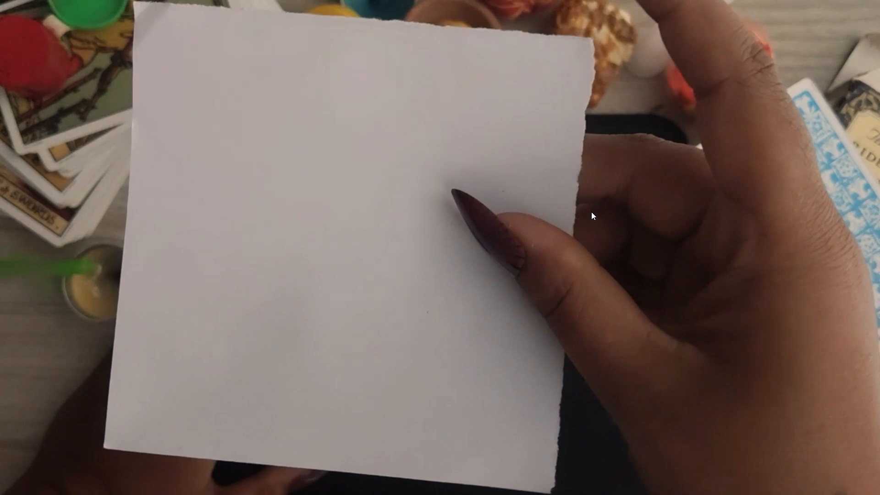
key(Escape)
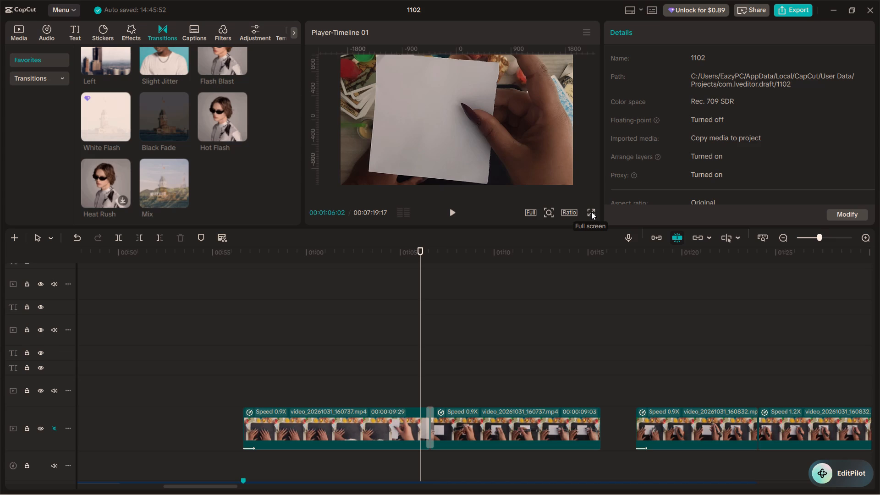
Open the favorite In animations for the first video_20261031_160737.mp4 clip.
click(385, 427)
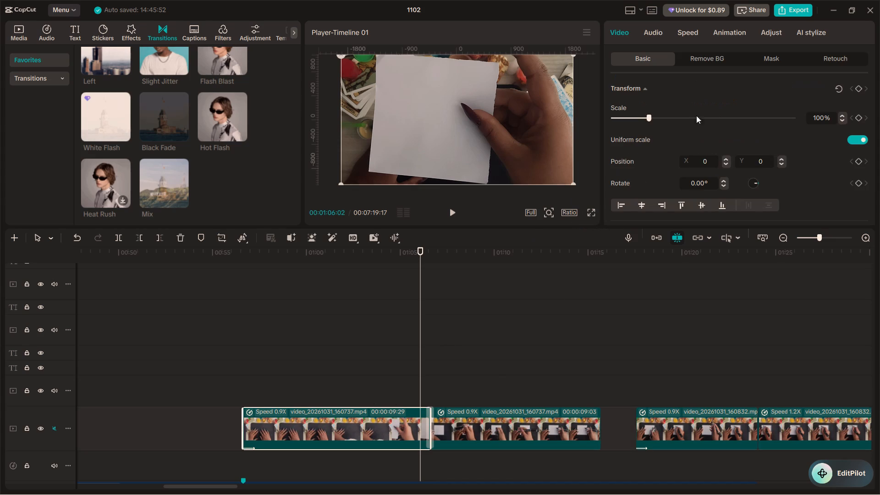
click(726, 36)
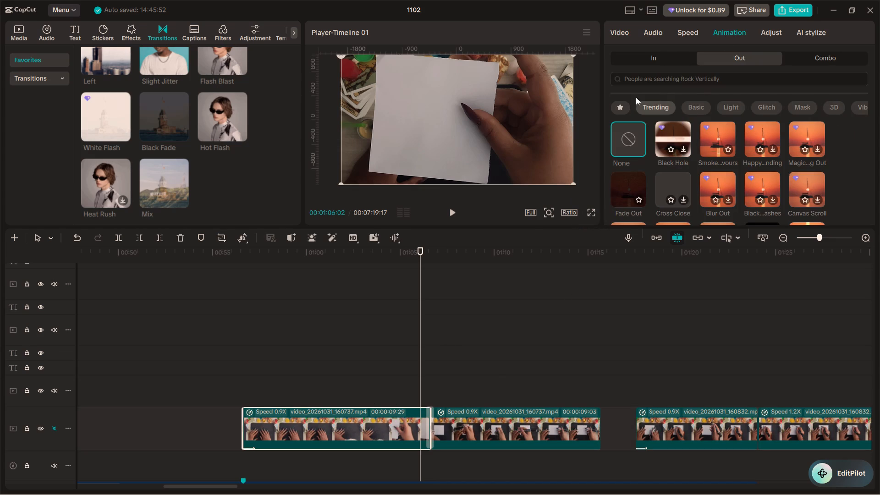
click(625, 103)
click(670, 63)
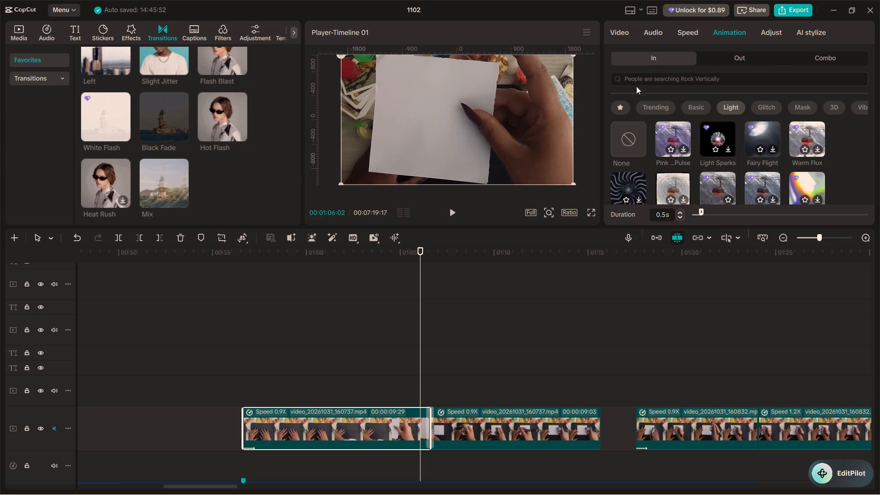
click(612, 104)
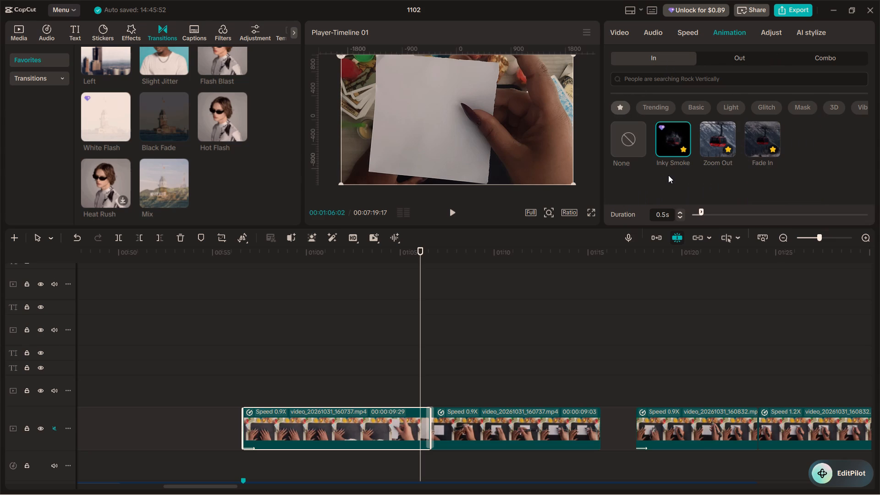
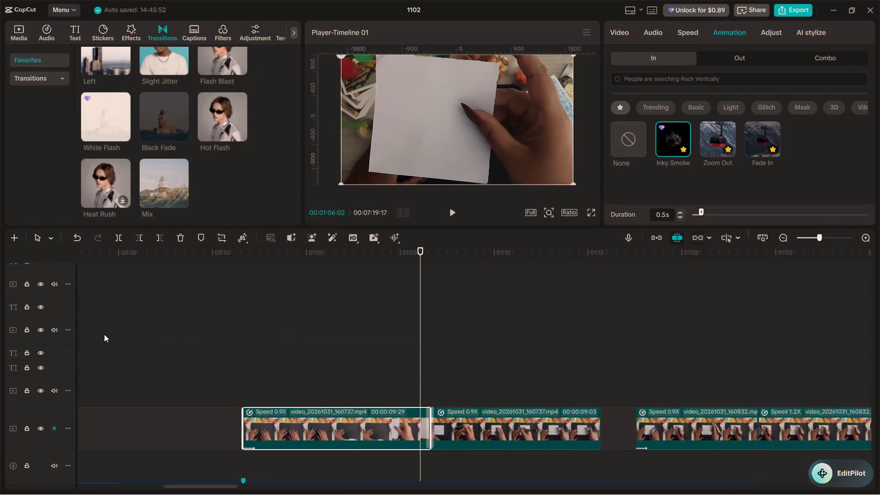
Replay the cut from the Compound clip6 hands footage into the couple's candlelit scene around 00:00:18.
ctrl+scroll(104, 334, down, 14)
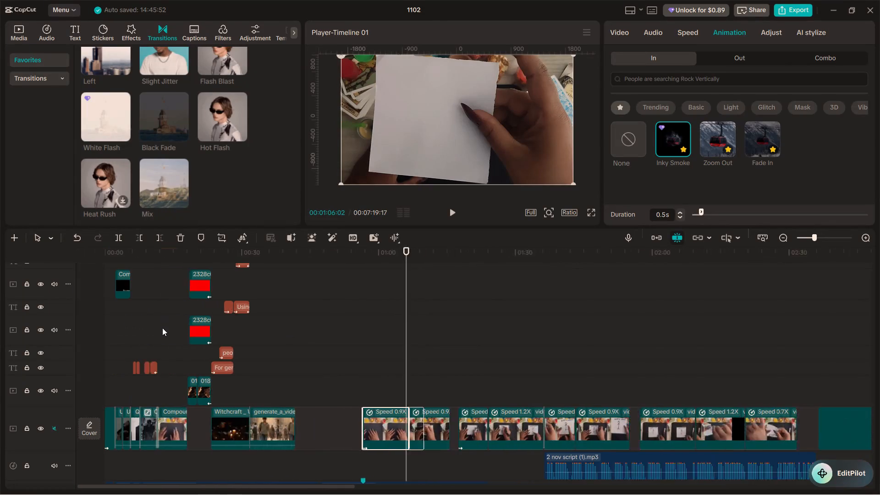
click(145, 328)
ctrl+scroll(157, 327, up, 4)
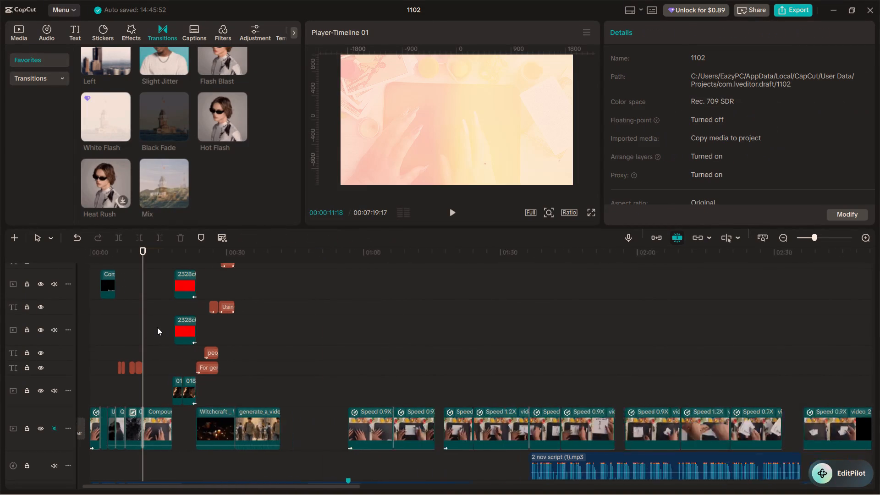
ctrl+scroll(157, 327, up, 18)
click(236, 320)
click(256, 330)
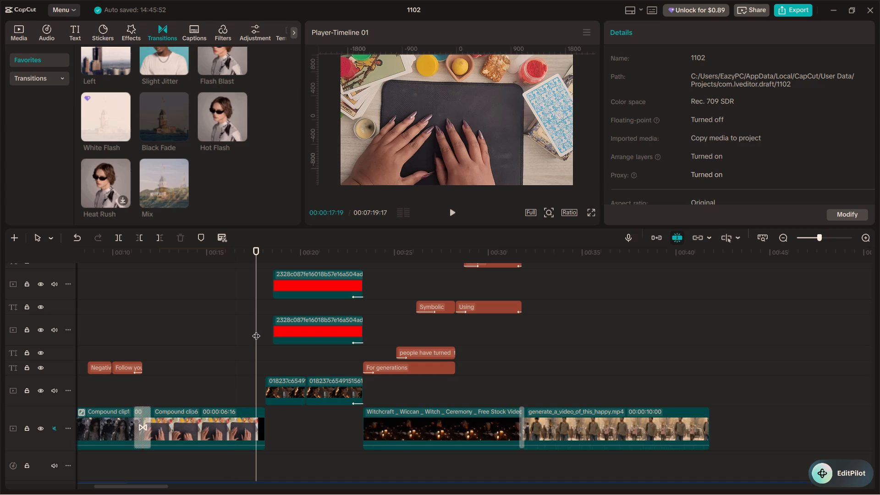
scroll(258, 340, up, 6)
key(space)
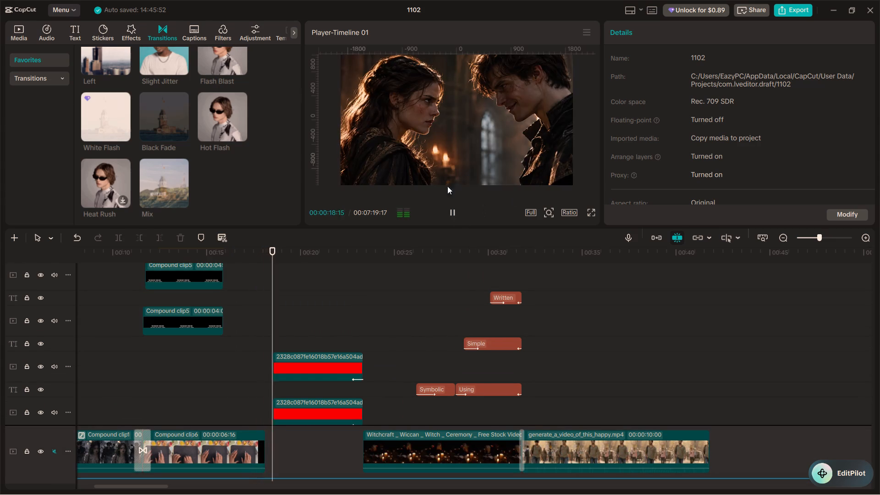
key(space)
click(270, 324)
click(262, 324)
key(space)
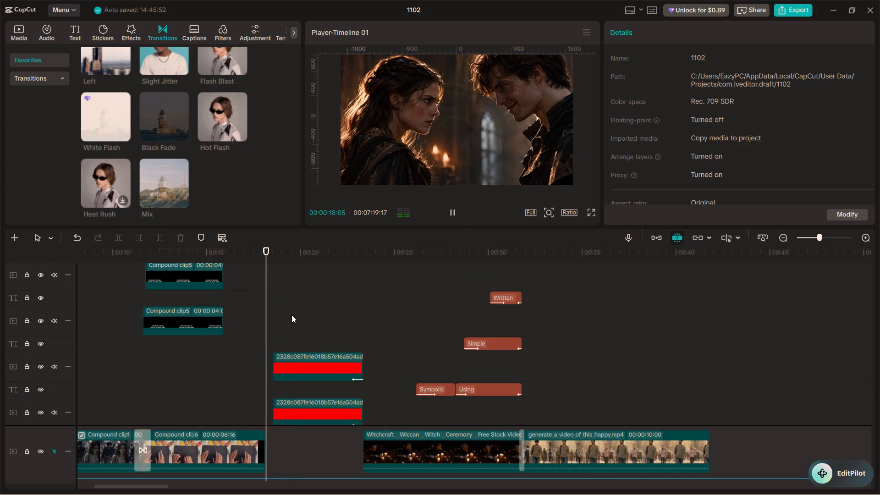
key(space)
click(262, 322)
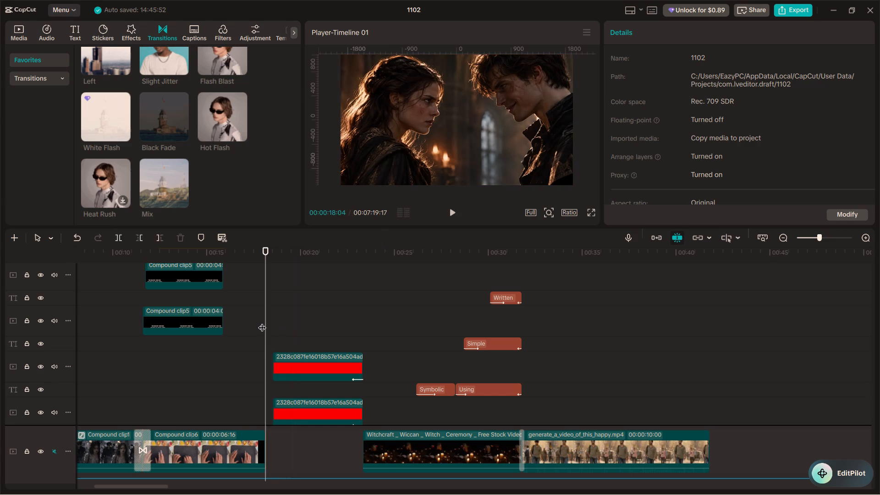
key(space)
key(space)
Play from about 00:00:18 through the red overlay clips into the candle footage, stopping as the Symbolic title animates in.
ctrl+scroll(252, 342, down, 8)
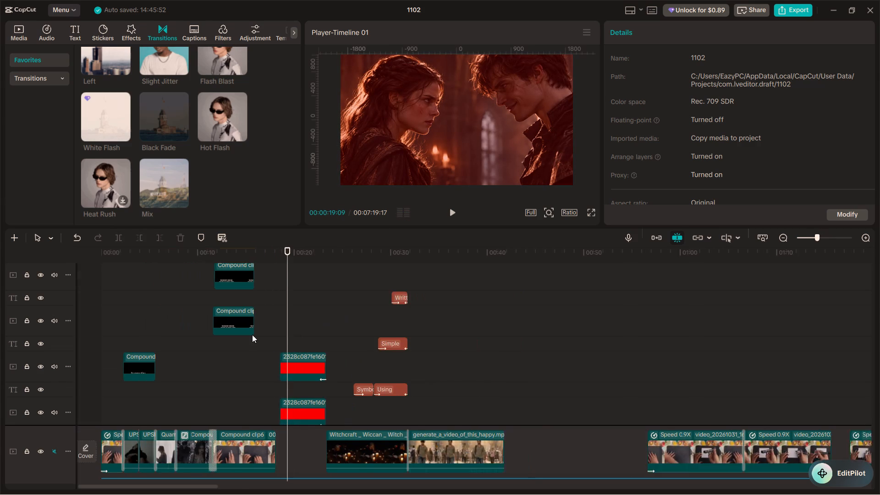
ctrl+scroll(252, 335, down, 3)
ctrl+scroll(182, 341, up, 10)
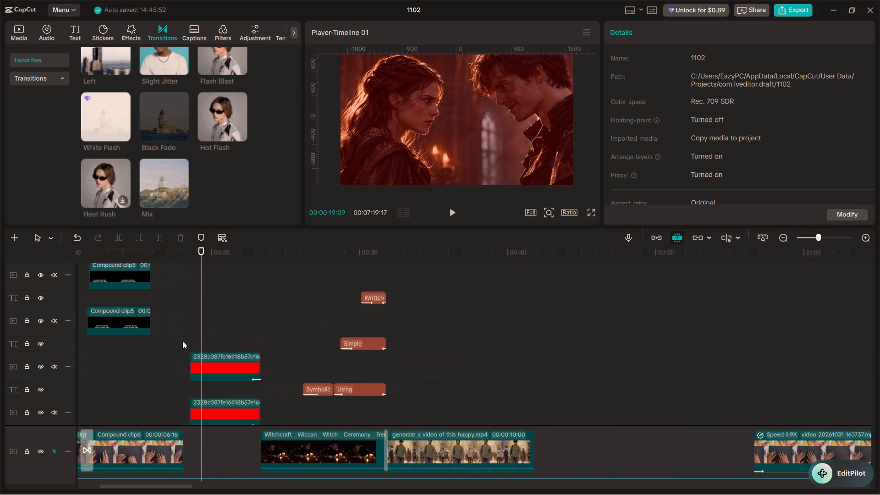
ctrl+scroll(182, 341, up, 14)
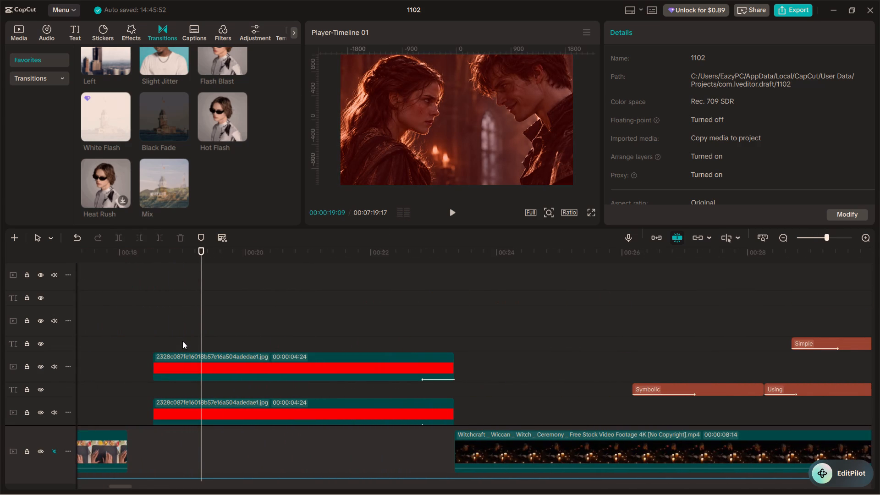
click(127, 340)
key(space)
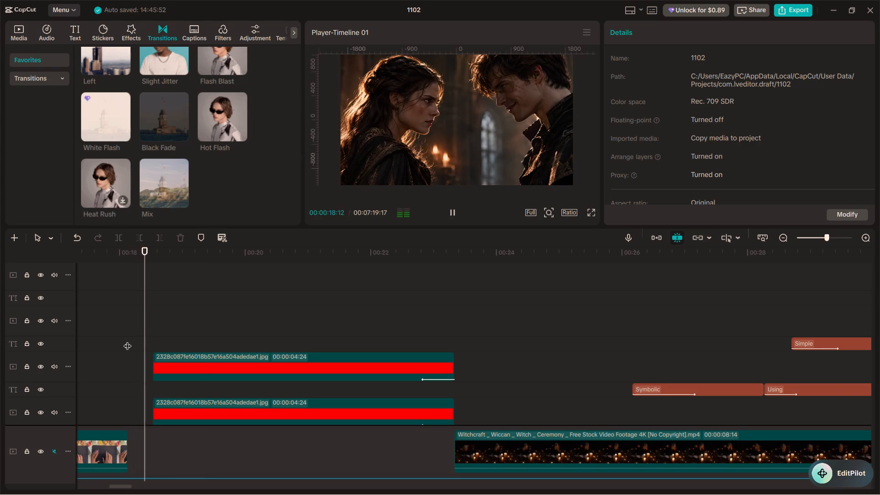
ctrl+scroll(127, 340, down, 4)
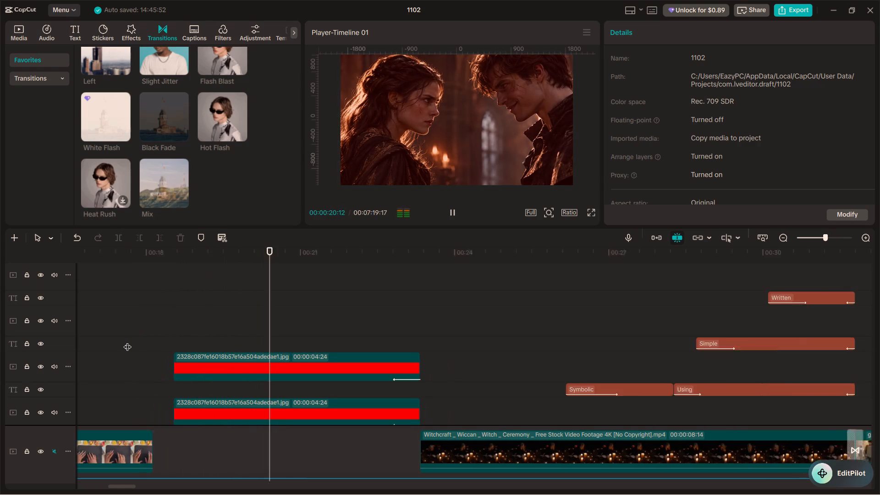
ctrl+scroll(127, 341, down, 20)
ctrl+scroll(127, 341, down, 16)
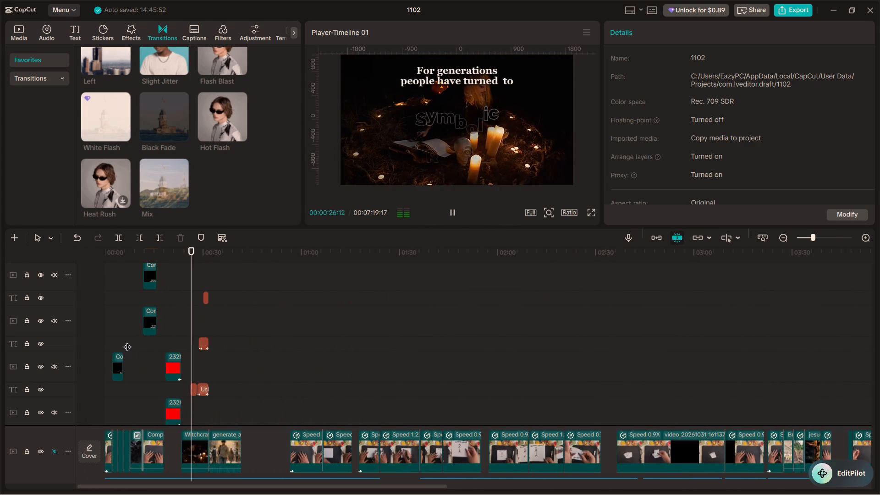
key(space)
Switch to Microsoft Edge, open YouTube and close the two red color image search pages.
click(426, 480)
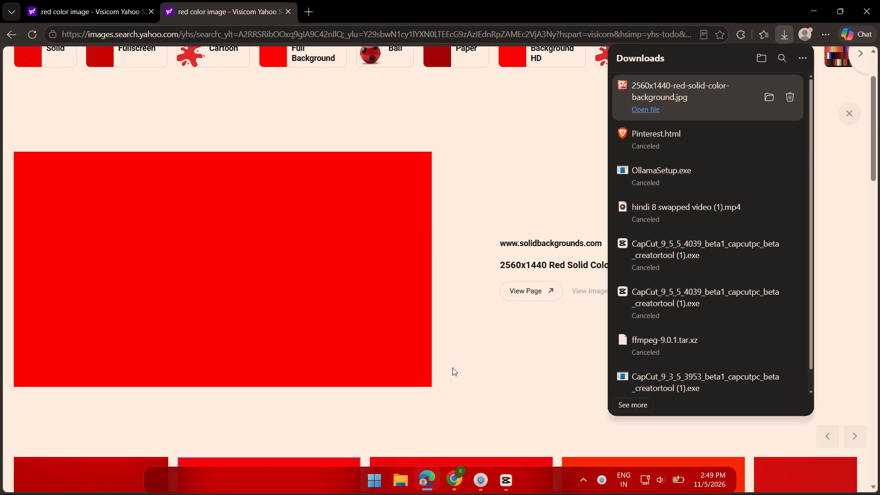
click(307, 11)
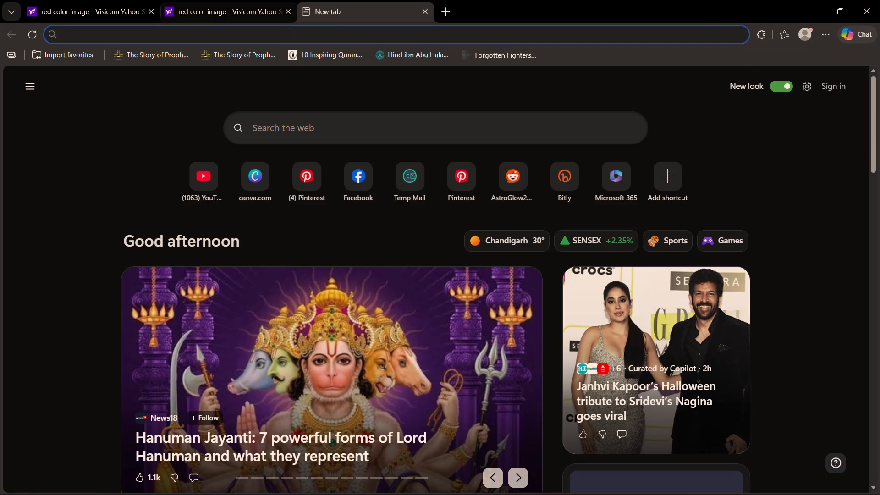
click(290, 30)
click(866, 121)
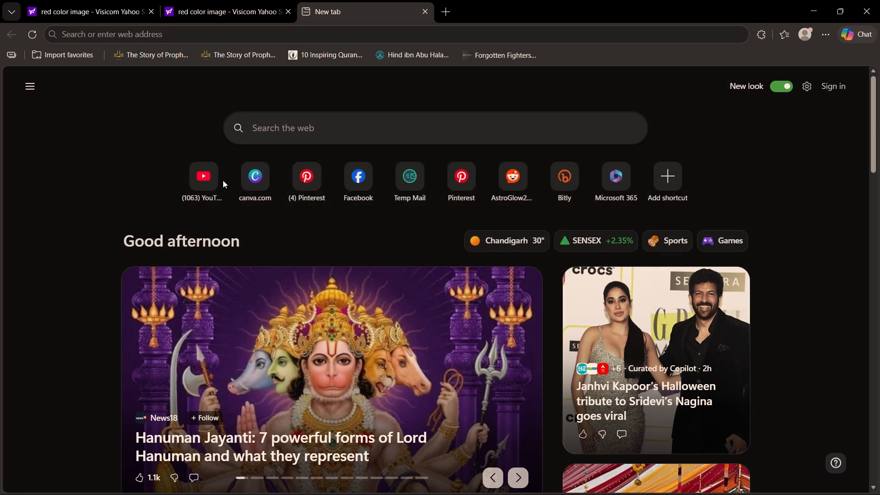
click(202, 176)
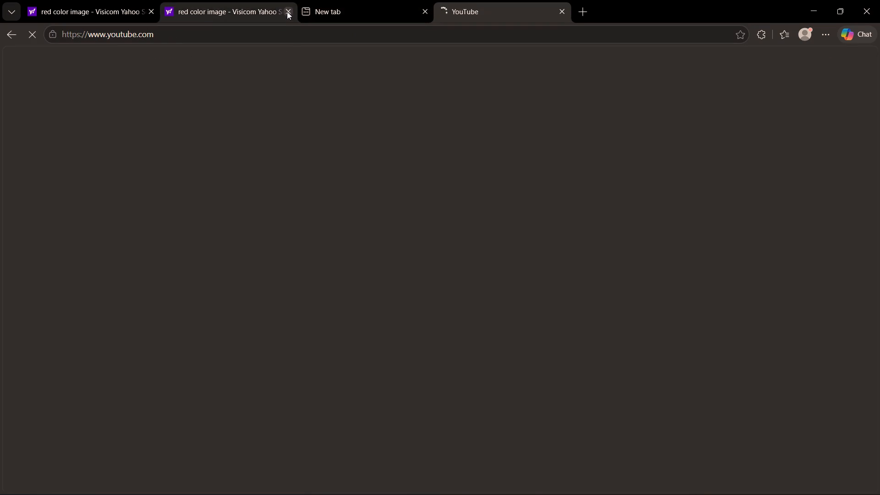
click(287, 11)
click(153, 8)
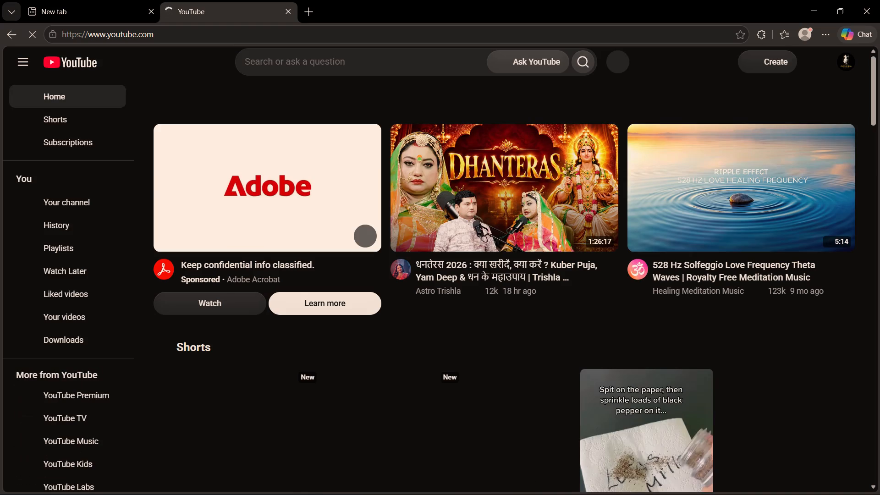
Search YouTube for "ink splash overlay".
click(273, 58)
text(ink splash overlya)
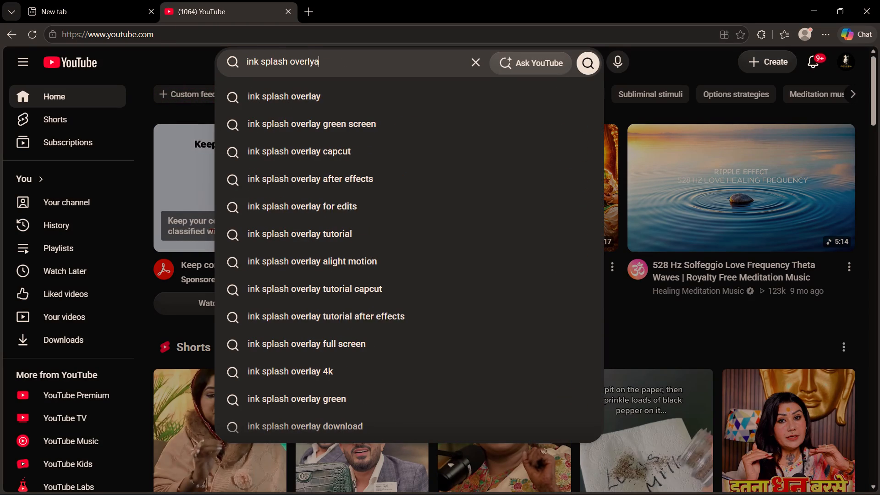
key(BackSpace)
key(BackSpace)
text(ay)
key(Return)
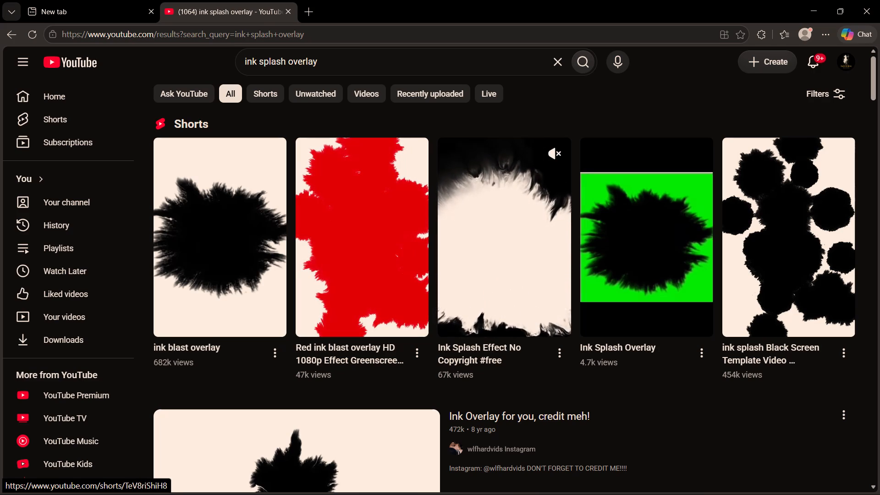
Browse the ink splash results, preview the Ink overlays (pack) video from about 0:13, and close the browser to return to CapCut.
scroll(503, 219, down, 4)
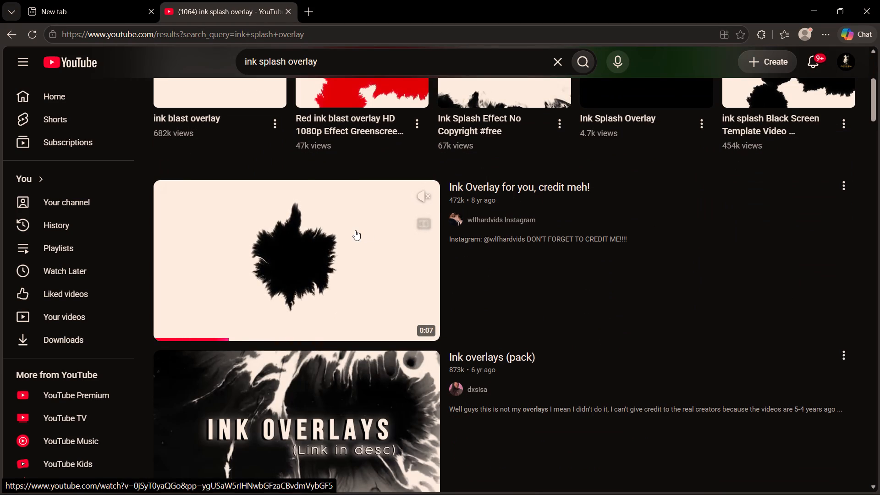
scroll(355, 230, down, 4)
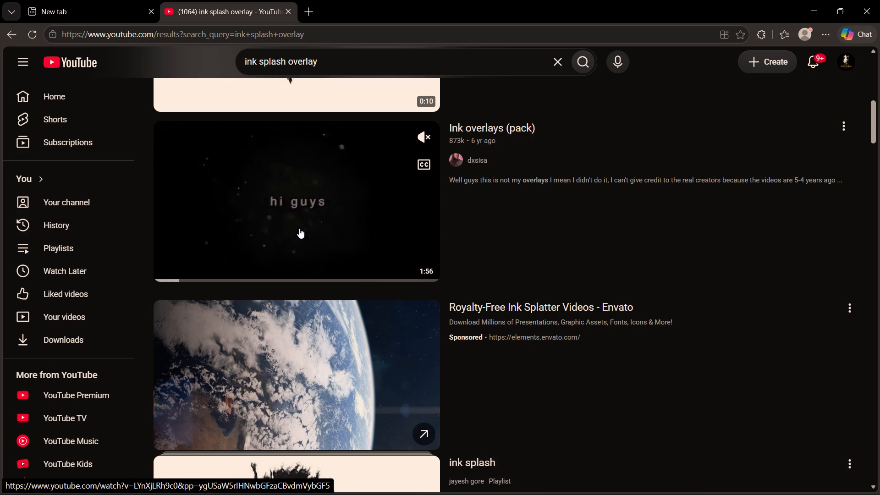
click(176, 272)
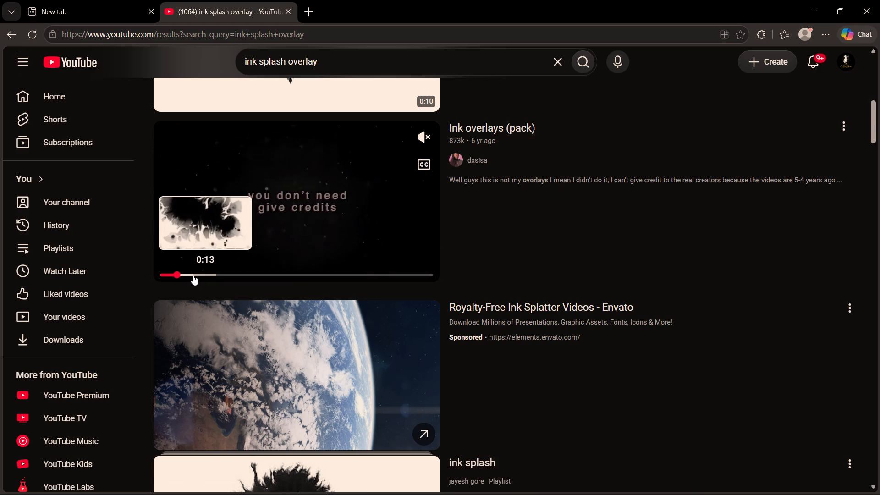
click(193, 275)
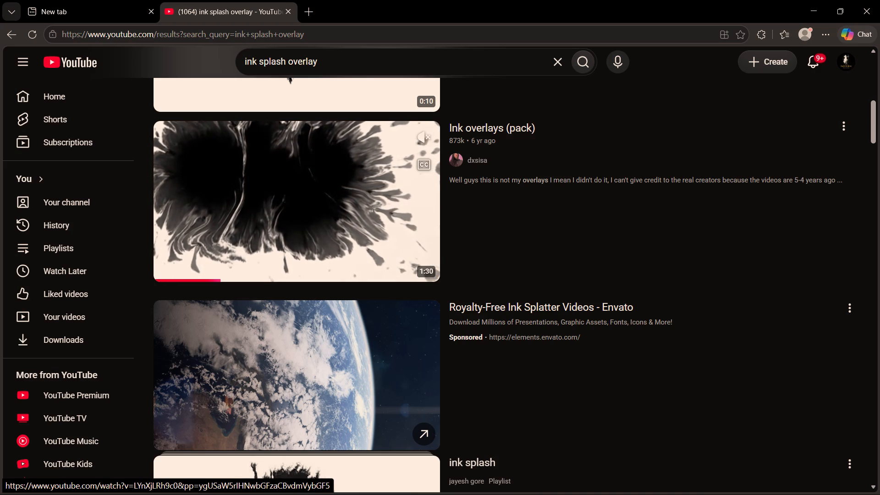
scroll(351, 178, down, 5)
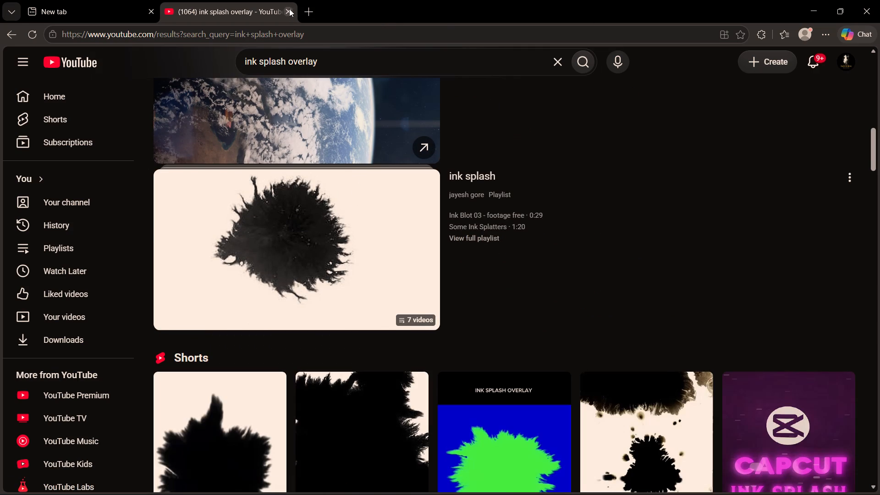
click(289, 9)
click(879, 6)
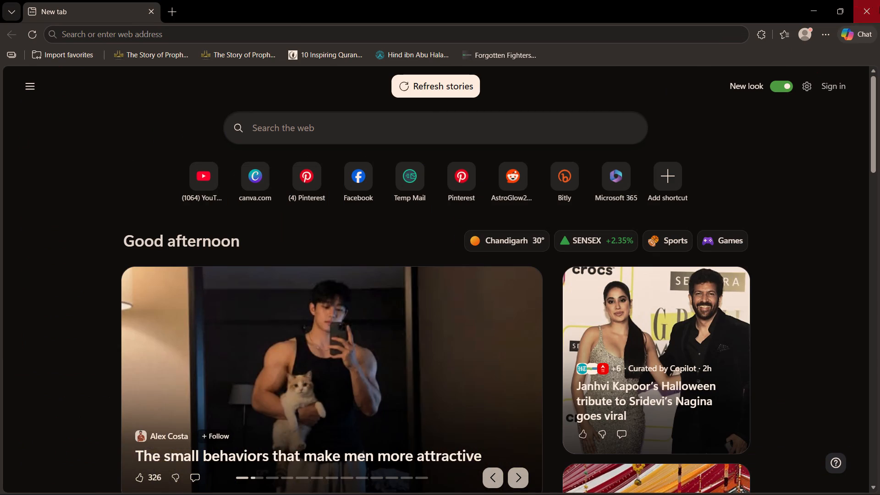
Play the candle-footage titles into generate_a_video_of_this_happy.mp4 and replay that clip's opening, stopping at 00:00:34:04.
key(space)
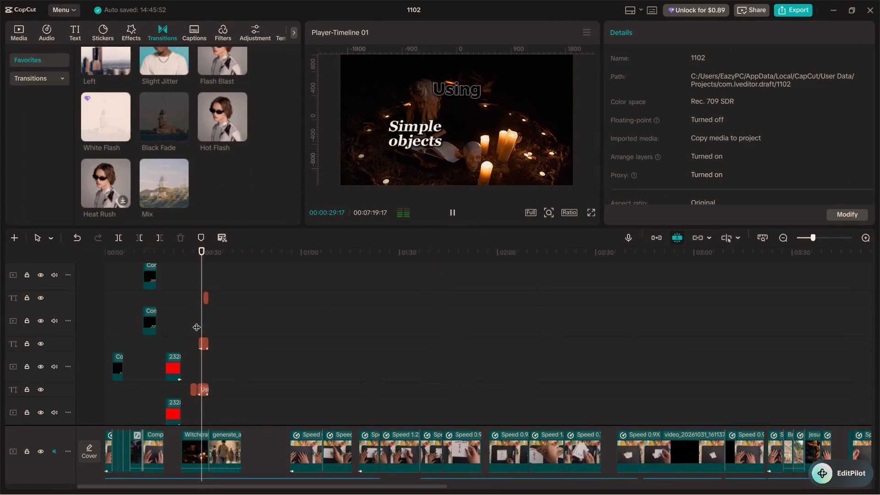
ctrl+scroll(218, 324, up, 10)
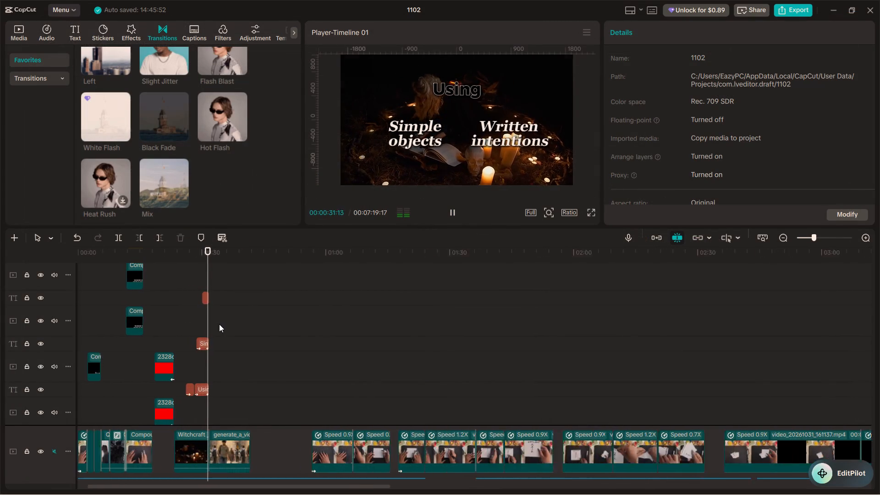
ctrl+scroll(219, 324, up, 8)
scroll(219, 324, down, 5)
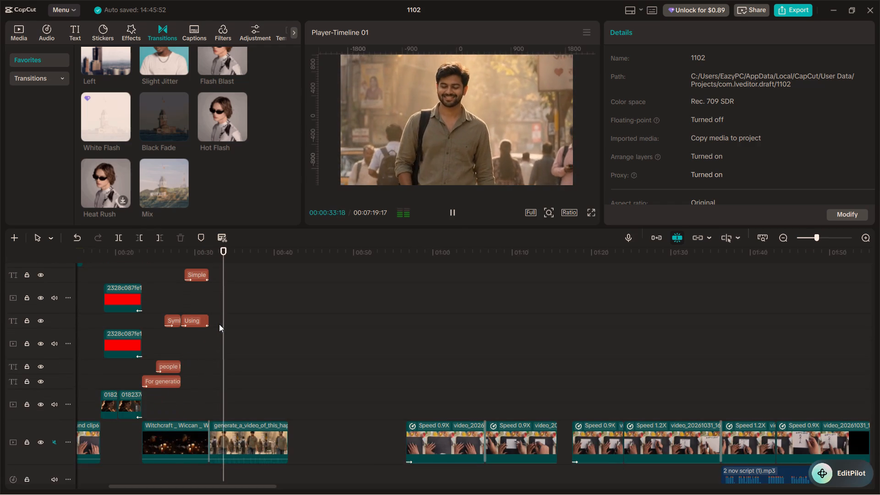
scroll(219, 324, down, 6)
scroll(219, 324, up, 8)
key(space)
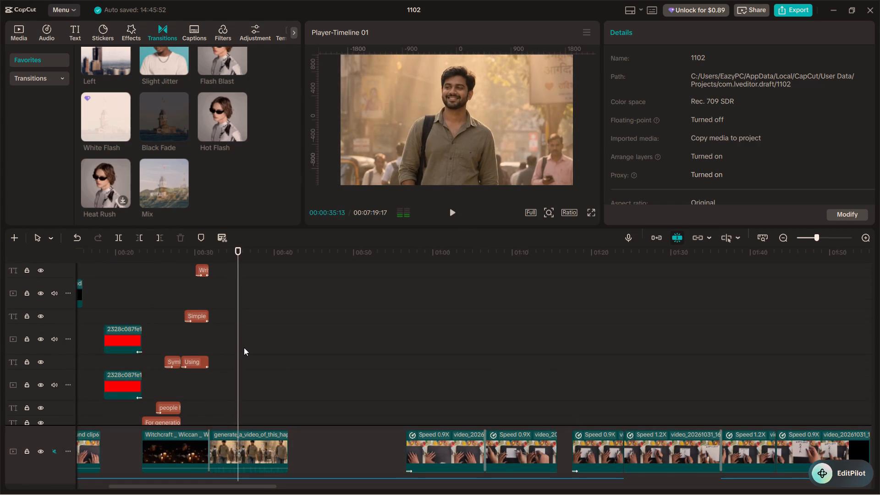
scroll(242, 352, down, 5)
drag(237, 351, 209, 359)
key(space)
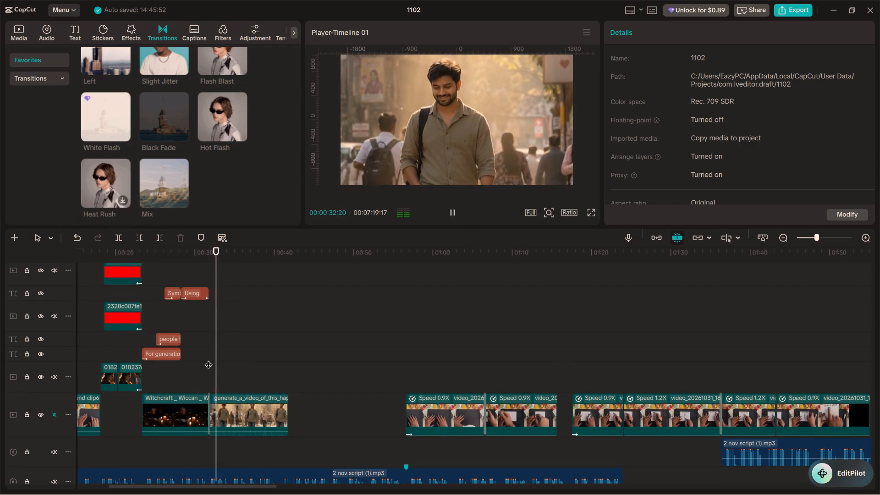
key(space)
key(space)
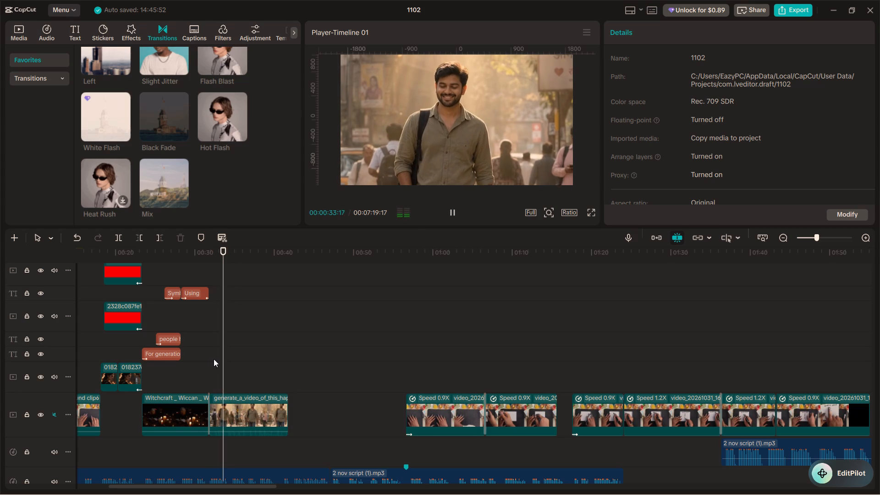
key(space)
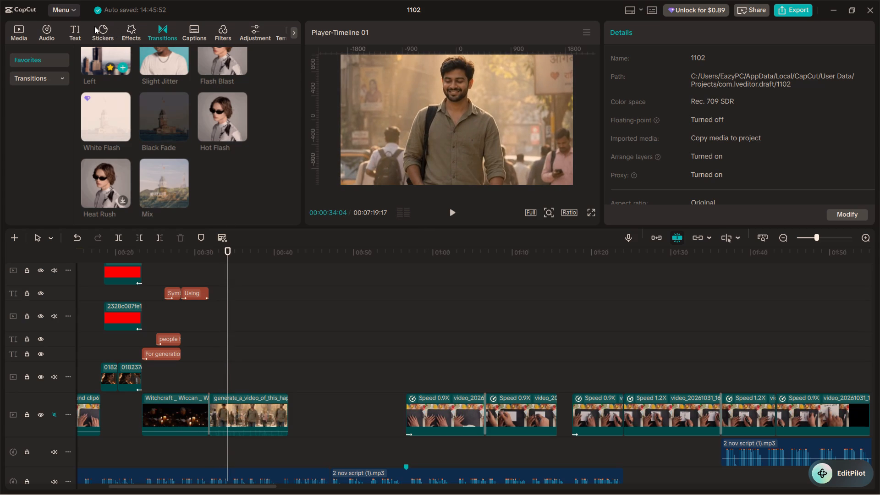
Add a default text clip at 00:00:34:04 above generate_a_video_of_this_happy.mp4, on the track of the For generations title.
click(67, 33)
drag(110, 67, 229, 372)
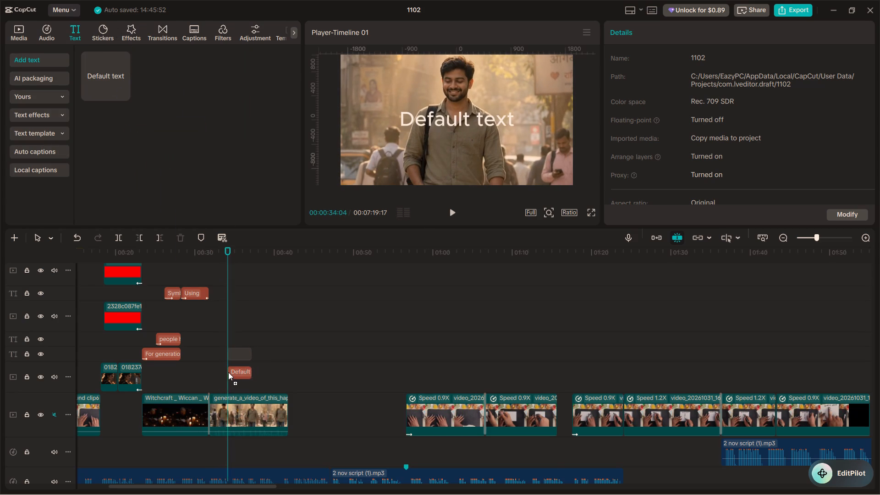
Find where the voiceover phrase begins over generate_a_video_of_this_happy.mp4 and move the default text clip to start there, at 00:00:32:29.
ctrl+scroll(228, 368, up, 13)
scroll(228, 368, down, 7)
click(200, 337)
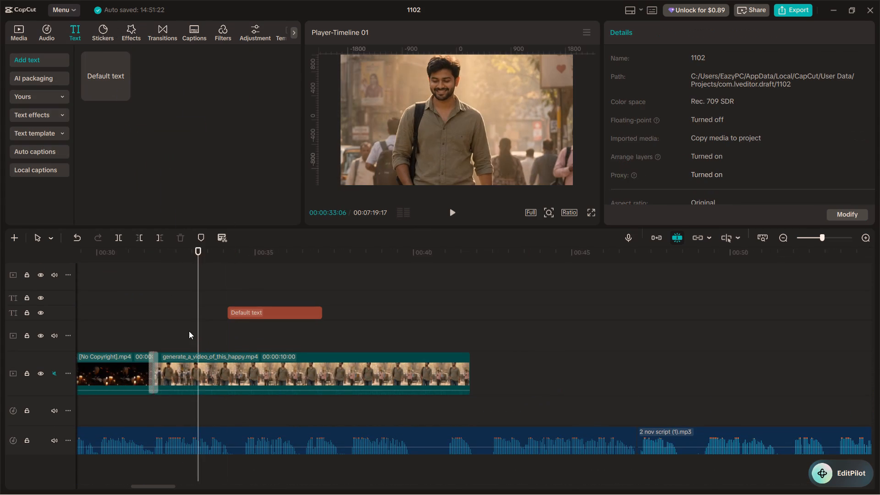
click(189, 331)
click(174, 328)
key(space)
key(space)
drag(190, 319, 189, 319)
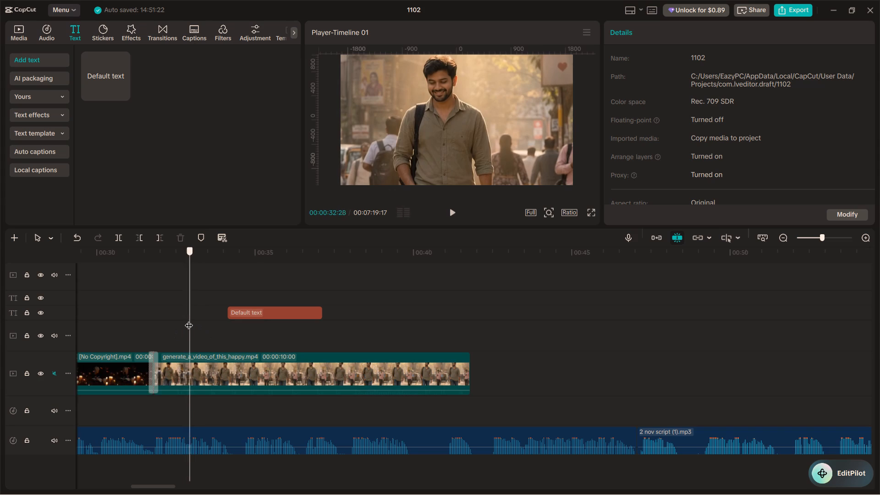
drag(189, 319, 181, 319)
key(space)
key(space)
drag(194, 313, 186, 313)
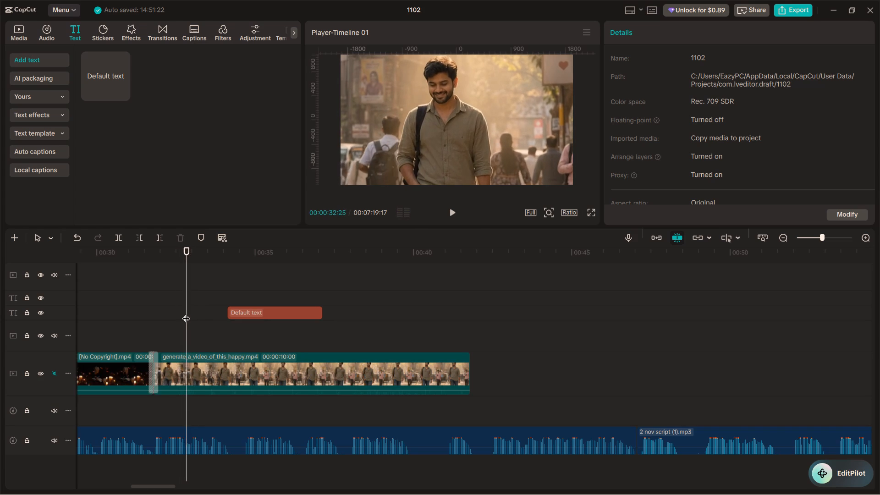
click(186, 313)
key(space)
key(space)
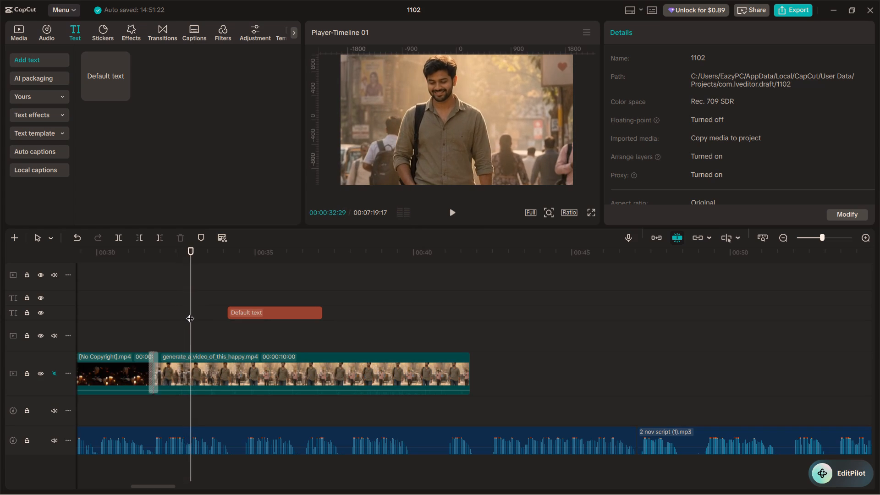
drag(253, 314, 228, 315)
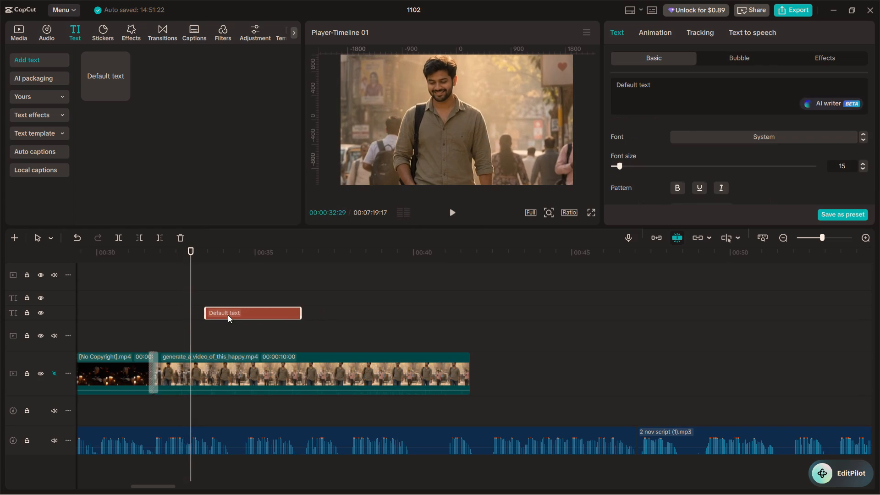
drag(228, 315, 216, 315)
Replace the default text with "Focused thoughts".
drag(652, 90, 633, 81)
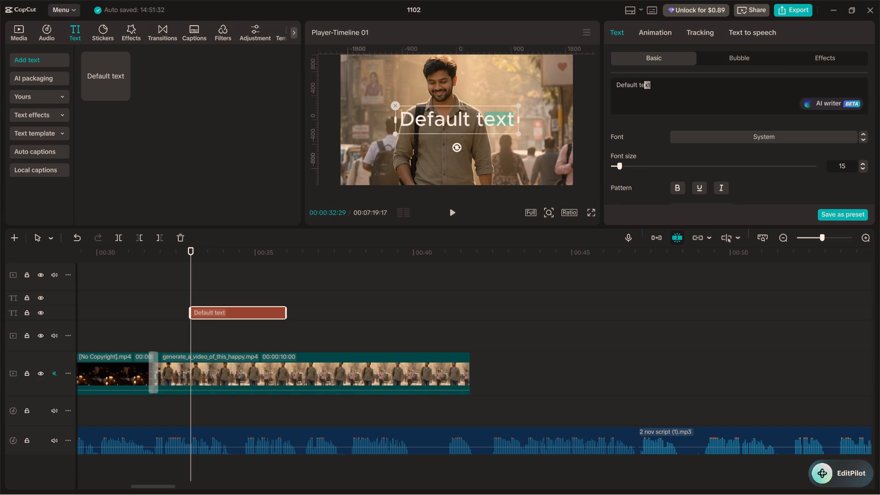
drag(633, 81, 610, 76)
text(Focus)
text(ed)
key(space)
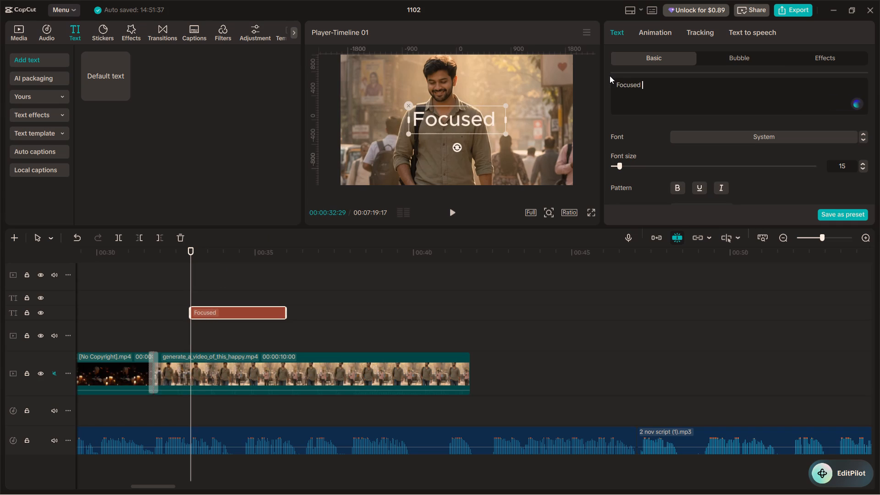
text(tou)
key(BackSpace)
key(BackSpace)
text(houghts)
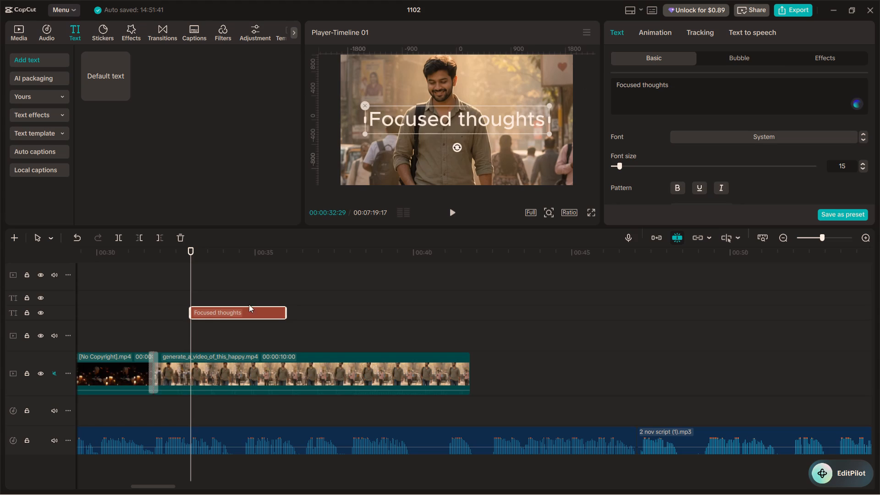
Replay the Focused thoughts title with the voiceover, and style it in italics with the serif font.
click(184, 319)
key(space)
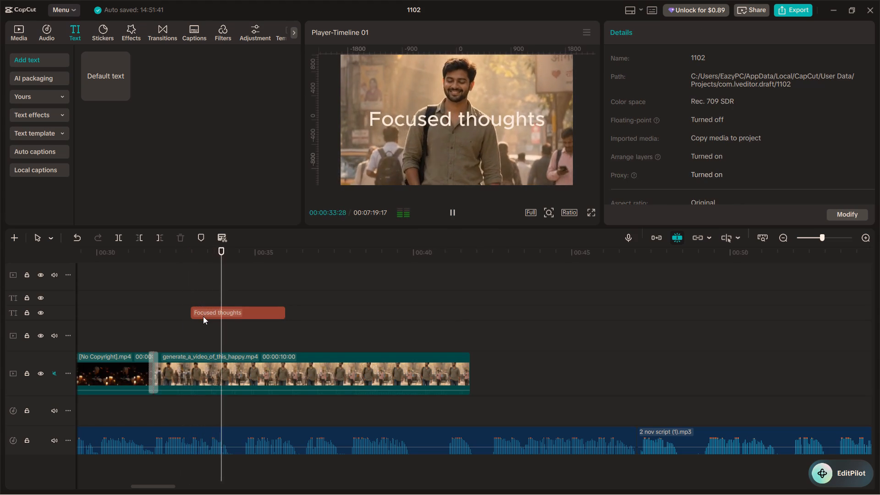
key(space)
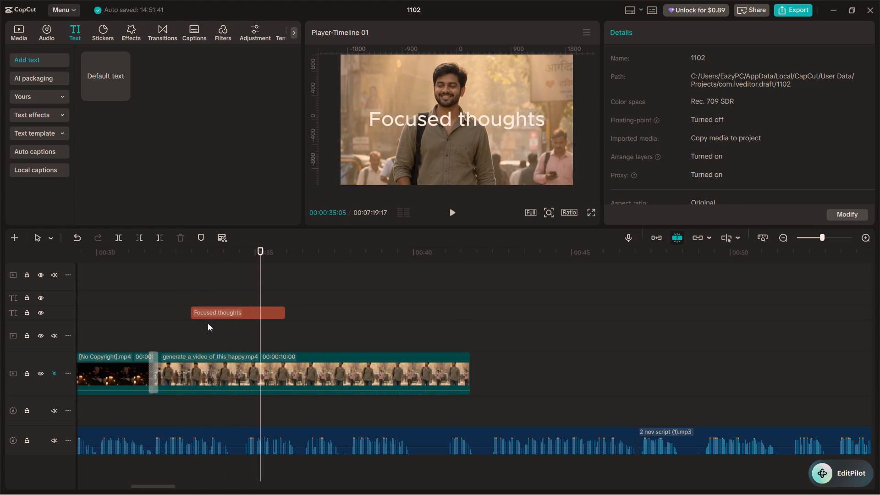
click(191, 331)
key(space)
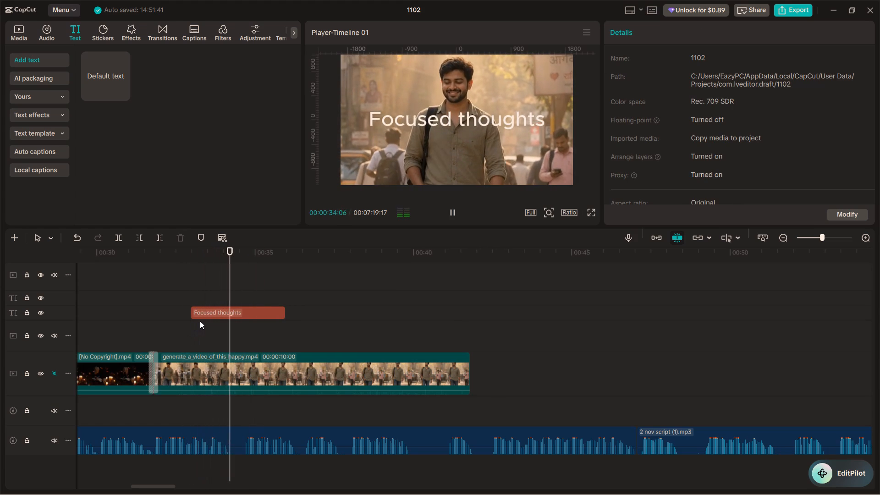
key(space)
click(242, 308)
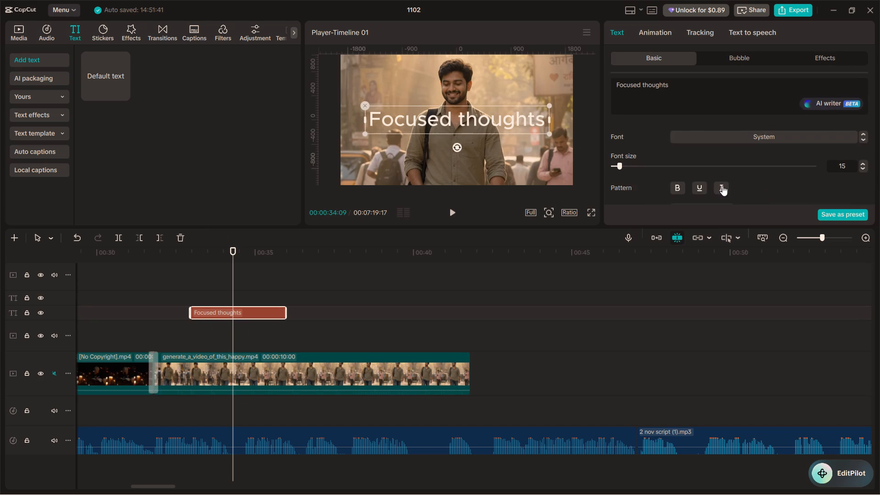
click(722, 186)
click(863, 139)
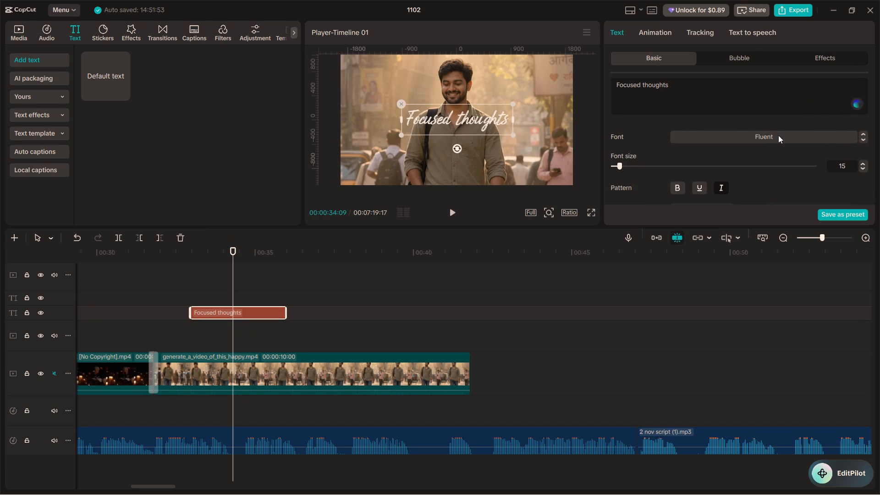
click(775, 134)
click(747, 90)
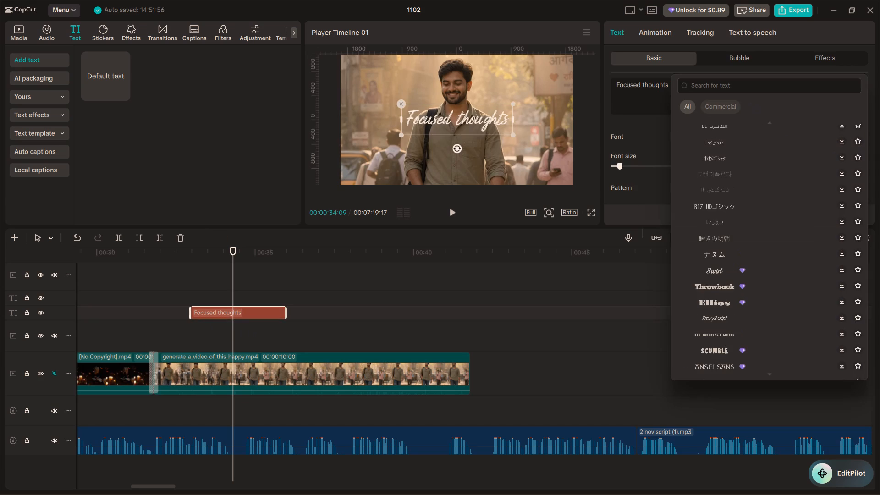
text(ser)
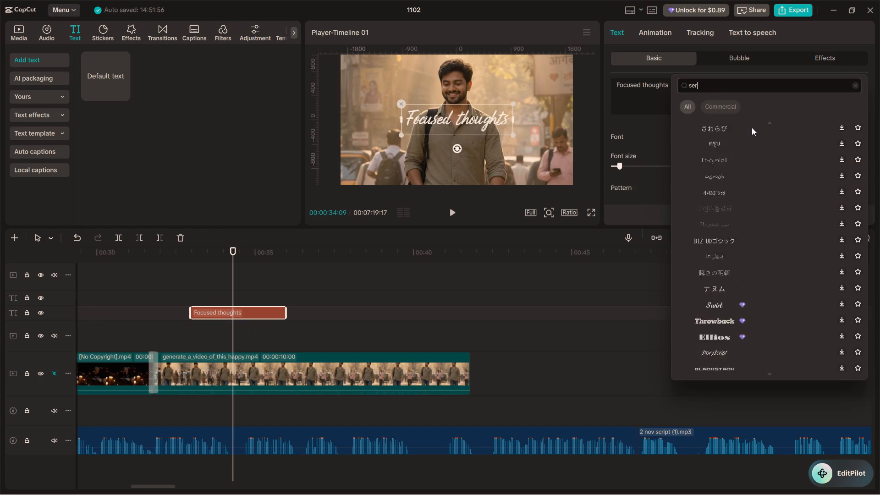
scroll(752, 127, up, 20)
scroll(752, 127, up, 20)
scroll(752, 127, up, 11)
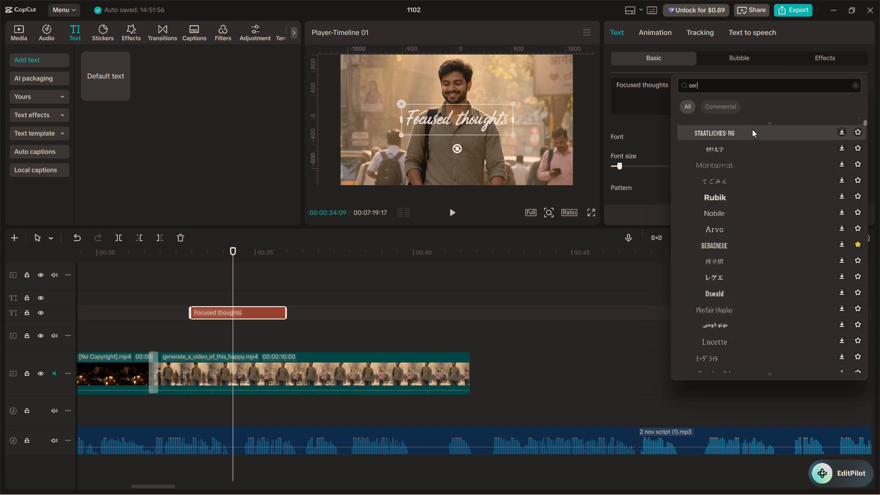
scroll(752, 129, up, 3)
click(730, 227)
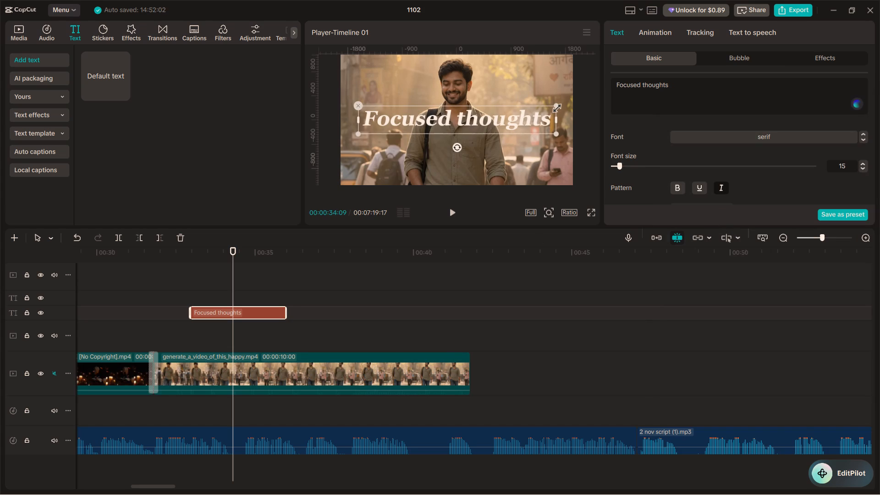
Break the title into two lines, Focused above thoughts, and shrink it to 63% scale.
click(642, 86)
key(shift+Return)
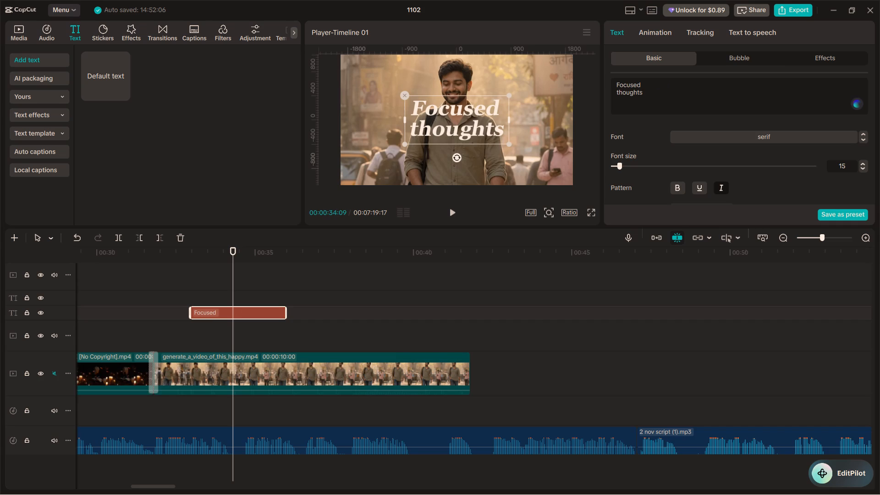
drag(510, 96, 482, 113)
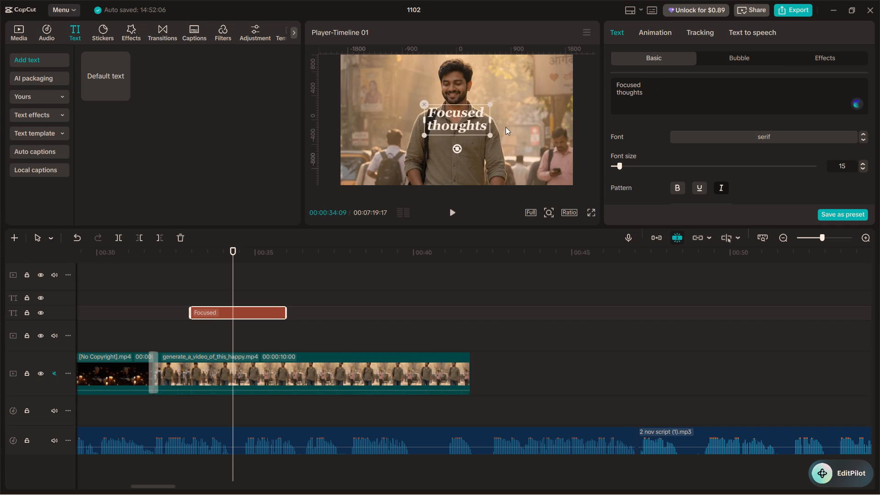
Preview the two-line title full screen, and replay it from just before its start to 00:00:35:05.
click(589, 214)
key(space)
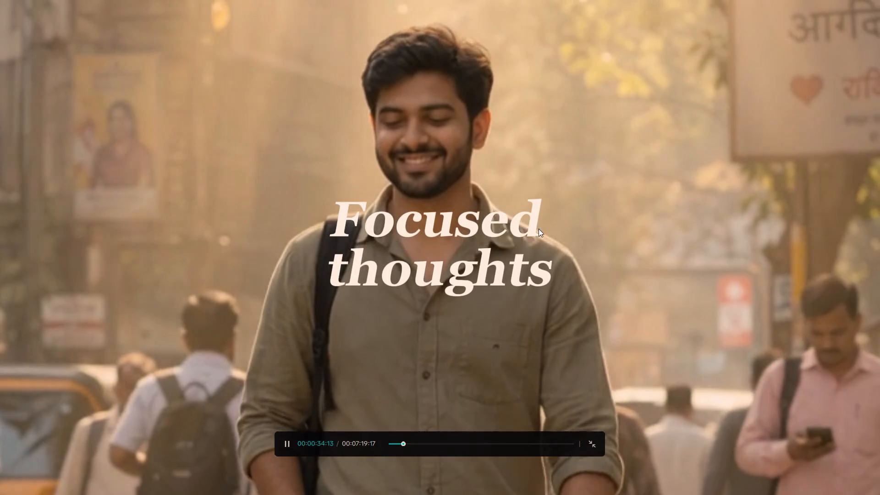
key(Escape)
key(space)
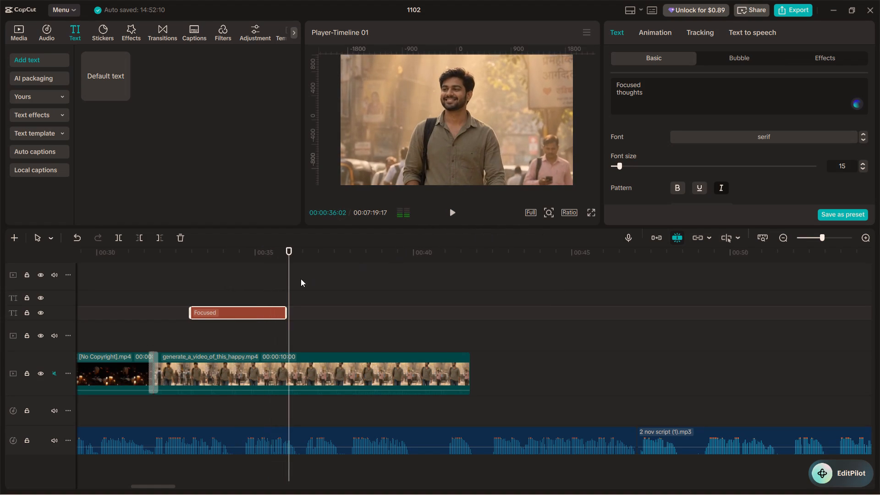
click(185, 280)
key(space)
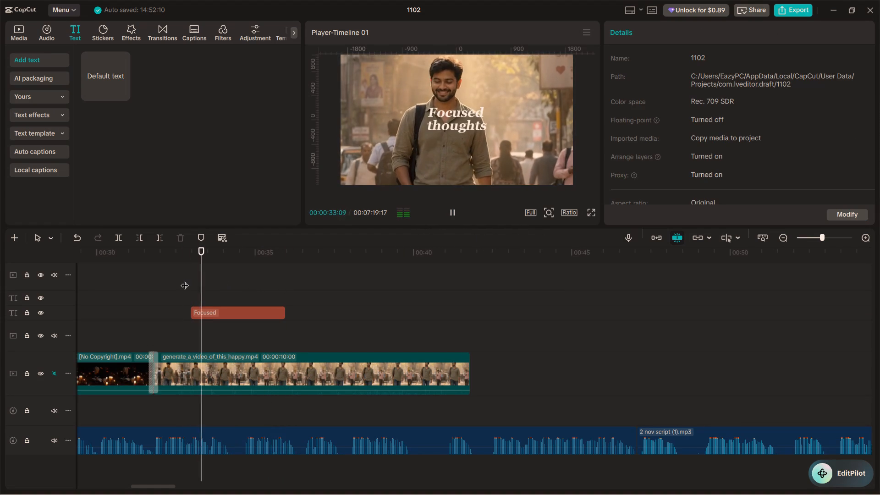
key(space)
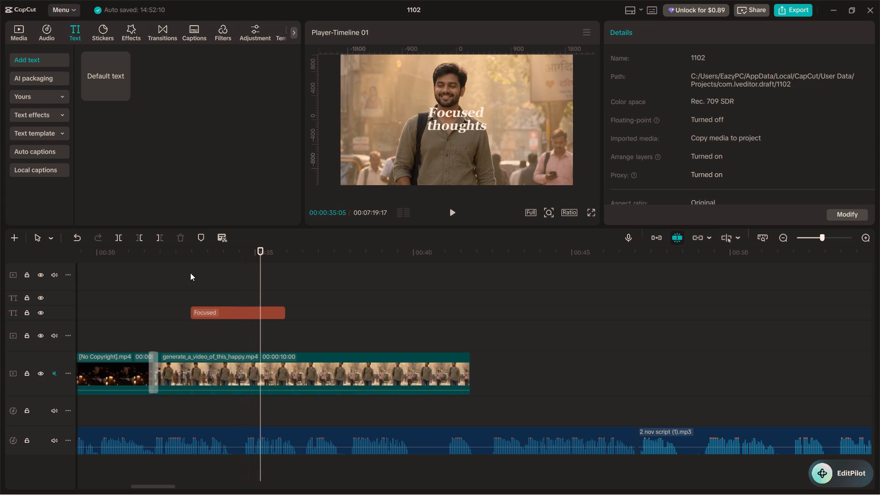
Turn on the shadow for the Focused thoughts title.
click(222, 311)
scroll(637, 116, down, 1)
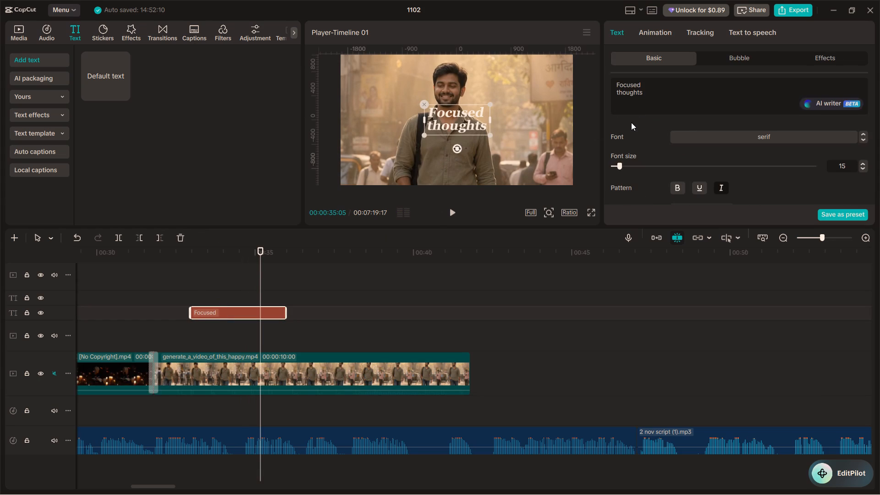
scroll(631, 122, down, 2)
scroll(631, 125, up, 2)
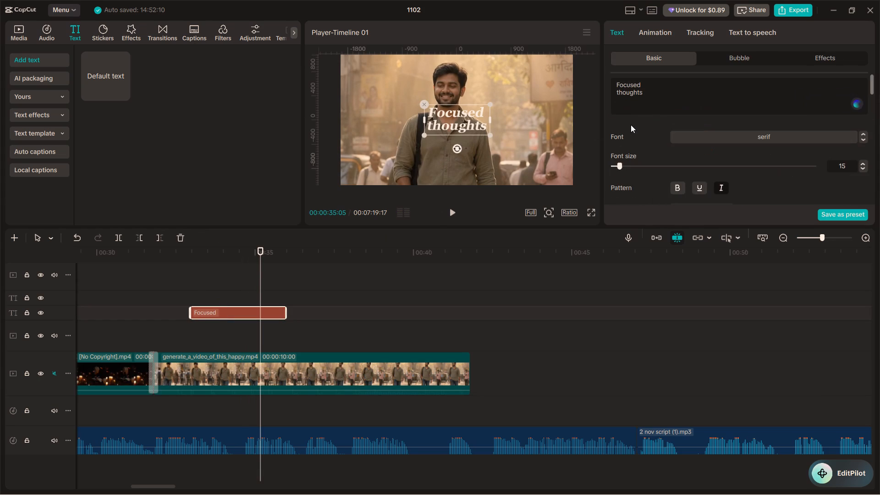
scroll(658, 125, down, 4)
scroll(625, 151, down, 1)
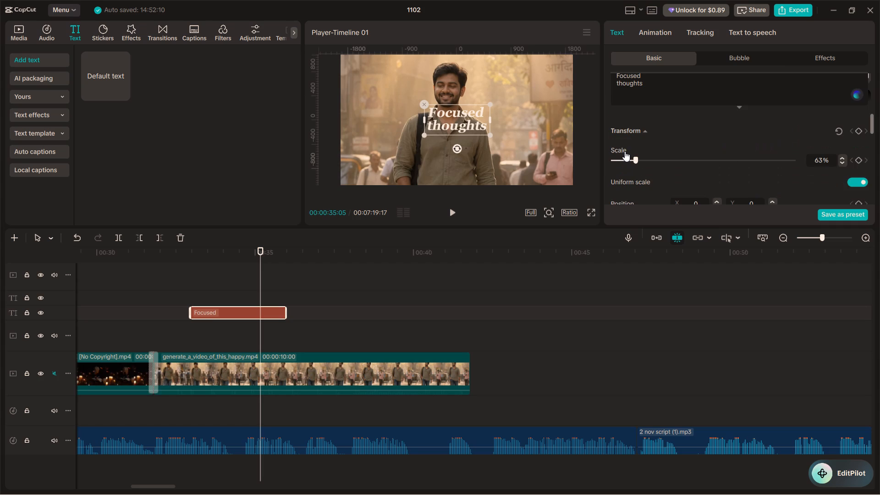
scroll(622, 143, up, 1)
scroll(622, 143, down, 7)
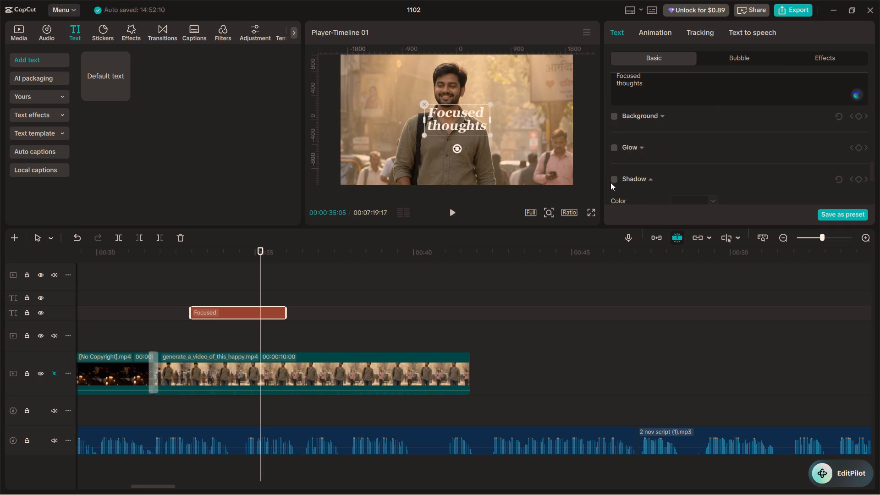
click(611, 182)
scroll(619, 170, up, 7)
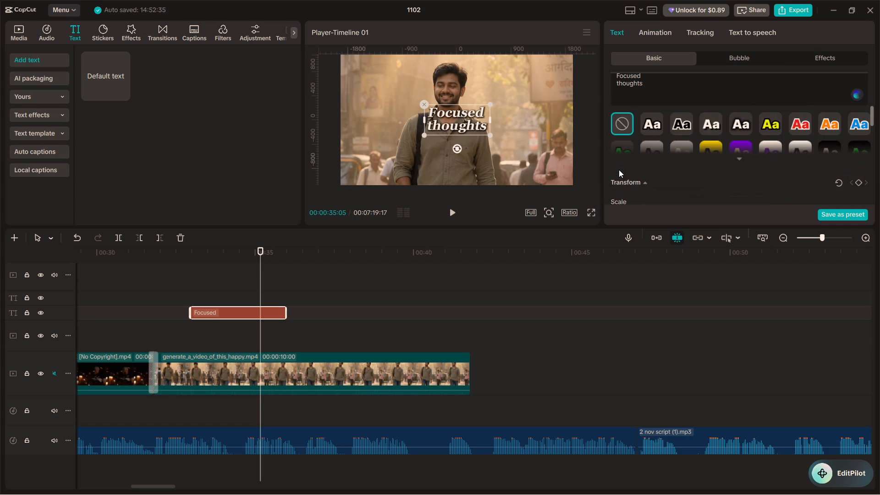
scroll(619, 170, up, 13)
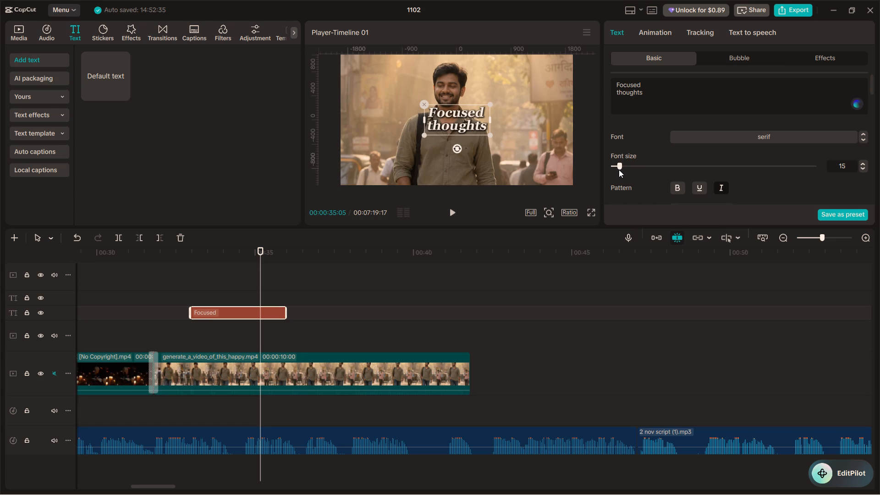
Duplicate the Focused thoughts title onto the text track above at 00:00:35:09, and place the copy below and left of the original in the frame.
click(188, 293)
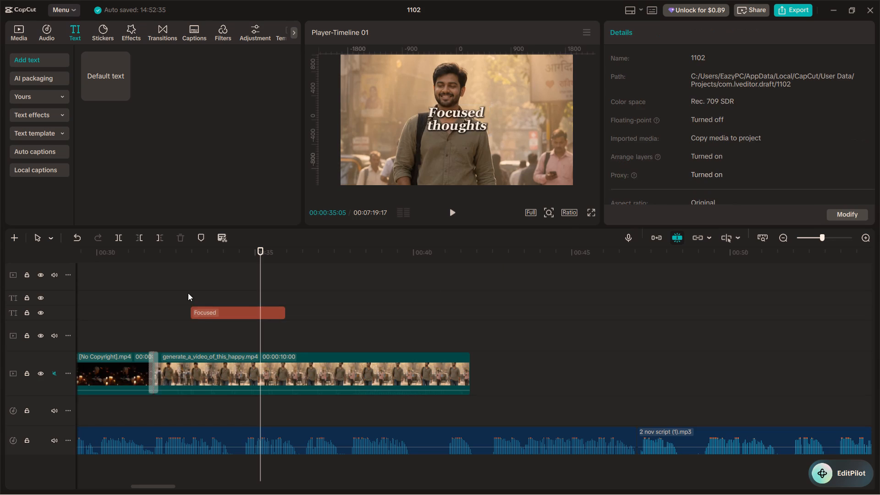
key(space)
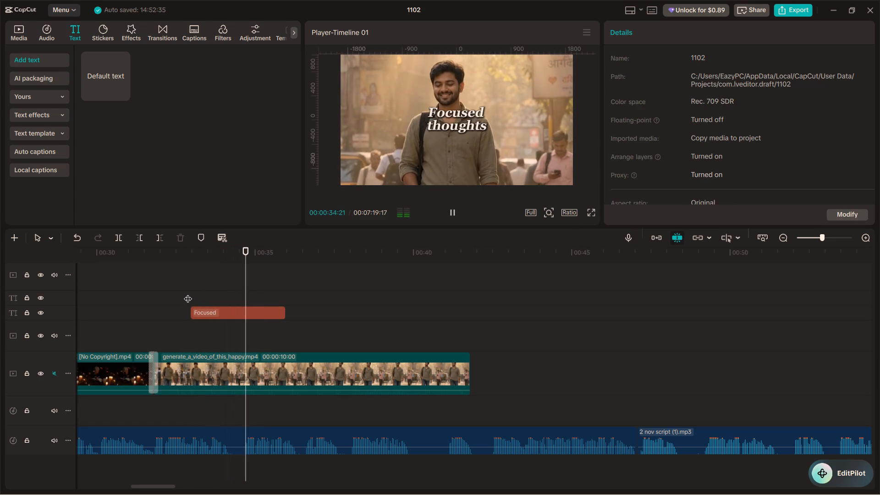
key(space)
key(space)
key(space)
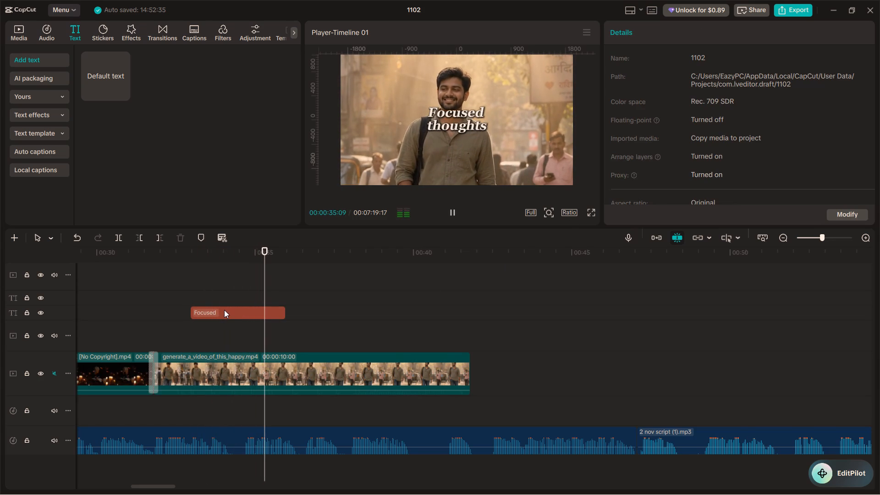
alt+drag(238, 313, 315, 309)
click(292, 294)
drag(465, 115, 426, 154)
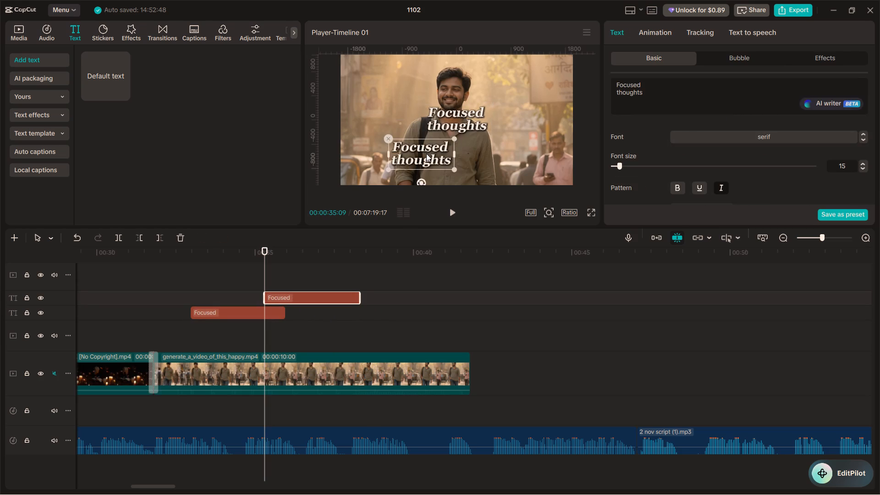
Move the copied Focused thoughts title further left in the frame and replace its text with protection.
drag(426, 154, 406, 148)
drag(651, 93, 610, 71)
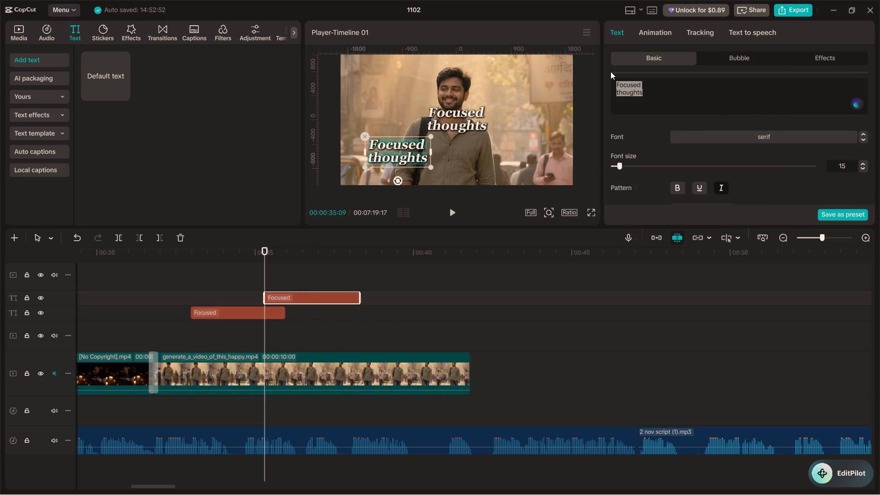
key(Return)
text(pro)
text(tection)
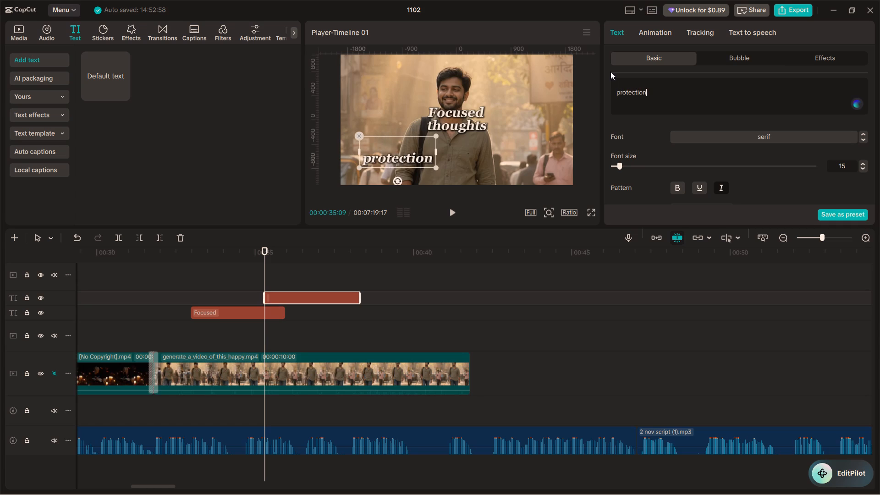
Turn off italics for the protection title and remove the empty line above the word.
scroll(705, 154, down, 1)
click(719, 135)
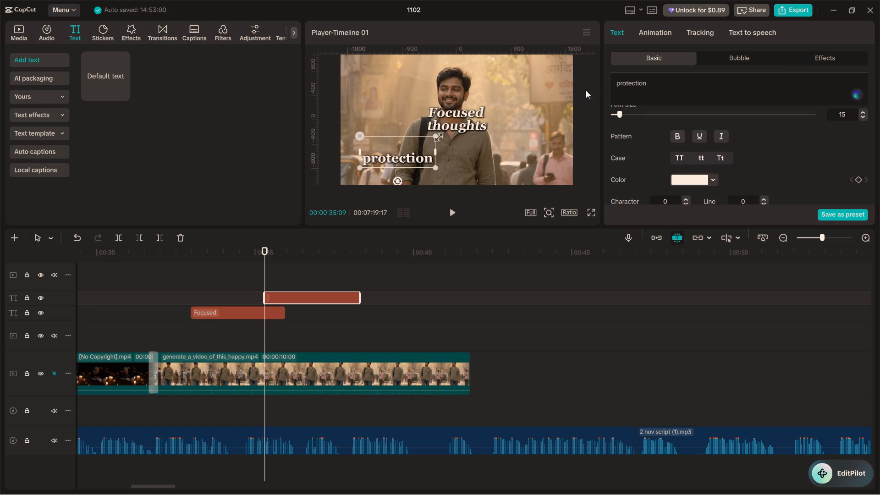
click(614, 84)
key(BackSpace)
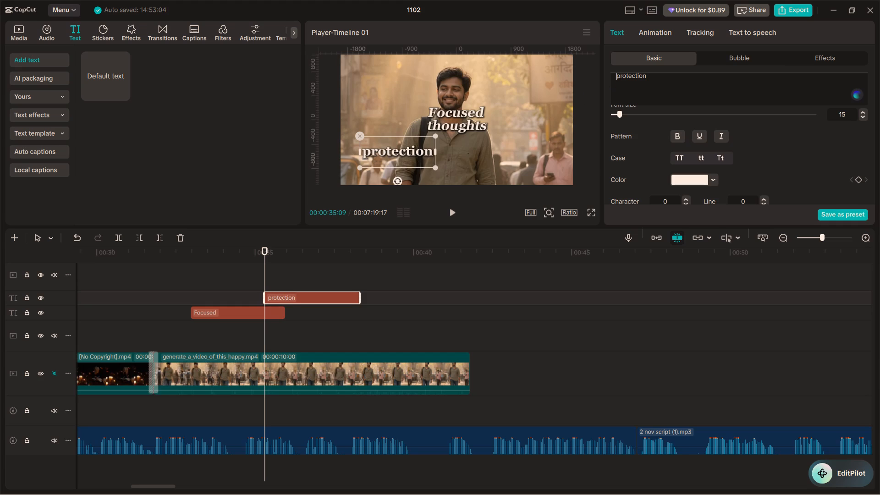
Recolour the protection title's shadow to yellow F4C70F, set its blurriness to 11%, and adjust the shadow opacity.
scroll(632, 119, down, 3)
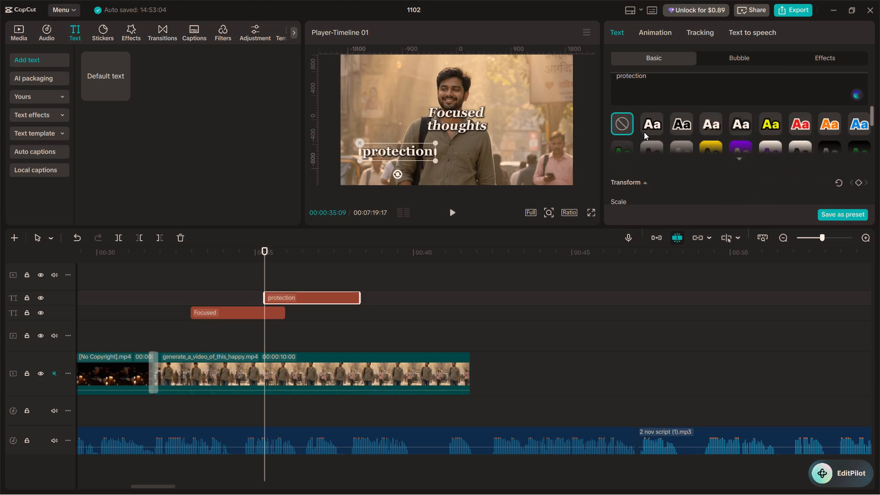
scroll(664, 148, down, 5)
scroll(622, 142, down, 2)
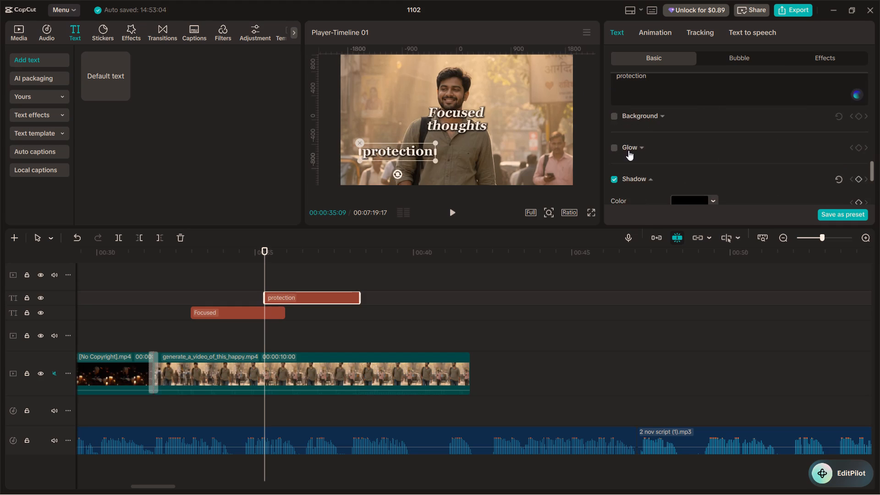
click(685, 200)
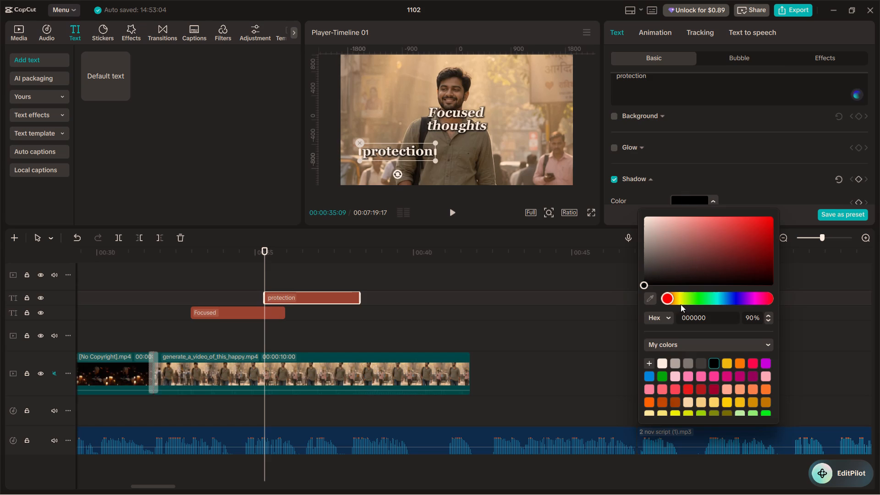
click(729, 362)
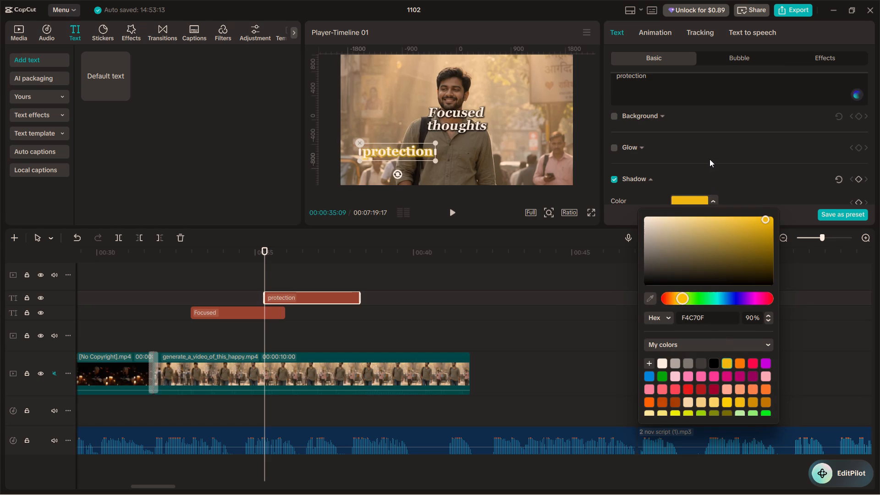
click(758, 170)
scroll(707, 213, down, 4)
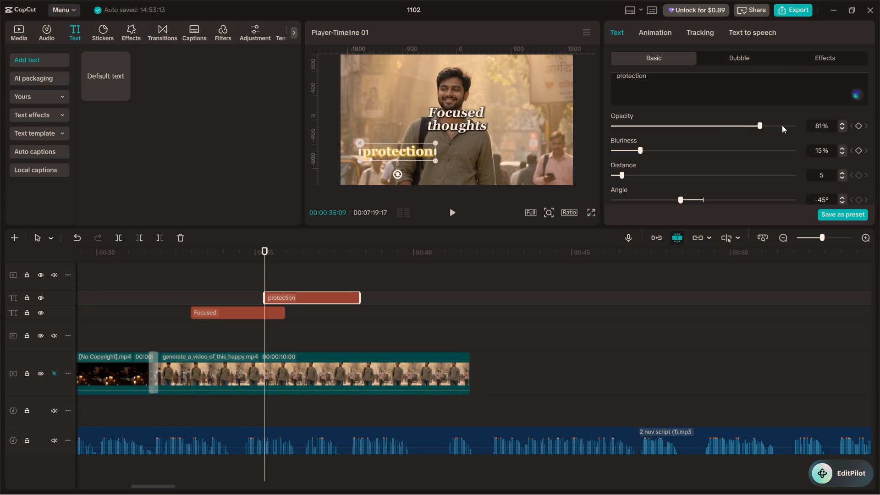
drag(639, 147, 627, 148)
drag(627, 148, 632, 157)
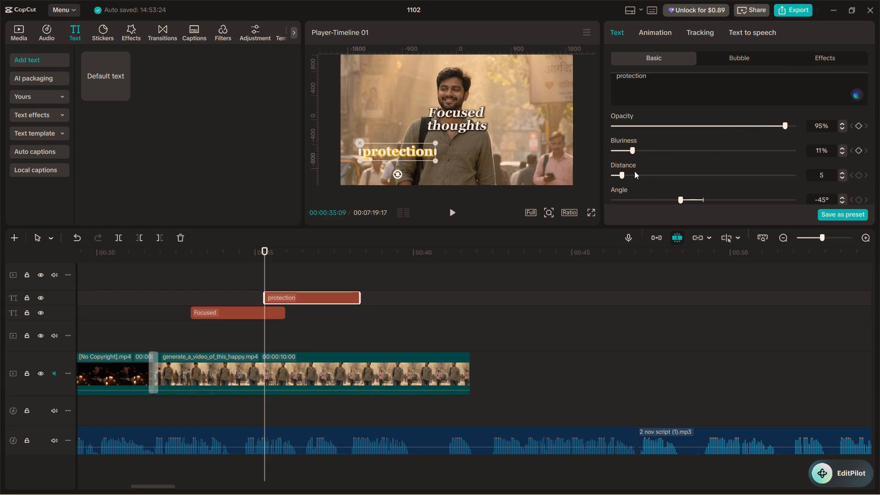
drag(711, 121, 738, 128)
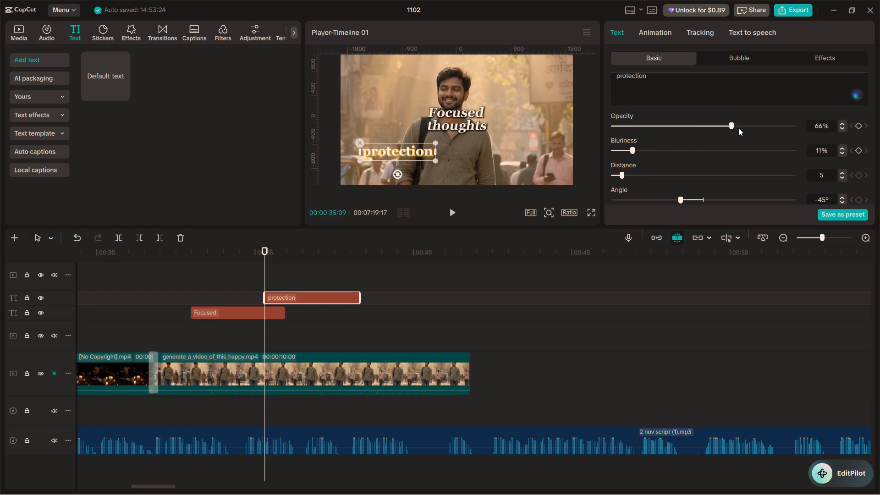
drag(738, 128, 752, 128)
Preview the protection title full screen, and replay the titles in the player from about 00:00:35:05.
click(587, 209)
click(593, 212)
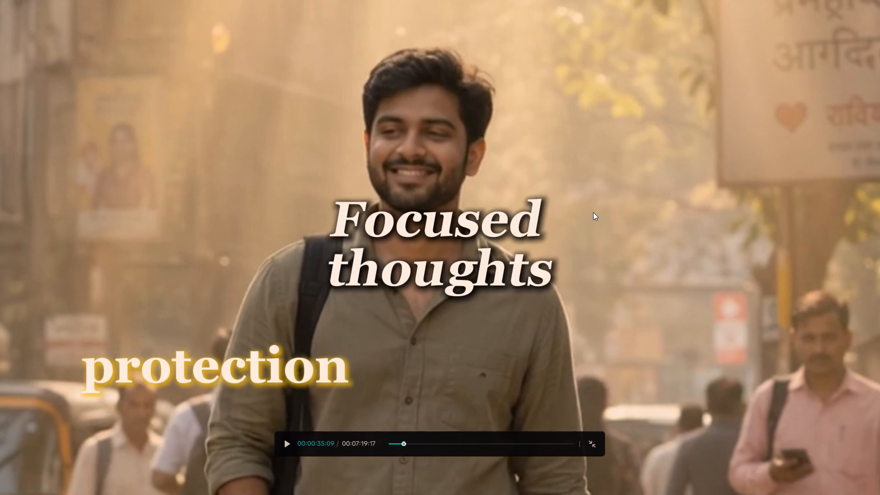
key(space)
key(space)
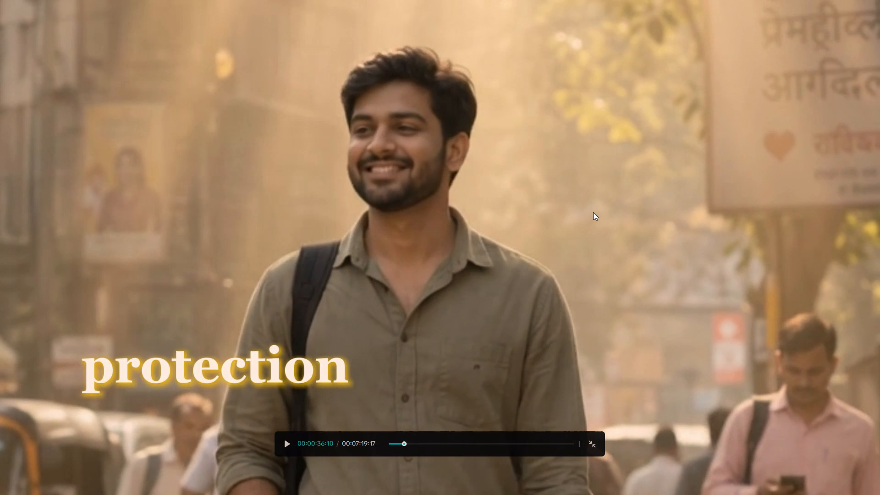
key(Escape)
click(262, 276)
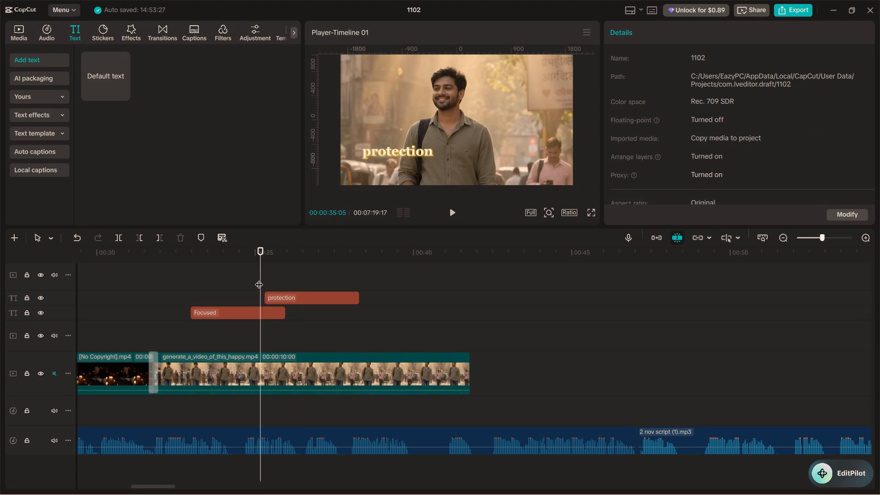
click(259, 279)
key(space)
key(space)
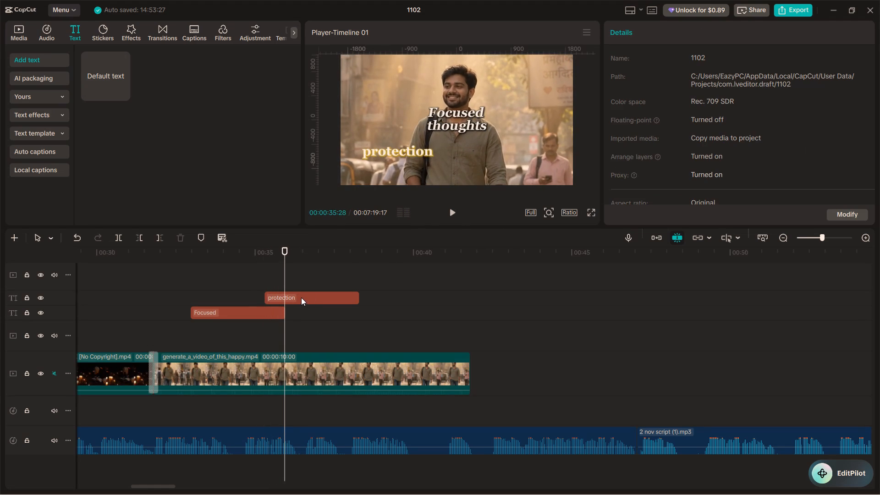
Move the protection title to the upper left of the frame, beside the man's head, and enlarge it slightly.
click(301, 297)
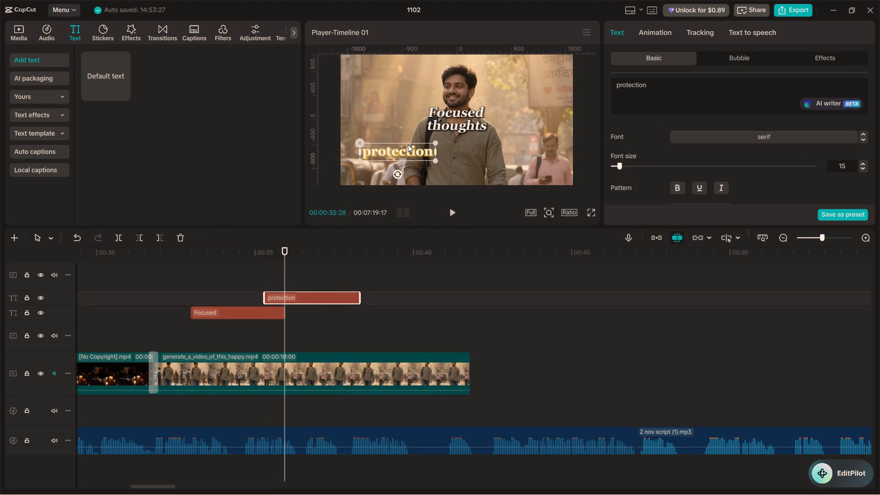
drag(404, 151, 410, 99)
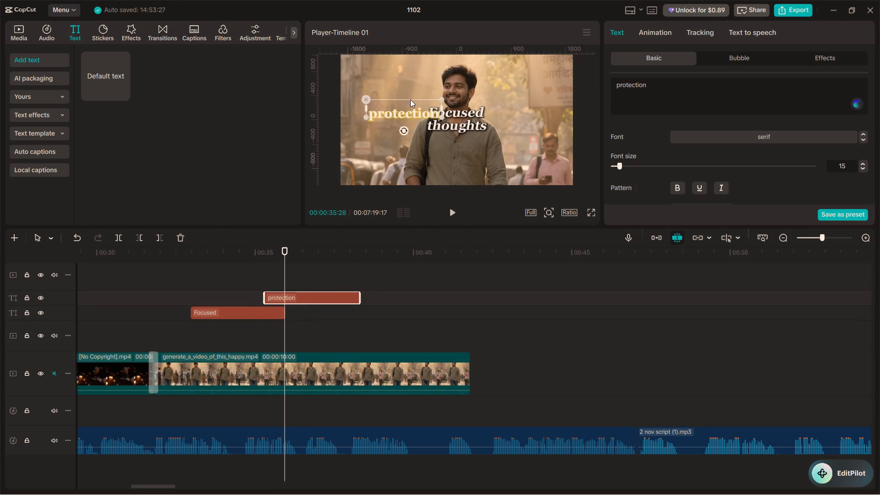
drag(410, 99, 401, 91)
click(431, 85)
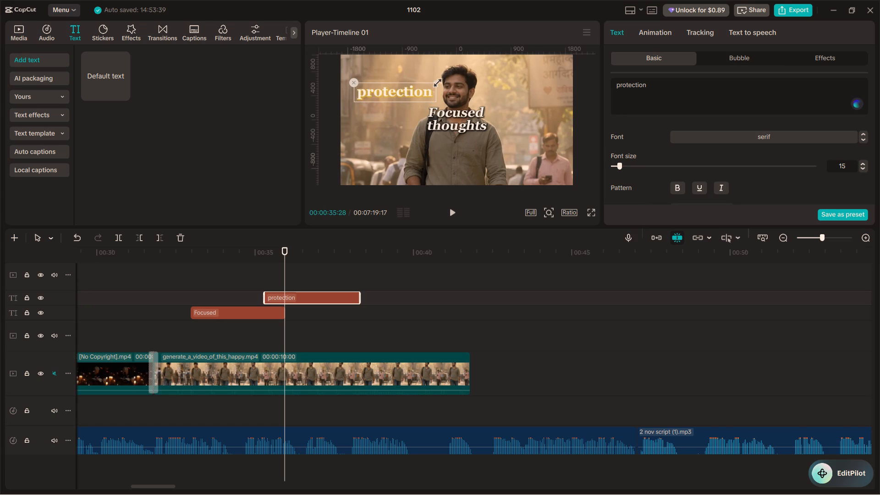
Turn on a black stroke for the protection title and set its thickness to 7.
scroll(685, 163, down, 7)
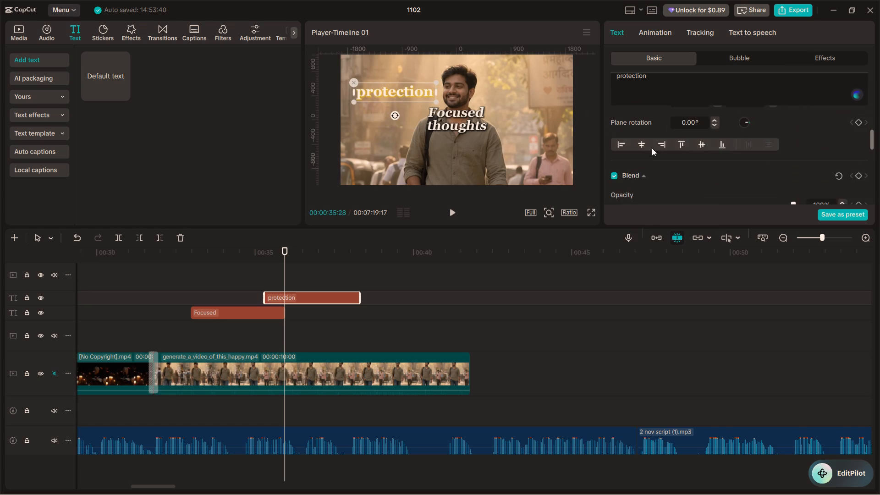
scroll(644, 159, down, 2)
click(614, 133)
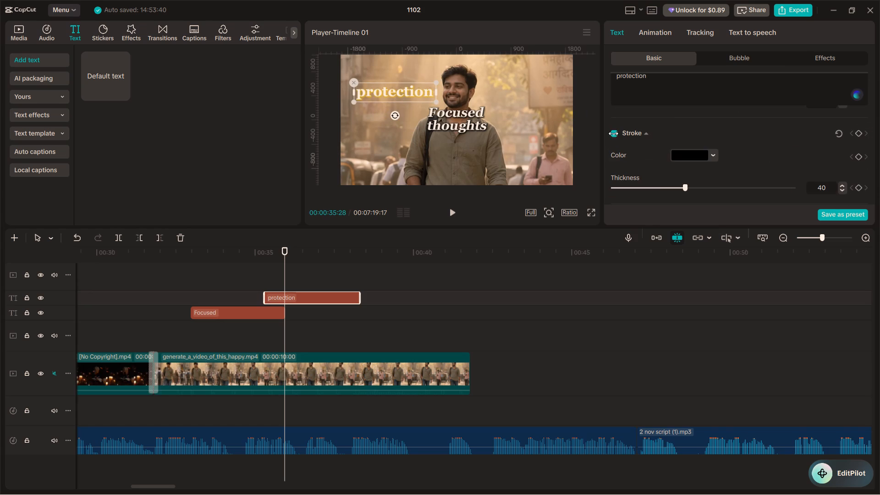
drag(676, 185, 627, 190)
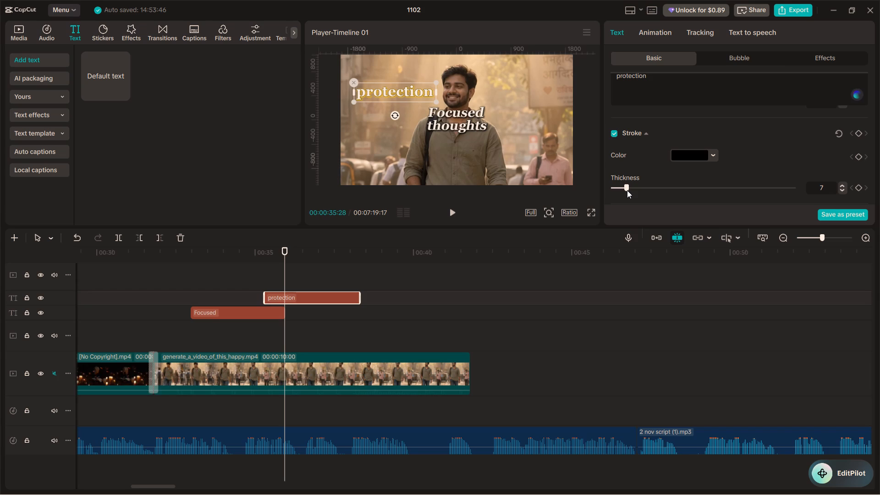
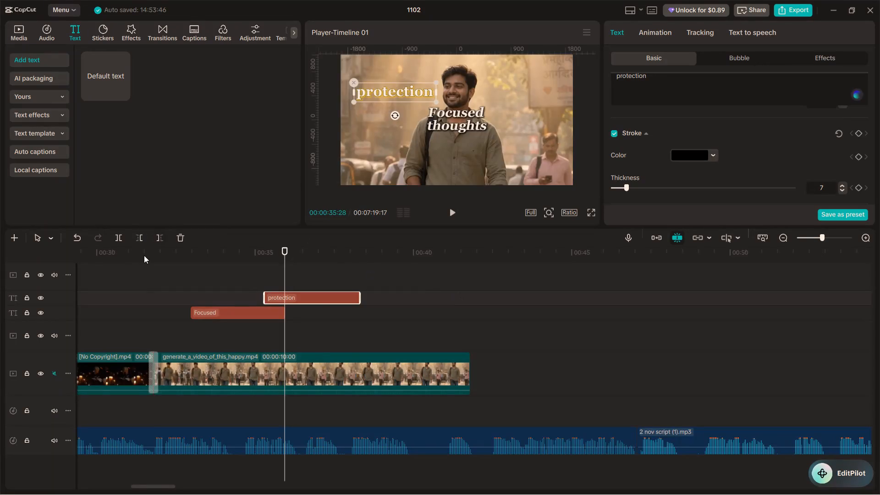
Replay the opening from the start and examine the Enemy and Disturb titles over the upset man clips.
drag(147, 260, 0, 307)
key(space)
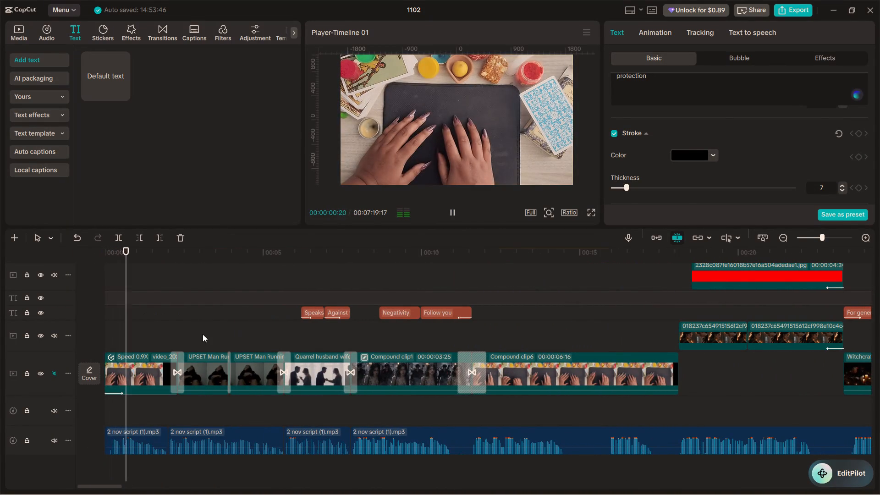
click(202, 333)
key(space)
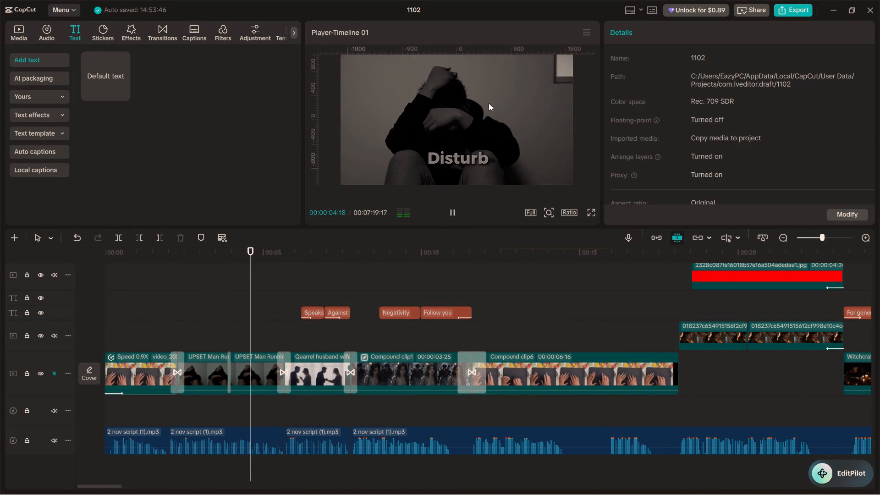
key(space)
click(211, 309)
key(space)
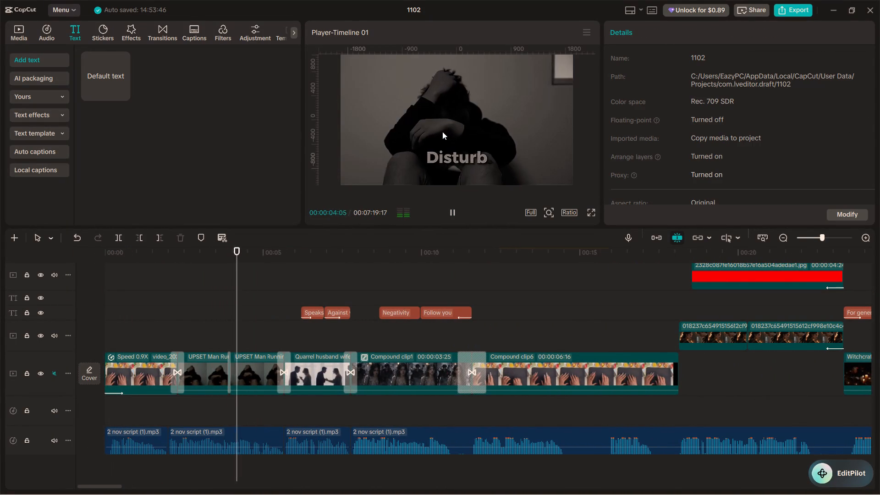
key(space)
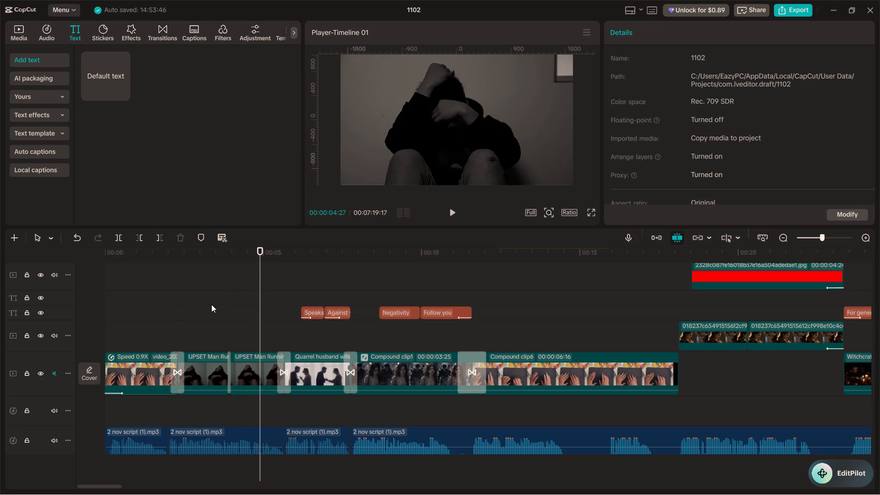
click(211, 304)
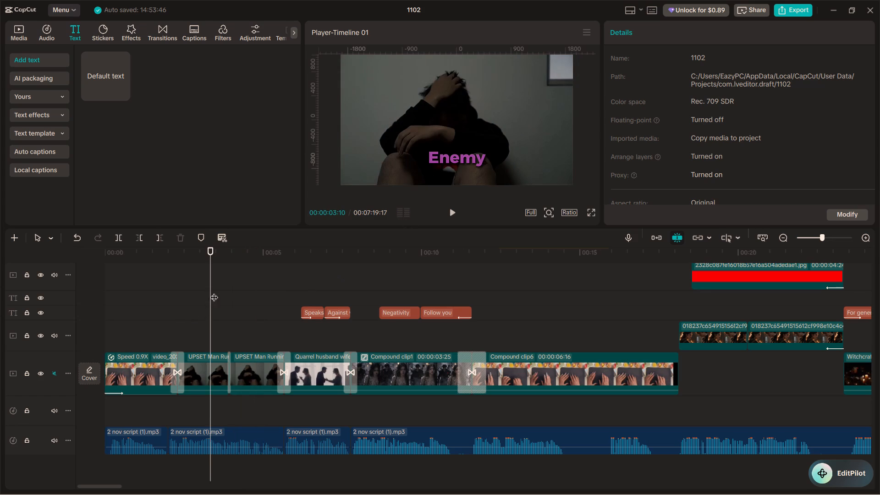
click(253, 291)
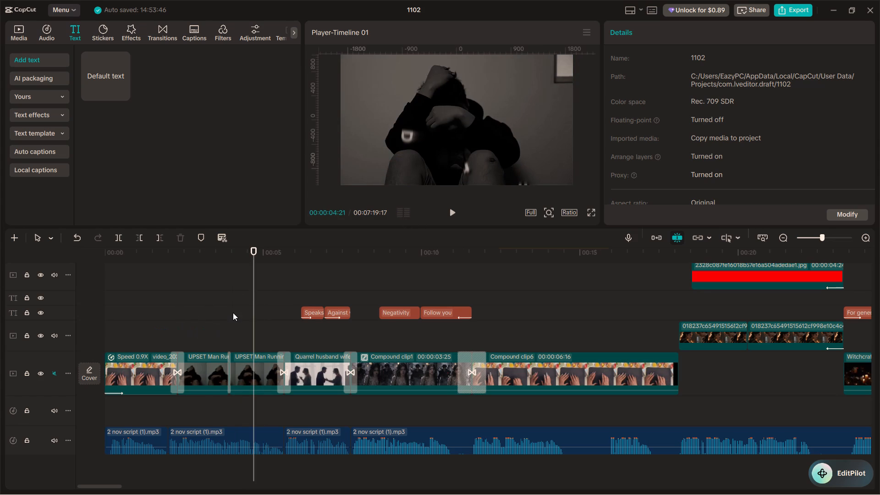
Skim the rest of the timeline up to about 00:02:15 to review the clips and gaps after the titled section.
ctrl+scroll(233, 313, down, 11)
drag(222, 252, 879, 216)
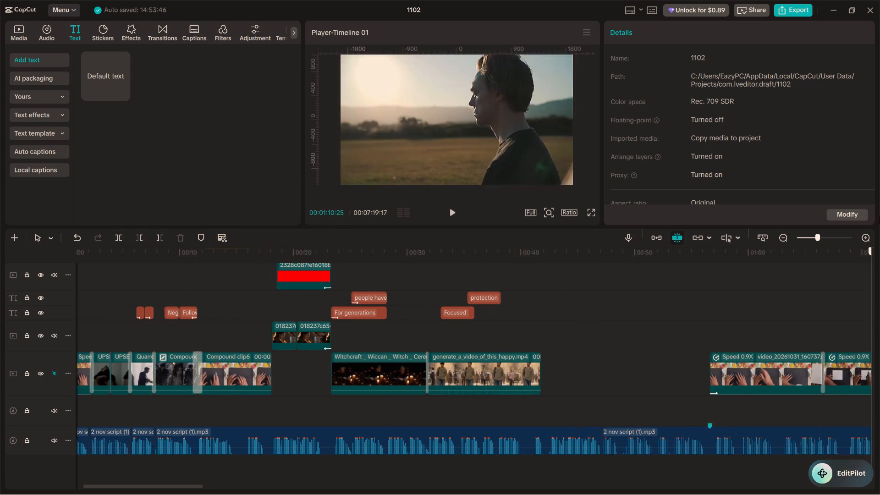
drag(879, 216, 815, 225)
drag(601, 231, 726, 241)
drag(536, 261, 843, 264)
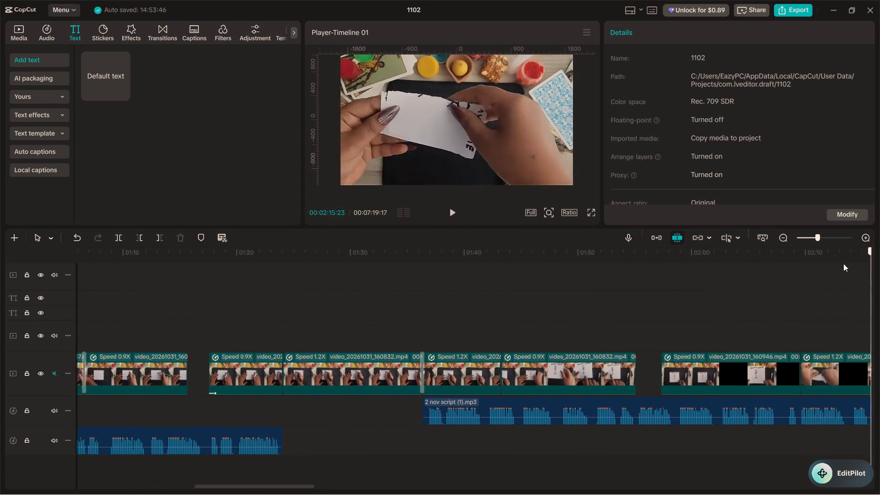
drag(843, 264, 753, 268)
ctrl+scroll(318, 320, down, 20)
ctrl+scroll(318, 320, down, 2)
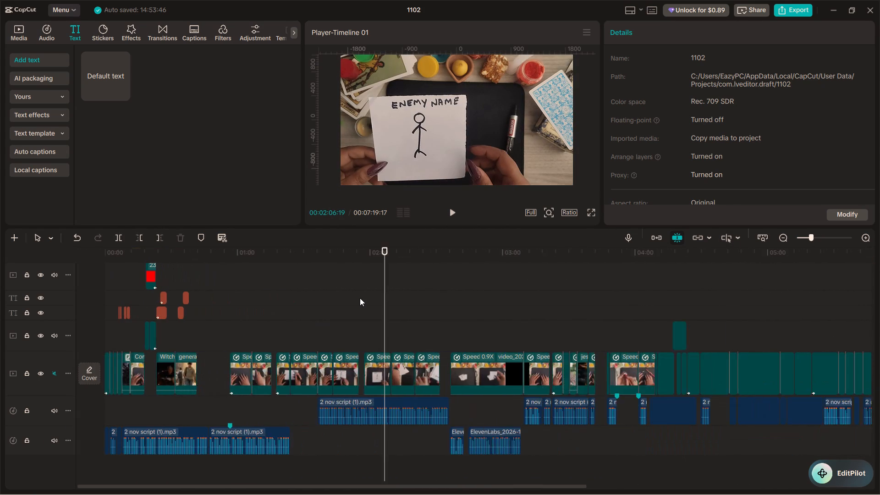
ctrl+scroll(360, 298, down, 5)
Replay the happy man clip and examine the Focused thoughts and protection titles over it.
click(164, 285)
key(space)
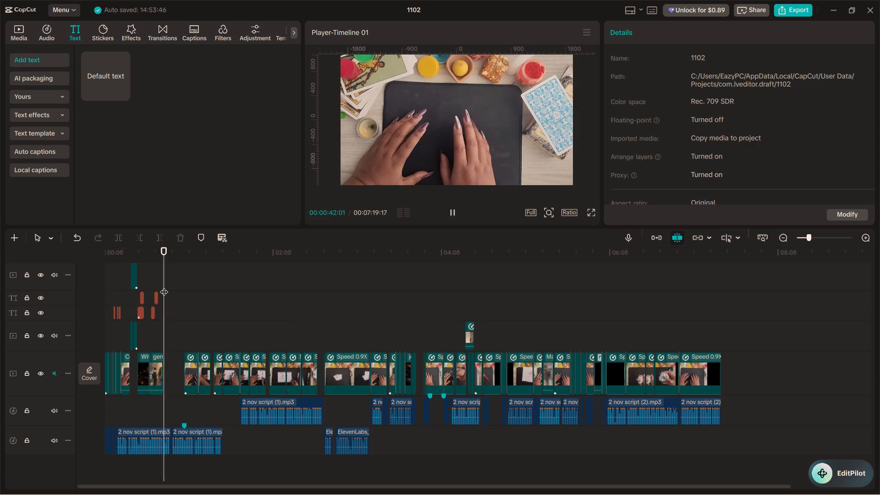
ctrl+scroll(188, 309, up, 14)
ctrl+scroll(154, 364, up, 6)
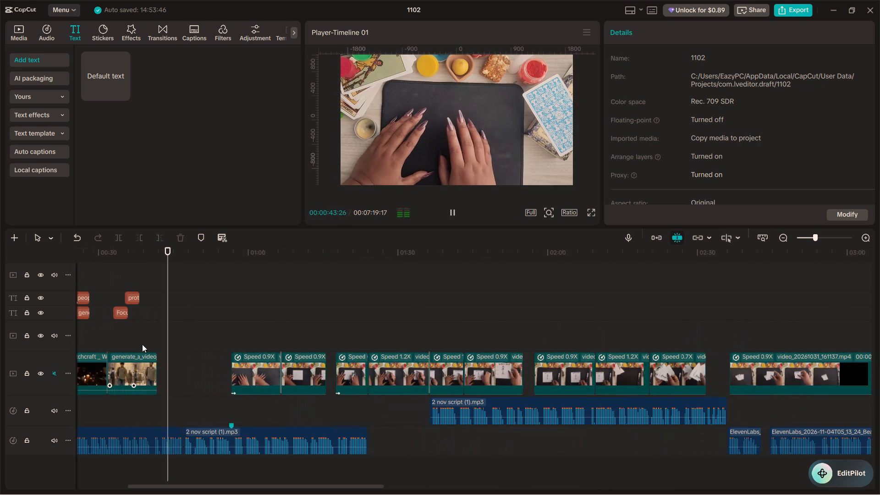
click(116, 336)
key(space)
scroll(123, 336, up, 3)
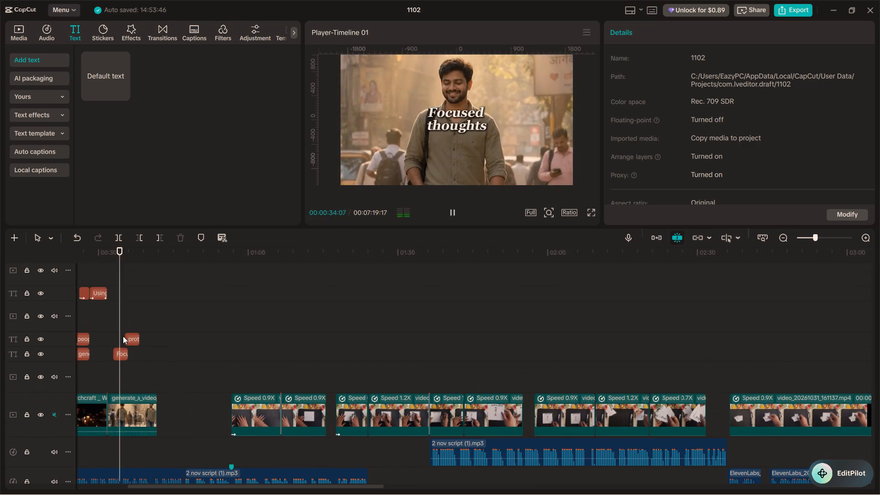
ctrl+scroll(123, 336, up, 6)
key(space)
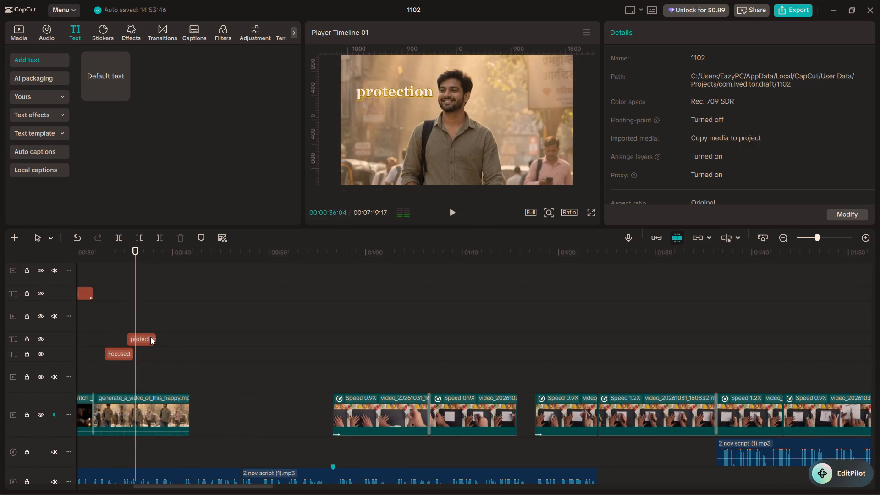
click(142, 342)
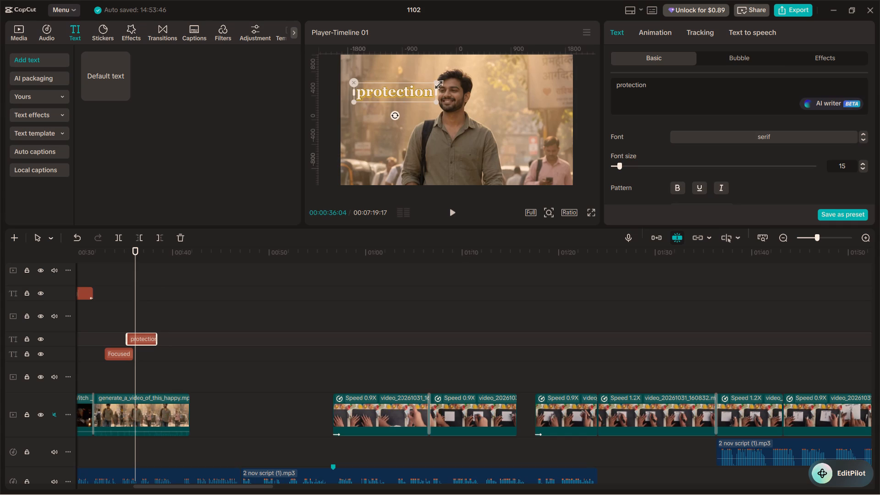
click(110, 323)
key(space)
key(space)
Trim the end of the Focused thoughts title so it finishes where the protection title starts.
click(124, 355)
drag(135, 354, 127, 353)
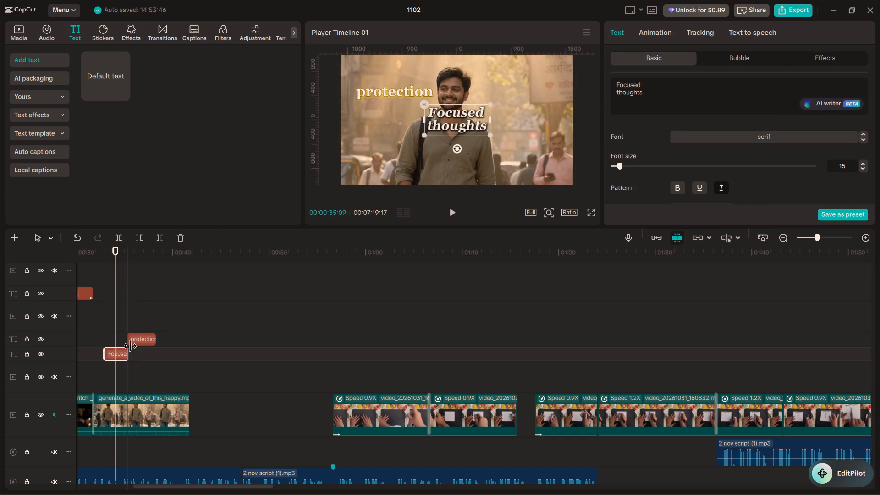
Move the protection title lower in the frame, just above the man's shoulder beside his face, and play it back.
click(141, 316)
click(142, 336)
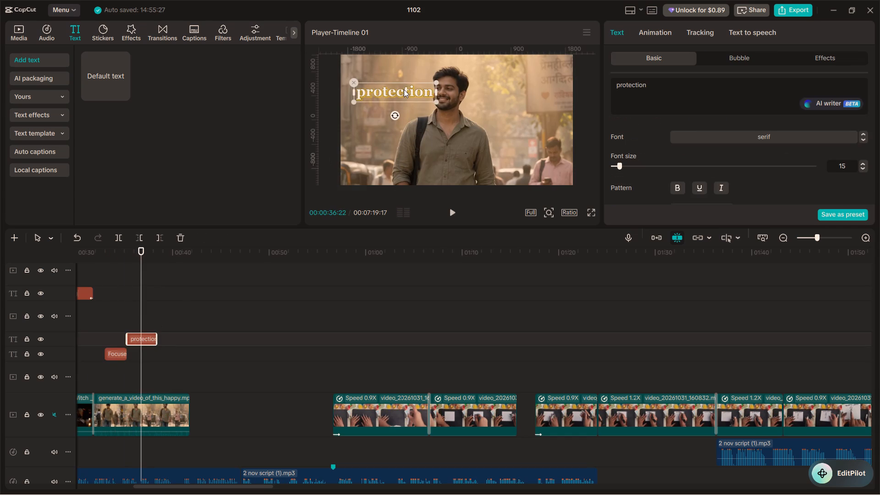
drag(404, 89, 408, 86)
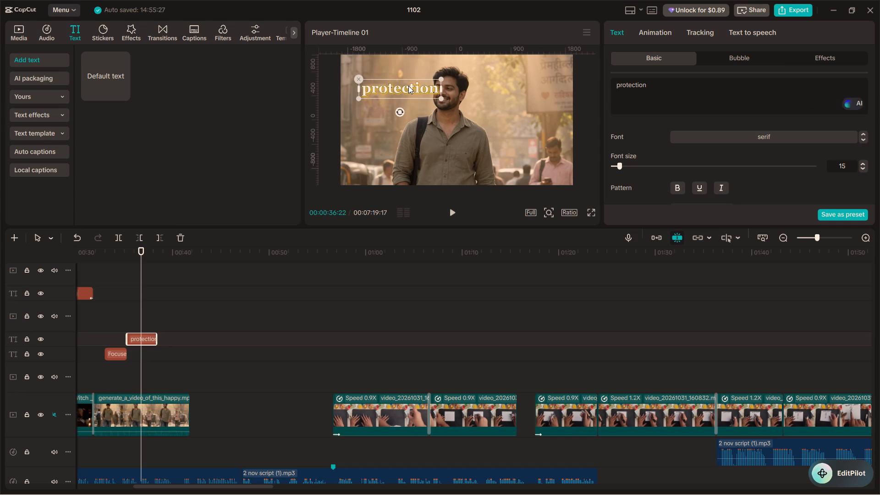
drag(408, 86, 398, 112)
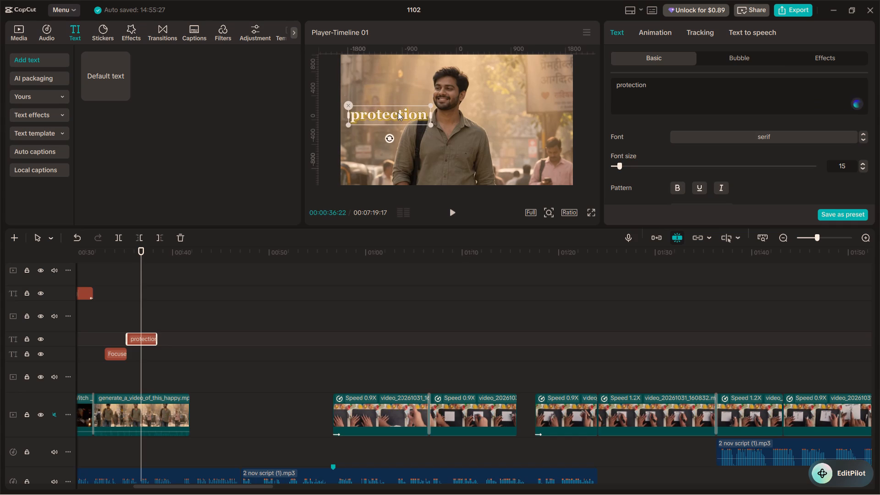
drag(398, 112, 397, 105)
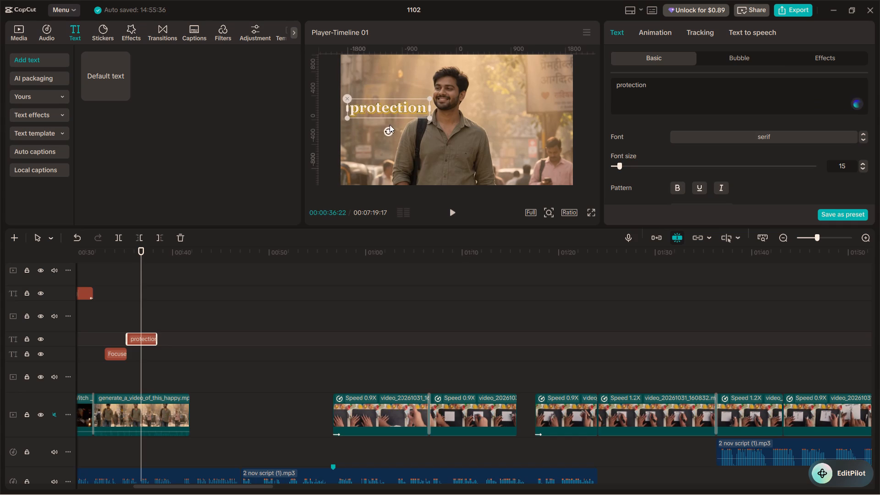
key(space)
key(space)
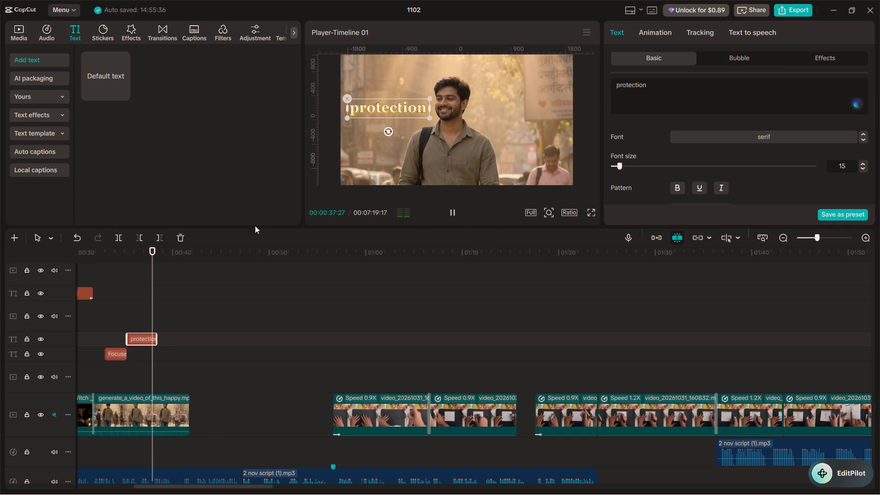
Replay the titles over the happy man clip, and delete both the Focused thoughts and protection titles.
ctrl+scroll(158, 348, up, 3)
ctrl+scroll(158, 348, down, 5)
click(136, 325)
key(space)
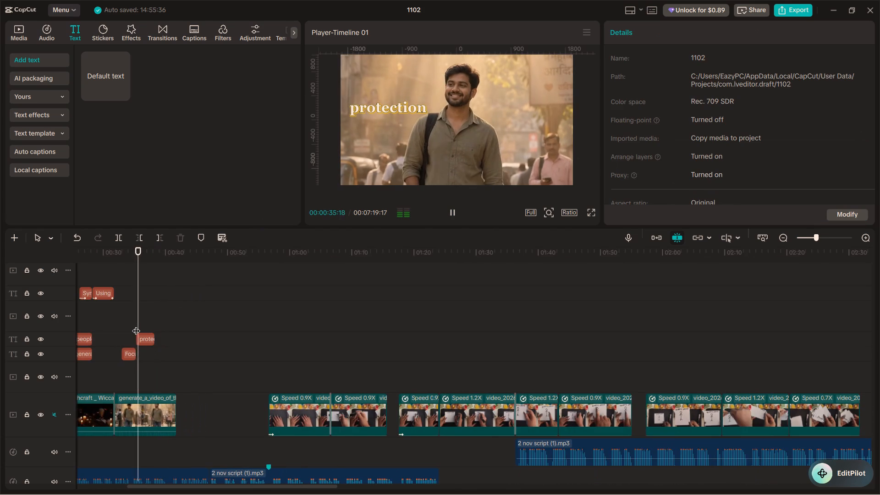
ctrl+scroll(154, 353, up, 7)
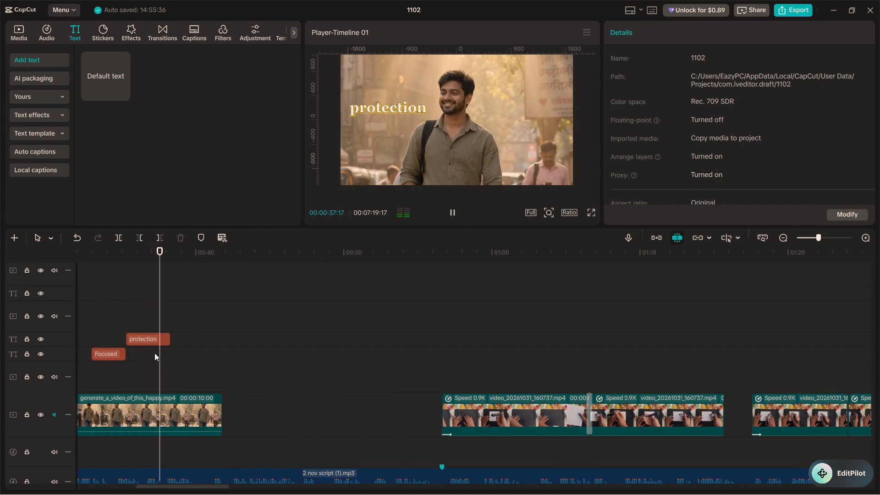
drag(184, 331, 126, 361)
key(BackSpace)
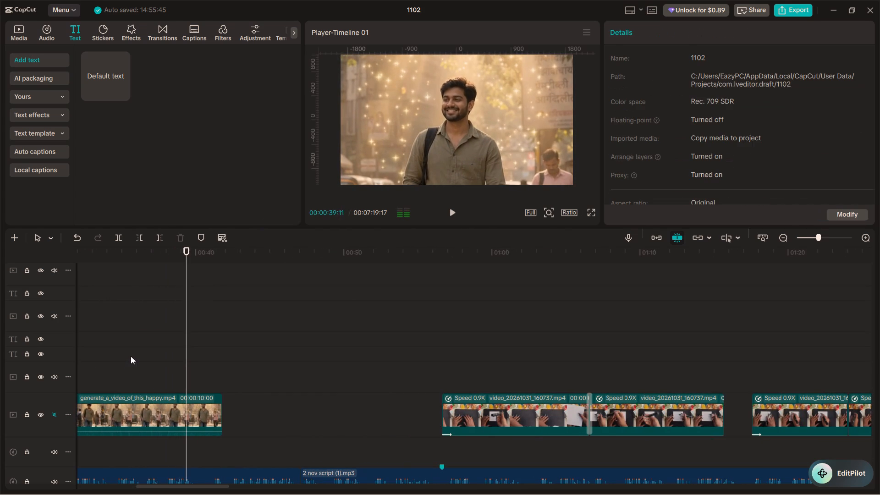
Play the video from about 00:00:31:24 past the one-minute mark, and look over the tracks around the hands clips.
ctrl+scroll(131, 356, down, 11)
click(159, 372)
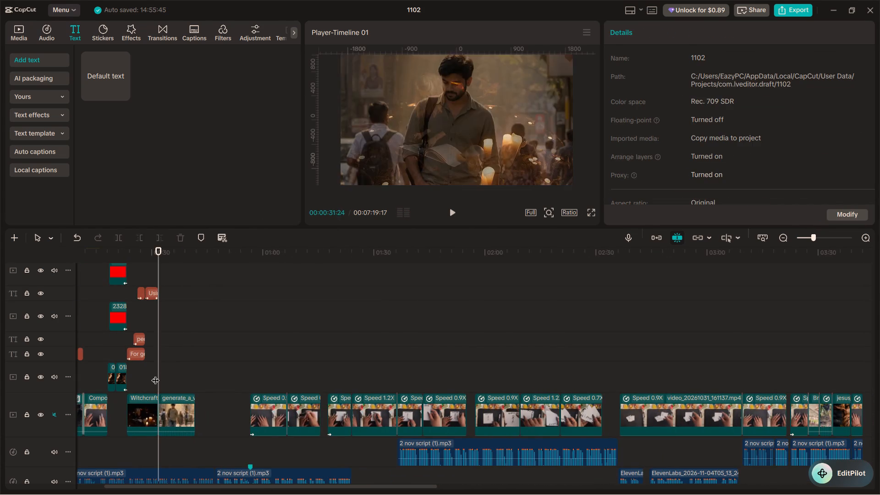
key(space)
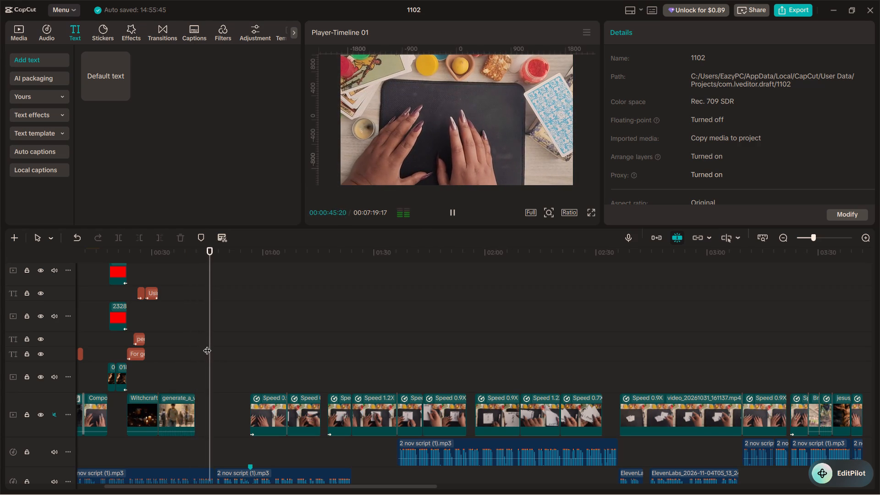
alt+scroll(209, 345, down, 3)
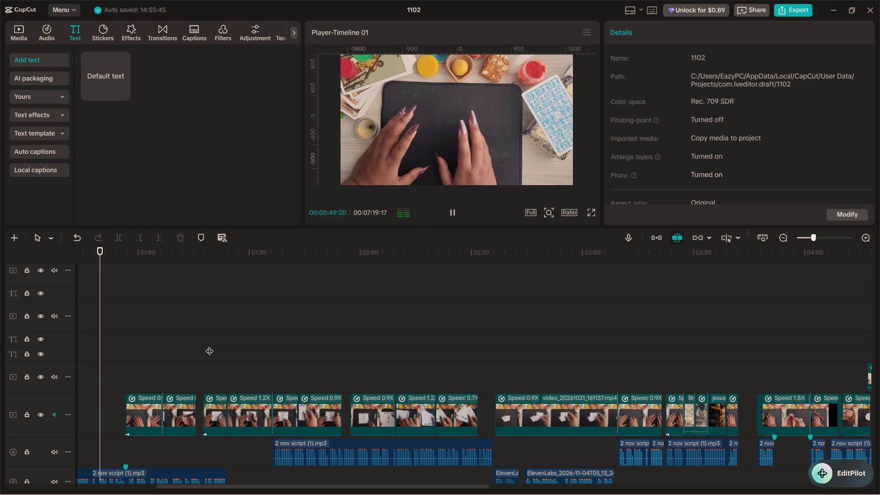
scroll(109, 373, up, 7)
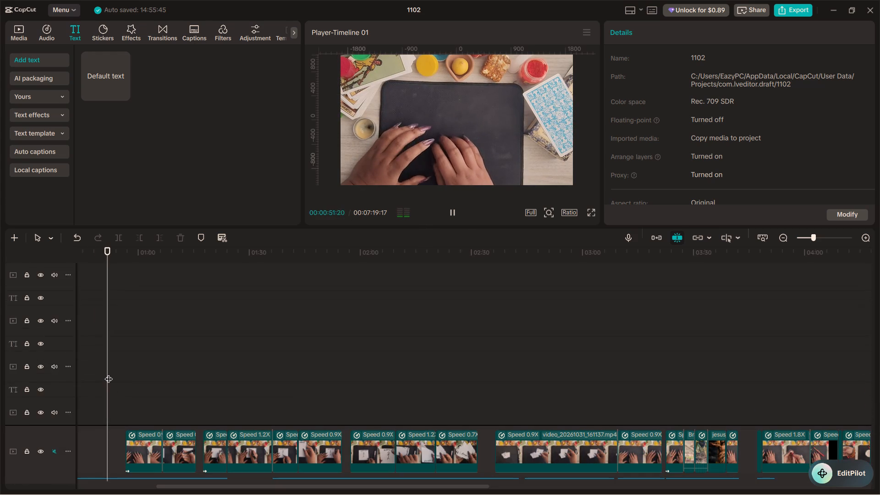
scroll(109, 373, up, 8)
scroll(109, 373, down, 5)
scroll(109, 373, up, 6)
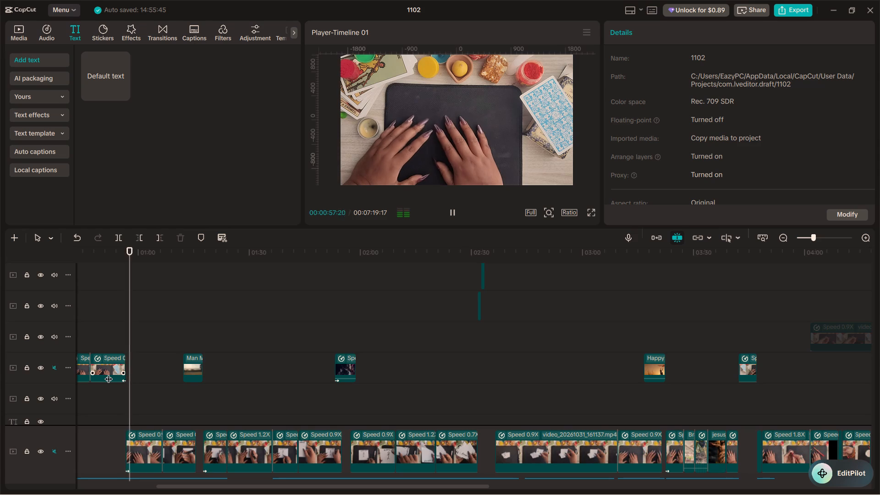
scroll(109, 373, down, 1)
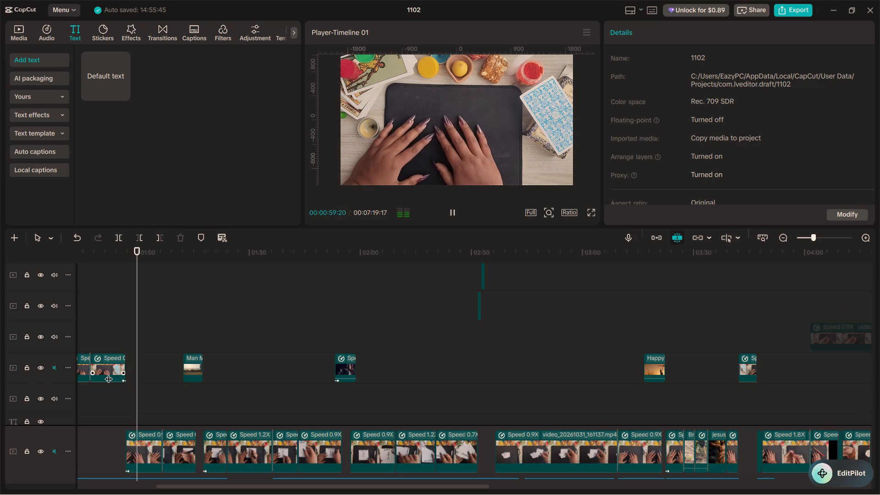
scroll(109, 373, down, 16)
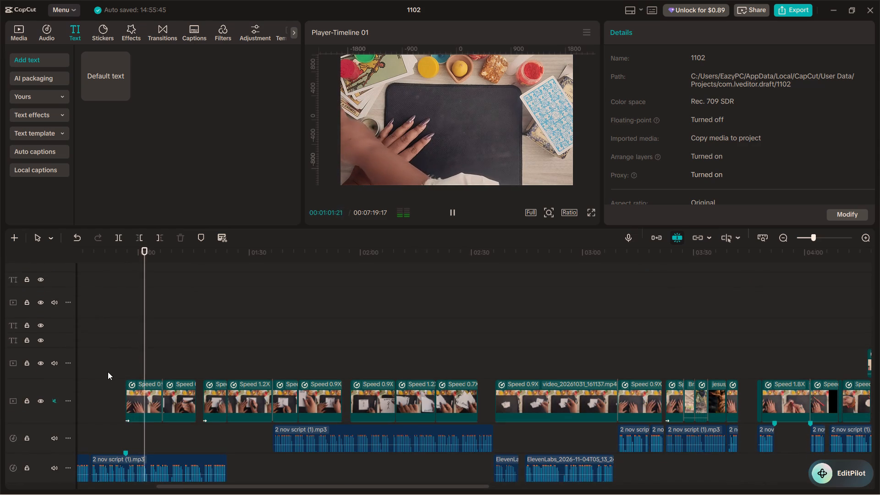
Add a default text title at 00:00:56:19, where the 0.9X hands clip starts, and extend it to about 15 seconds.
click(118, 355)
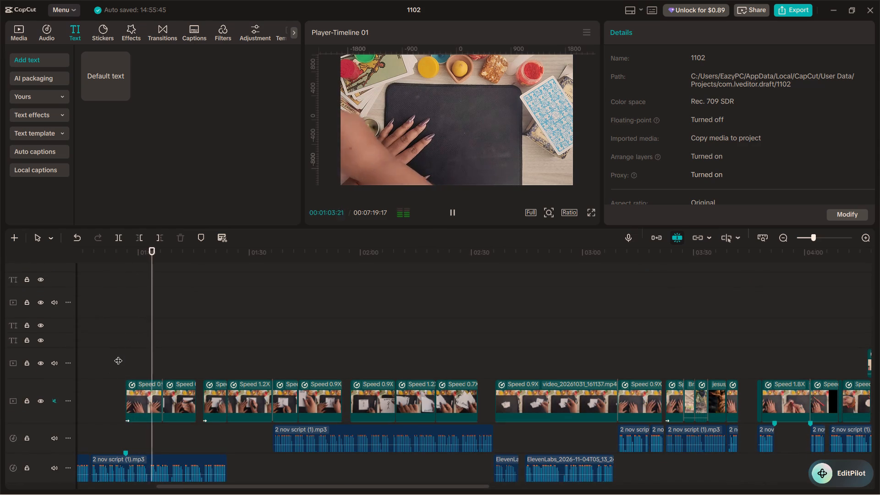
drag(118, 355, 123, 354)
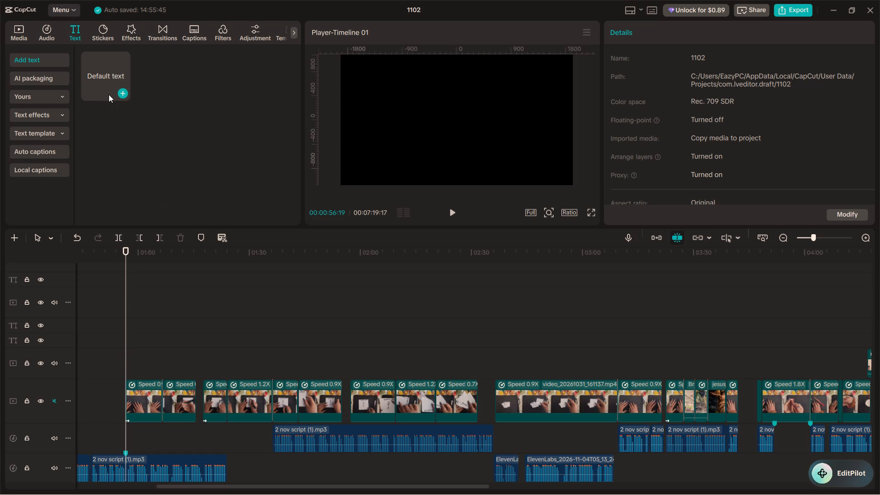
drag(115, 77, 126, 373)
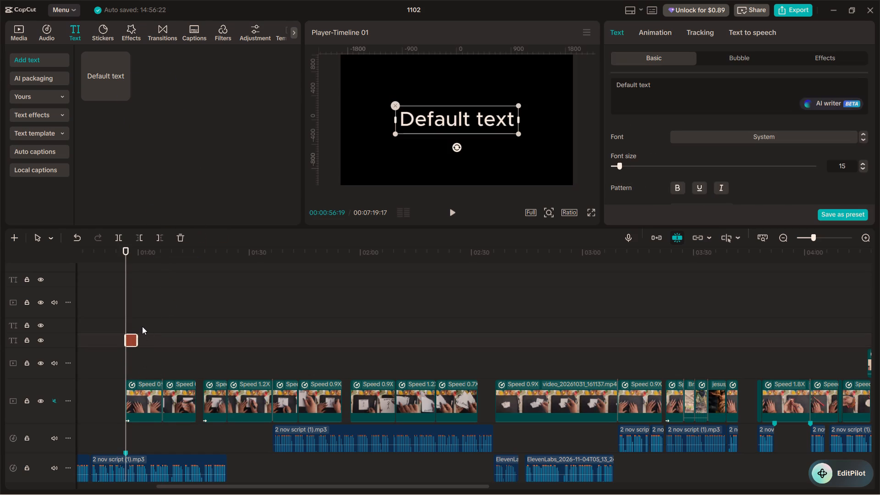
drag(137, 338, 185, 346)
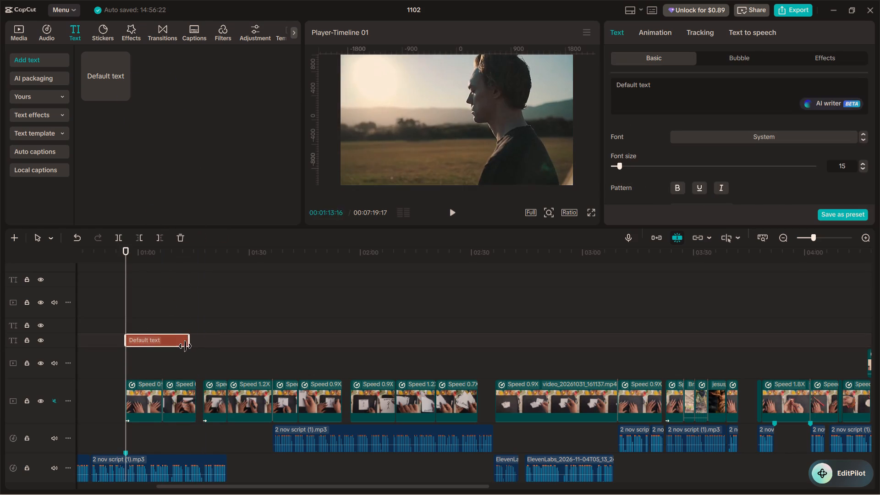
drag(185, 346, 179, 346)
Replace the default text of the new title over the hands clips with Ritual No.
drag(659, 87, 638, 83)
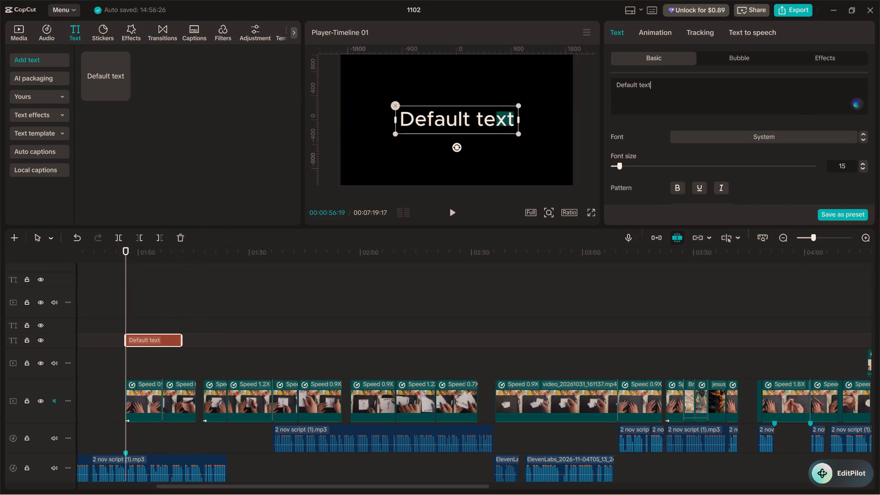
drag(638, 83, 610, 83)
text(Ritual)
key(space)
key(n)
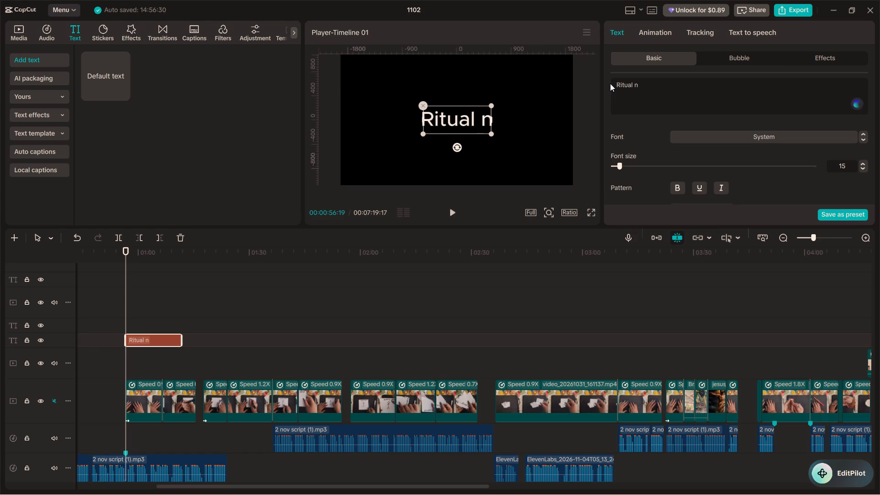
key(BackSpace)
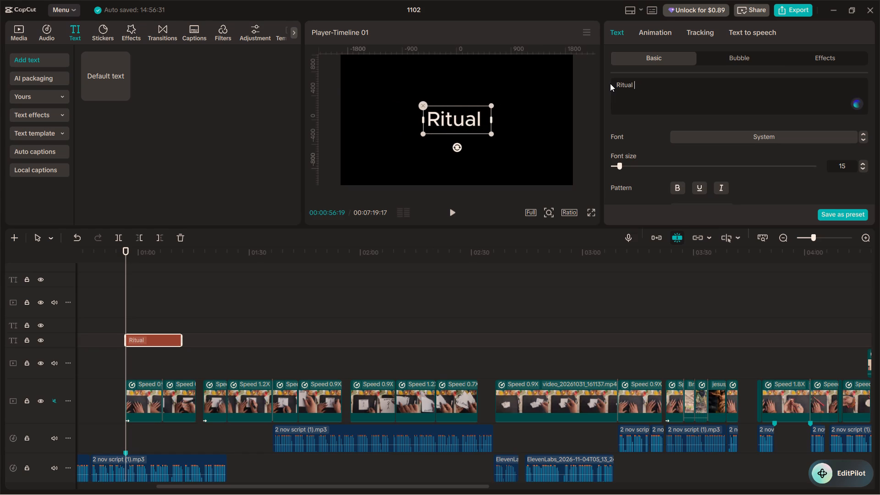
text(No)
key(period)
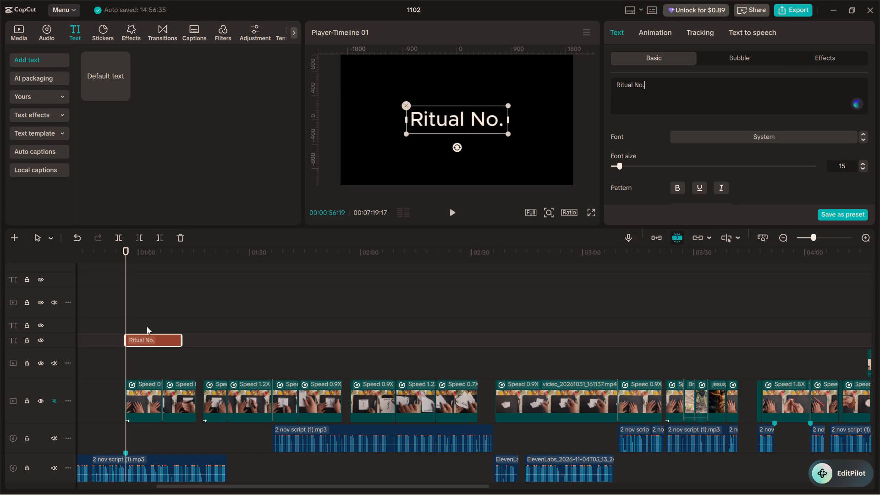
Play the start of the Ritual No. title against the voiceover, and trim its beginning to 00:00:57:02.
click(126, 316)
click(121, 314)
key(space)
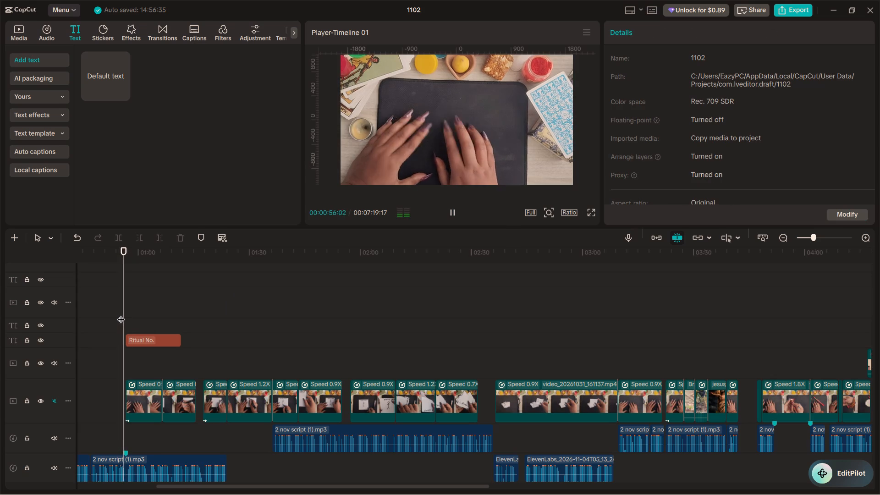
key(space)
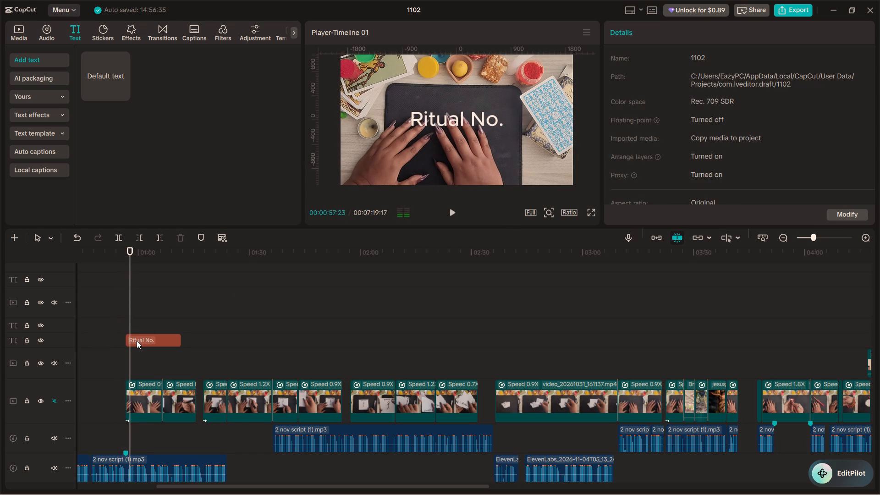
ctrl+scroll(137, 341, up, 20)
ctrl+scroll(137, 341, up, 5)
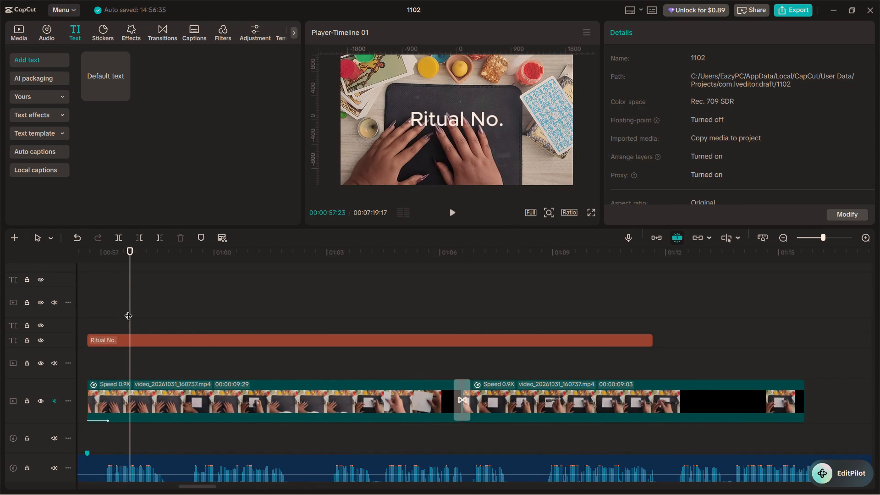
drag(128, 308, 203, 316)
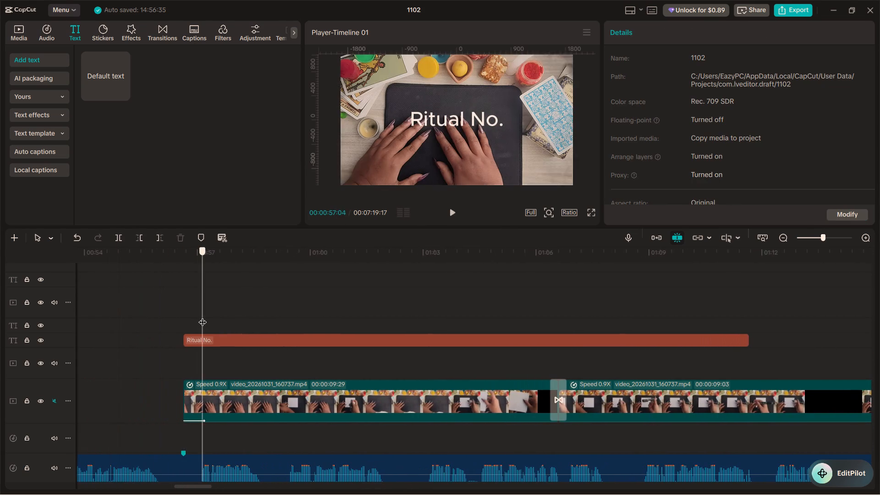
drag(203, 316, 199, 316)
click(205, 338)
drag(182, 339, 191, 339)
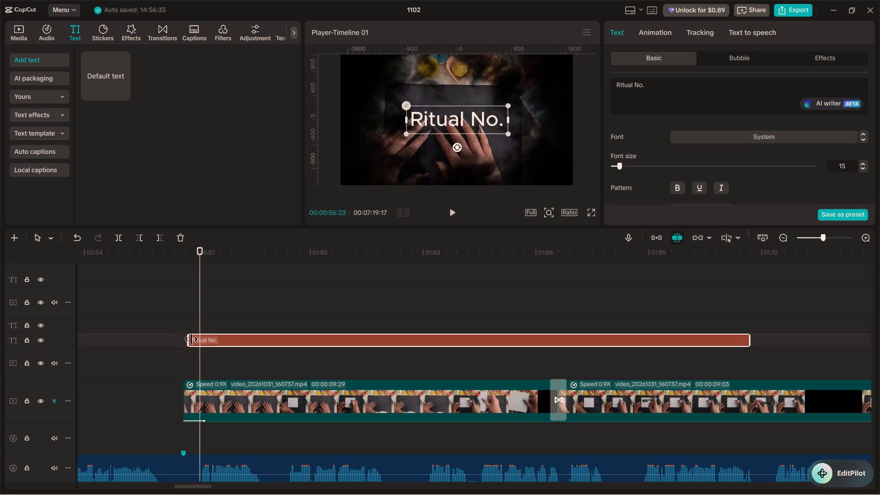
drag(191, 339, 198, 341)
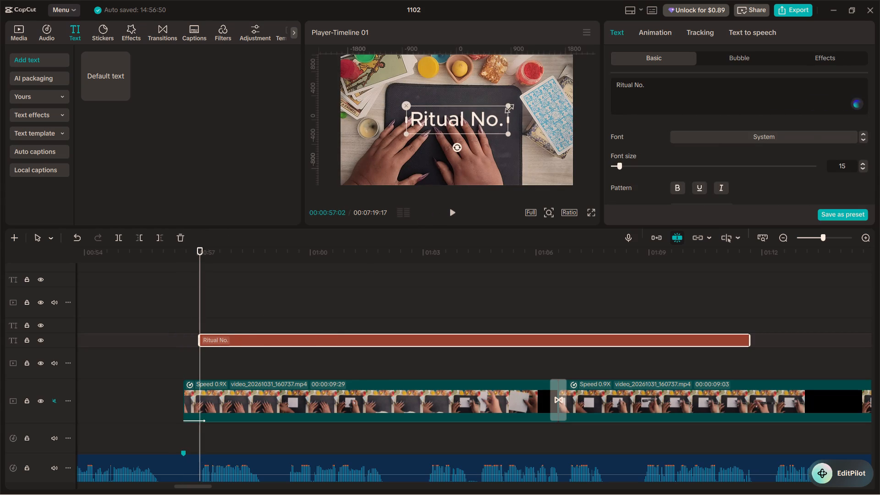
Move the Ritual No. title up onto the dark mat above the hands and scale it down to about two-thirds size.
drag(469, 123, 469, 102)
drag(461, 113, 457, 94)
drag(501, 88, 479, 101)
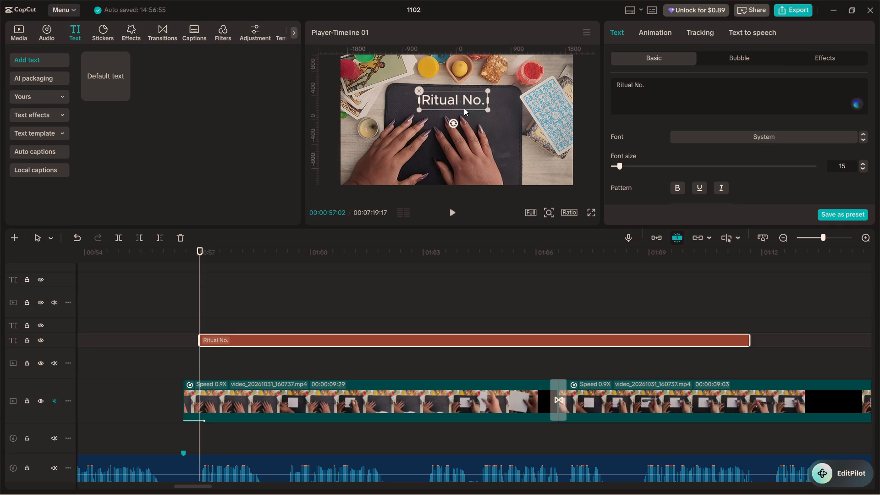
click(457, 102)
drag(488, 91, 477, 93)
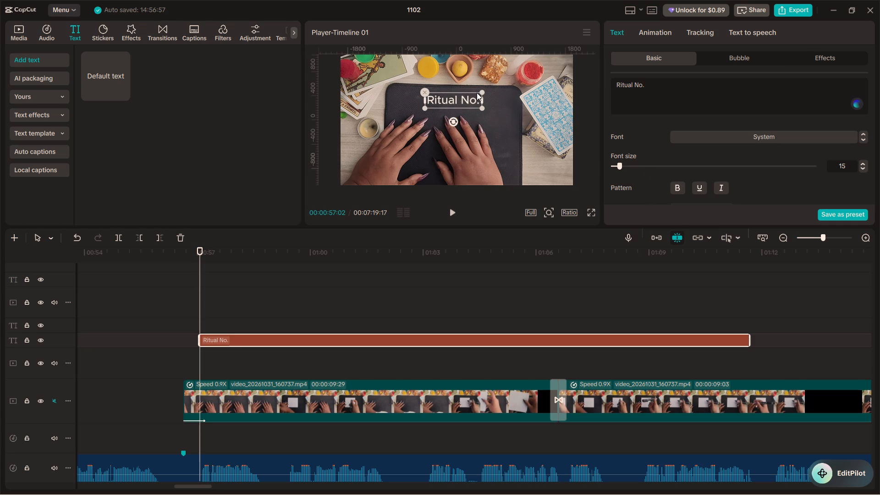
drag(484, 92, 495, 90)
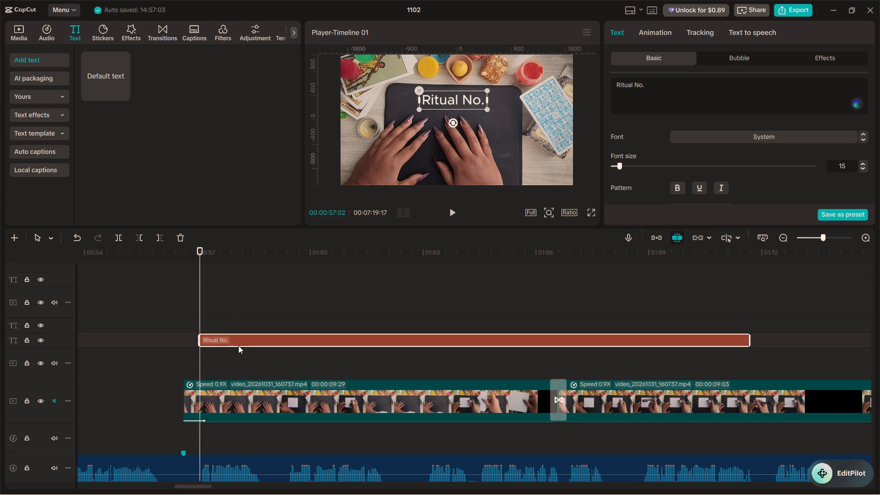
Duplicate the Ritual No. title onto the text track above, place the copy directly beneath it in the frame, and change its text to 1.
alt+drag(235, 342, 236, 322)
click(234, 327)
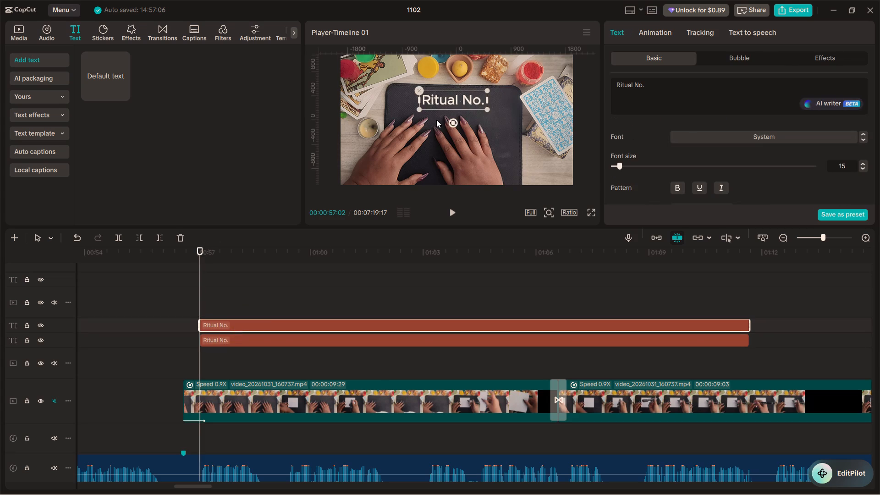
drag(451, 100, 452, 117)
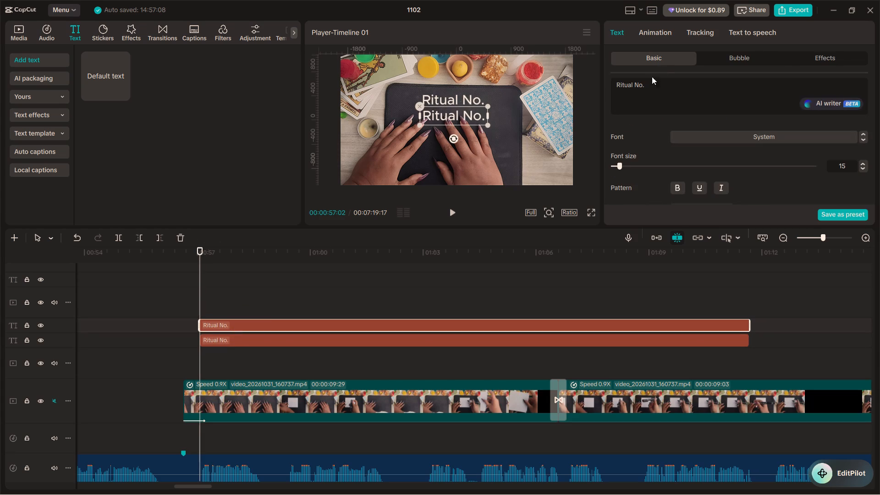
click(649, 80)
drag(649, 83, 594, 94)
key(ctrl+a)
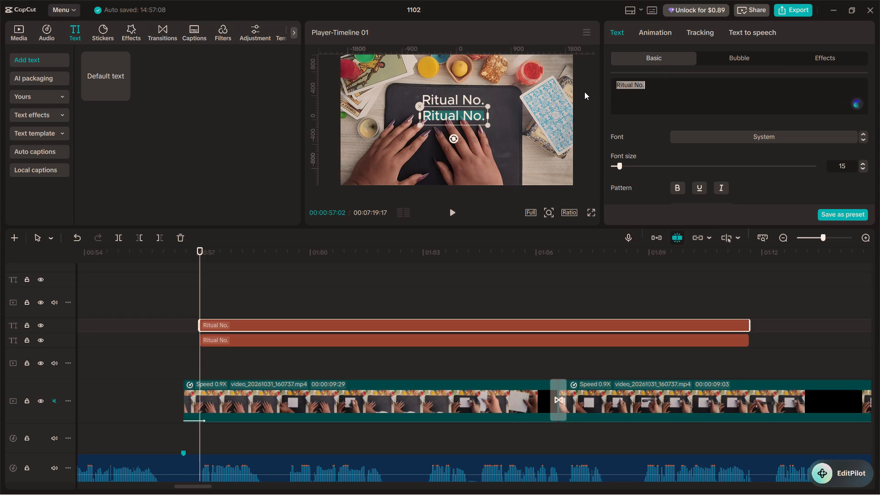
key(1)
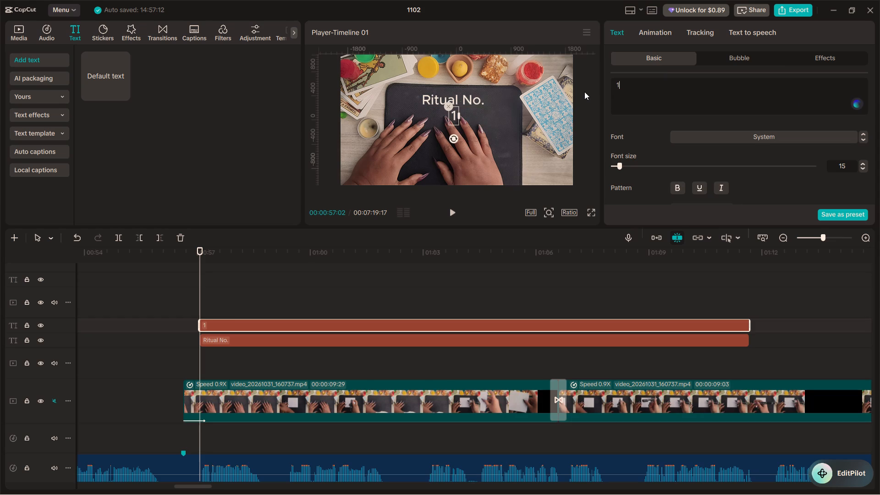
Play back the Ritual No. and 1 titles from 00:00:56:27.
click(193, 301)
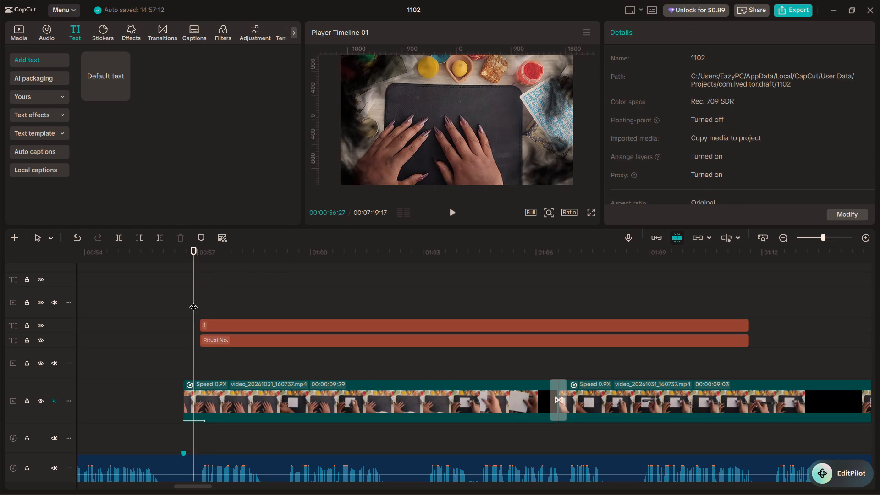
key(space)
key(space)
Try the Fluent, Aulveth and Montserrat fonts on the Ritual No. title, and leave it set to Олвет.
click(229, 327)
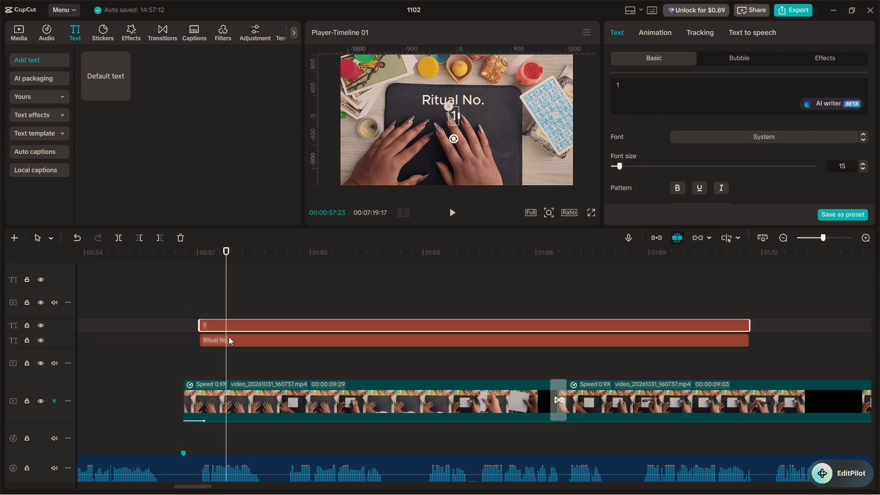
click(229, 337)
double_click(868, 136)
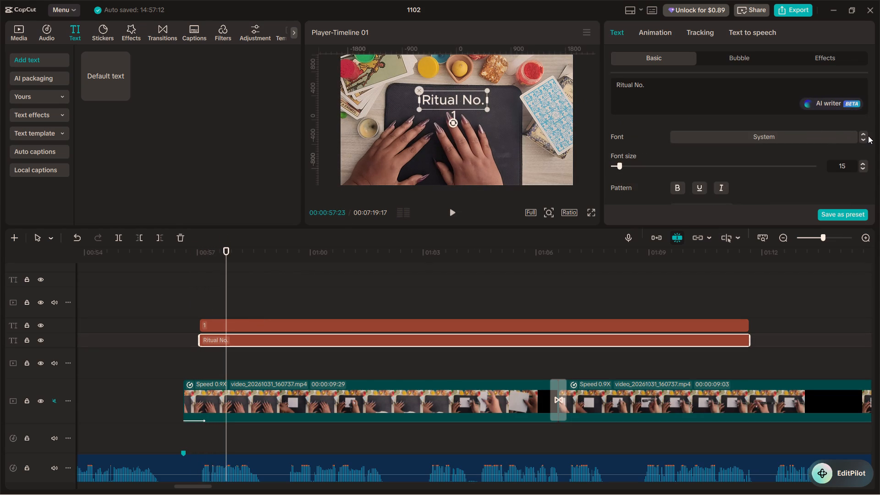
click(863, 138)
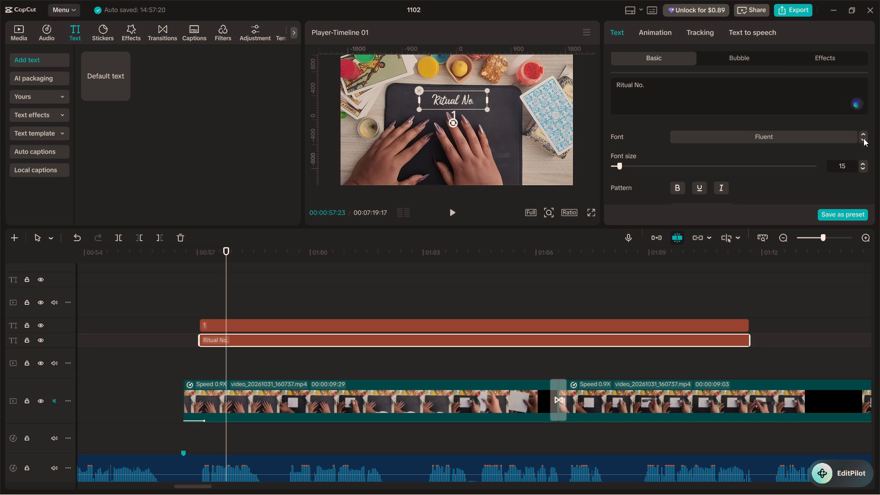
click(863, 138)
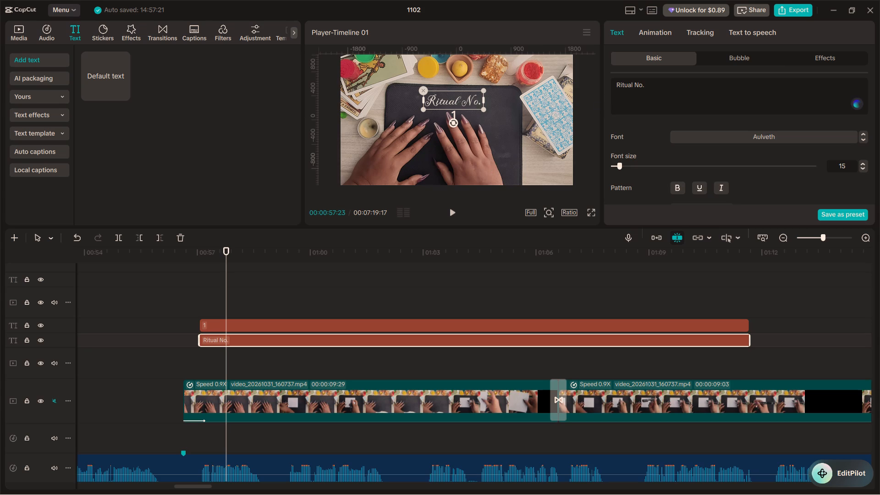
click(865, 138)
click(865, 138)
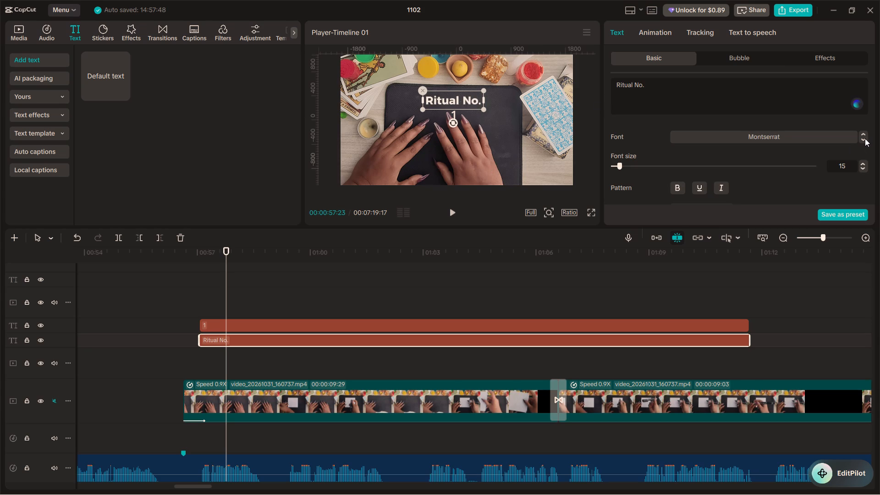
click(865, 138)
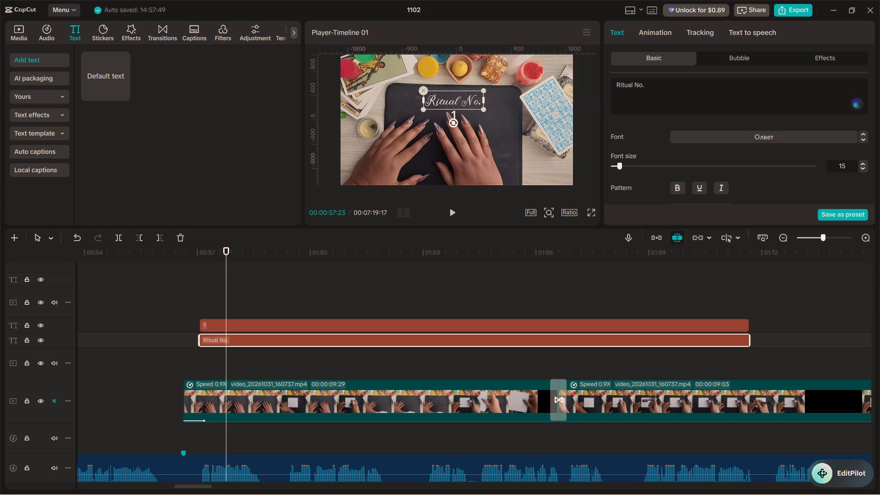
Replace the Ritual No. title's text with Serif.
drag(672, 92, 549, 87)
text(Serif)
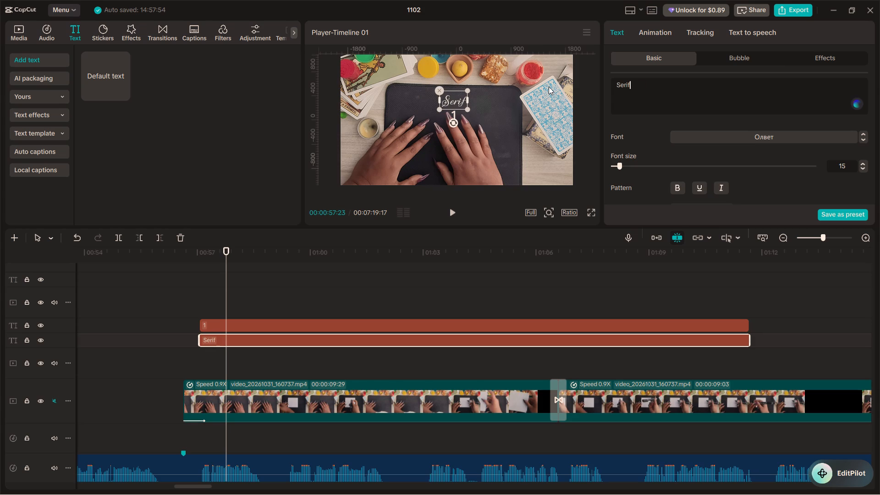
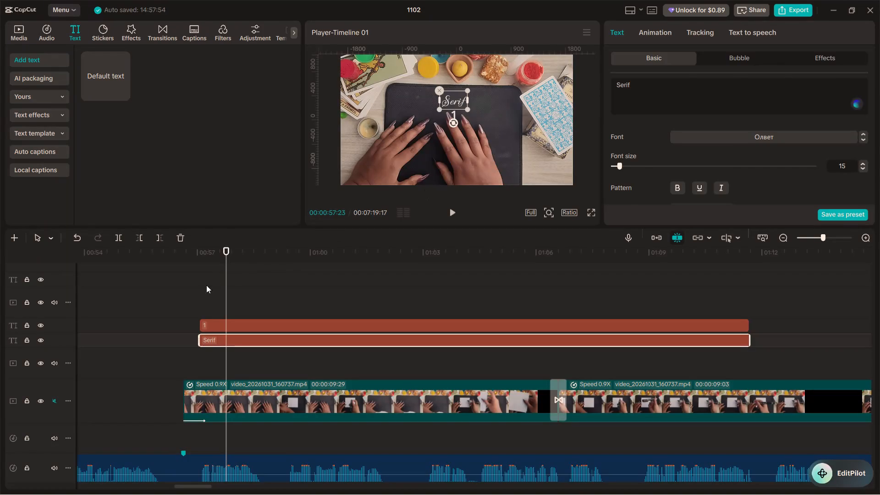
Replace the text of the Serif title over the hands clip with Ritual.
click(187, 299)
key(space)
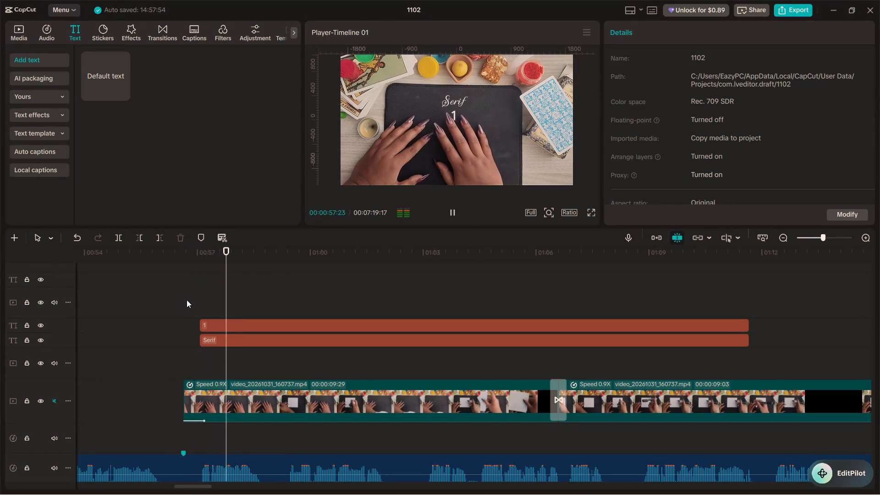
key(space)
click(223, 338)
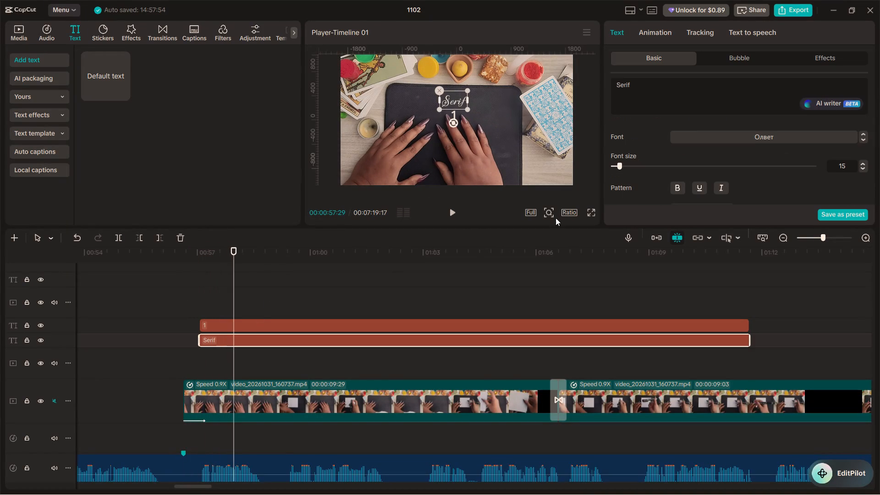
drag(646, 79, 613, 85)
drag(638, 93, 611, 85)
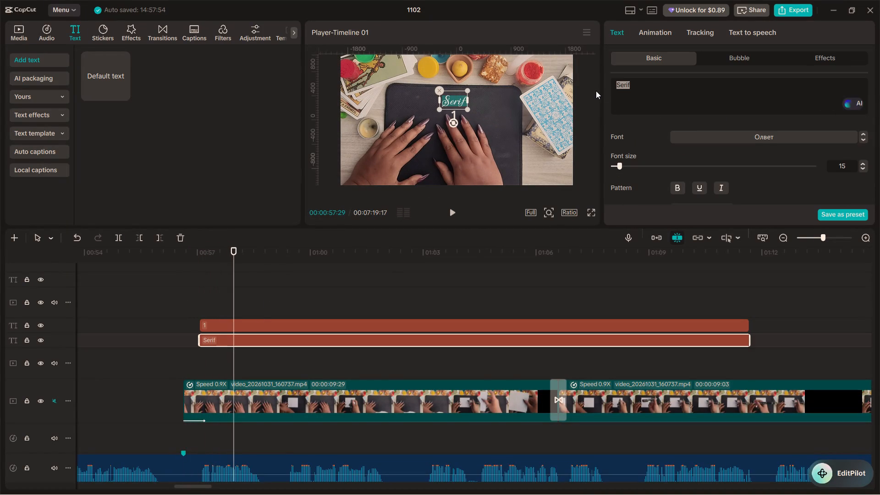
text(Ritual)
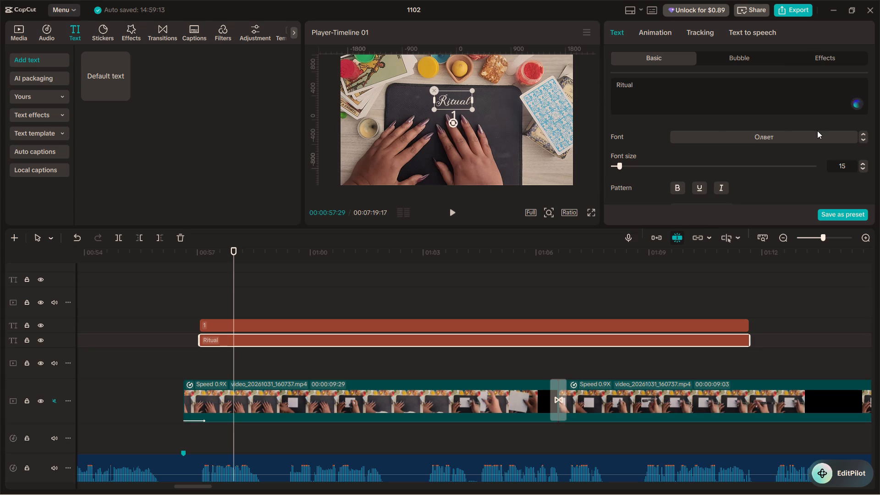
Search the fonts for ser, set the Ritual title's font to Serif, and play it back.
click(835, 137)
click(758, 89)
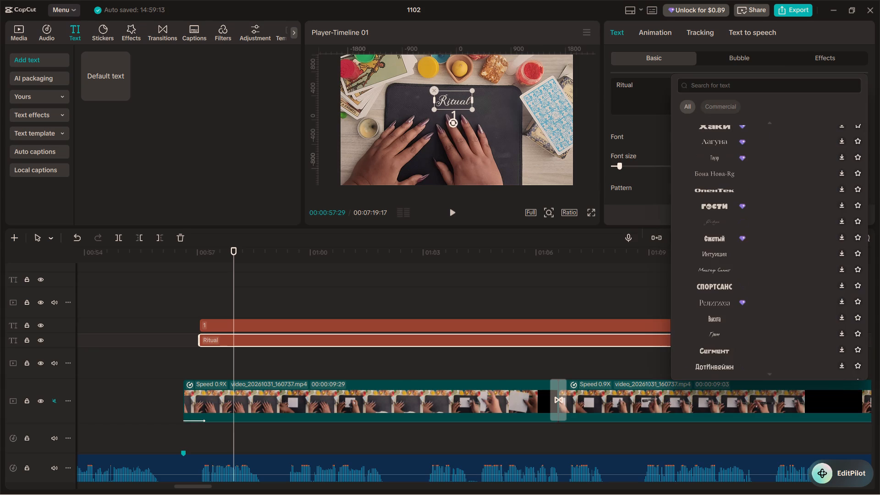
text(ser)
key(Return)
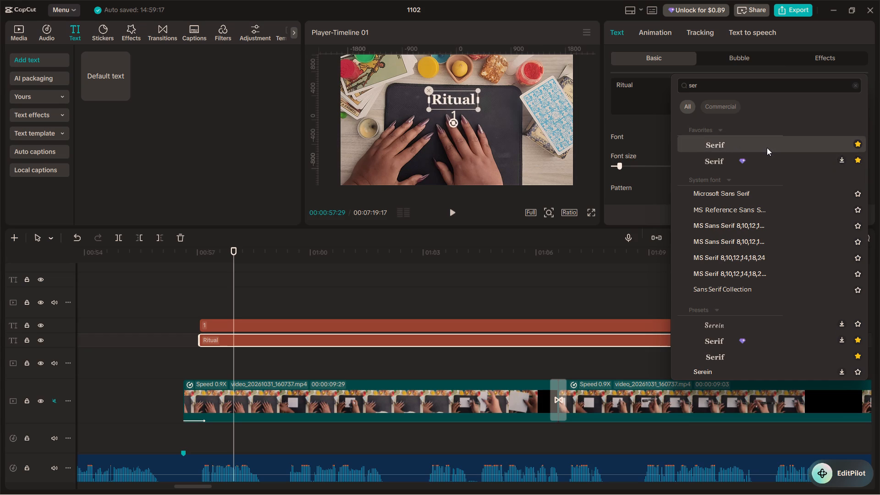
click(767, 148)
click(187, 303)
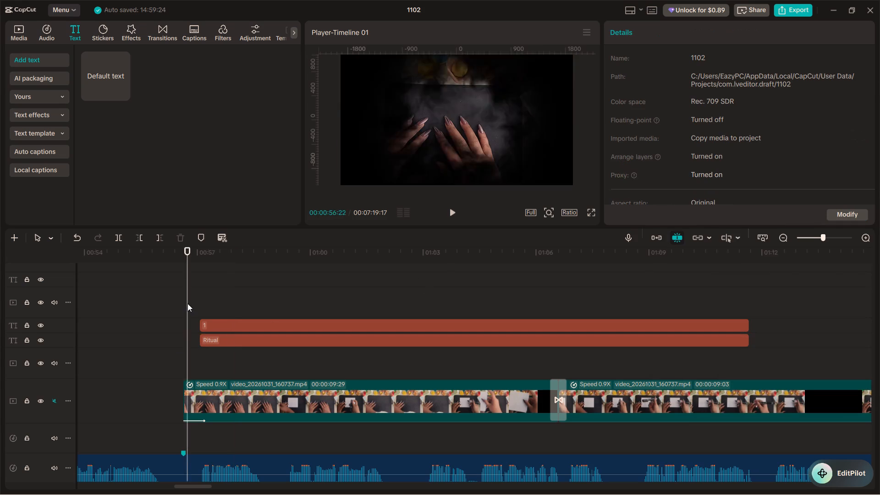
key(space)
key(space)
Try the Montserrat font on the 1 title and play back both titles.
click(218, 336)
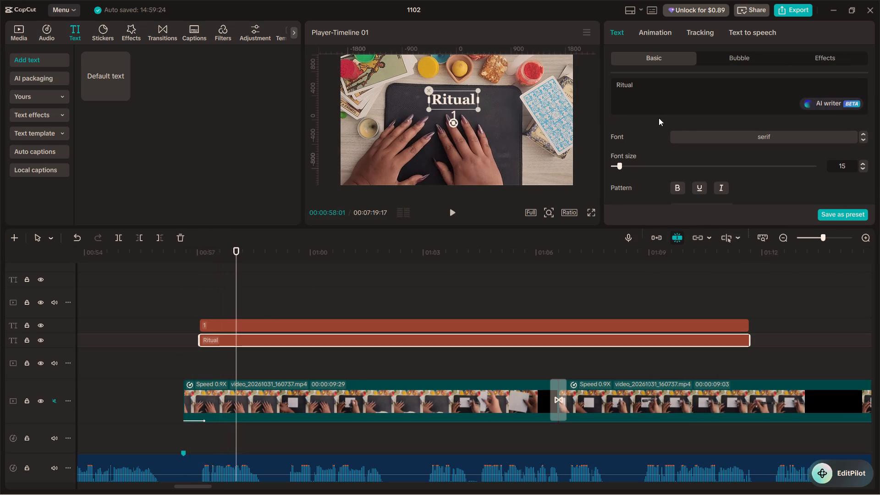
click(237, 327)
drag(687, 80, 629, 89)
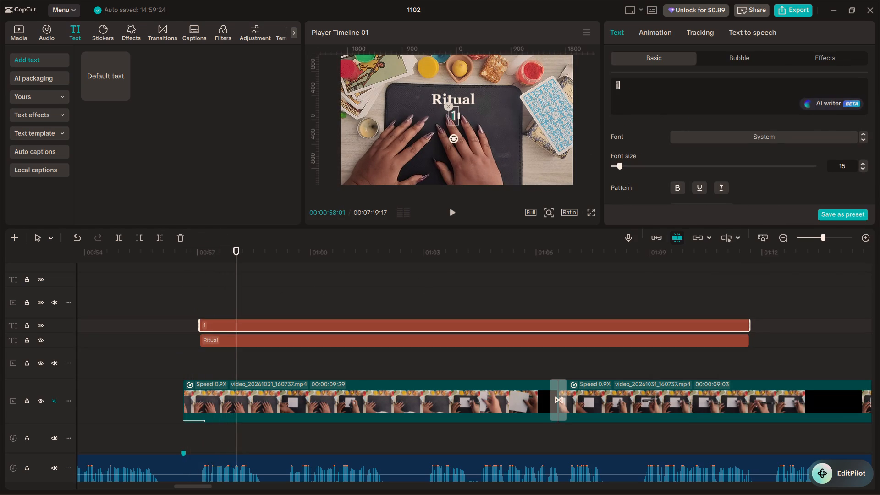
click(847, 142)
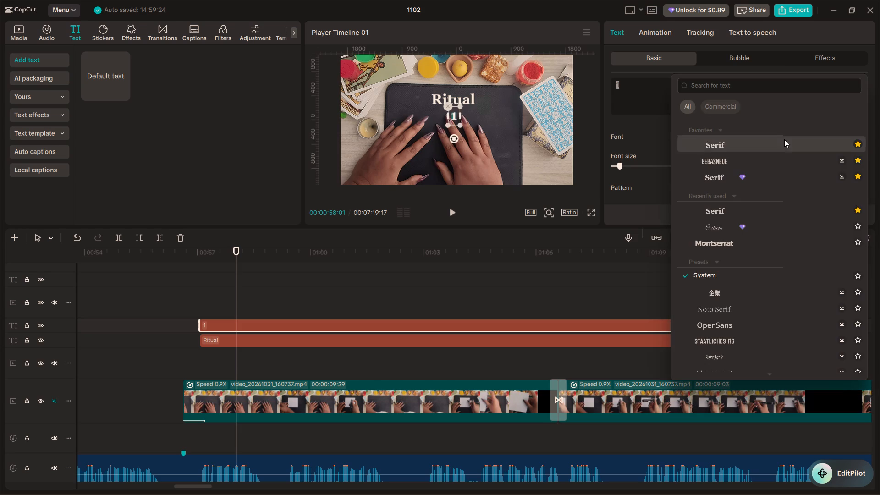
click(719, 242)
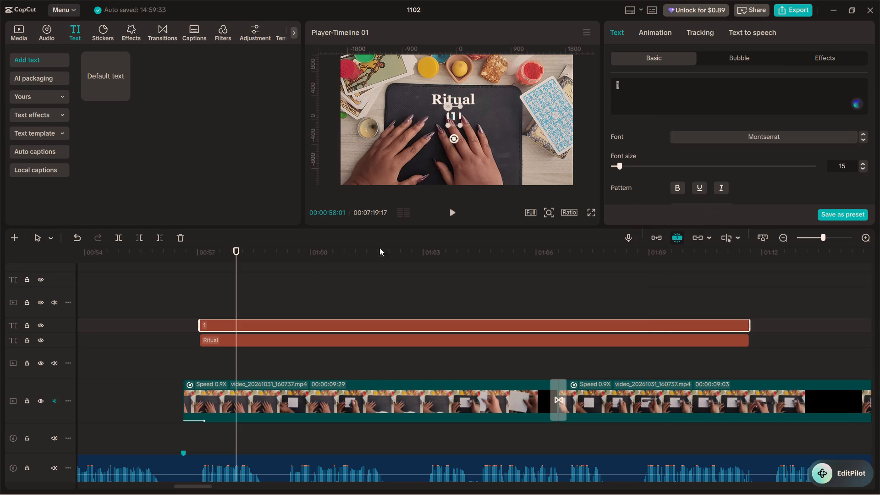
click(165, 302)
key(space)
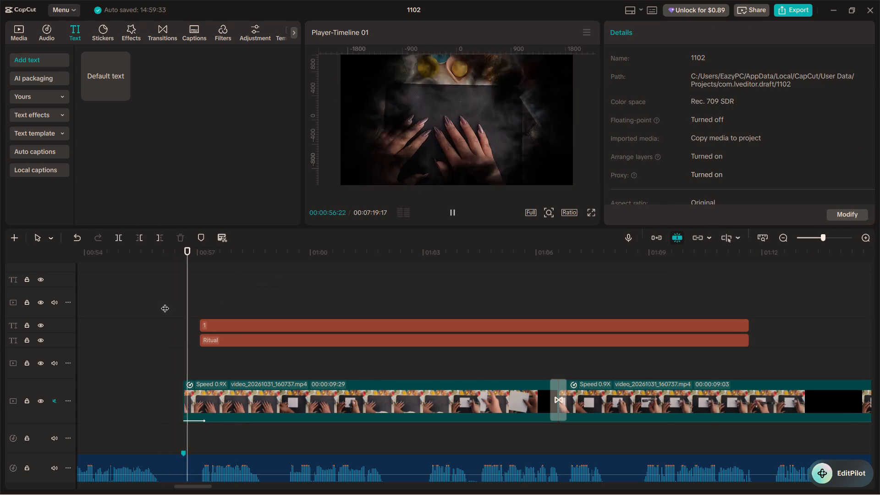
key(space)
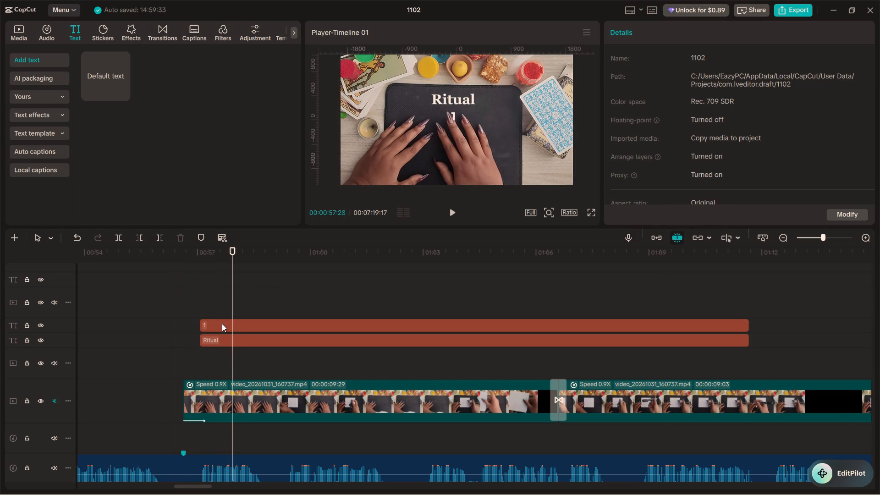
Set the 1 title's font to the favourite Serif font.
click(222, 324)
click(775, 134)
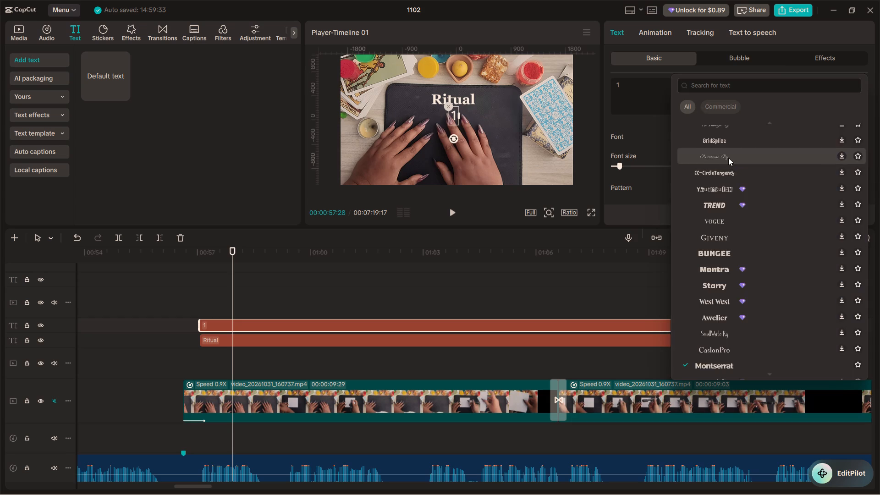
scroll(735, 179, up, 20)
scroll(735, 179, up, 20)
scroll(735, 179, up, 2)
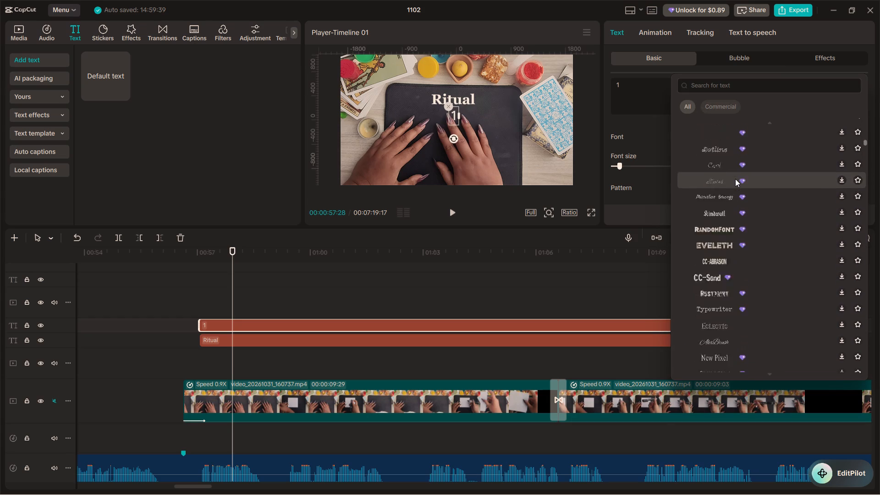
scroll(735, 179, up, 9)
click(863, 141)
drag(863, 135, 849, 85)
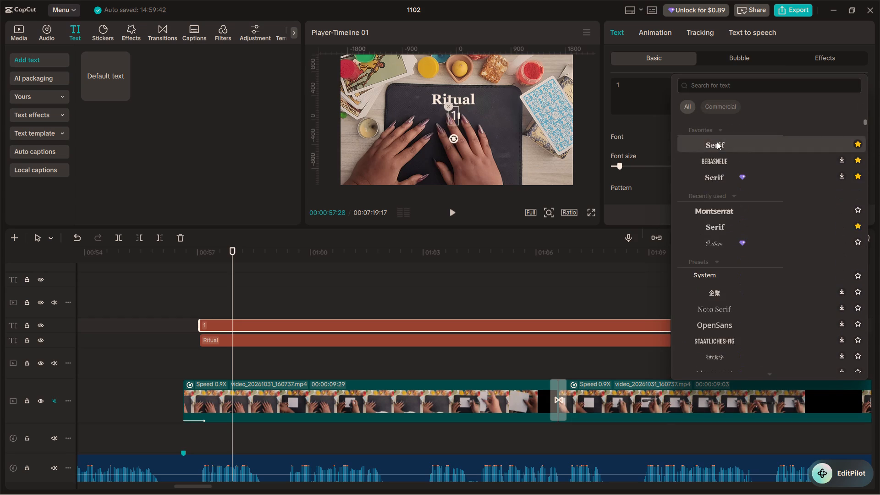
click(717, 142)
Find the voiceover cue for the number, move the 1 title to start there at 00:00:58:05, and play it back.
click(188, 296)
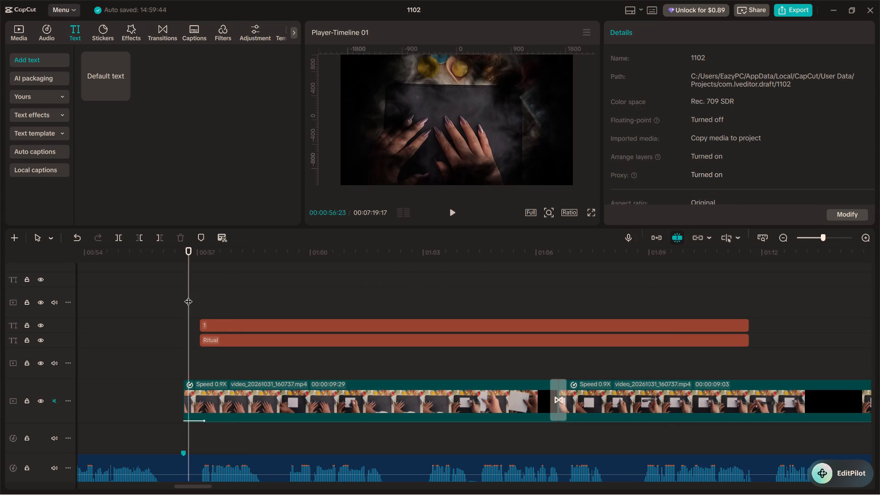
key(space)
key(space)
click(234, 339)
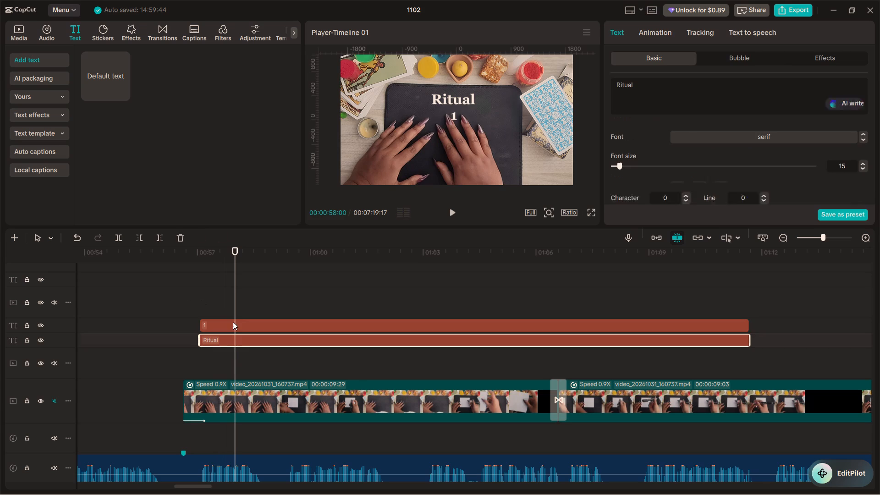
key(space)
key(space)
drag(249, 299, 244, 299)
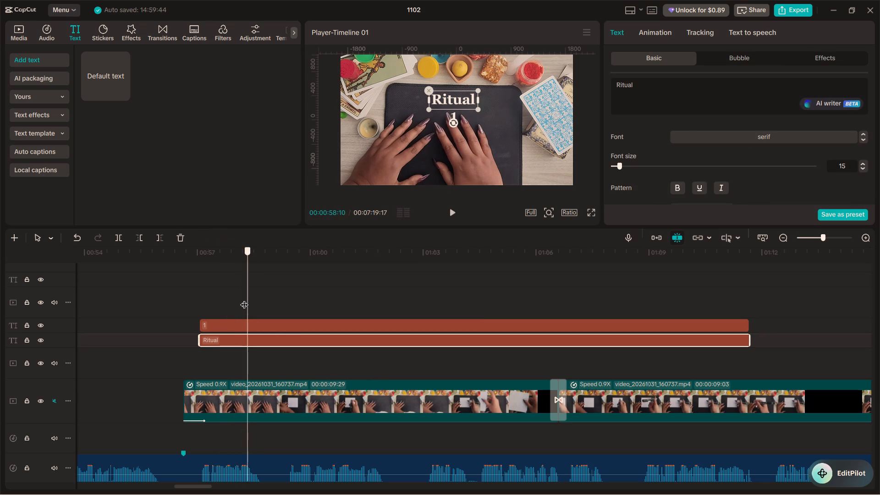
drag(244, 299, 240, 299)
key(space)
key(space)
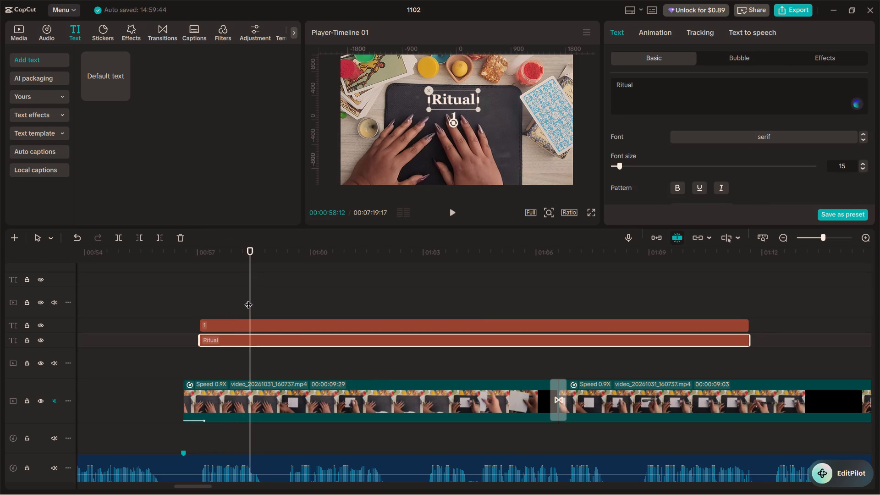
drag(251, 299, 241, 300)
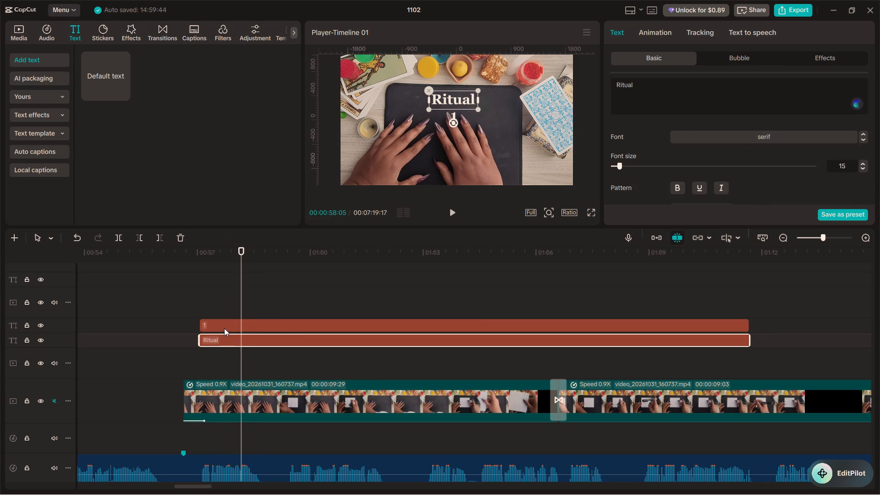
drag(224, 328, 269, 328)
drag(266, 325, 261, 325)
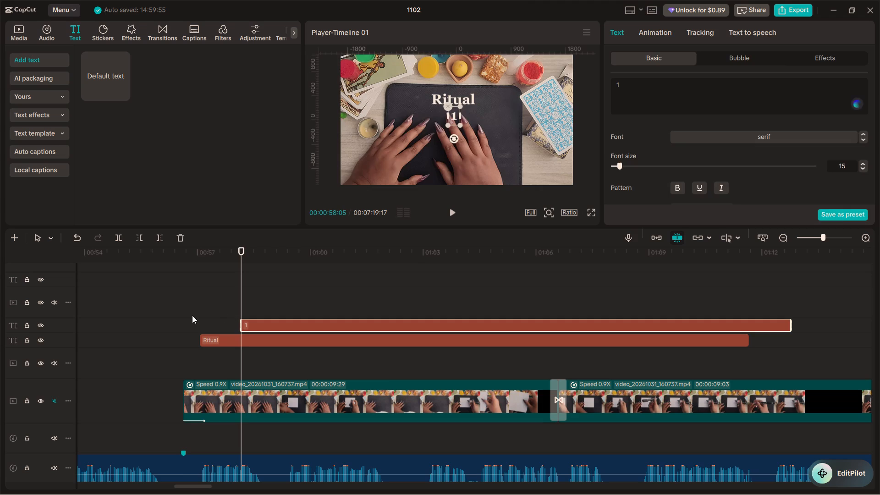
click(192, 315)
key(space)
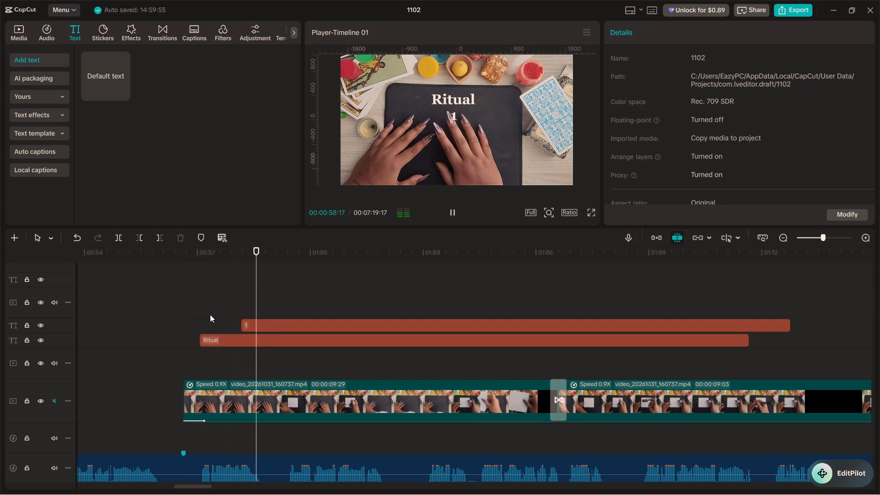
key(space)
Trim the end of the 1 title to line up with the end of the Ritual title.
click(777, 327)
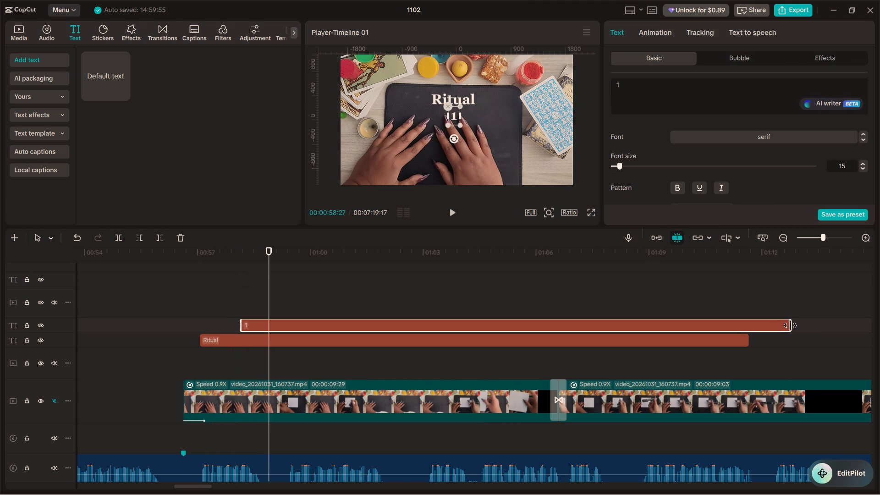
drag(790, 325, 745, 322)
click(193, 321)
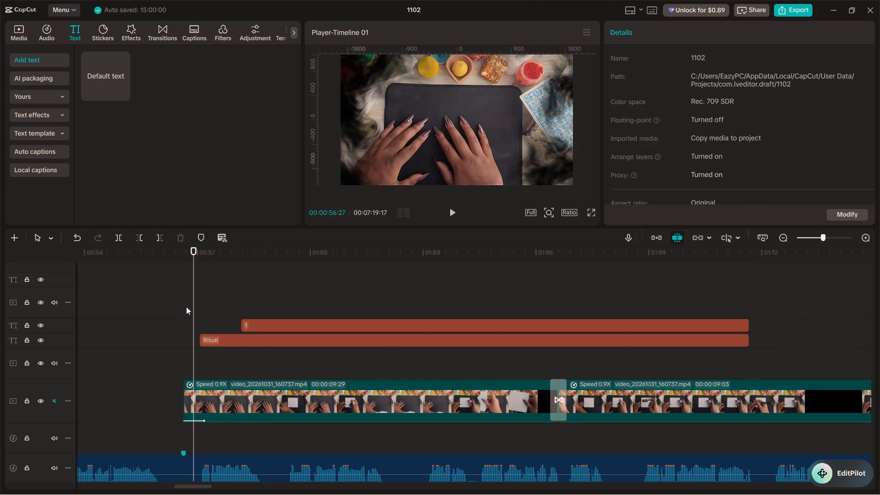
Apply the Bounce Left entrance animation to the Ritual and 1 titles together, with a duration of 1.0 s.
drag(186, 307, 265, 338)
click(664, 30)
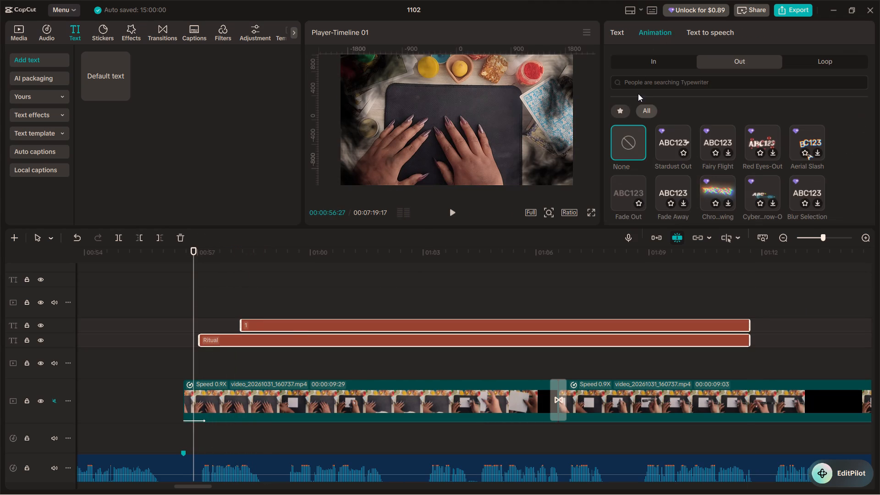
click(669, 62)
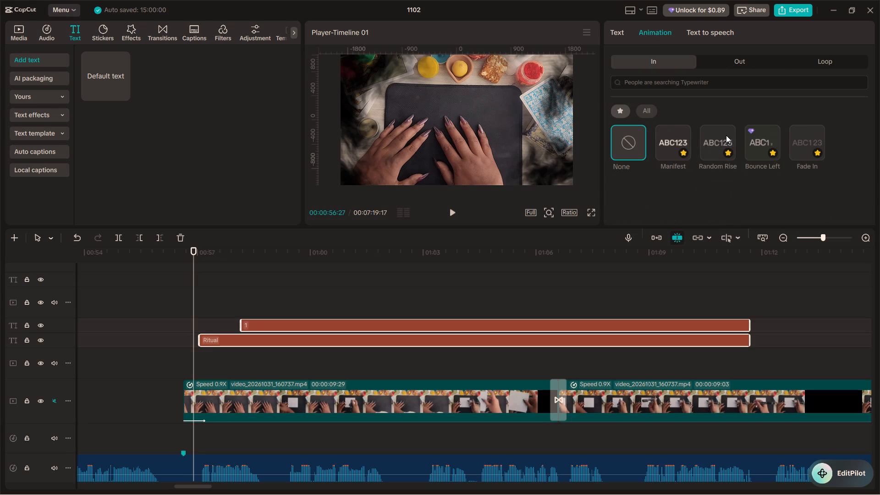
click(763, 138)
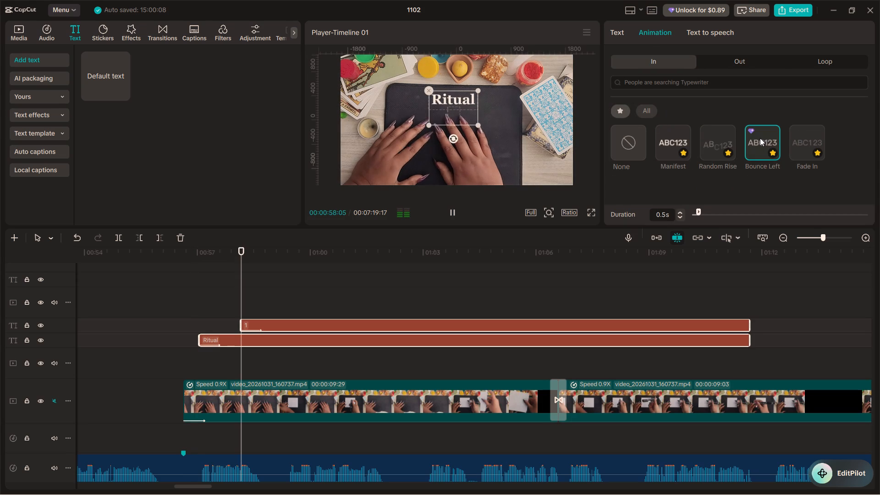
click(726, 142)
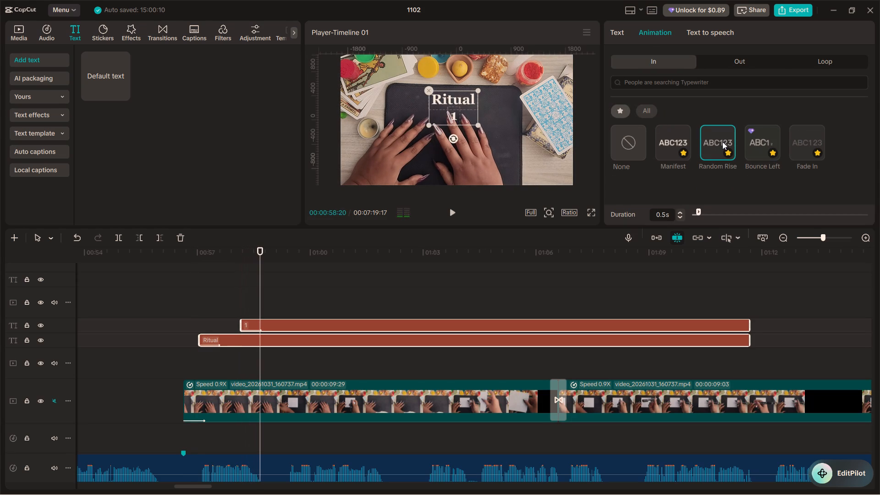
click(751, 136)
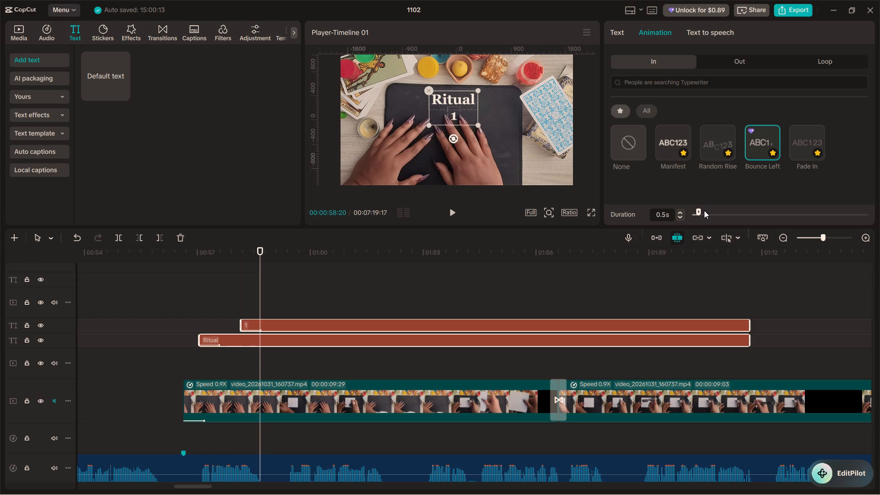
drag(698, 209, 708, 209)
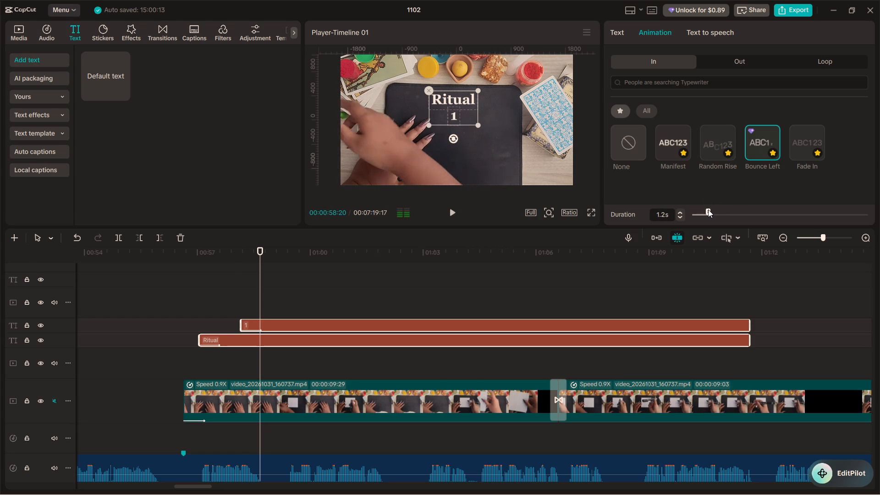
drag(708, 209, 704, 209)
click(704, 209)
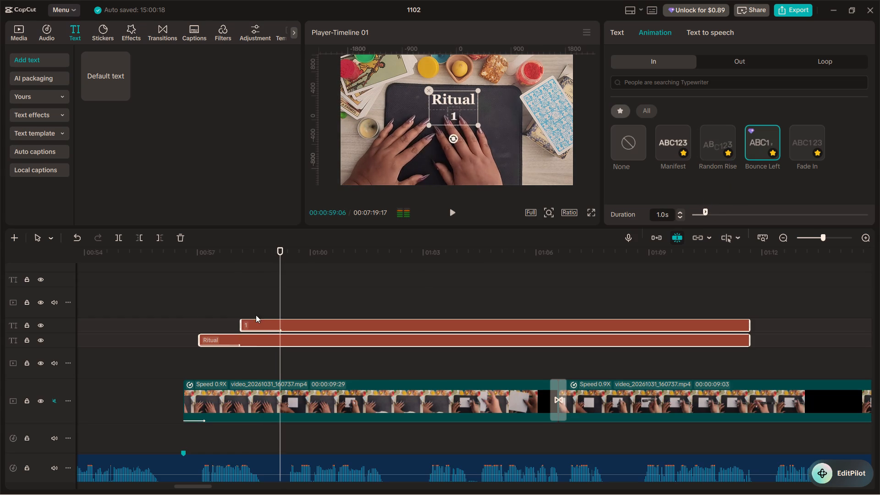
Play back the animated Ritual and 1 titles from just before the Ritual title starts.
click(185, 311)
key(space)
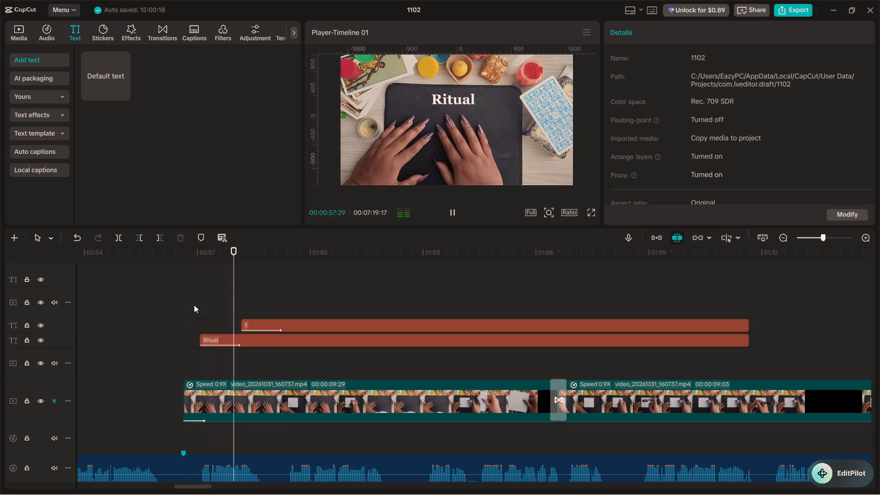
key(space)
Change the Ritual title's entrance animation to Manifest and preview it.
click(275, 341)
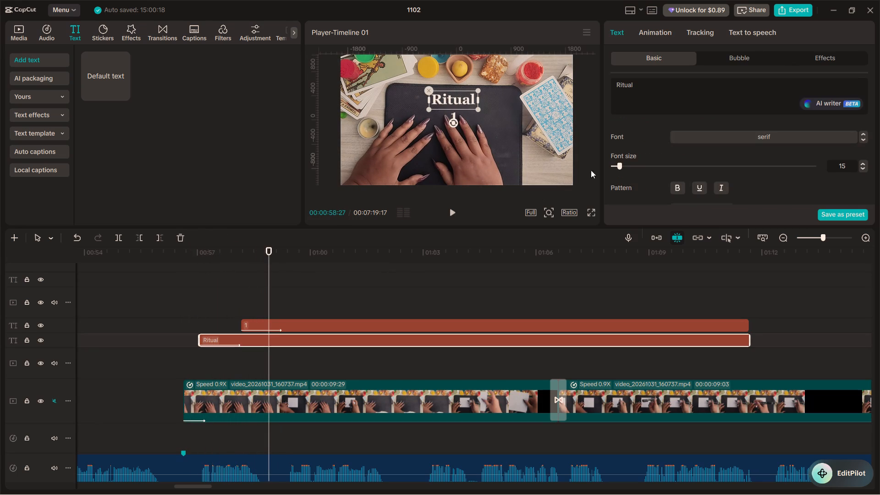
click(655, 35)
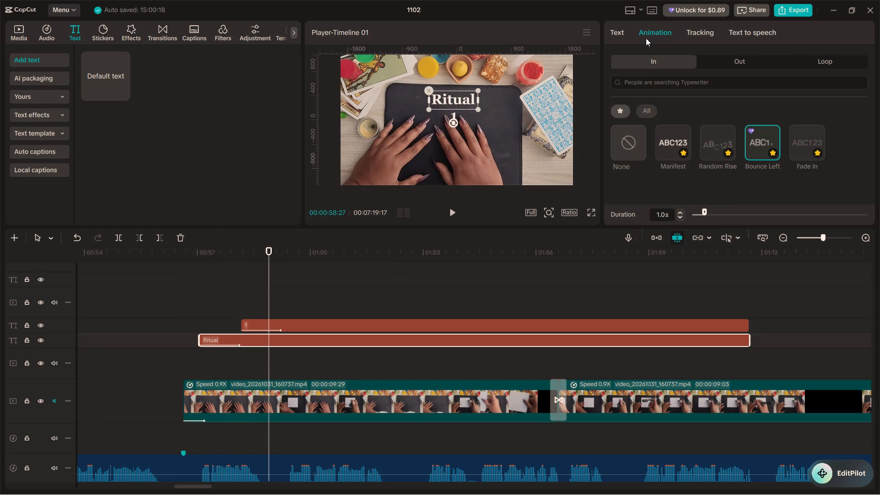
click(679, 141)
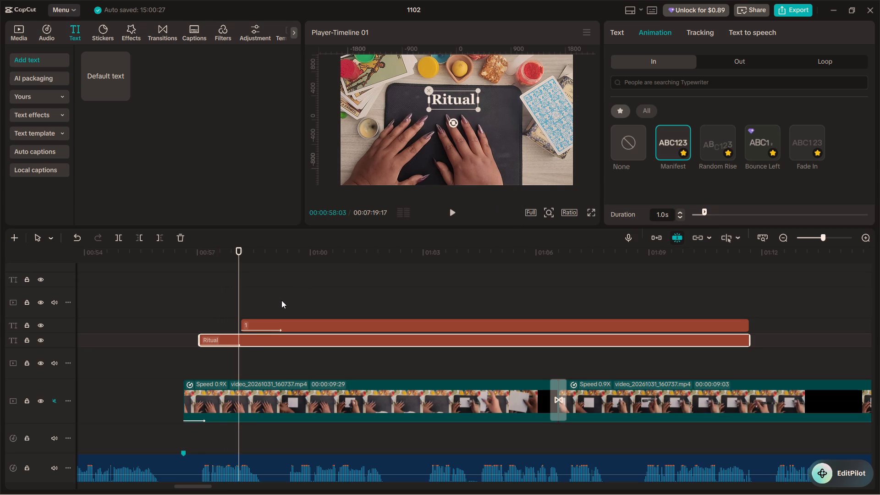
key(space)
key(space)
Change the 1 title's entrance animation to Manifest and play back both titles from before the Ritual title starts.
click(259, 327)
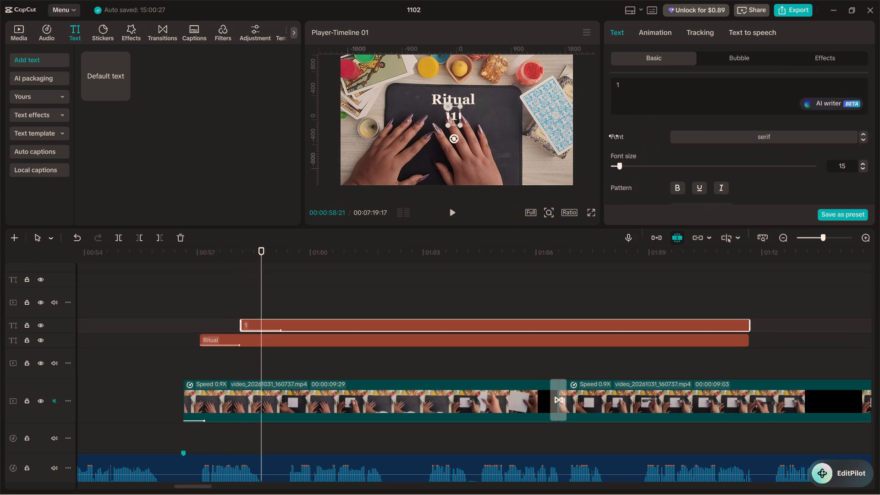
click(648, 35)
click(665, 156)
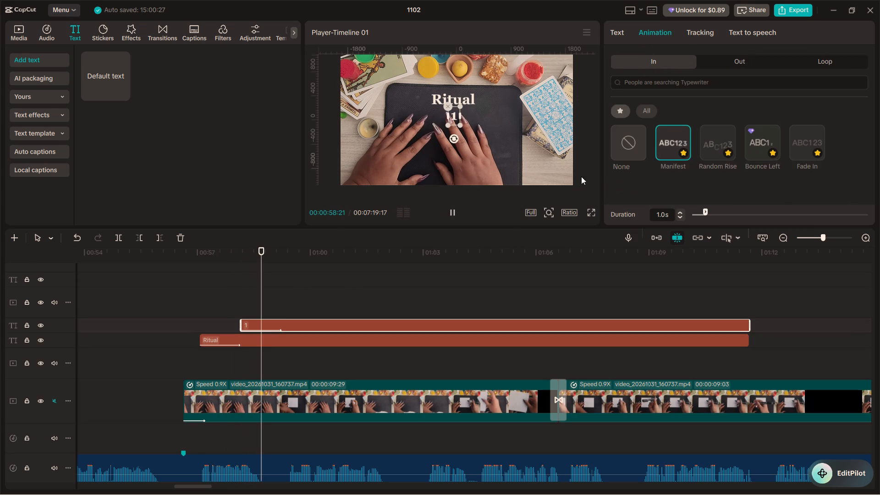
click(176, 304)
key(space)
key(space)
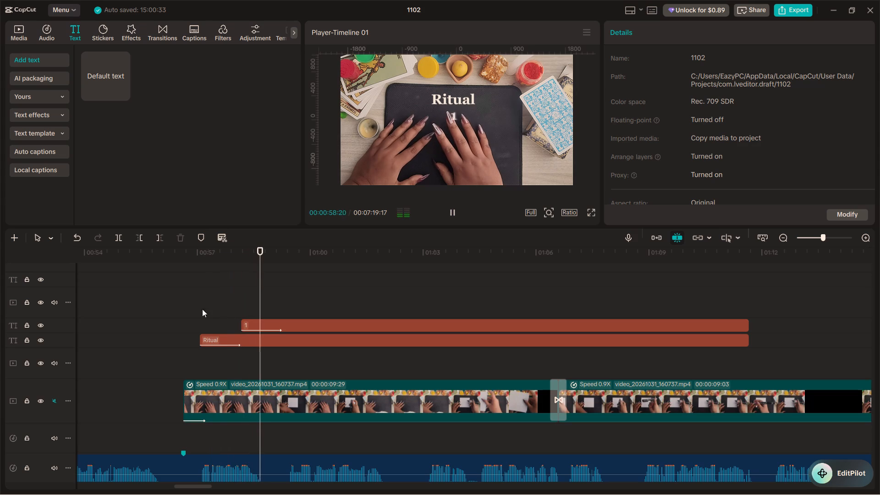
key(space)
Shorten the Ritual title's entrance animation to 0.6 s and play back the titles from just before they start.
click(232, 341)
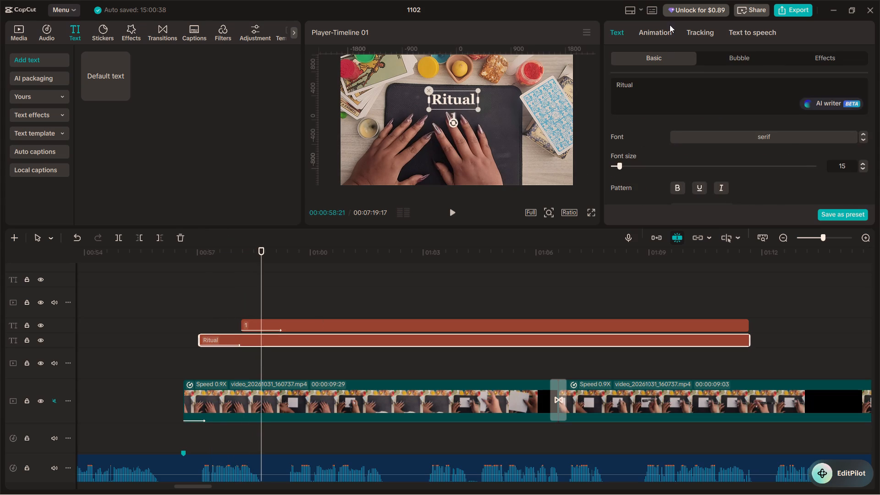
click(670, 25)
drag(703, 208, 696, 210)
drag(704, 211, 696, 212)
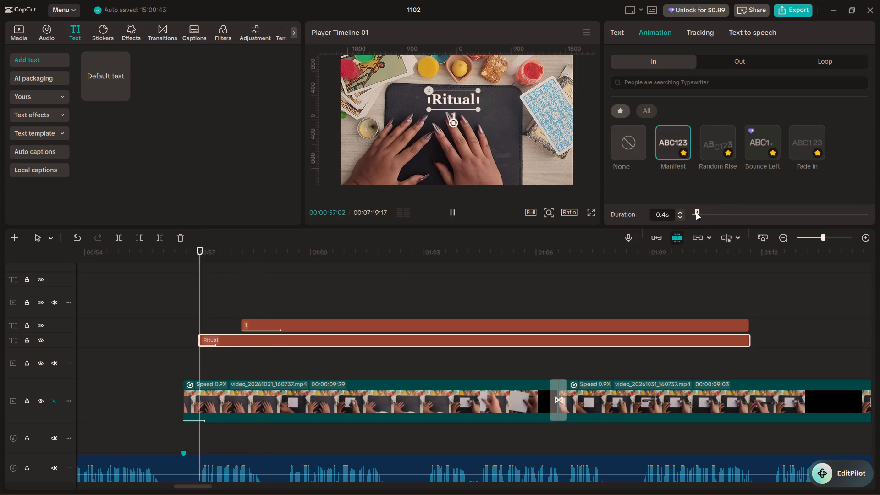
click(696, 212)
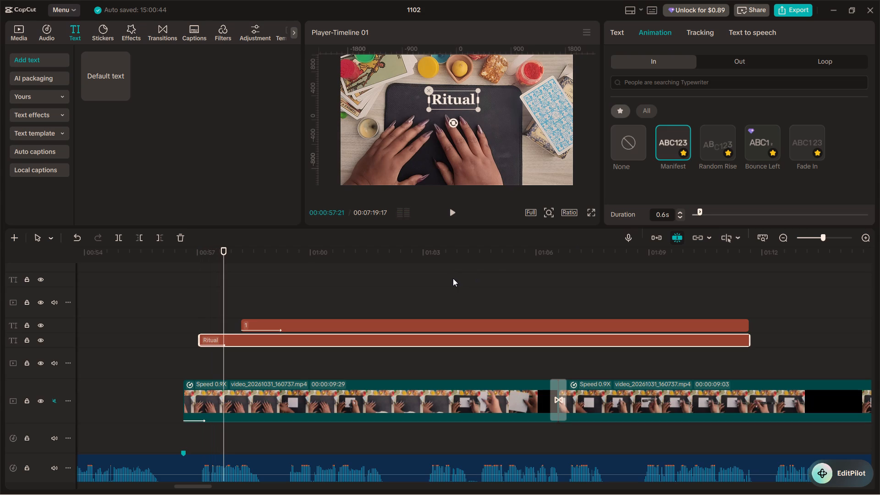
click(182, 315)
key(space)
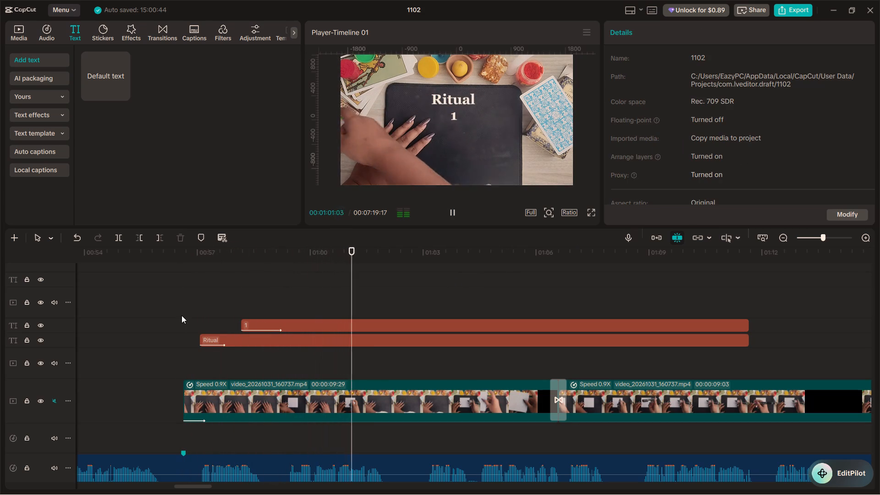
key(space)
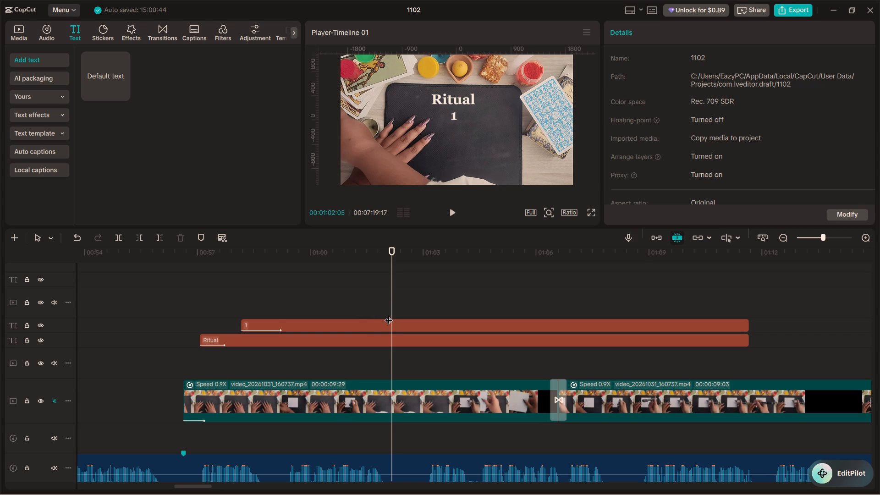
Duplicate the 1 title onto the empty text track above the existing titles, keeping the same start time.
alt+drag(384, 324, 384, 309)
click(357, 277)
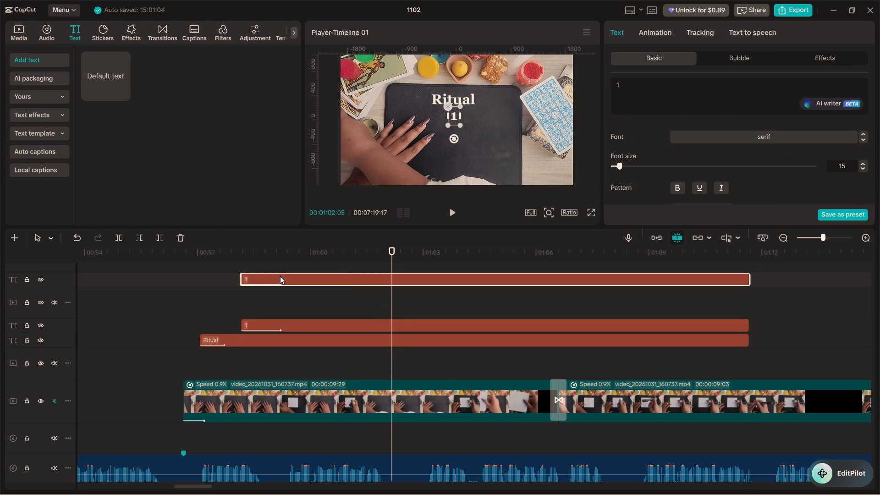
Find the voiceover cue after the number and move the duplicated title to start there at 00:00:59:13.
click(236, 254)
key(space)
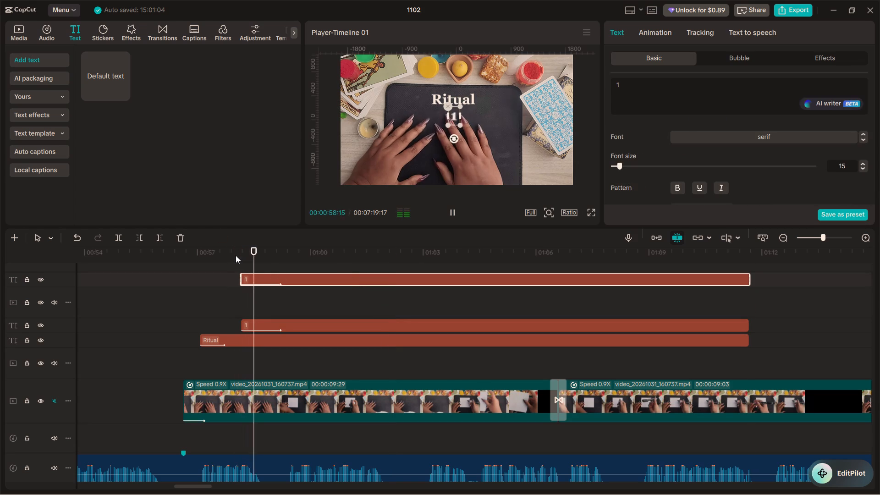
key(space)
key(space)
key(space)
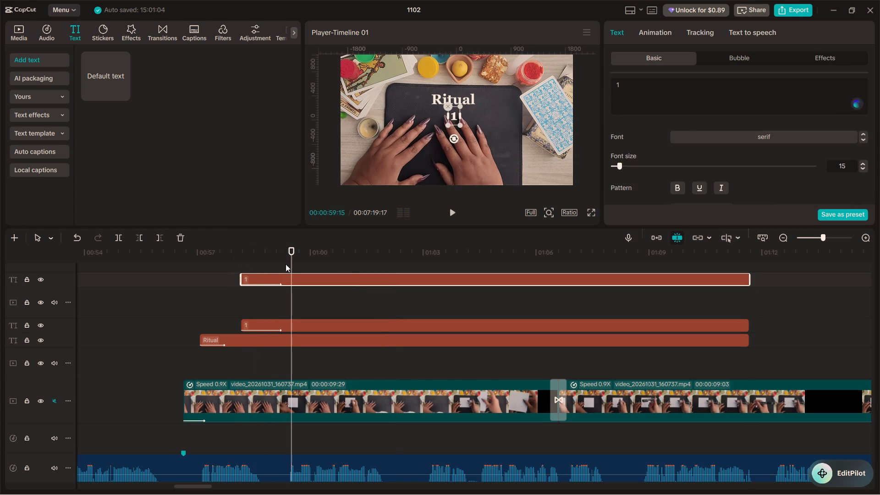
click(289, 254)
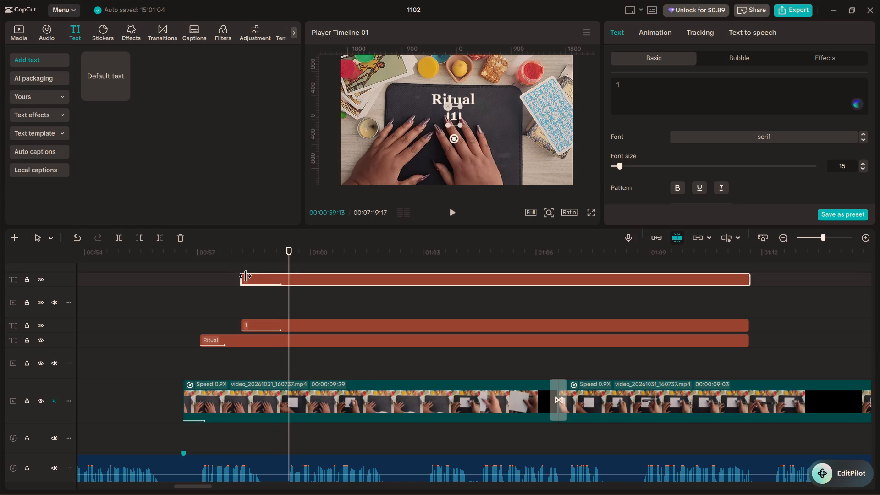
drag(245, 276, 290, 280)
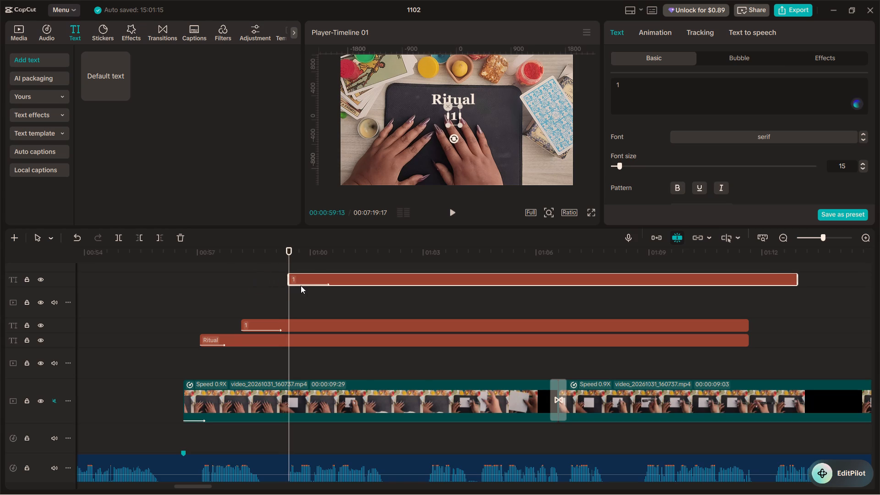
Reposition the duplicated 1 title in the video frame so it sits directly below the original 1.
click(312, 280)
drag(312, 280, 317, 291)
drag(311, 278, 306, 276)
drag(627, 87, 616, 78)
drag(454, 115, 454, 134)
click(621, 115)
click(409, 258)
drag(455, 115, 454, 125)
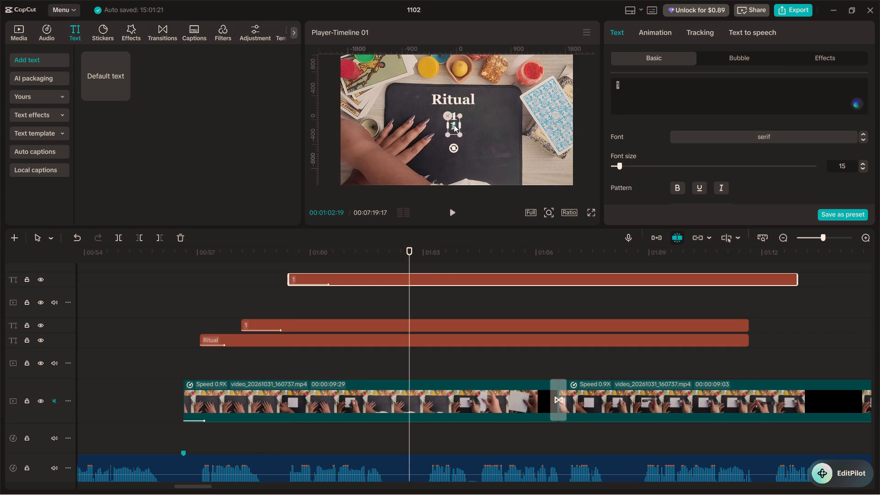
drag(454, 125, 454, 130)
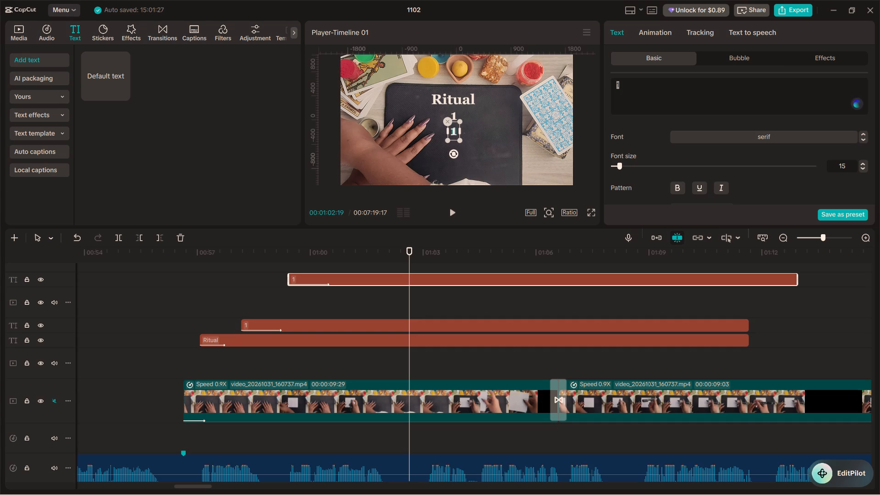
Replace the duplicated title's text with "Four Piece Separation".
text(Four)
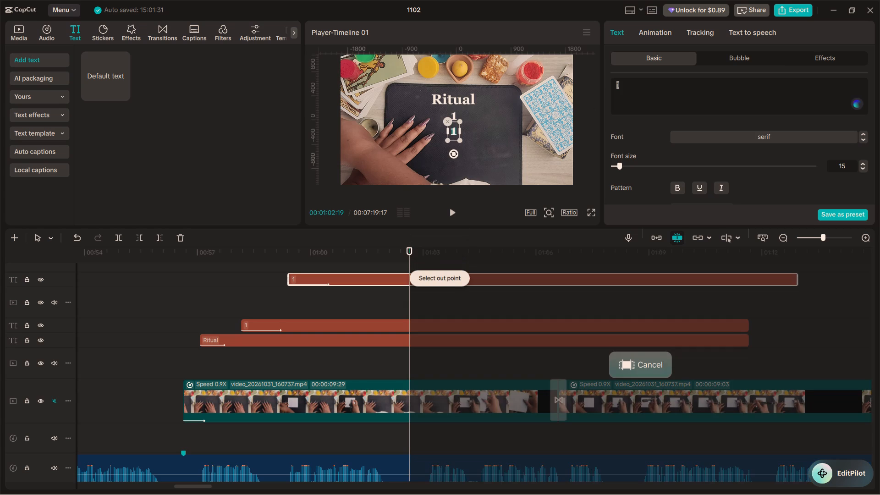
key(ctrl+z)
click(630, 86)
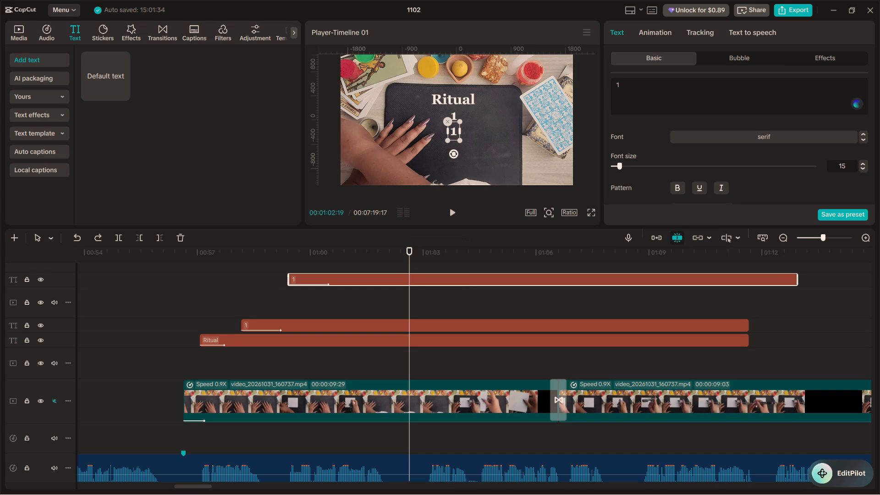
key(BackSpace)
key(BackSpace)
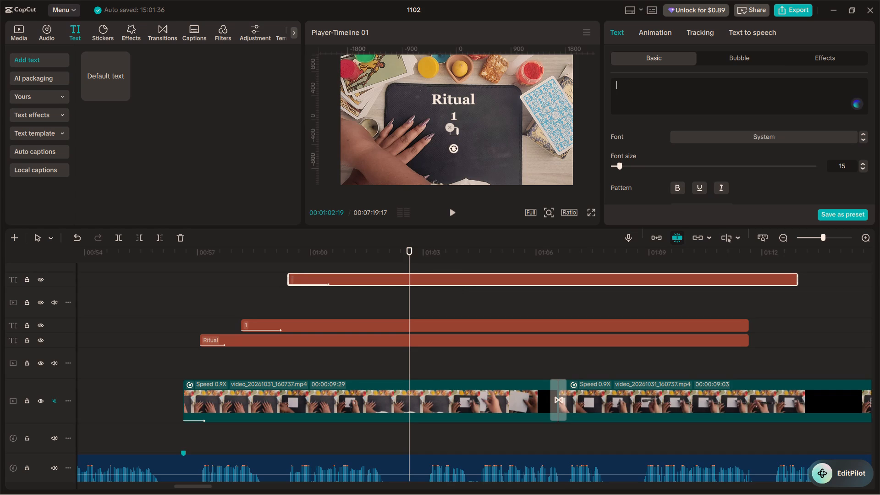
text(Four)
key(space)
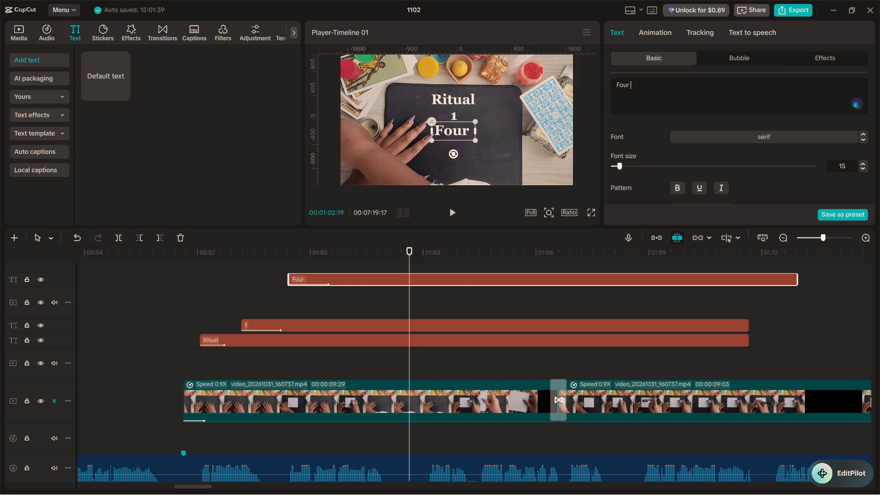
text(Pe)
key(BackSpace)
text(iece)
key(space)
text(Separation)
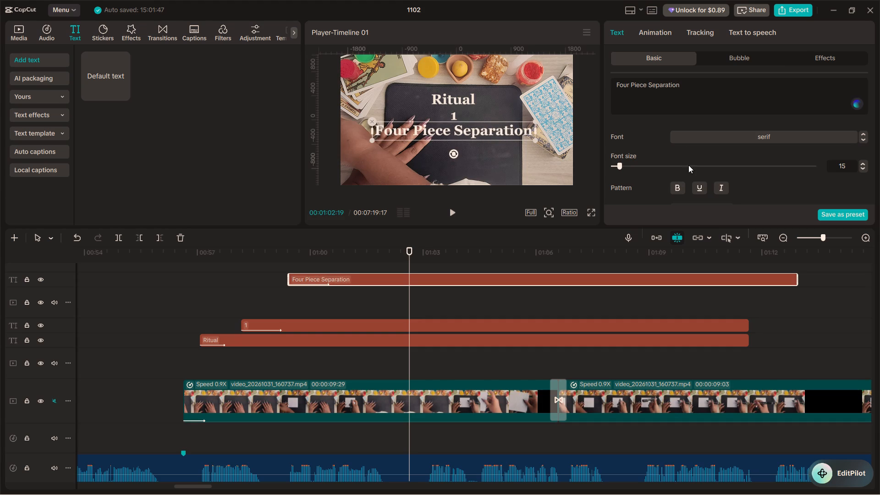
Italicize the Four Piece Separation title and scale it down to about 53%.
click(720, 189)
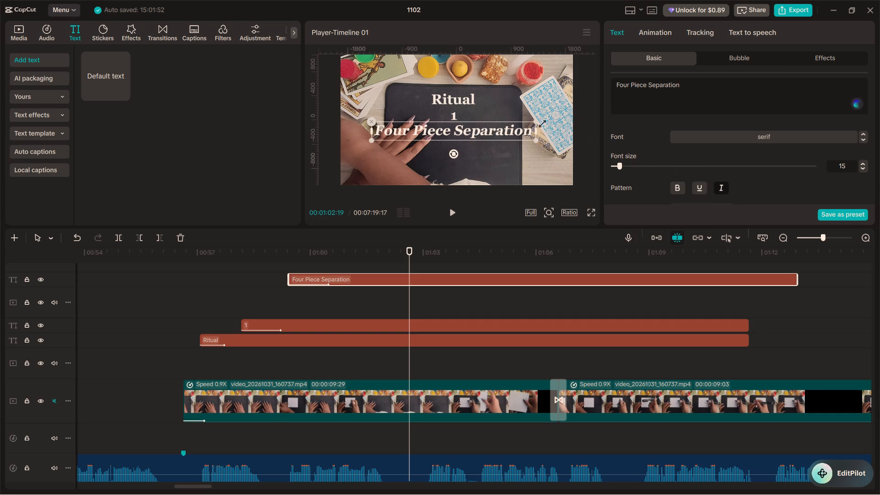
drag(534, 120, 506, 127)
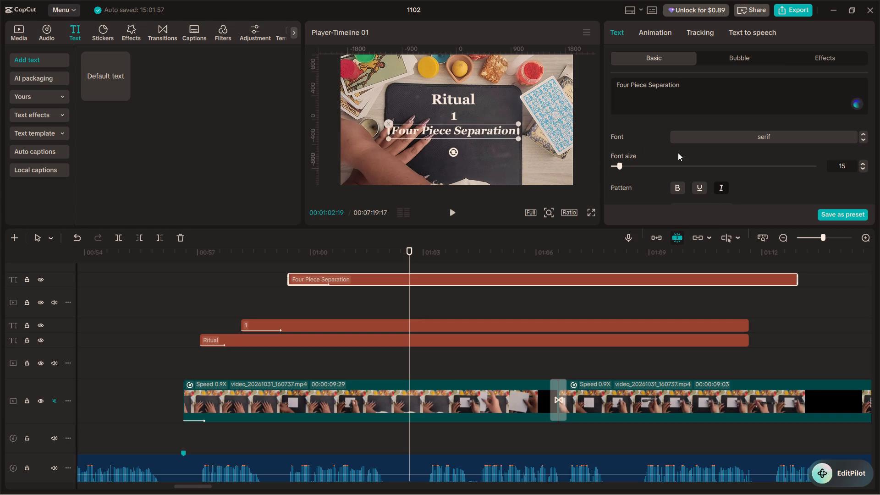
Set the text color of the Four Piece Separation title to black (000000).
scroll(672, 142, down, 5)
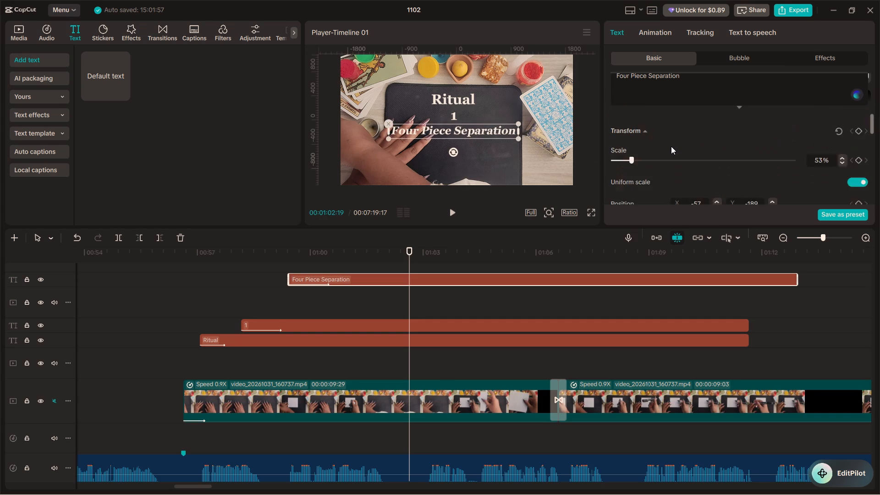
scroll(671, 146, down, 1)
scroll(632, 157, down, 2)
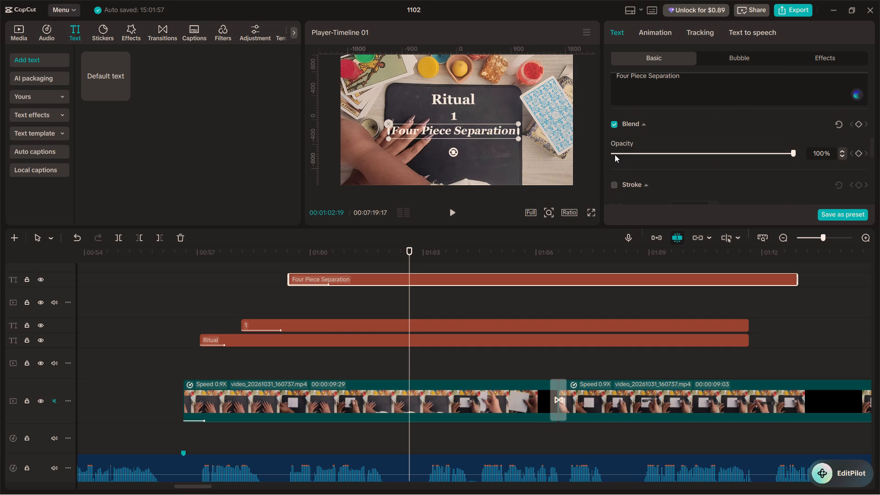
scroll(621, 151, up, 6)
click(689, 128)
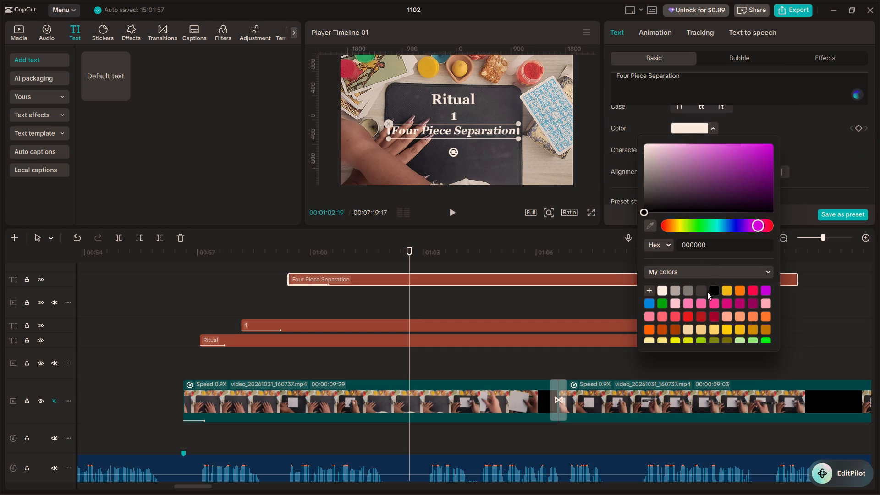
click(708, 287)
click(712, 290)
click(700, 290)
click(715, 289)
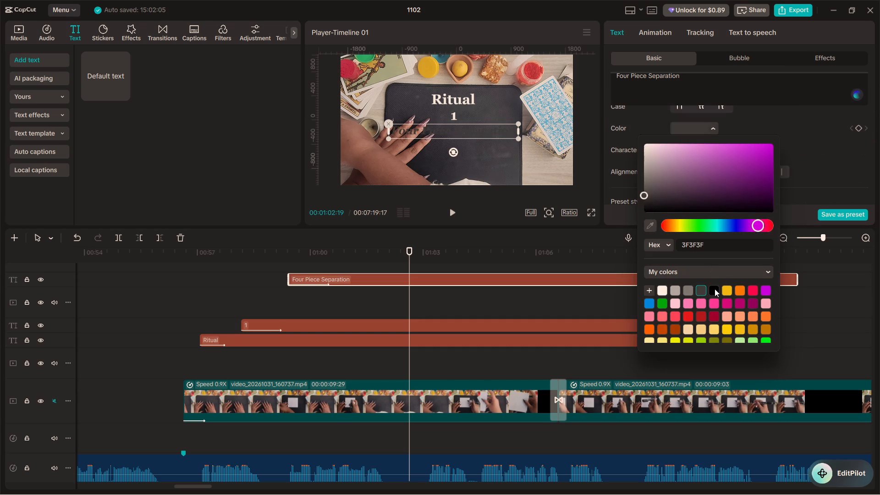
click(787, 115)
Add a stroke to the Four Piece Separation title and set the stroke color to white.
scroll(701, 176, down, 6)
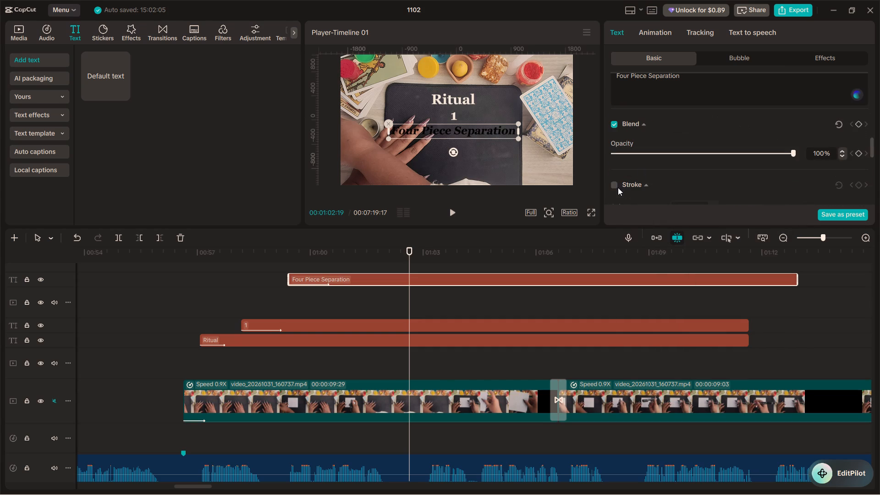
click(615, 184)
scroll(661, 177, down, 2)
scroll(681, 132, up, 1)
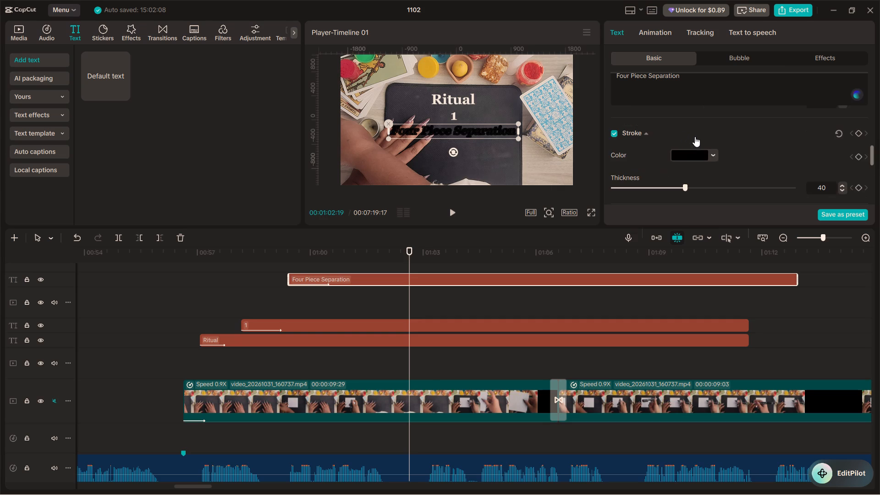
click(713, 156)
click(665, 315)
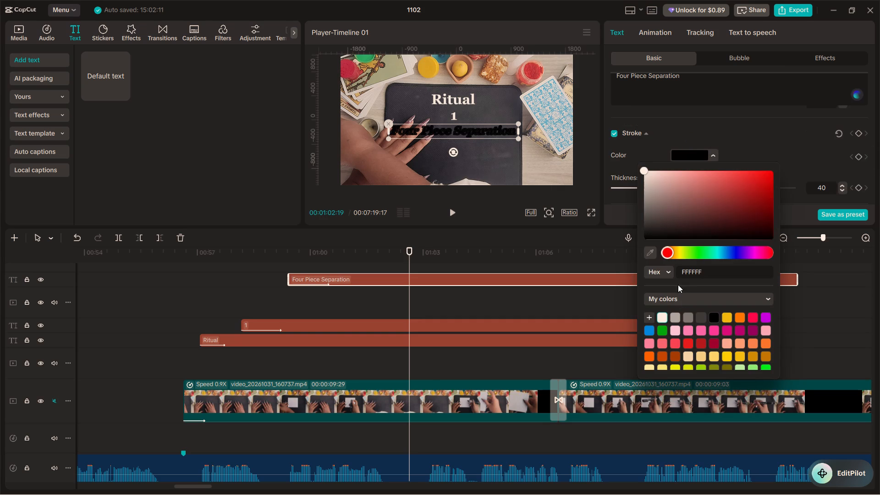
click(744, 154)
scroll(689, 157, down, 3)
scroll(689, 157, up, 3)
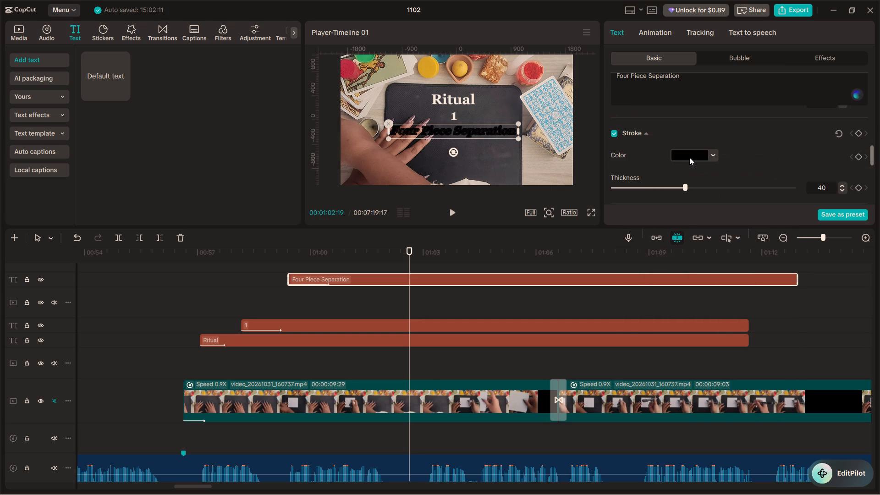
click(691, 154)
click(674, 319)
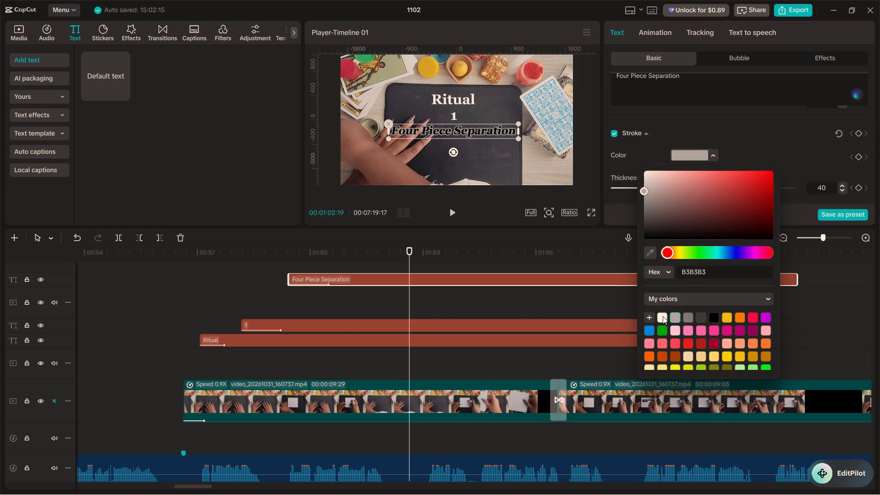
click(663, 316)
click(730, 166)
click(753, 127)
Reduce the Four Piece Separation title's stroke thickness to 10 and check the look in full-screen preview.
drag(667, 187, 656, 187)
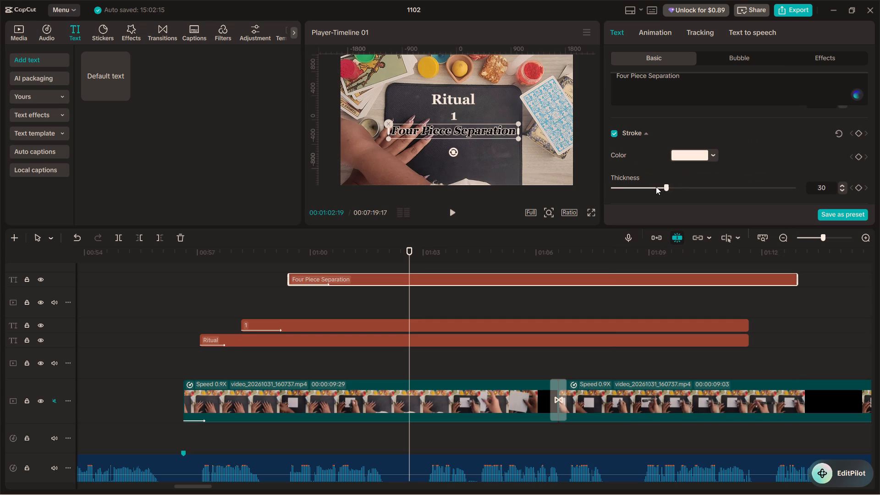
drag(656, 187, 635, 187)
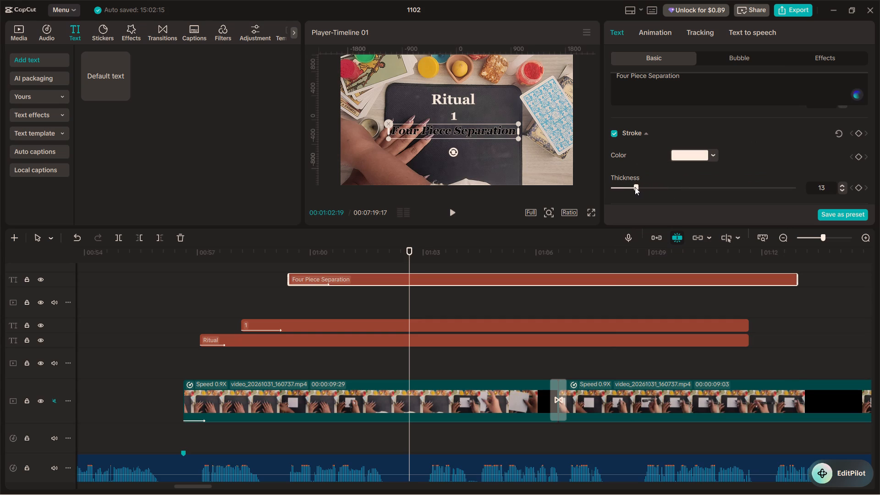
drag(635, 187, 630, 188)
double_click(596, 213)
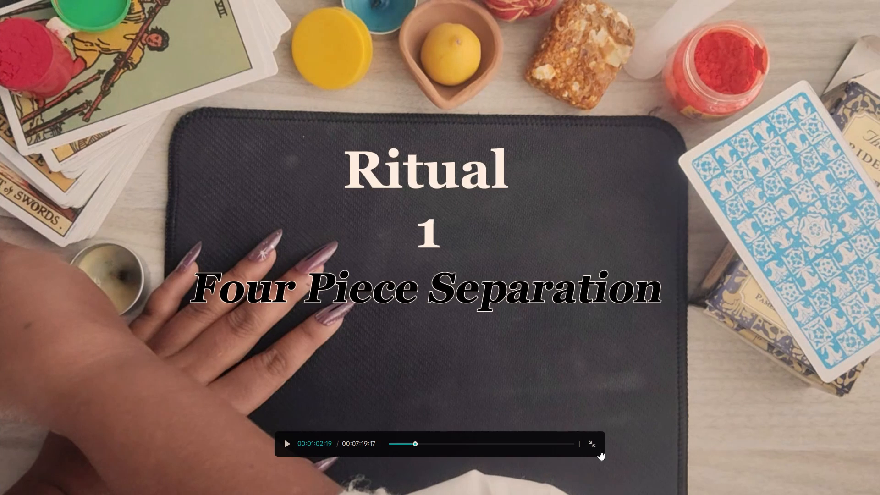
click(592, 453)
click(596, 445)
Add a black shadow with 20% blurriness to the Four Piece Separation title and check it in full-screen preview.
scroll(645, 193, down, 3)
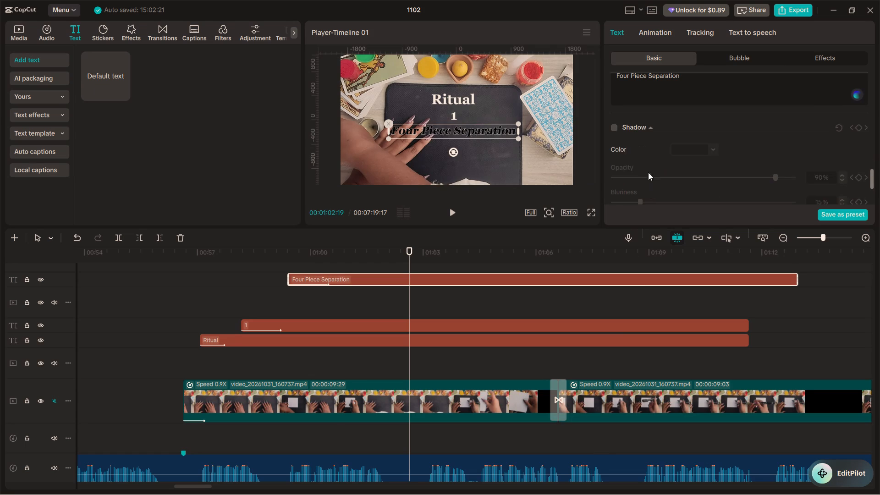
scroll(638, 144, up, 1)
click(612, 179)
scroll(638, 197, down, 1)
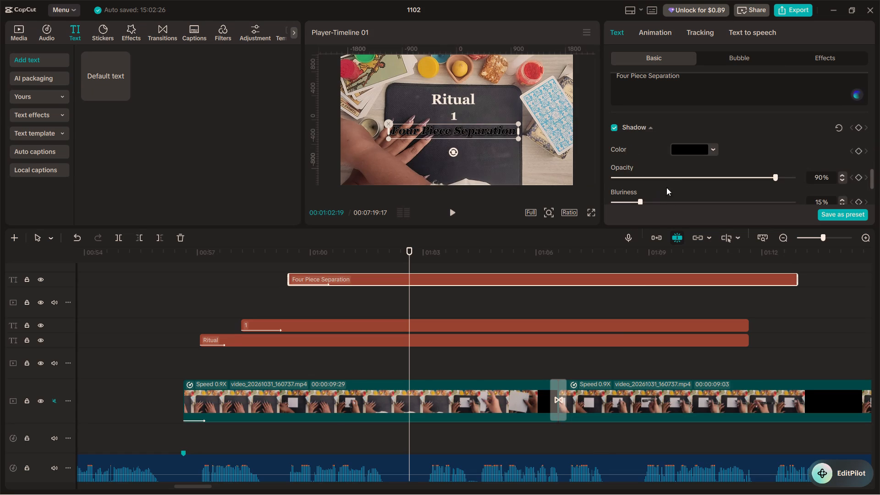
drag(640, 203, 670, 199)
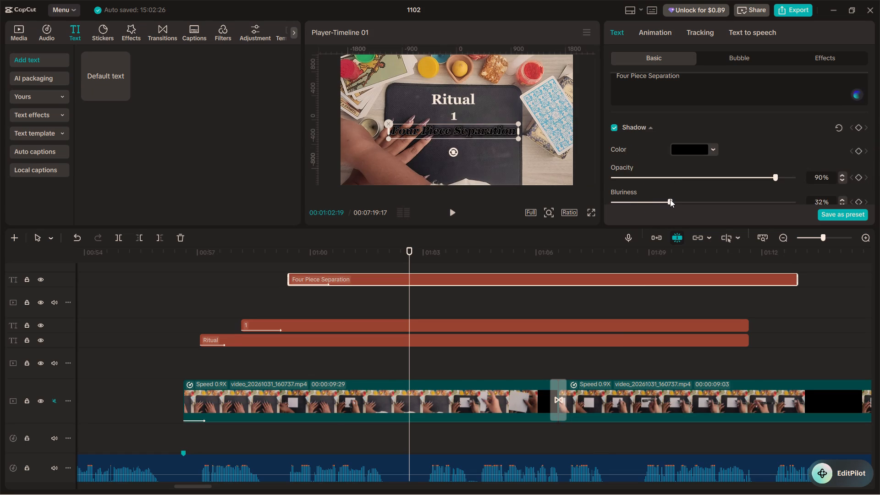
drag(670, 199, 649, 200)
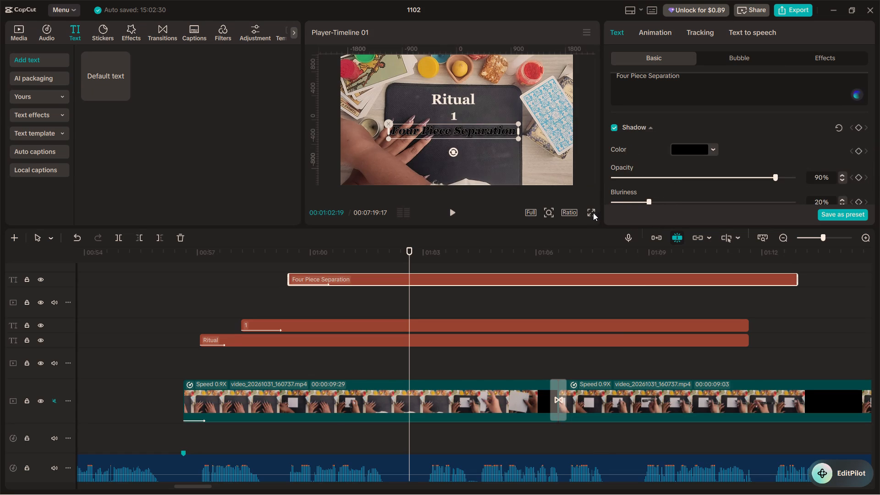
click(588, 212)
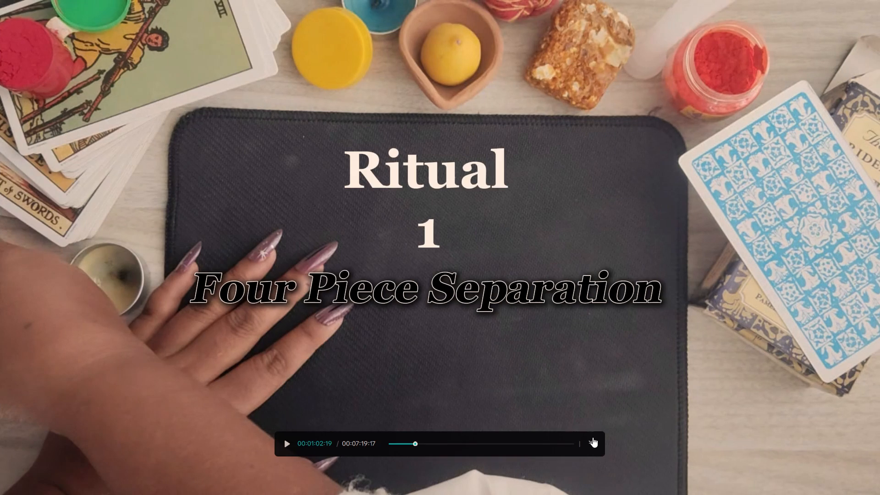
click(593, 437)
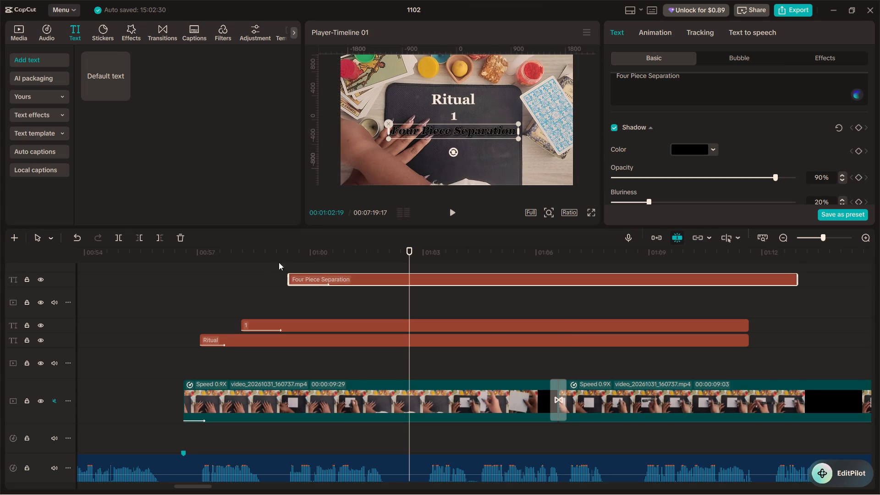
Add a black stroke with a thickness of about 10 to the Ritual and 1 titles together.
click(263, 343)
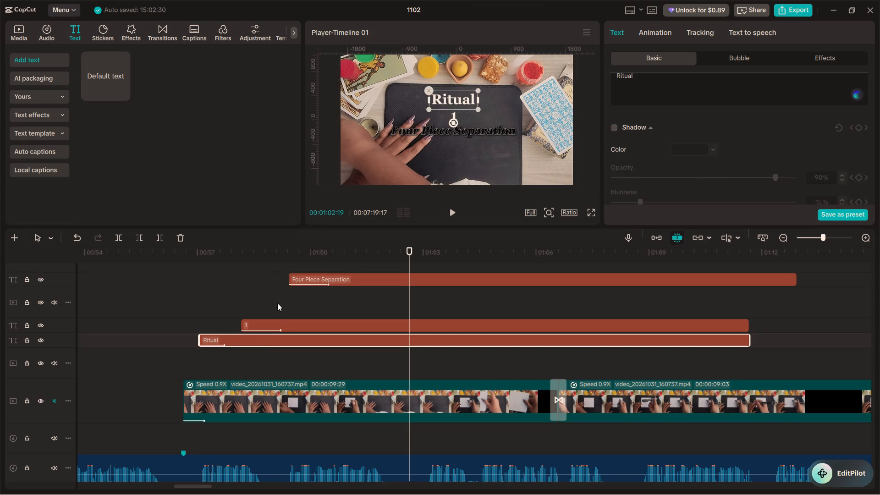
click(277, 303)
drag(277, 303, 282, 344)
drag(322, 305, 314, 343)
scroll(679, 95, up, 3)
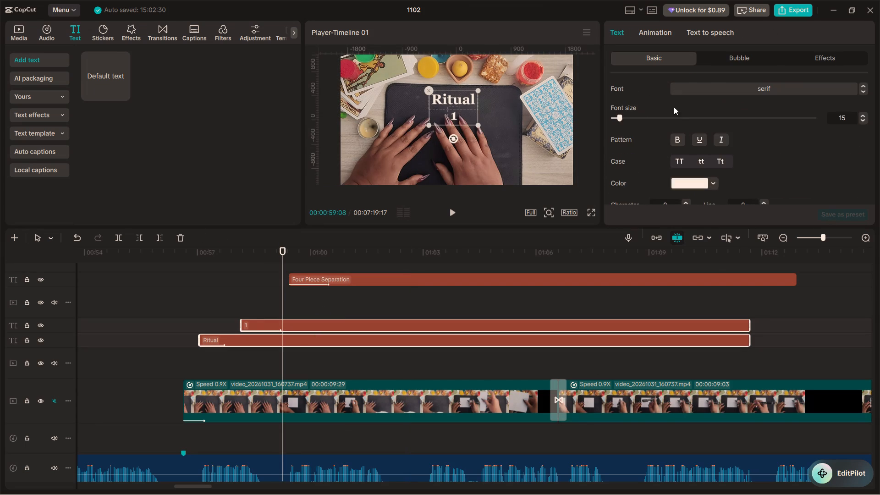
scroll(666, 119, down, 2)
scroll(651, 153, down, 4)
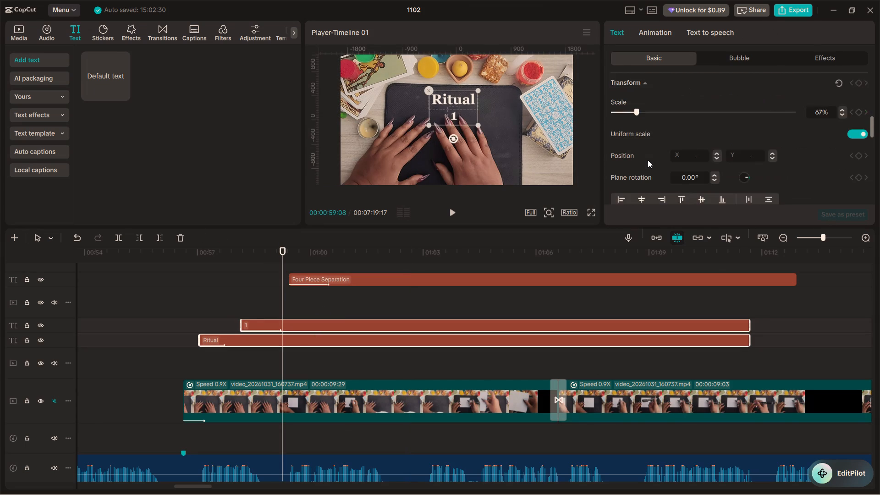
scroll(648, 160, down, 3)
click(612, 135)
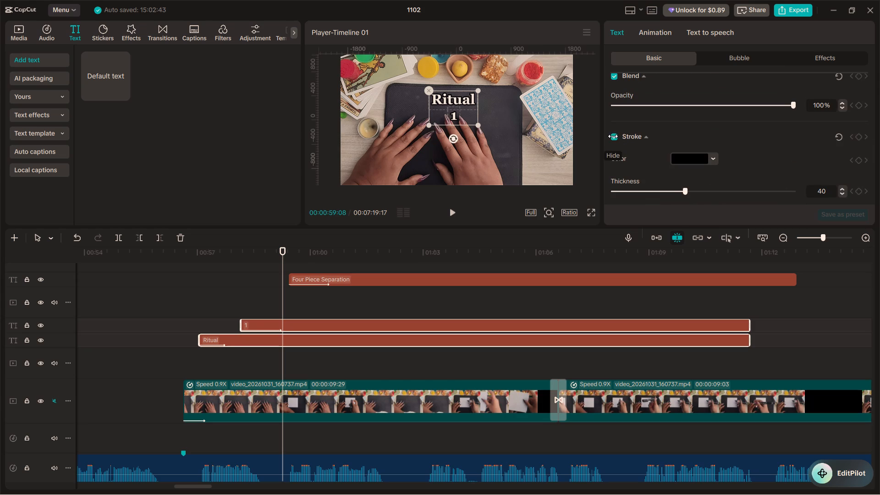
drag(674, 192, 638, 193)
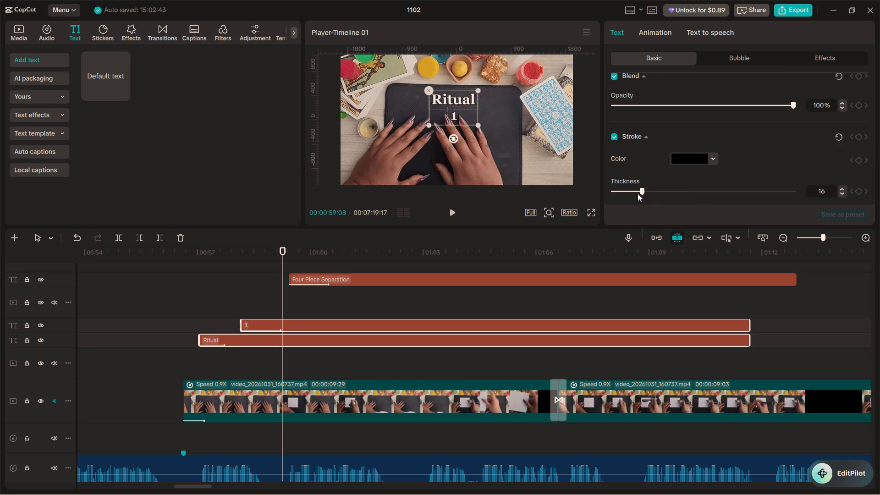
drag(638, 193, 632, 194)
drag(632, 194, 630, 194)
Play back the section from just before the Ritual title, including in full screen, to review the three titles' look and timing.
click(169, 315)
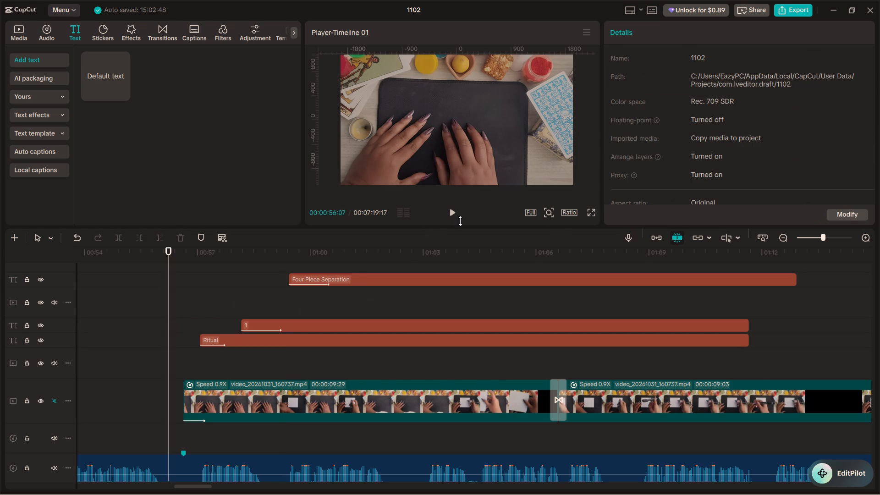
click(451, 212)
click(451, 212)
click(594, 210)
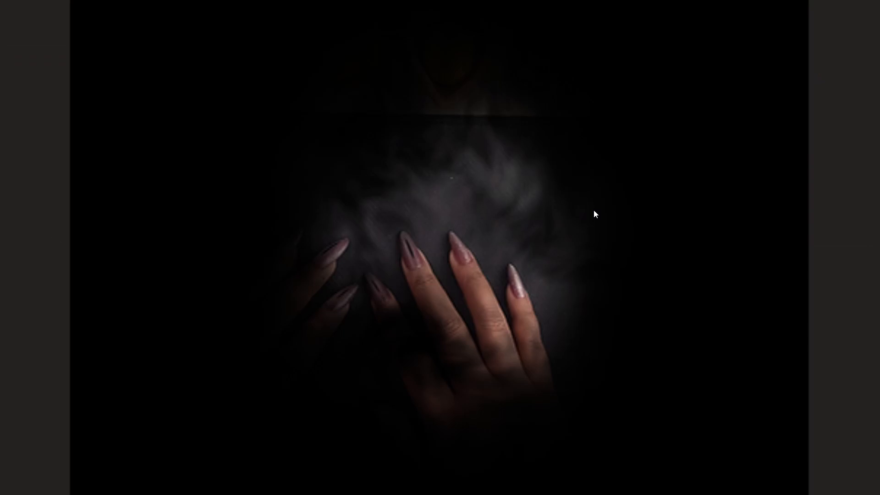
click(291, 440)
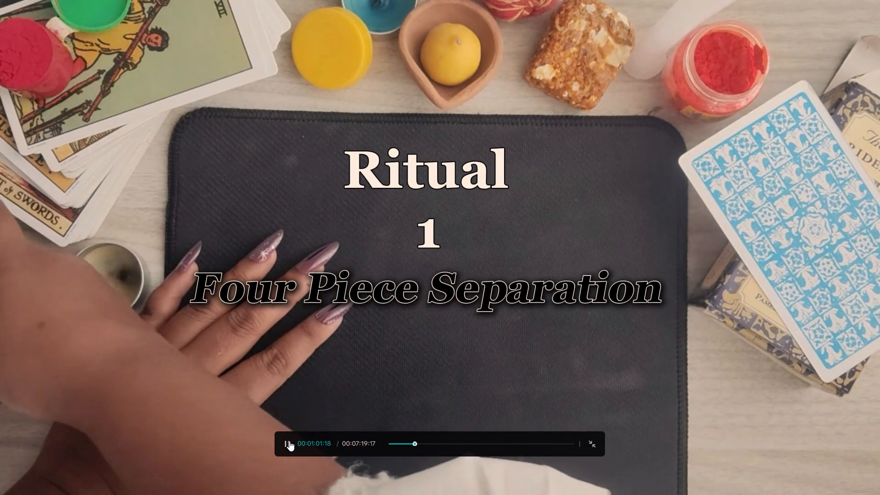
click(289, 441)
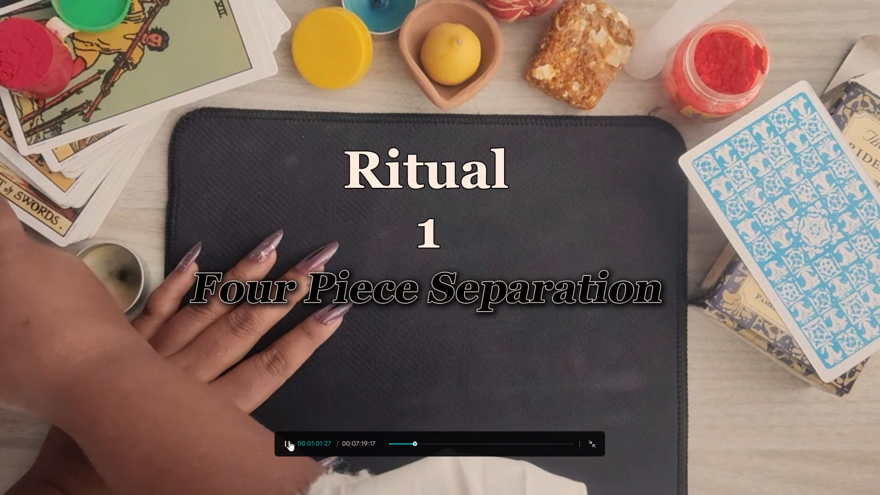
click(594, 441)
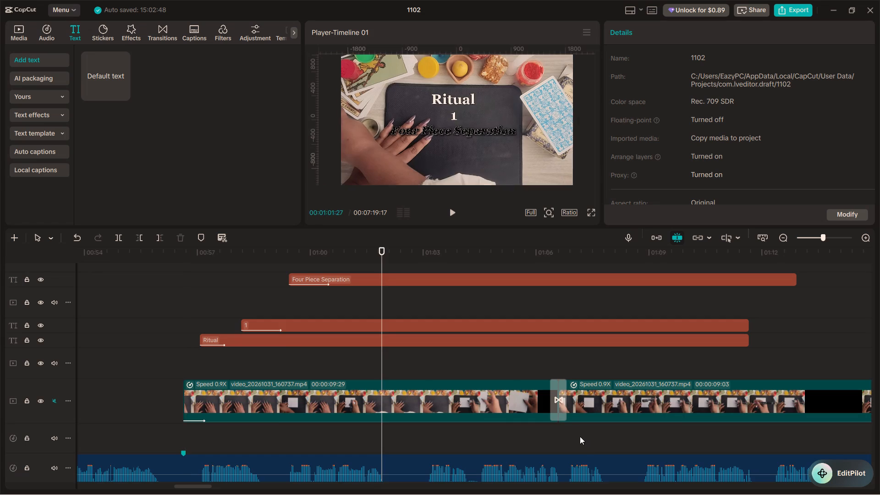
click(274, 294)
click(448, 206)
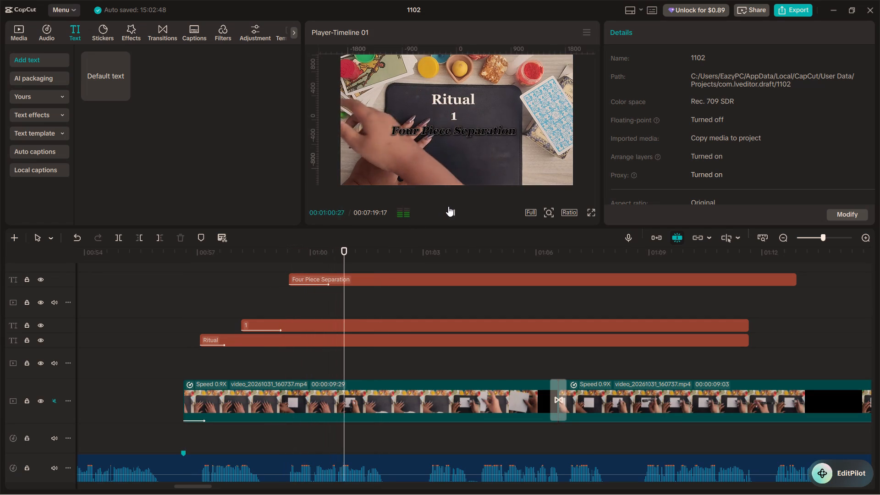
click(448, 206)
click(448, 206)
click(448, 206)
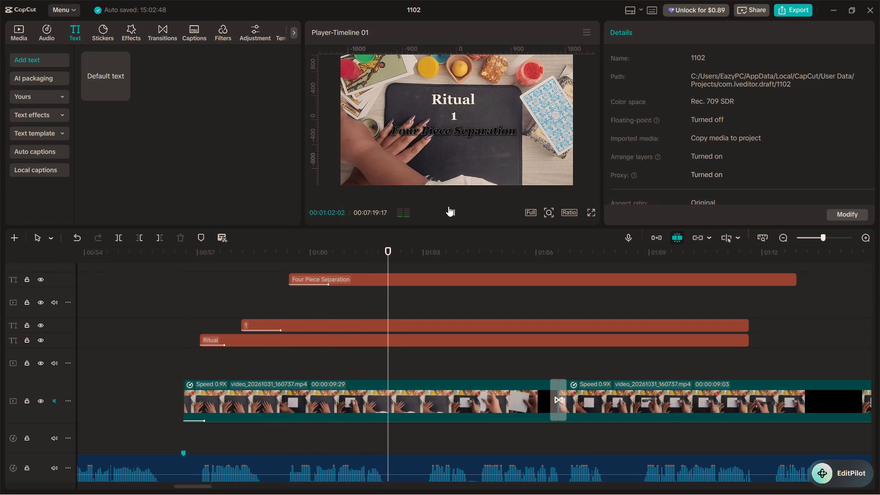
Replace the Four Piece Separation title's entrance animation with Bounce Left.
click(373, 278)
click(666, 31)
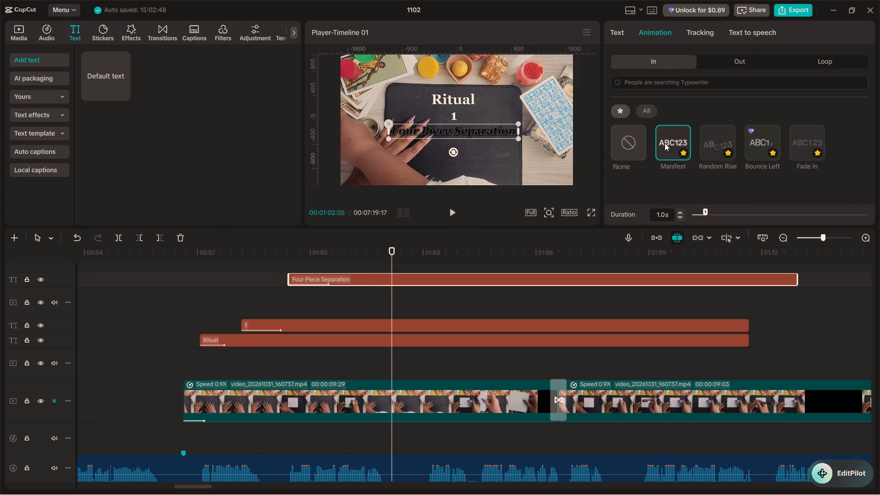
scroll(651, 159, down, 3)
click(714, 141)
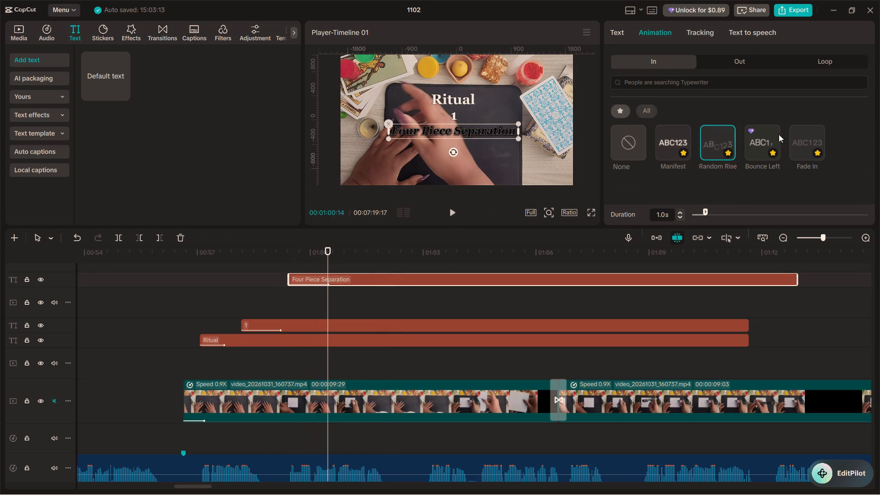
click(759, 148)
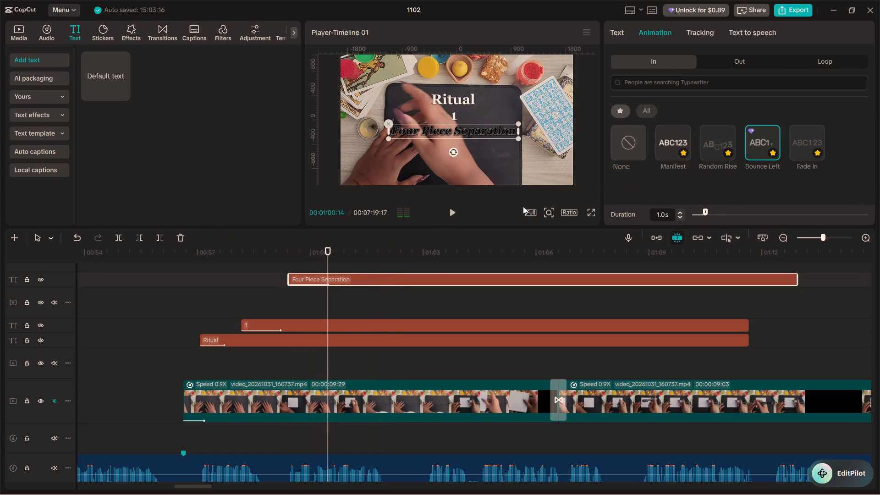
Set the Four Piece Separation title's Bounce Left animation duration to 2.0 s and play back the result.
drag(705, 212, 722, 212)
drag(722, 212, 718, 212)
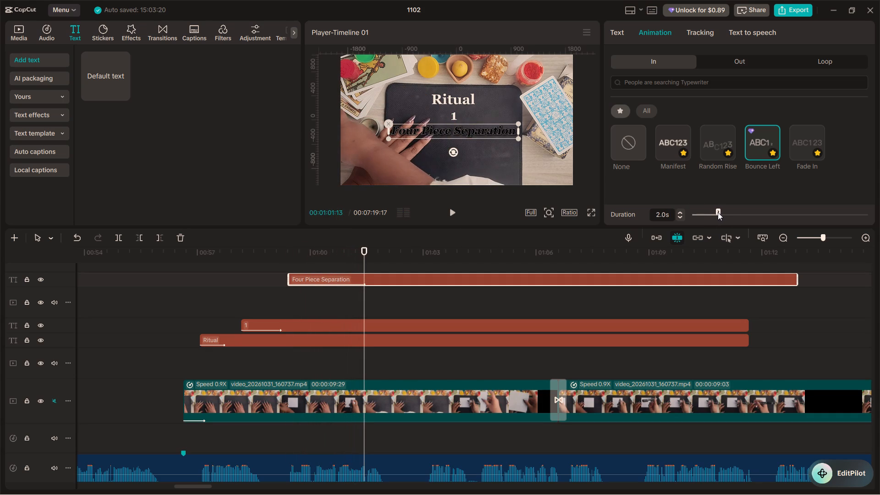
click(452, 213)
click(452, 213)
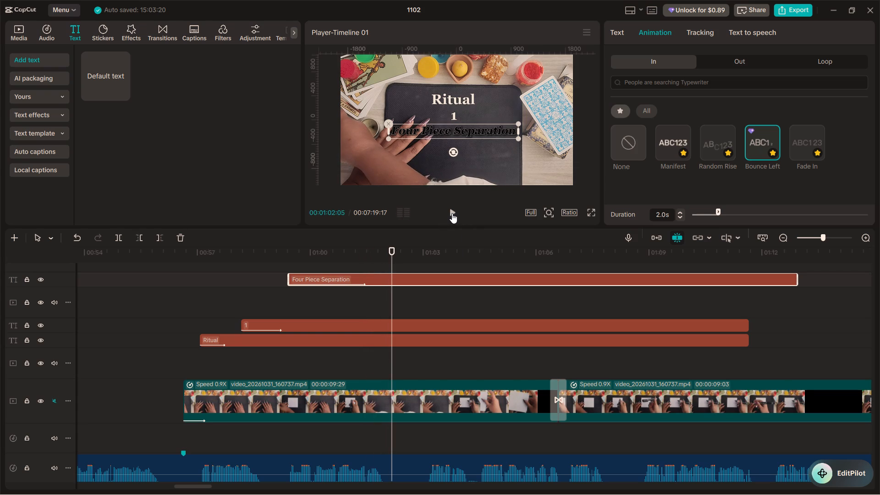
double_click(452, 213)
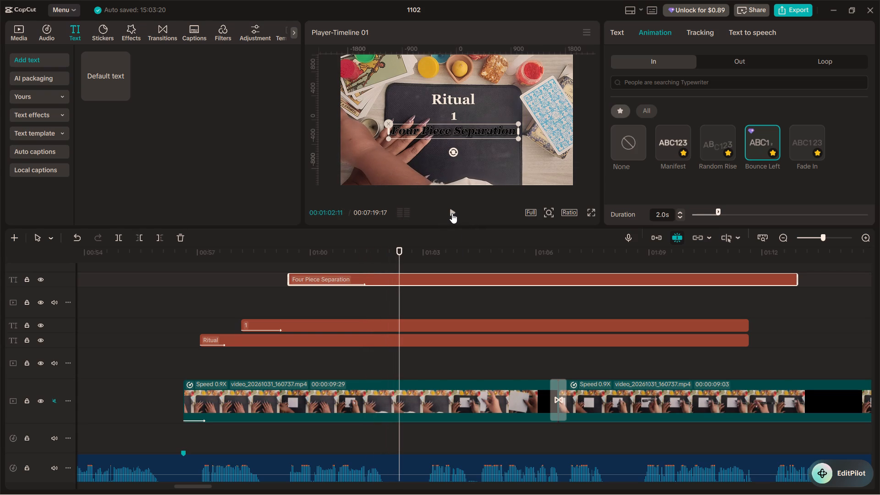
Play back the section from just before the 1 title to review the Four Piece Separation title's Bounce Left entrance.
click(237, 275)
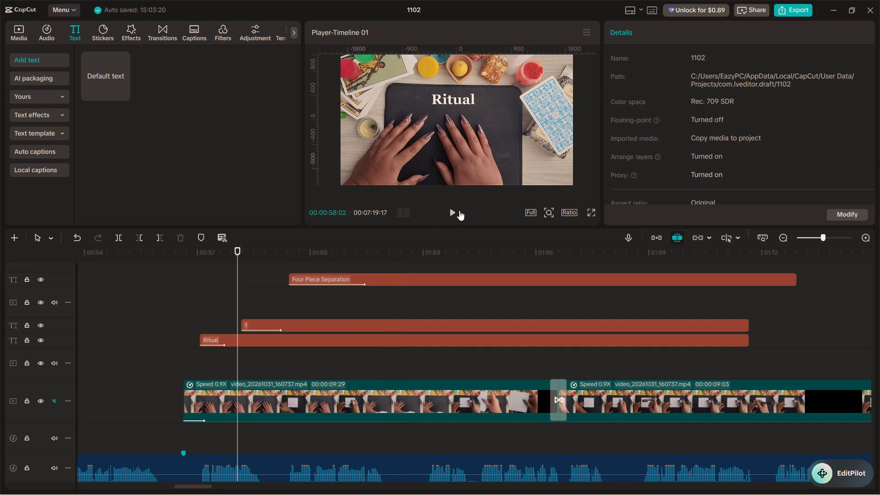
click(452, 210)
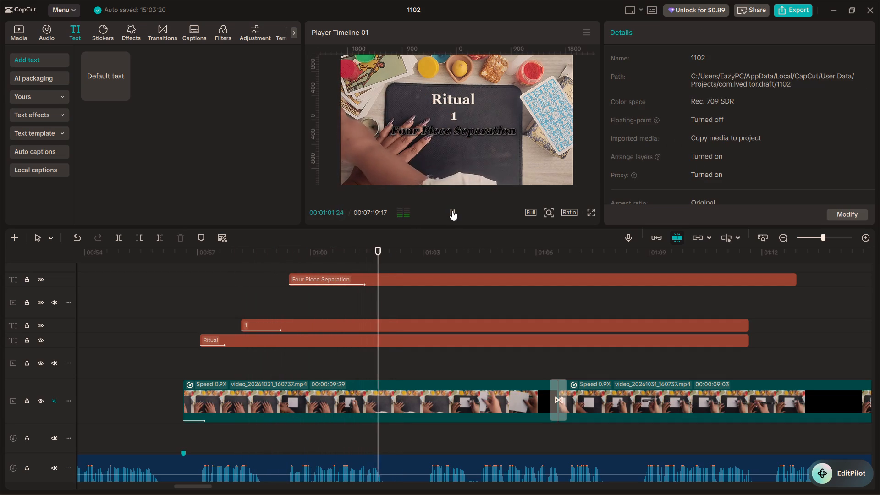
click(452, 210)
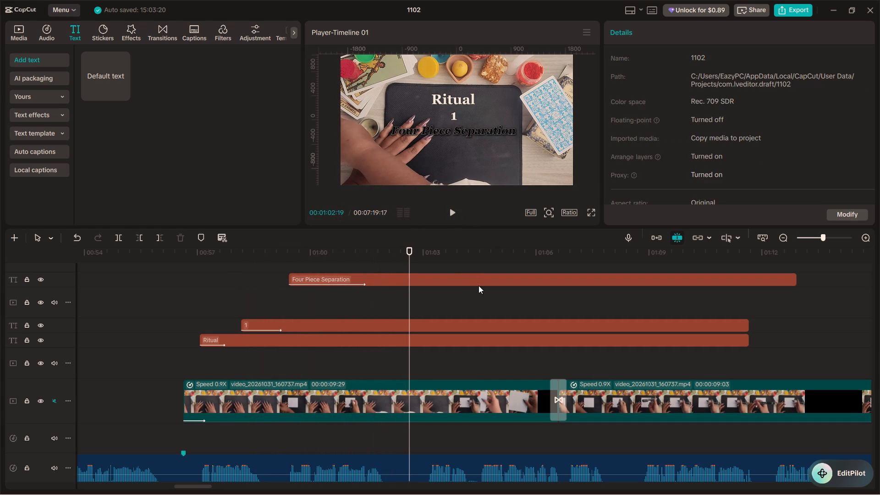
Replace the Four Piece Separation title's entrance animation with Glitch, found by searching for glitch, and set its duration to 0.6 s.
click(464, 279)
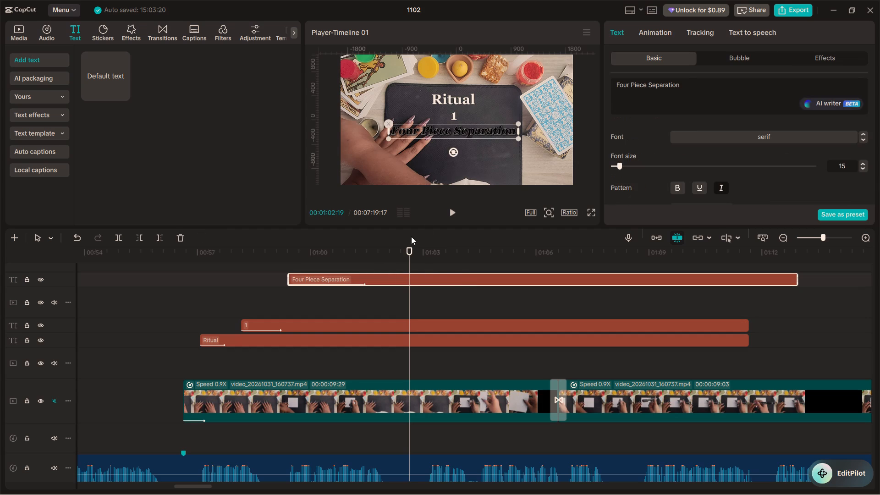
click(662, 36)
click(672, 82)
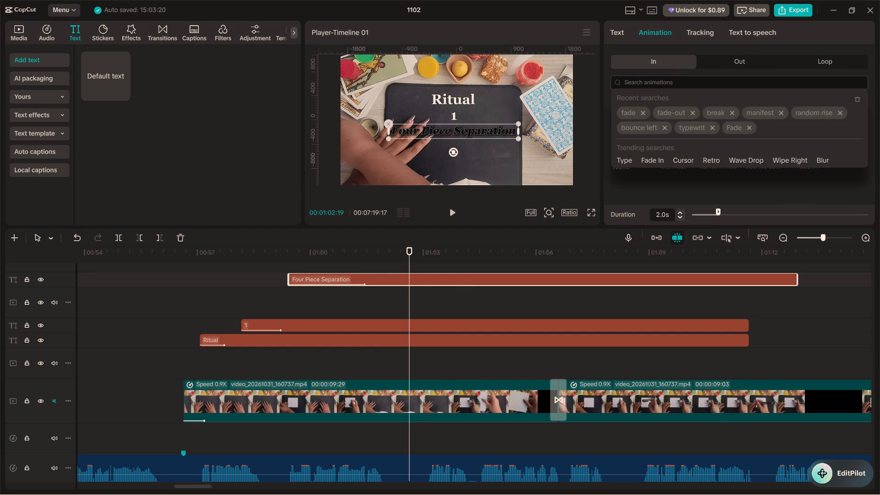
text(gr)
key(BackSpace)
text(lith)
key(BackSpace)
text(ch)
key(Return)
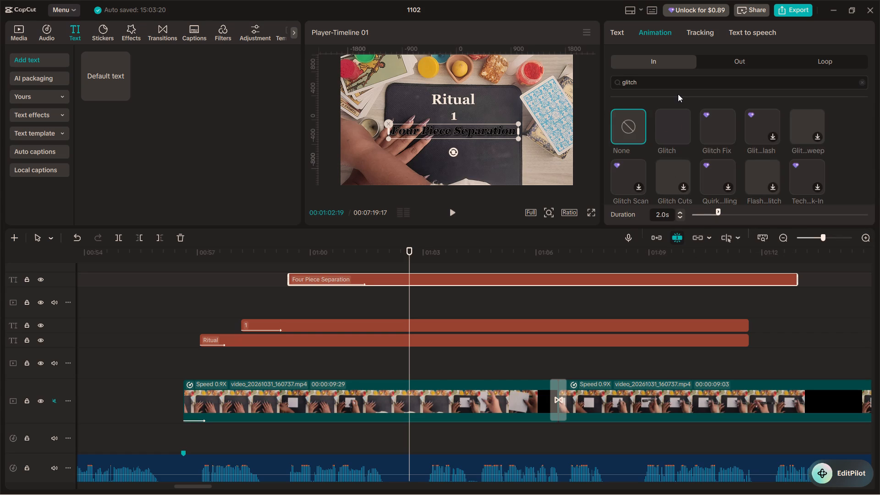
click(676, 121)
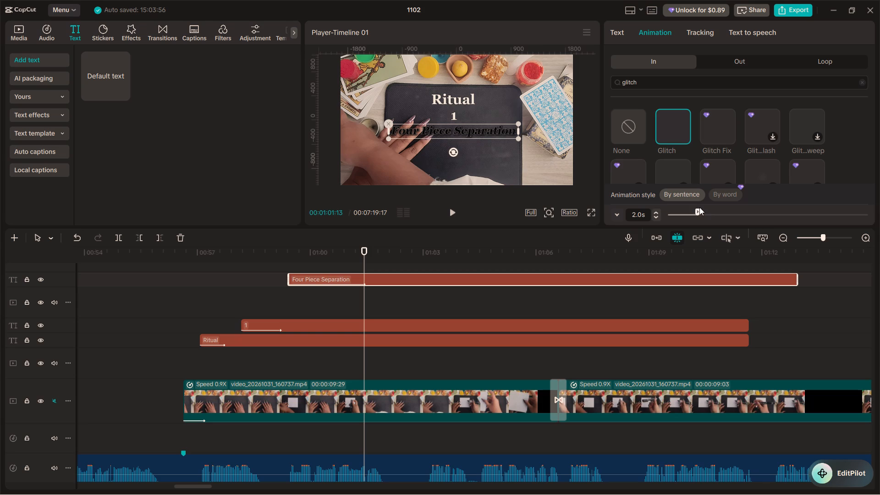
drag(696, 209, 674, 214)
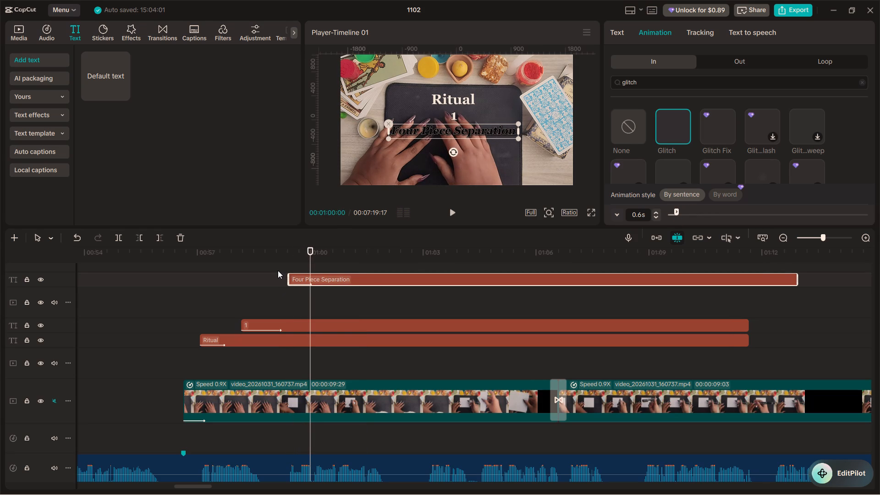
Play back the titles in full screen from just before Four Piece Separation to review its Glitch entrance.
click(278, 270)
key(space)
click(588, 215)
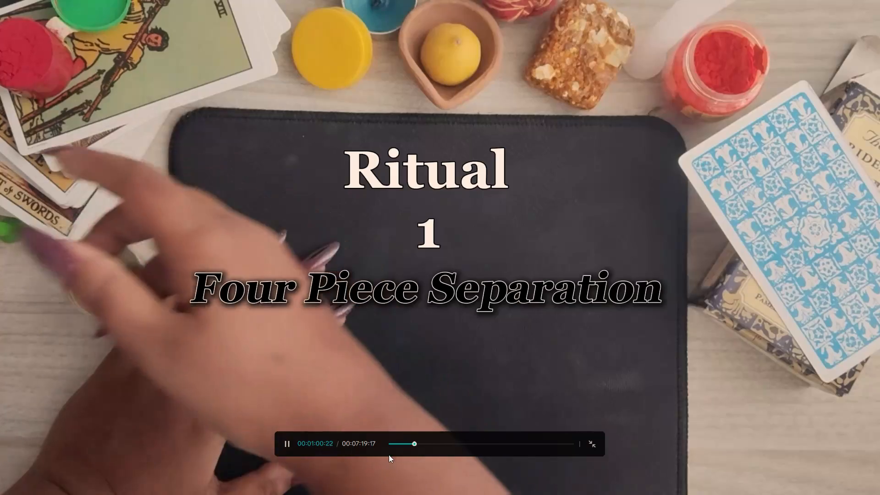
click(404, 442)
key(space)
key(space)
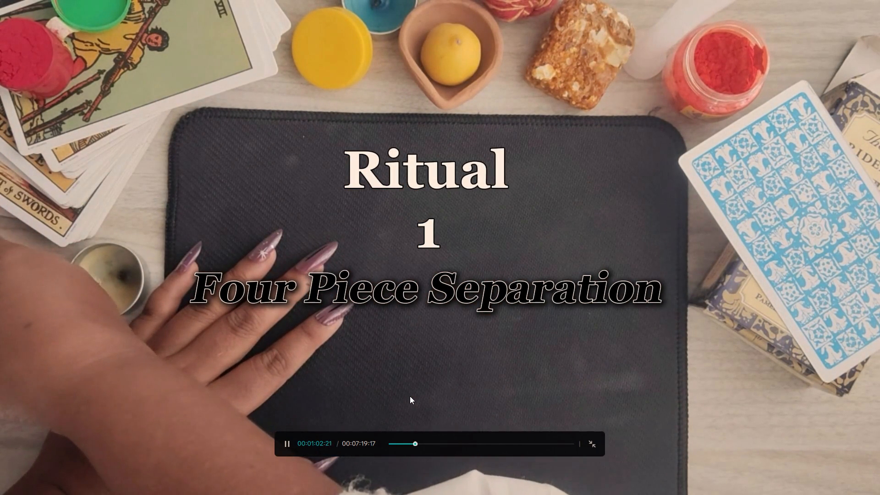
key(Escape)
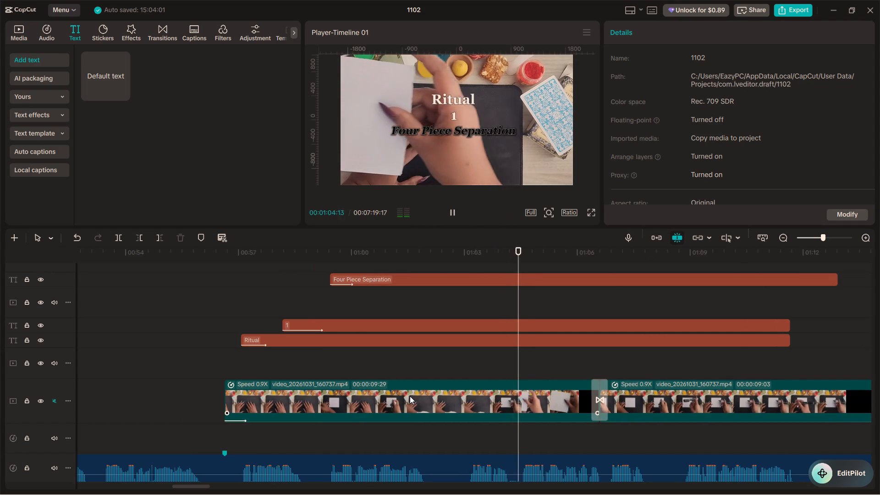
key(space)
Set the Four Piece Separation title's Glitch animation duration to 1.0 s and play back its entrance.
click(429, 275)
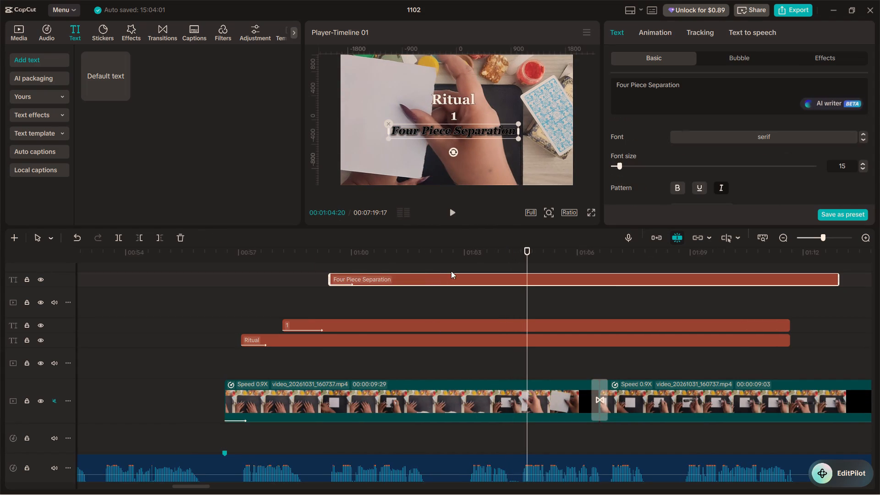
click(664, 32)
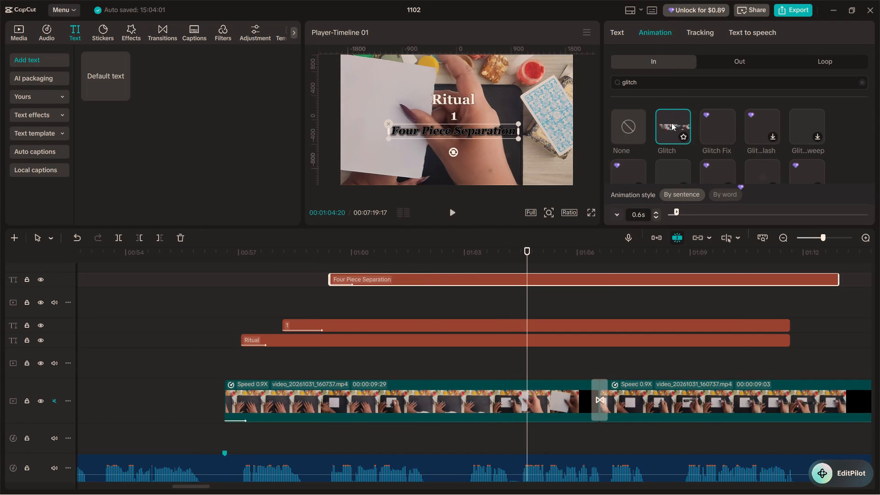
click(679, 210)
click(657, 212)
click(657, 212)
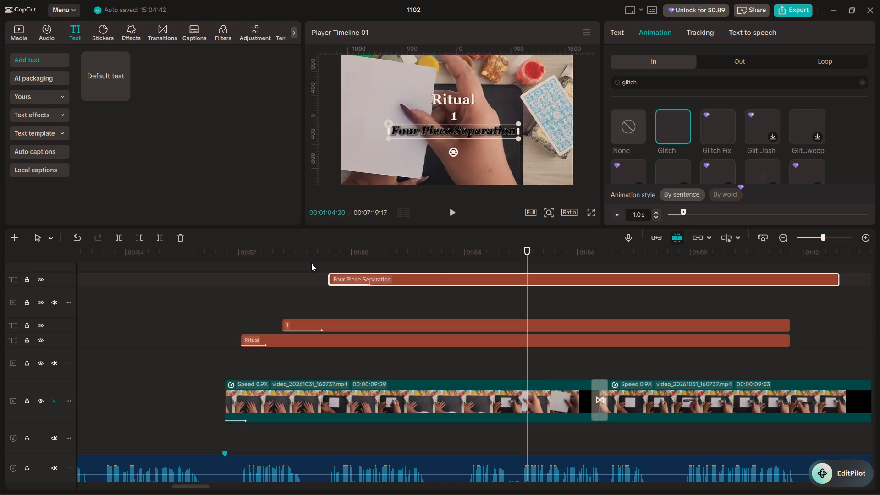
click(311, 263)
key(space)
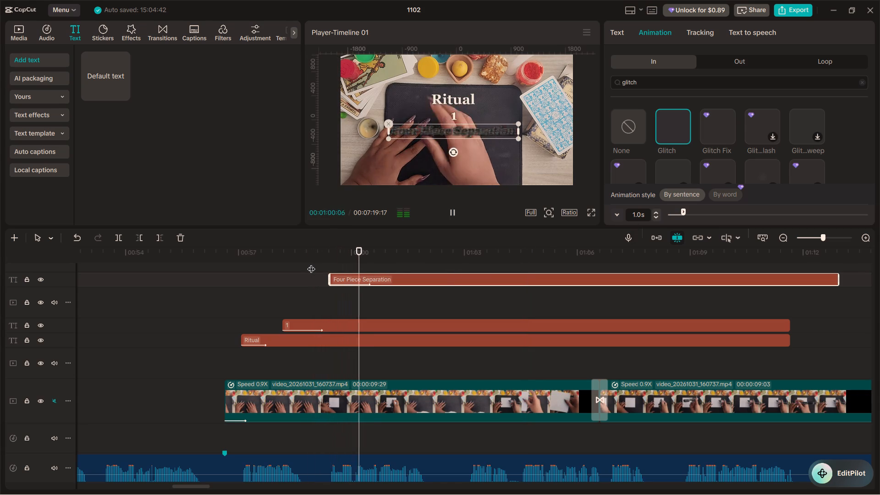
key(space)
Set the Four Piece Separation title's Glitch animation duration to 0.5 s and play back its entrance twice.
triple_click(657, 217)
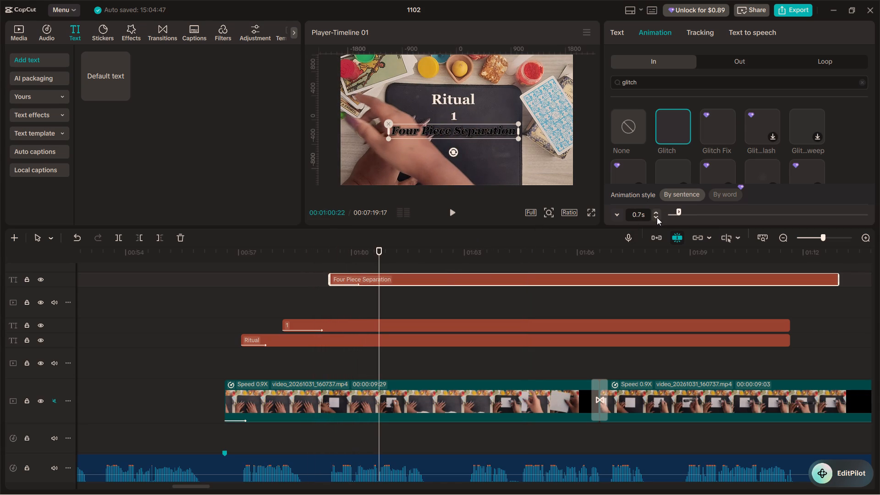
click(657, 217)
click(657, 217)
click(320, 258)
key(space)
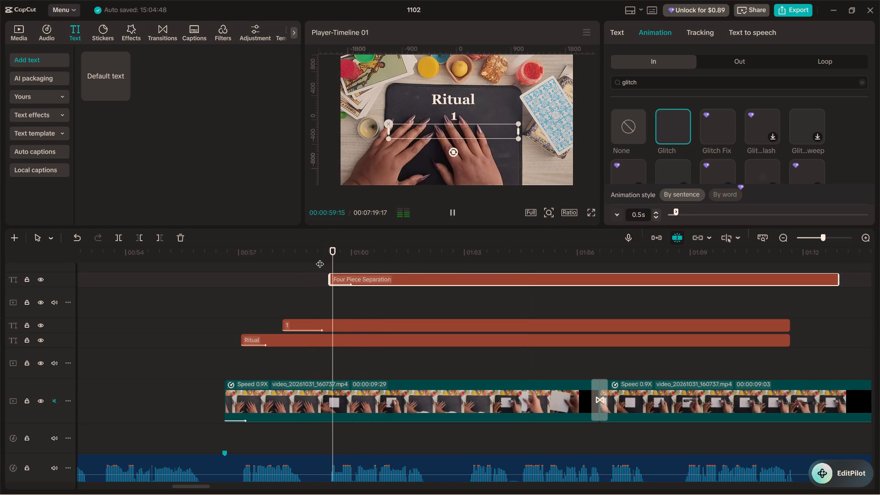
key(space)
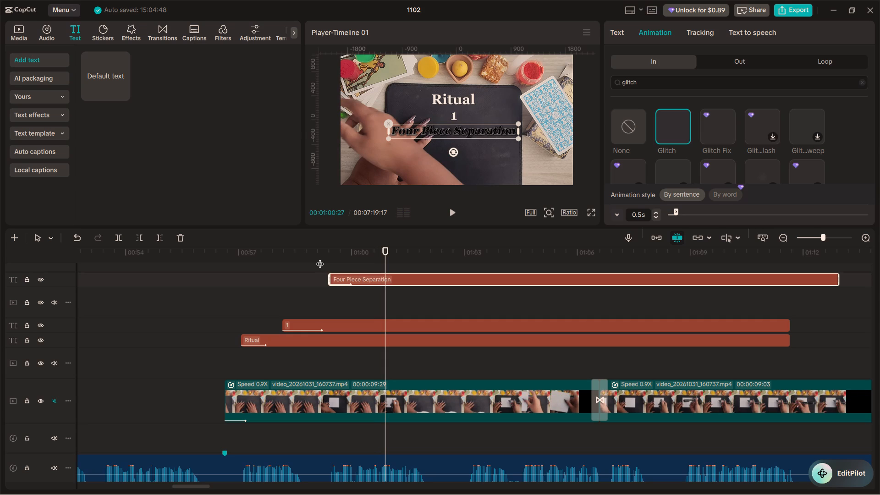
click(313, 271)
key(space)
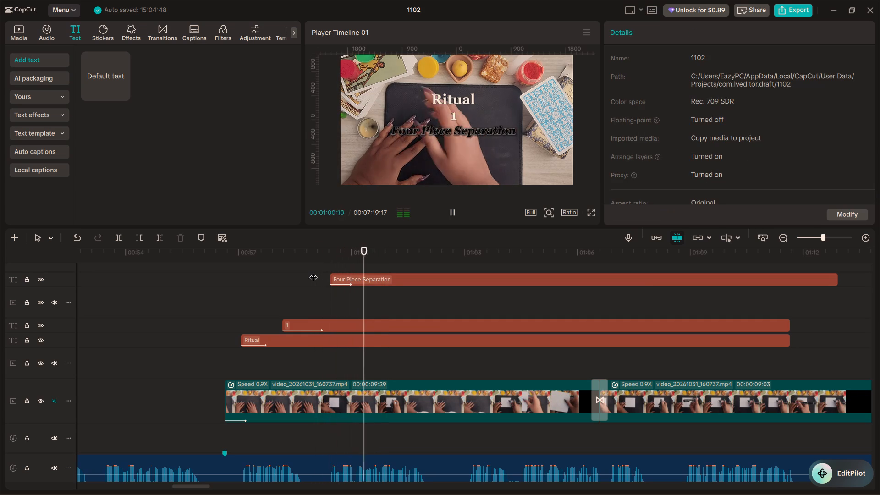
key(space)
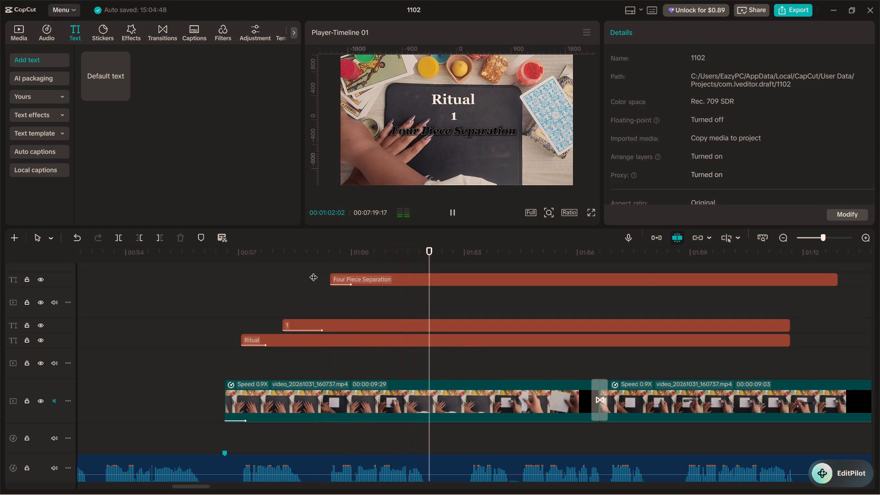
Split the Ritual, 1 and Four Piece Separation titles together at 00:01:02:15 and delete the portions after the split.
ctrl+scroll(357, 329, down, 5)
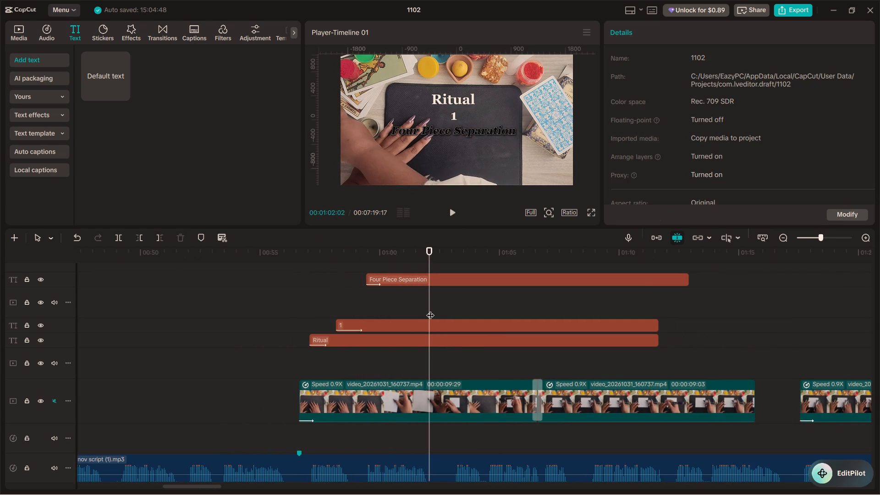
scroll(432, 304, down, 1)
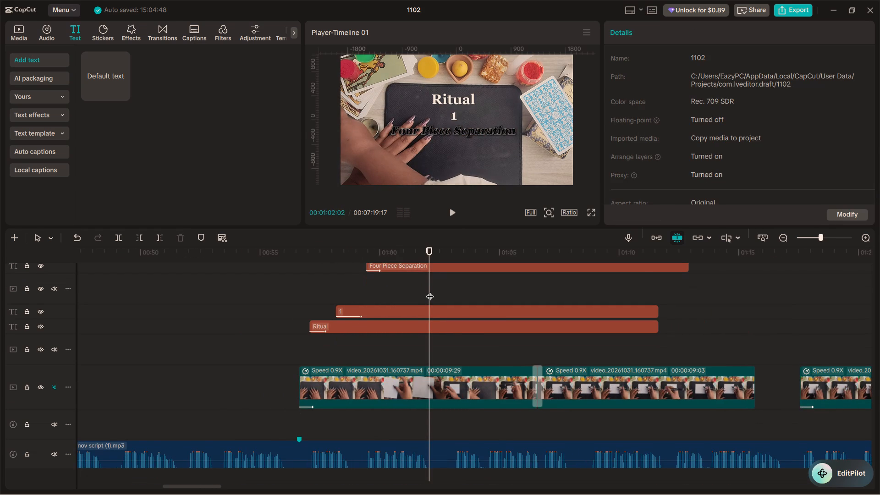
drag(430, 291, 440, 291)
click(440, 291)
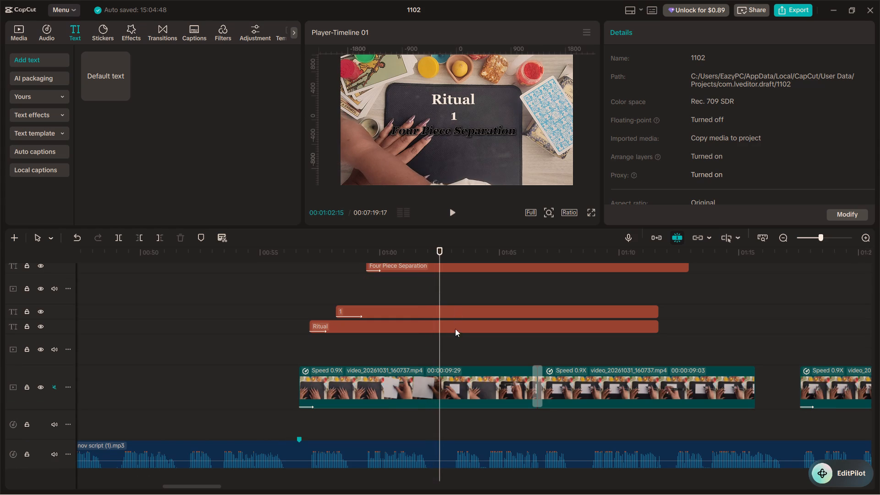
drag(455, 340, 442, 264)
scroll(452, 290, up, 5)
scroll(452, 291, down, 2)
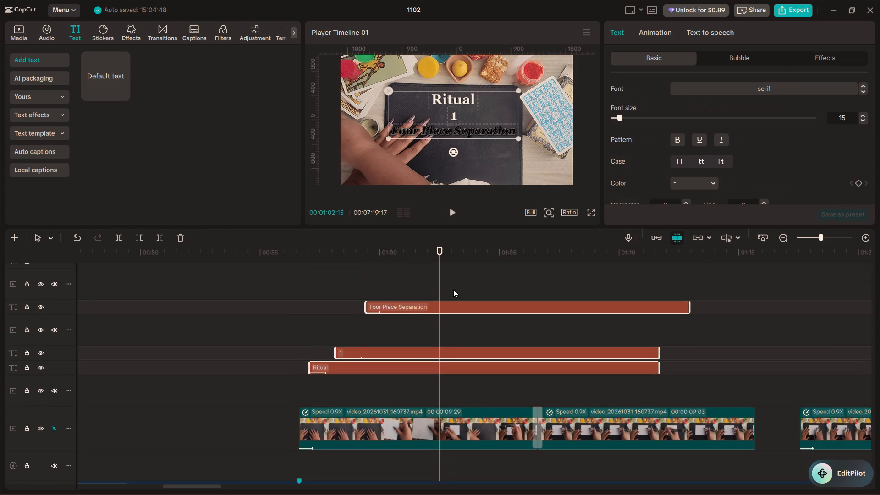
key(ctrl+b)
key(BackSpace)
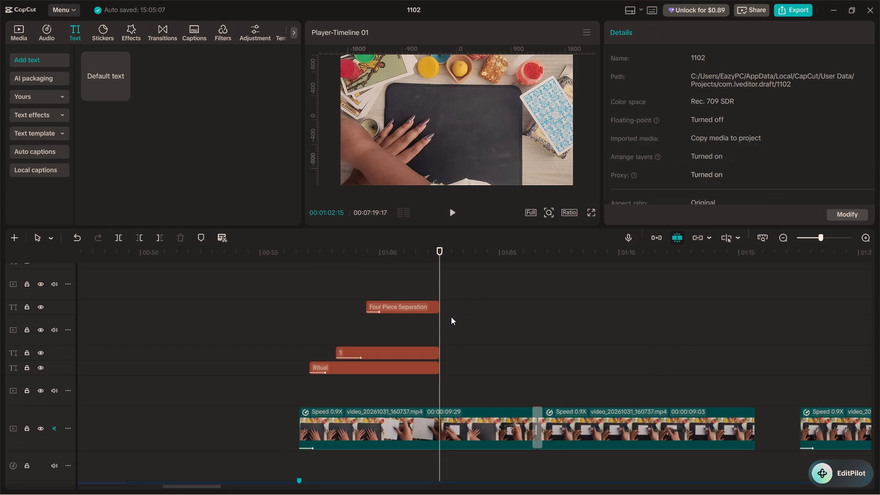
Apply the Stardust Out exit animation to the shortened Ritual, 1 and Four Piece Separation titles together.
ctrl+scroll(451, 317, up, 4)
ctrl+scroll(451, 317, down, 1)
drag(457, 375, 422, 297)
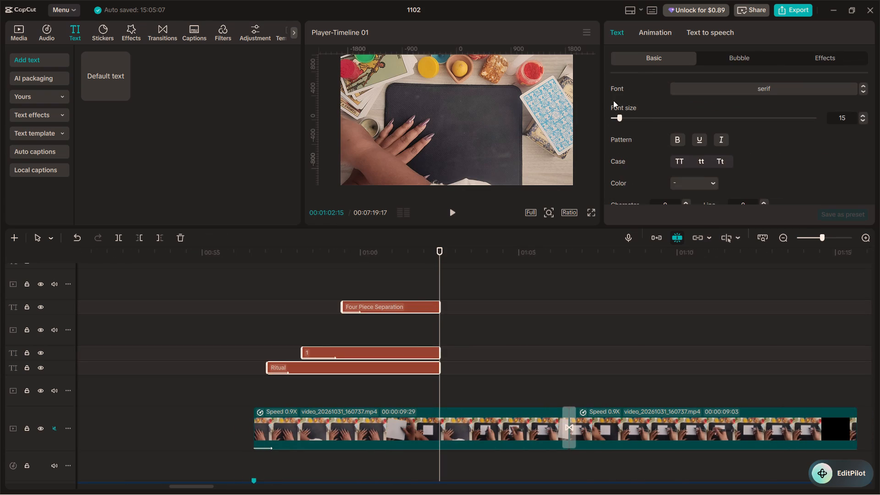
click(664, 26)
click(726, 64)
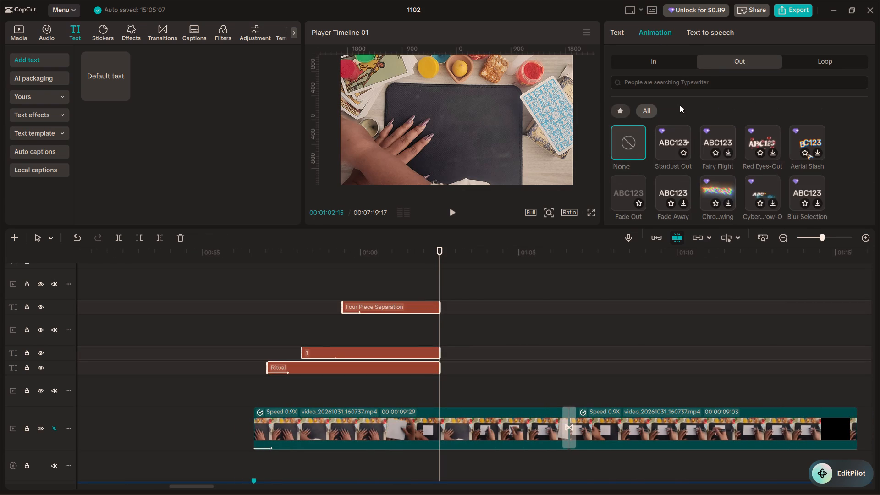
click(673, 137)
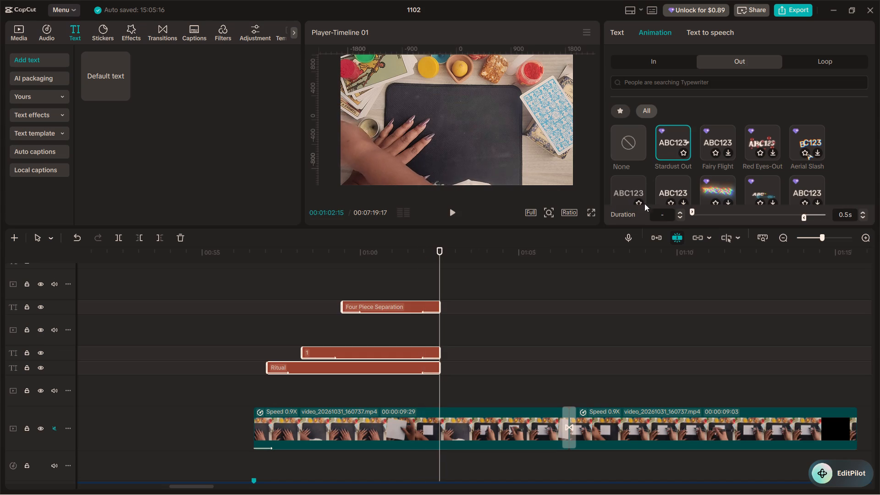
Play back the Ritual, 1 and Four Piece Separation titles repeatedly, checking their Stardust Out exit and the footage that follows.
click(391, 288)
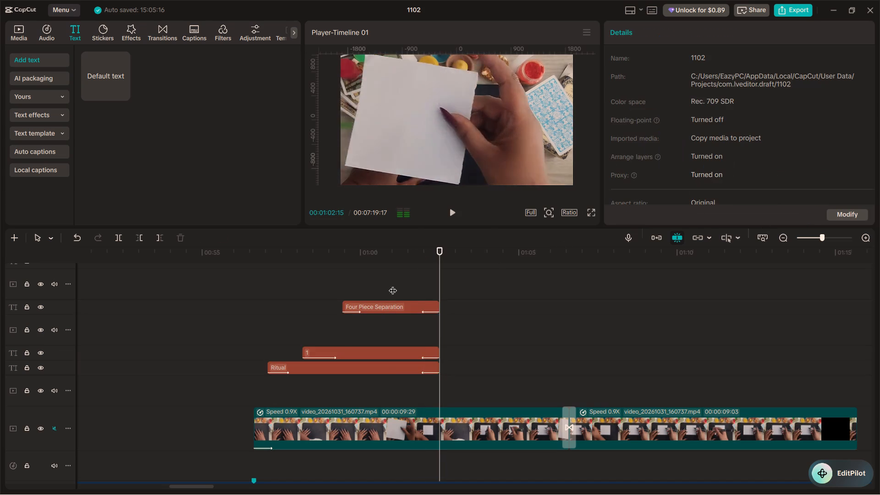
click(452, 211)
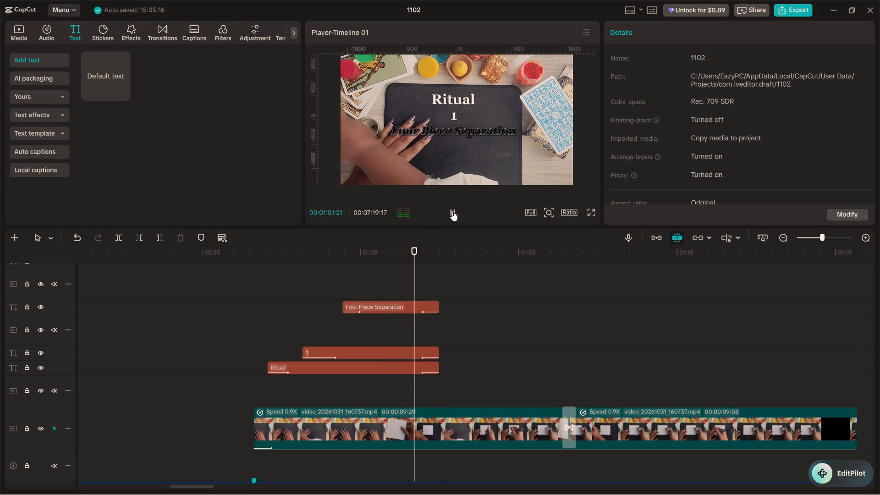
click(451, 211)
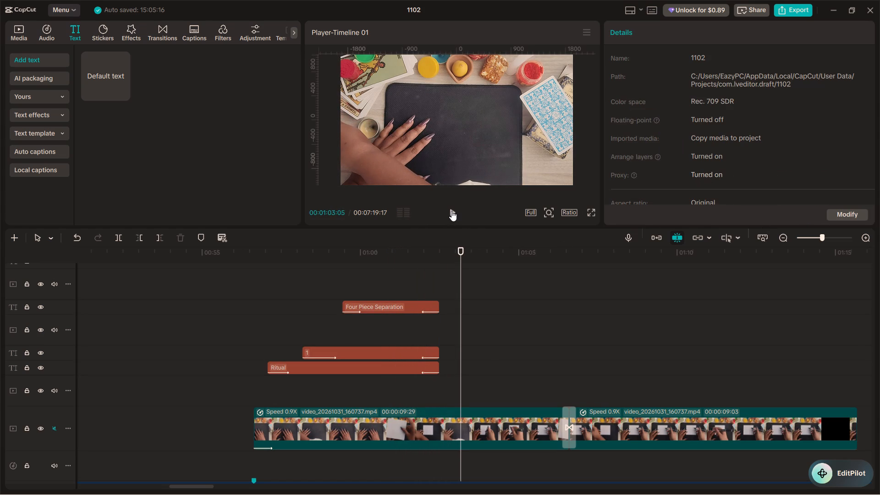
click(253, 292)
click(457, 212)
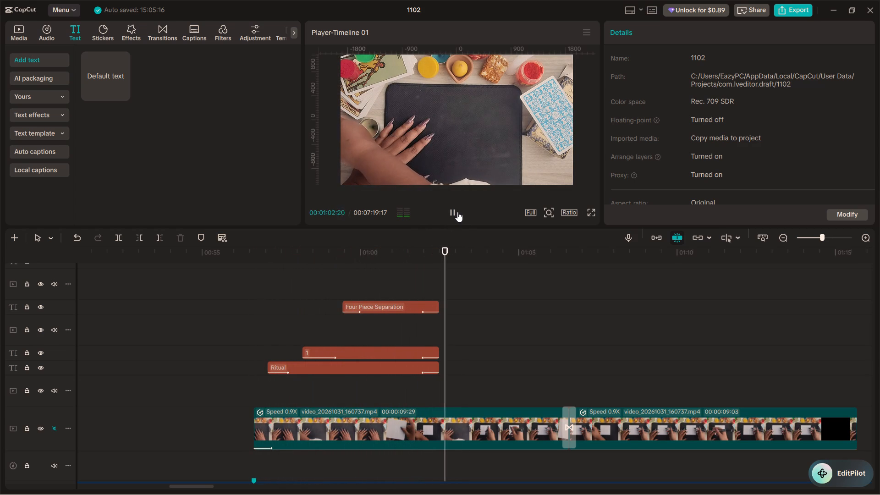
click(457, 212)
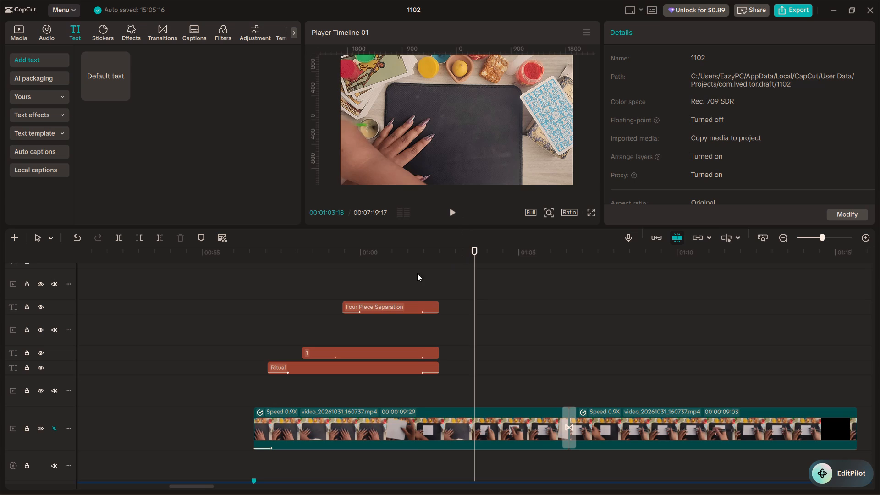
click(417, 273)
click(448, 216)
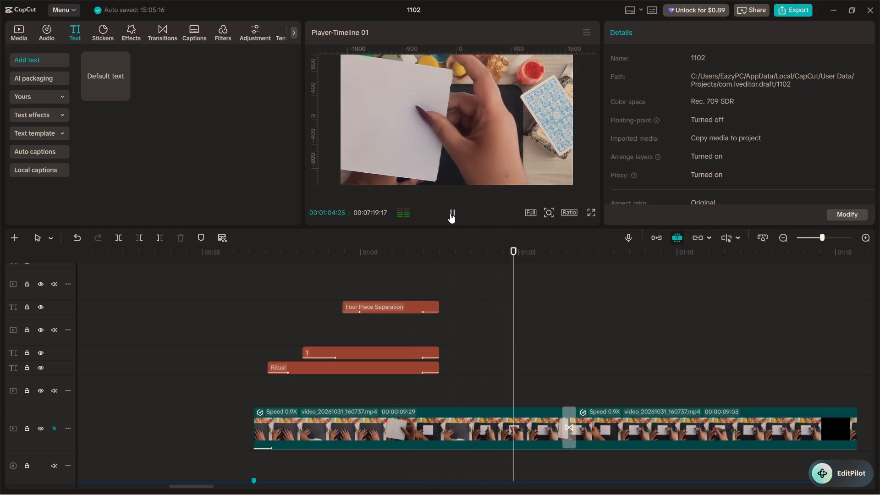
scroll(456, 311, down, 6)
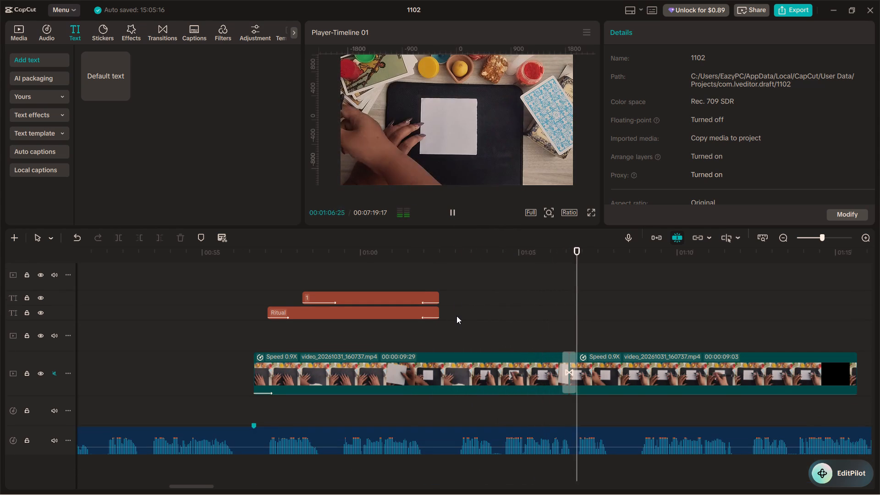
click(442, 243)
click(432, 251)
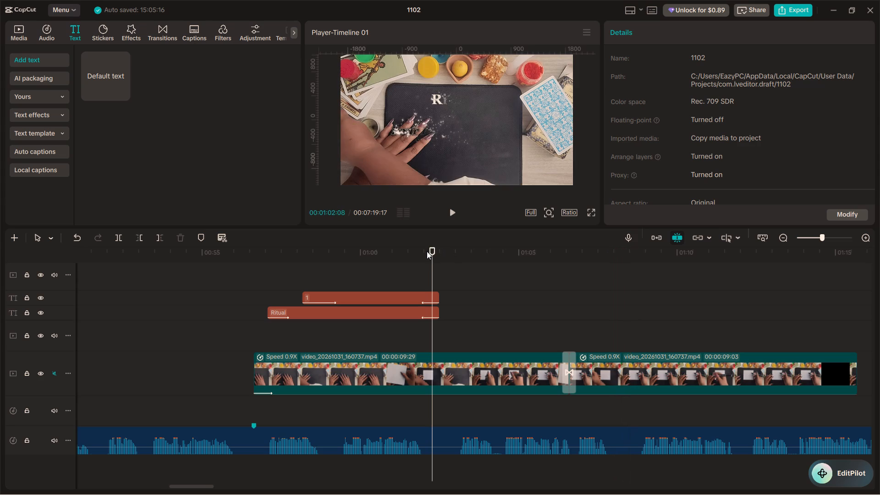
click(451, 209)
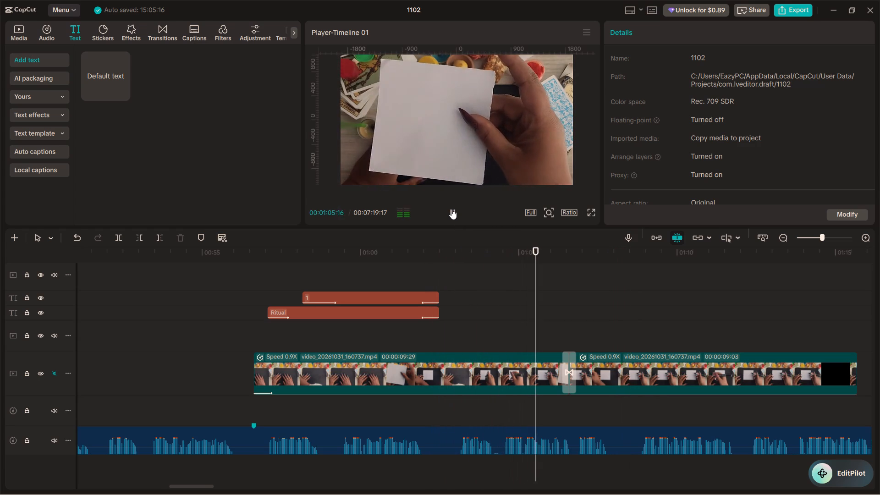
click(451, 209)
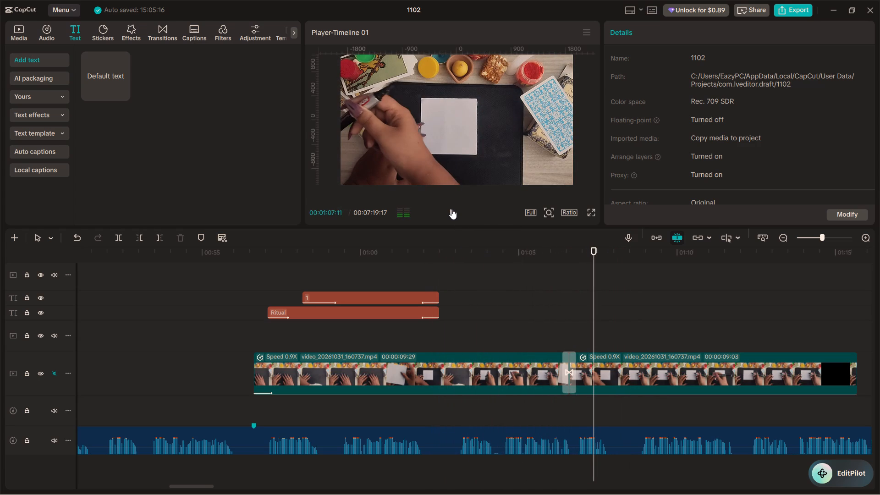
click(432, 260)
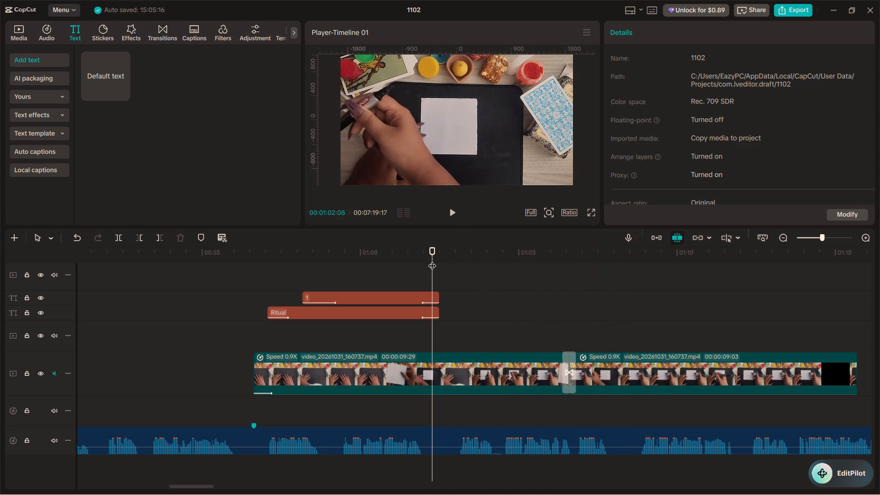
key(space)
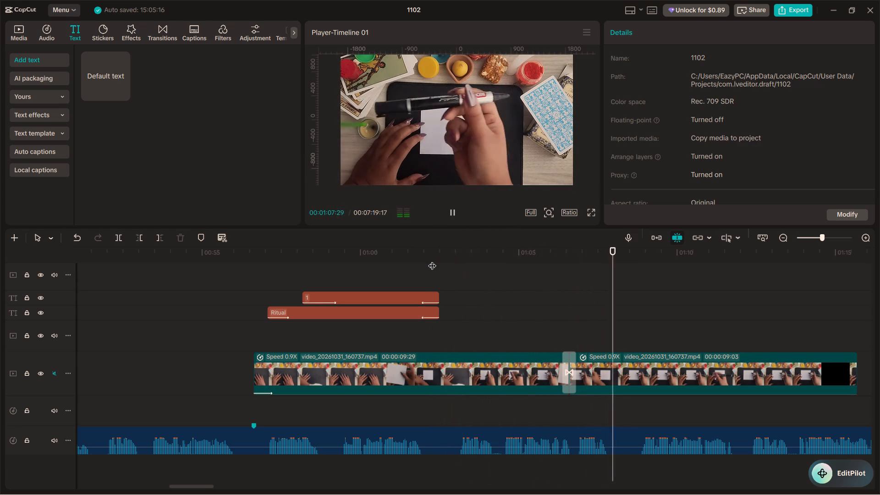
key(space)
Review the footage and voiceover after the three titles, from about 00:01:01 to 00:01:19.
ctrl+scroll(439, 289, down, 9)
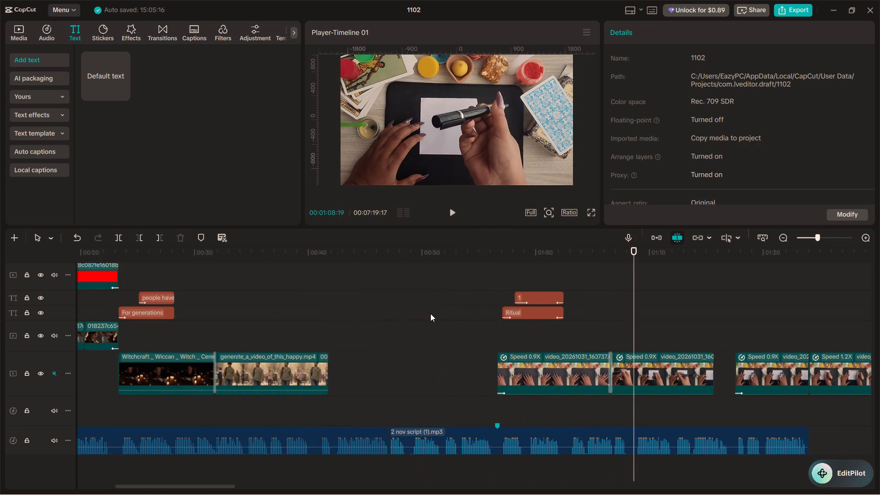
ctrl+scroll(430, 313, down, 5)
alt+scroll(430, 313, down, 3)
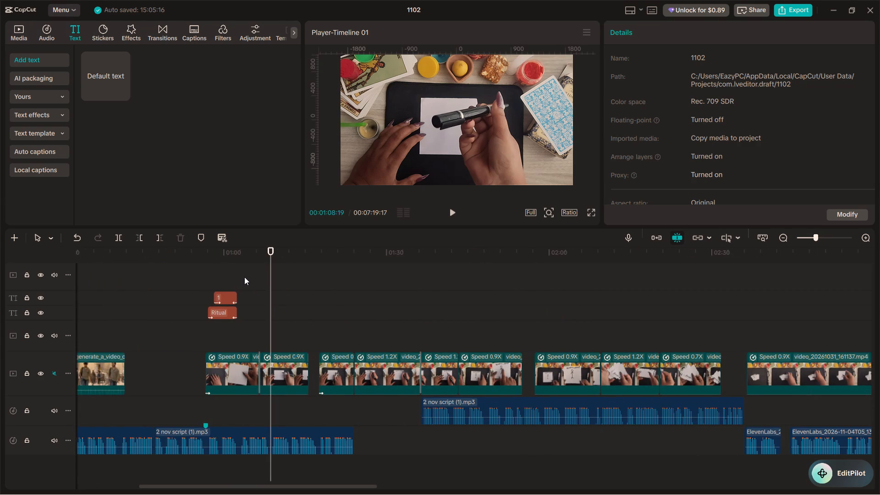
click(231, 277)
key(space)
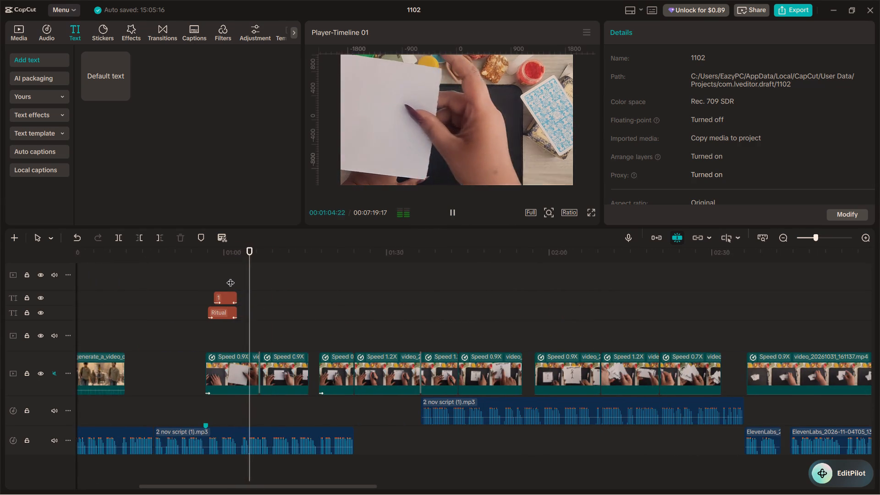
key(space)
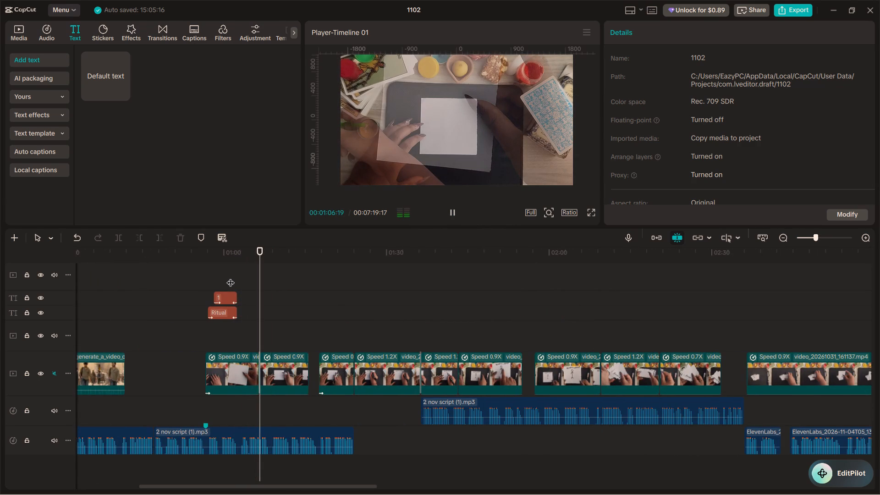
scroll(242, 285, up, 8)
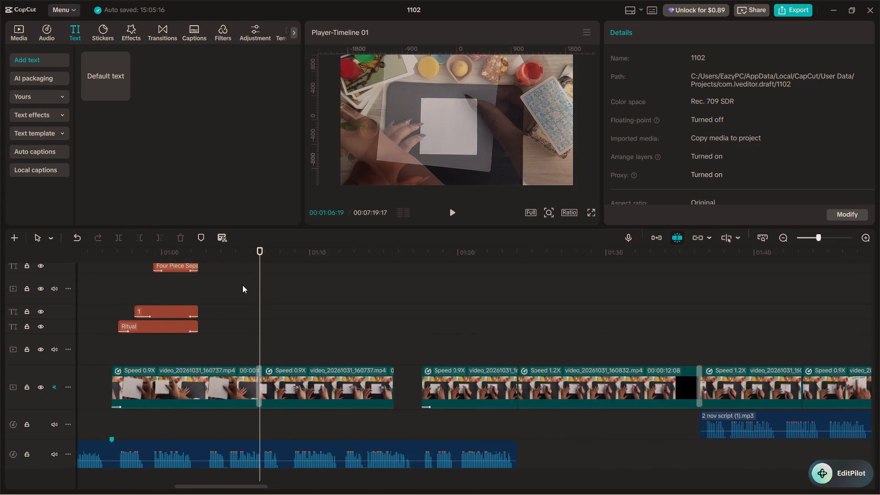
scroll(242, 285, up, 4)
click(181, 261)
key(space)
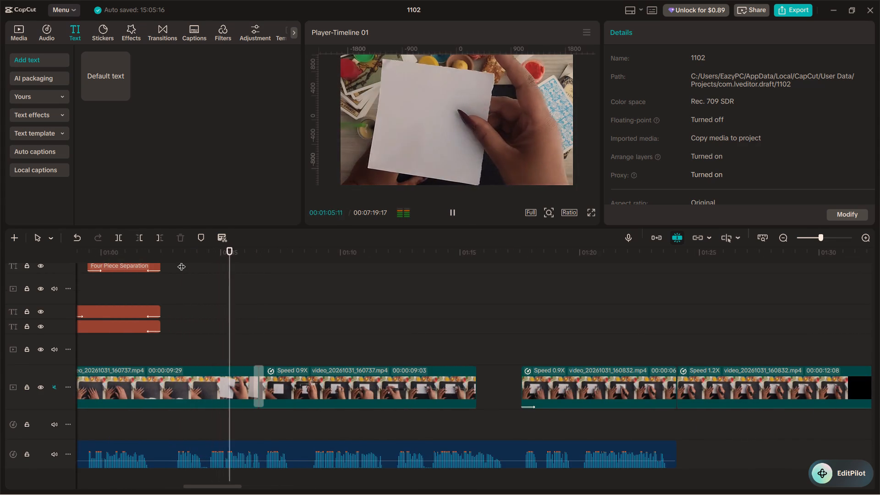
key(space)
key(space)
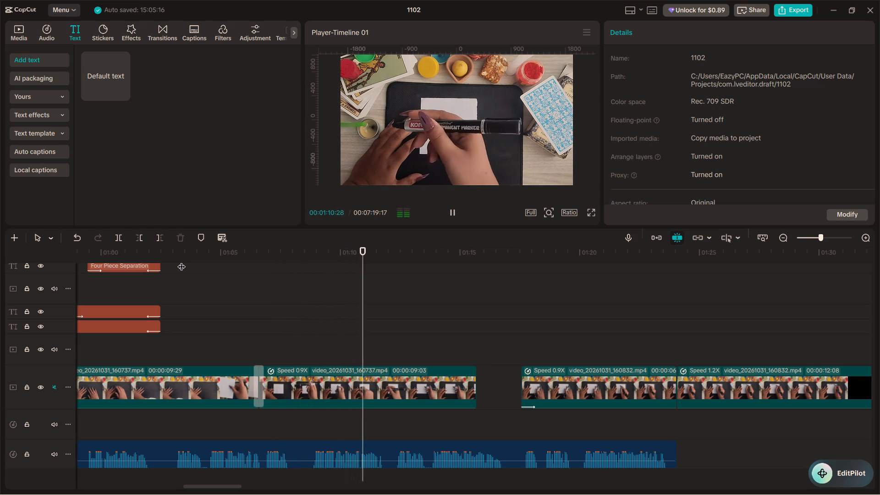
ctrl+scroll(306, 295, down, 8)
scroll(310, 298, up, 4)
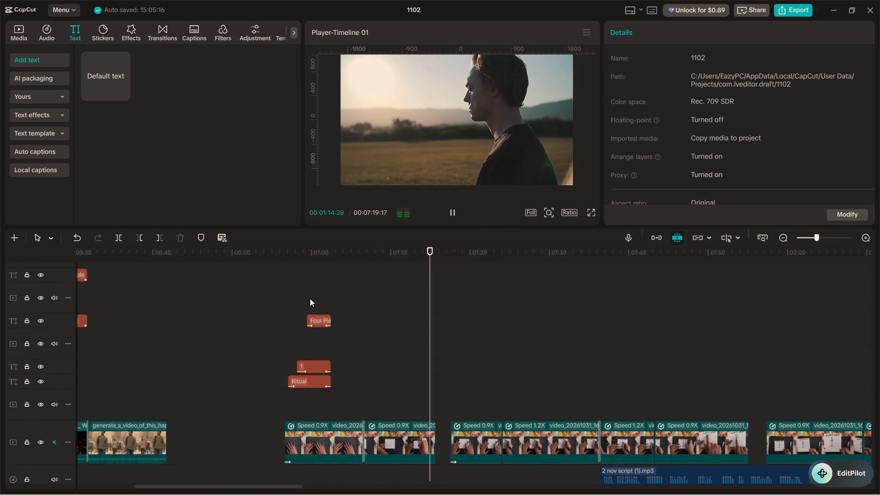
scroll(310, 298, down, 4)
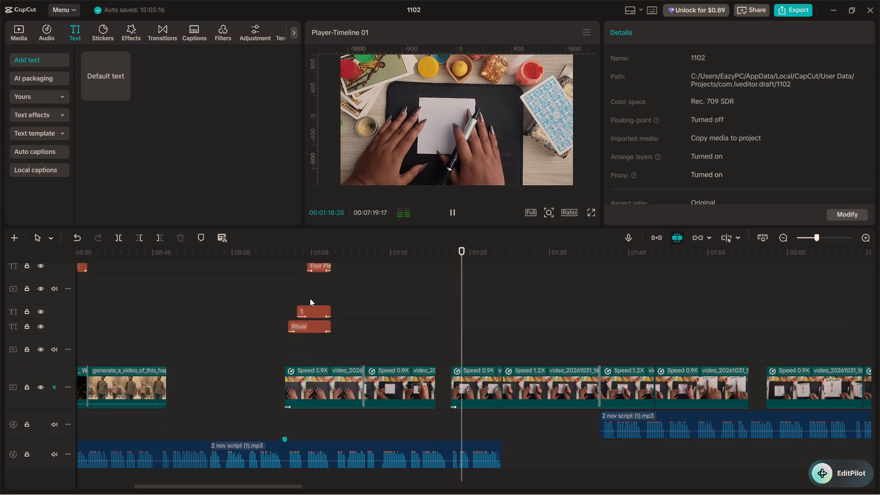
key(space)
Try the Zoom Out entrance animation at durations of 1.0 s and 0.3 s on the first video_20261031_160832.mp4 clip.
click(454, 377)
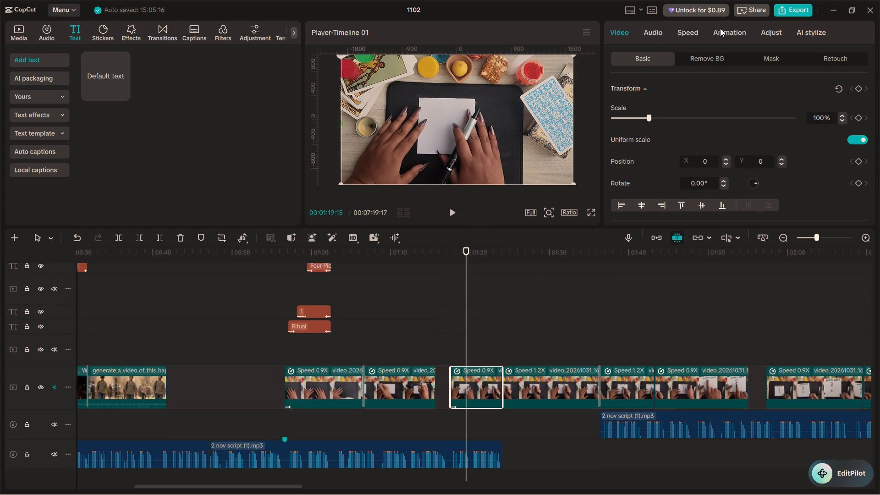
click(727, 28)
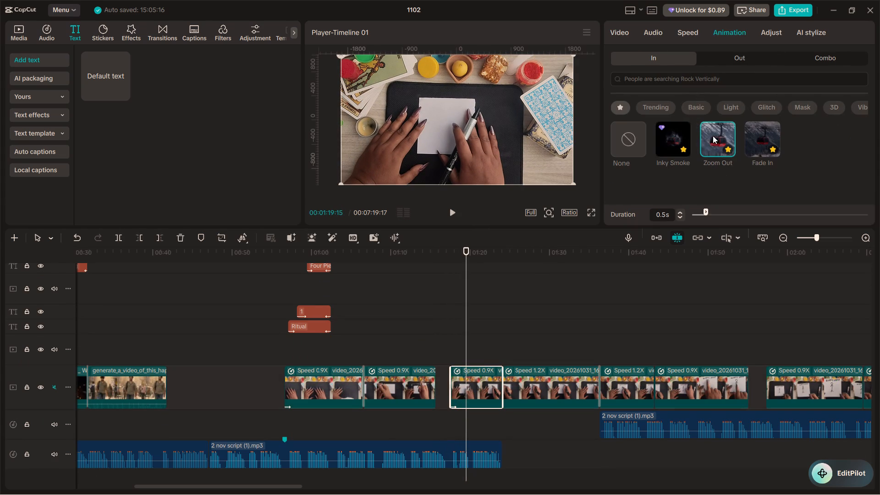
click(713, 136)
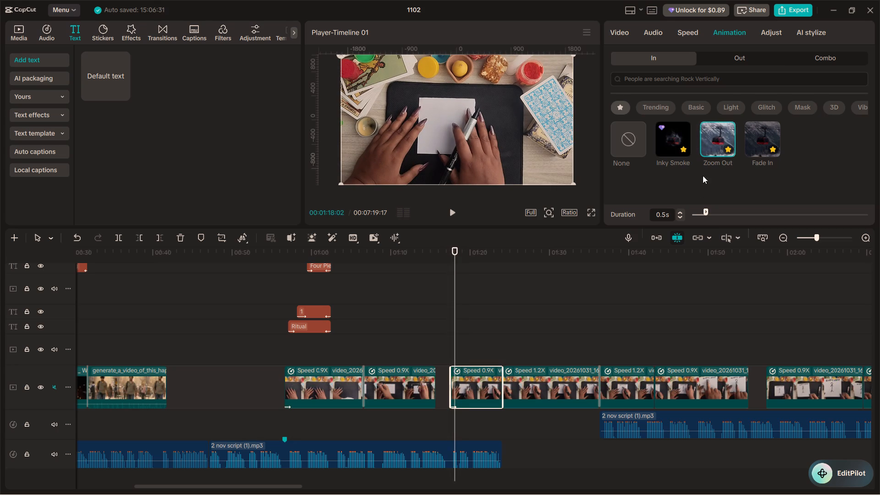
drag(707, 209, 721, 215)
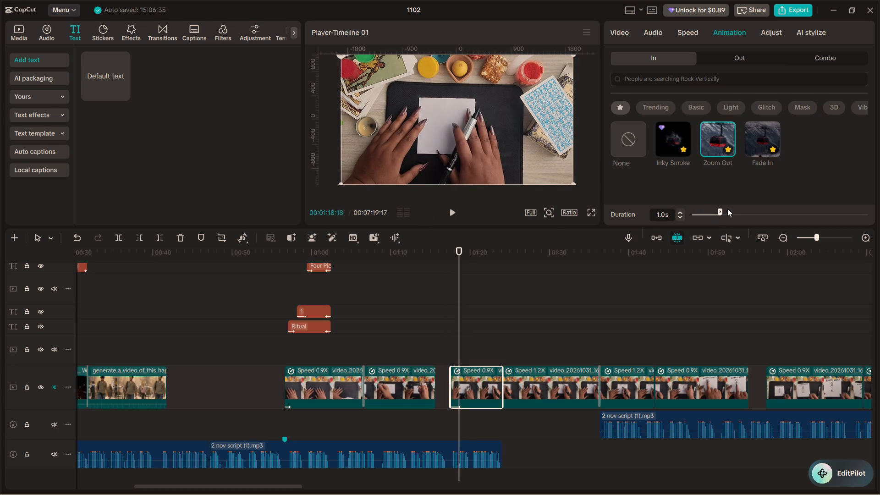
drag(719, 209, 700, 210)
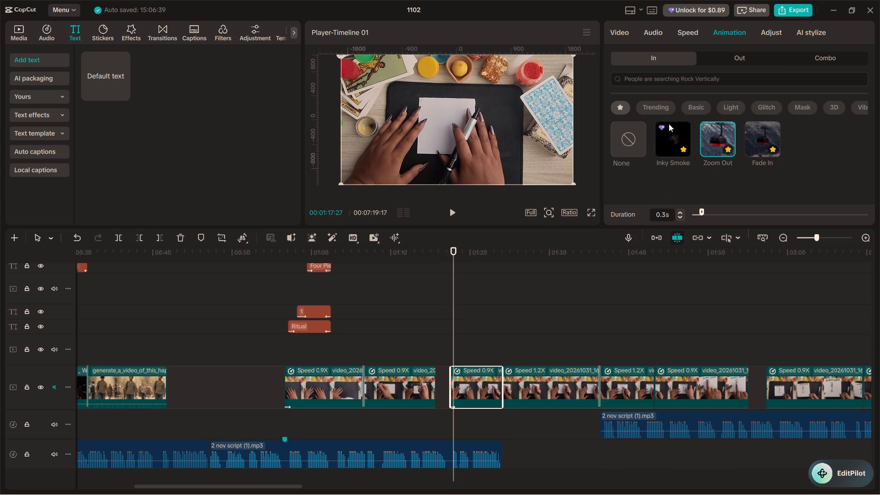
Replace the clip's Zoom Out entrance animation with Zoom 1 from the trending animations.
click(628, 141)
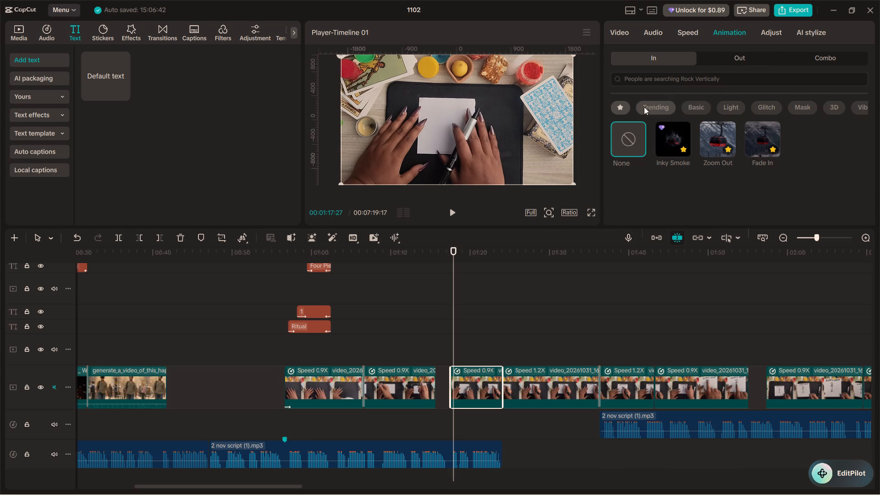
click(621, 109)
click(662, 109)
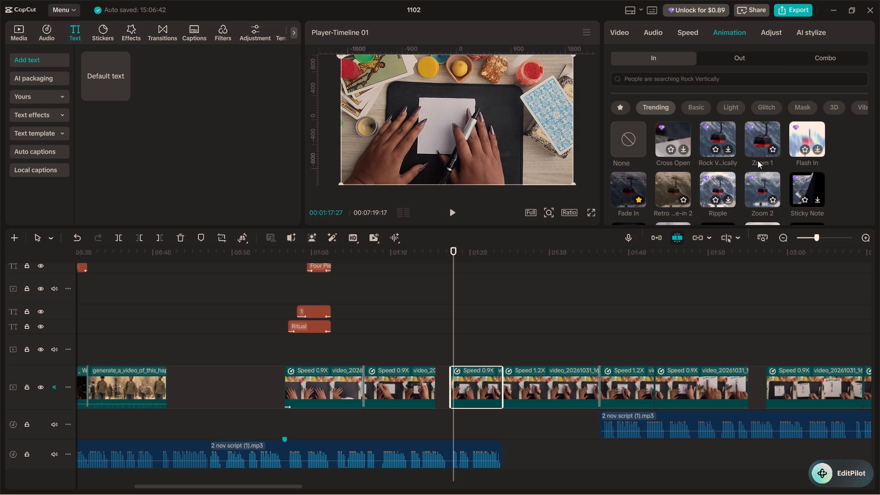
click(754, 136)
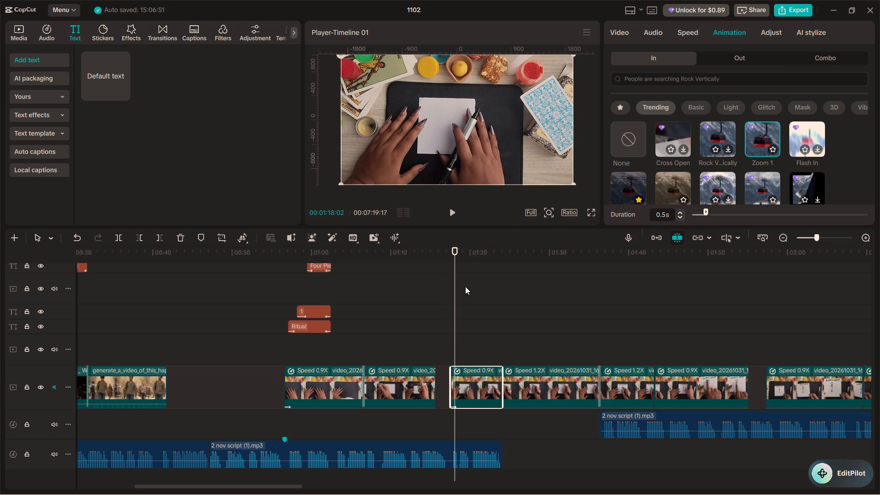
Play back the lead-in and Zoom 1 entrance of the first video_20261031_160832.mp4 clip, continuing into the writing scene.
click(407, 322)
click(453, 209)
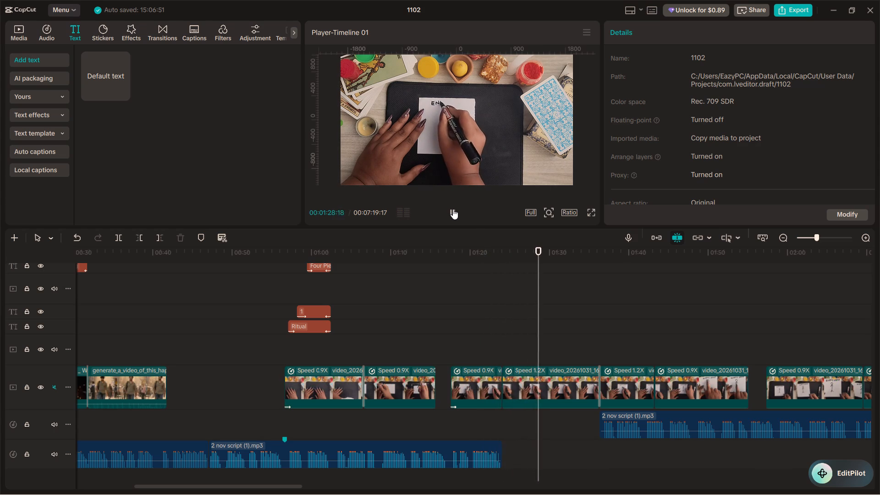
key(space)
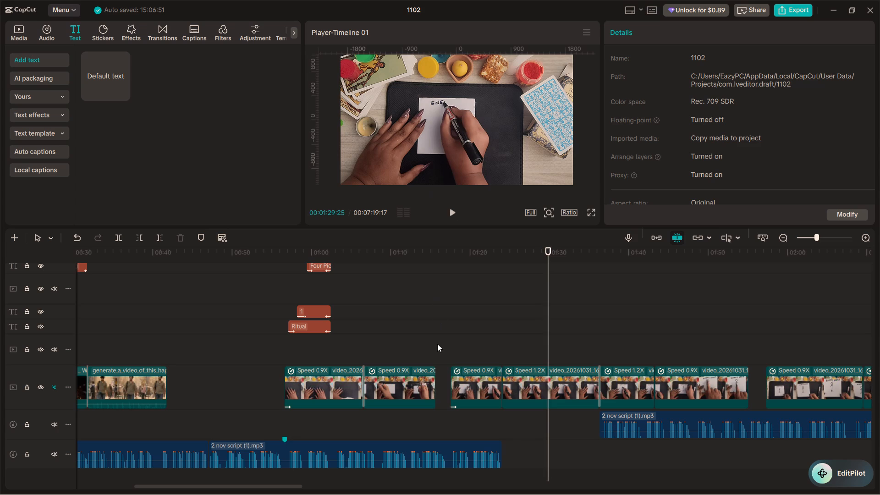
click(437, 344)
key(space)
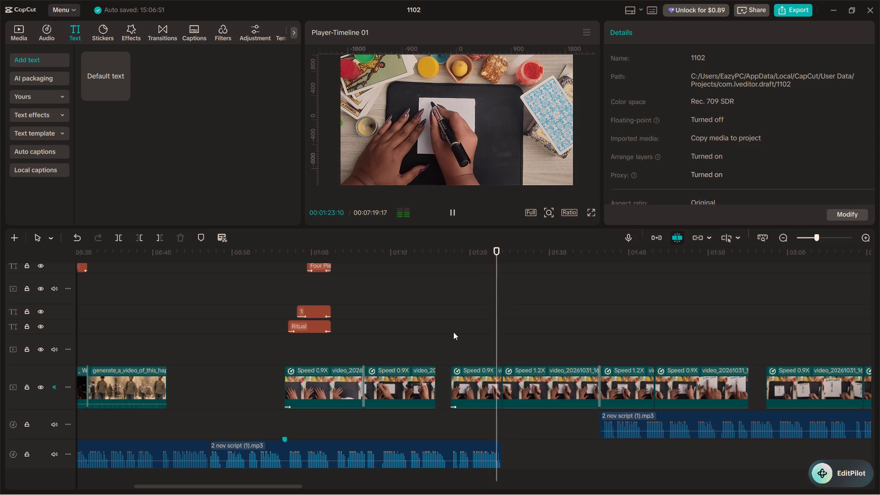
key(space)
Add a default text title at about 00:01:19:25 on the Ritual title's track and play back its start.
click(465, 329)
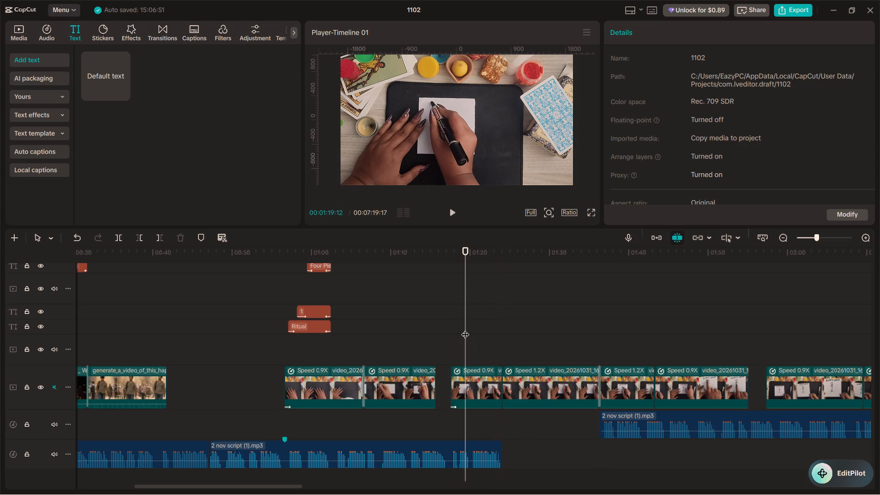
key(space)
key(space)
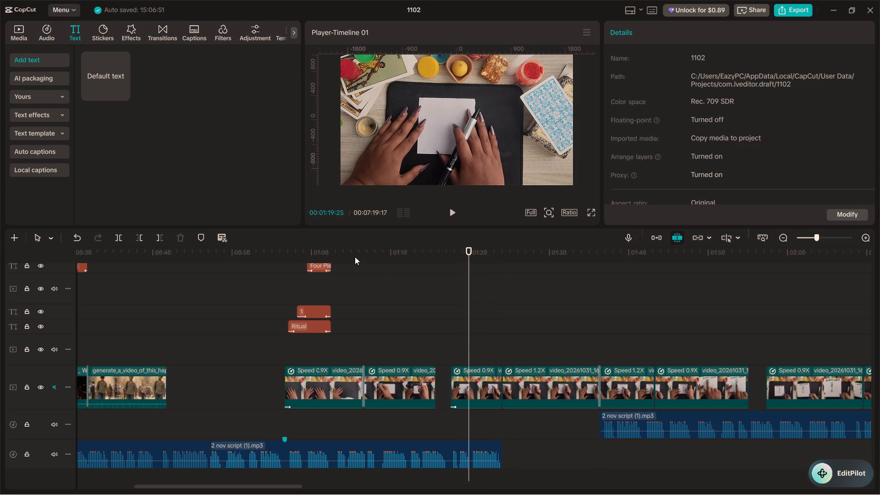
drag(100, 71, 468, 354)
click(458, 335)
key(space)
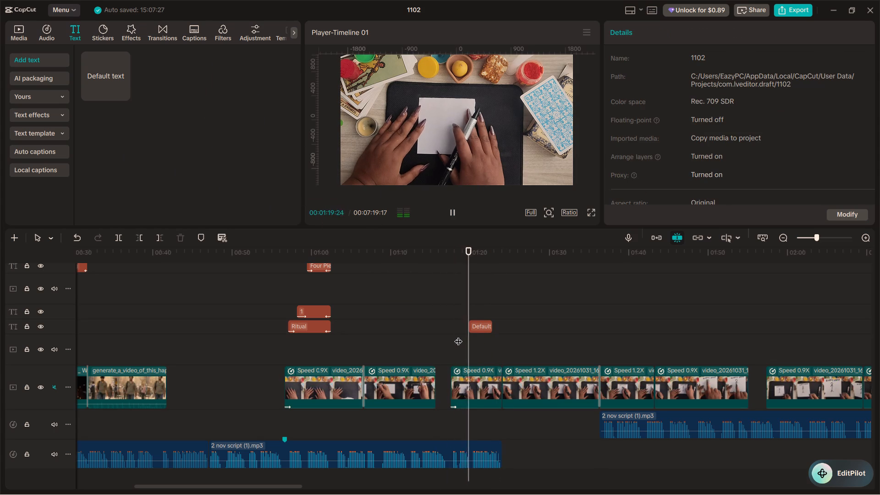
key(space)
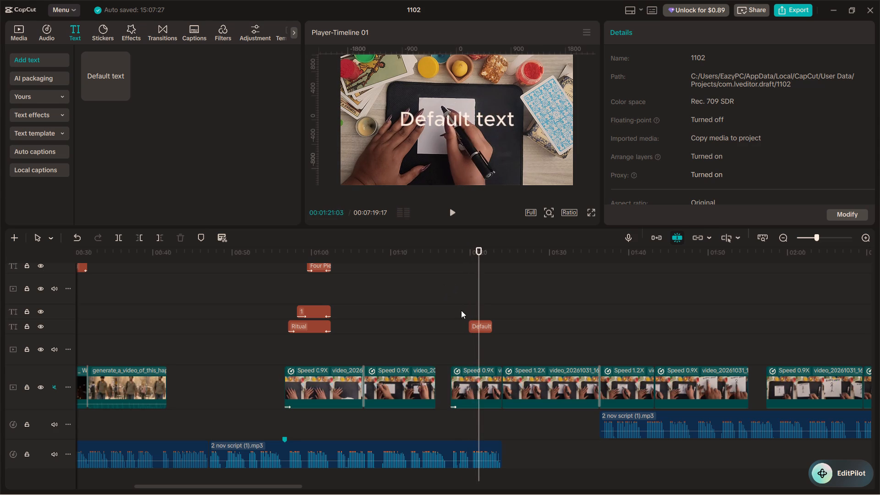
Replace the new title's default wording with "ENEMY'S NAME", including the double quotation marks.
click(483, 329)
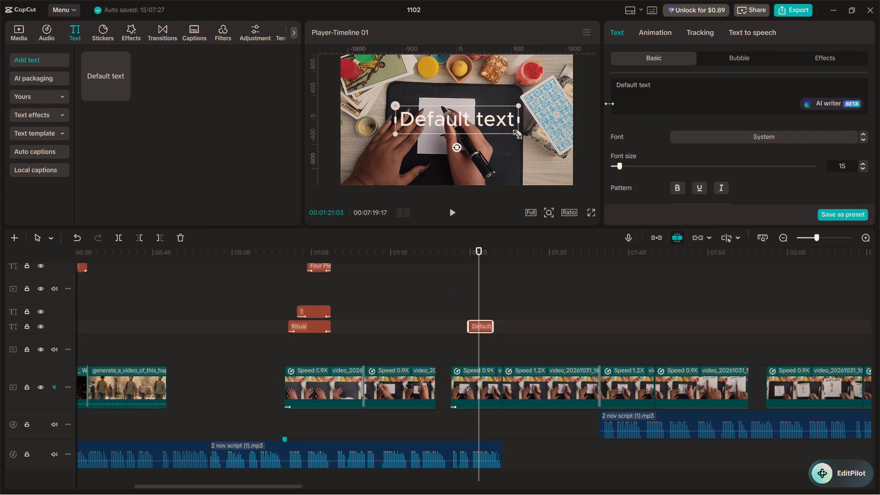
drag(654, 83, 616, 82)
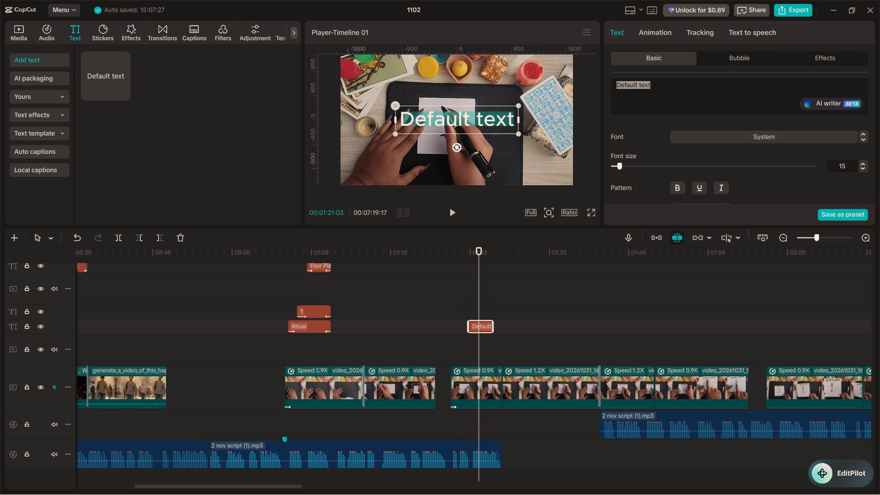
key(shift+quotedbl)
key(shift+e)
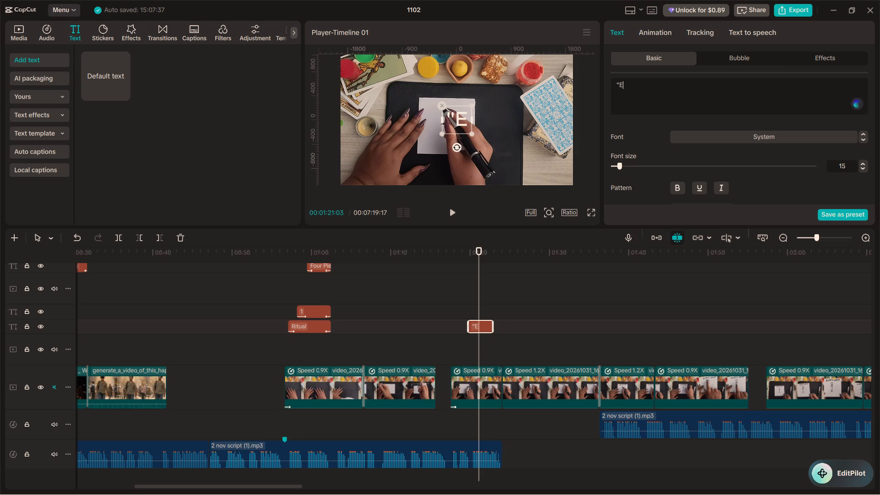
text(NEMY)
text('S NAME)
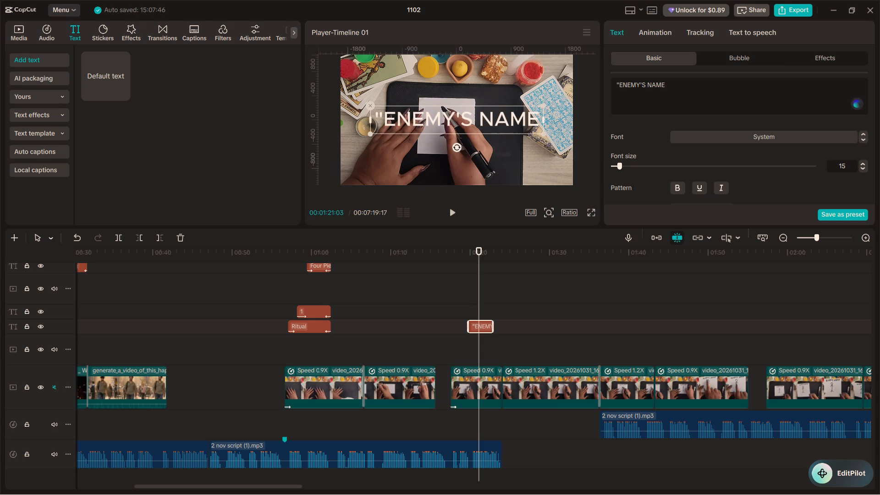
key(shift+quotedbl)
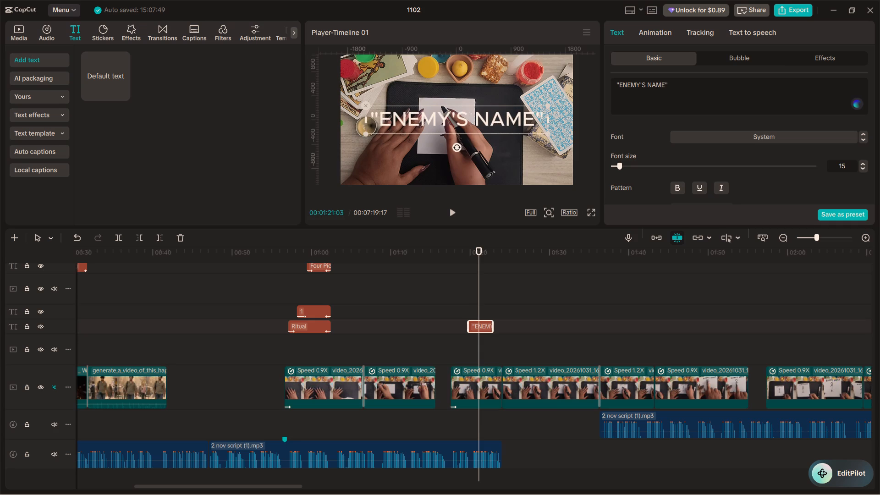
Italicise the "ENEMY'S NAME" title and change its font to SchoolBook.
click(715, 189)
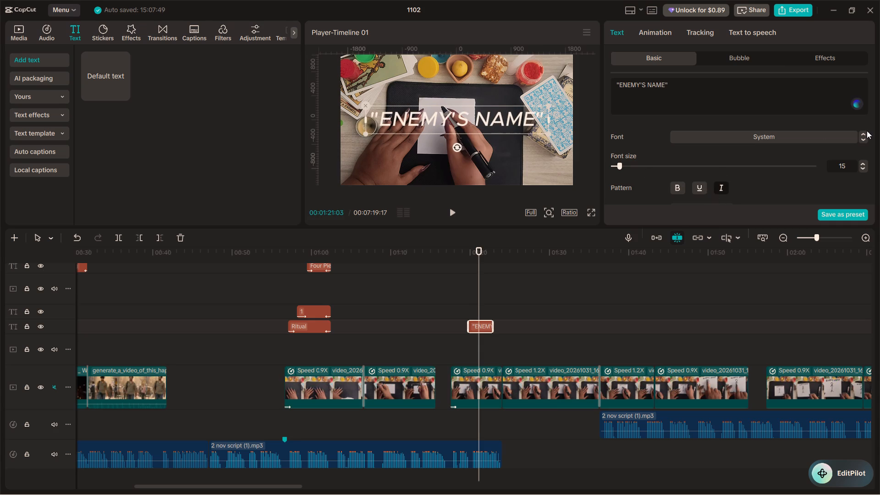
click(864, 138)
click(863, 138)
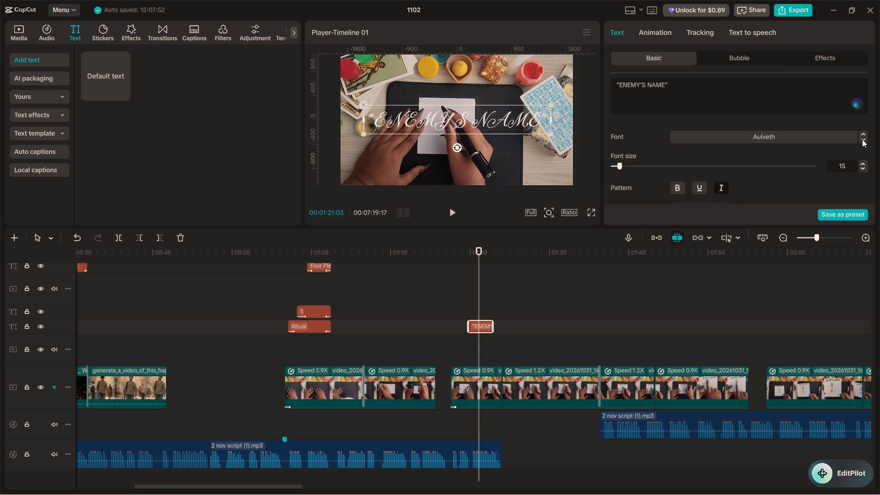
click(862, 139)
click(862, 139)
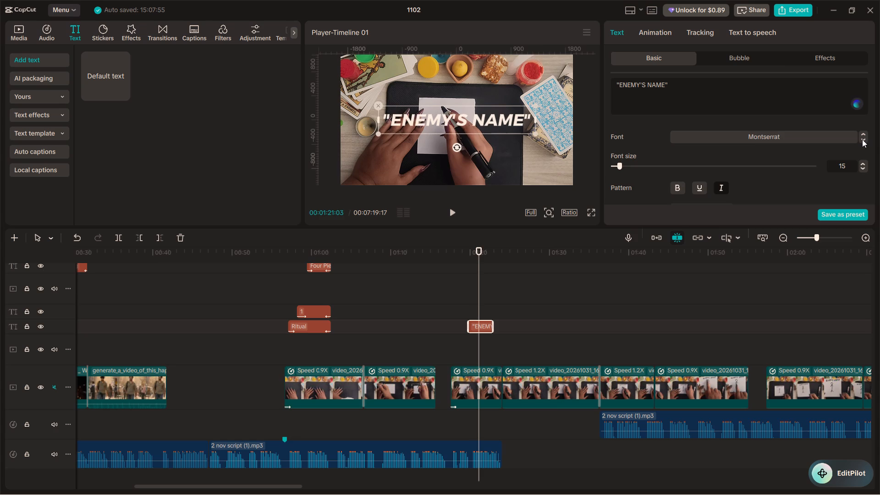
click(863, 131)
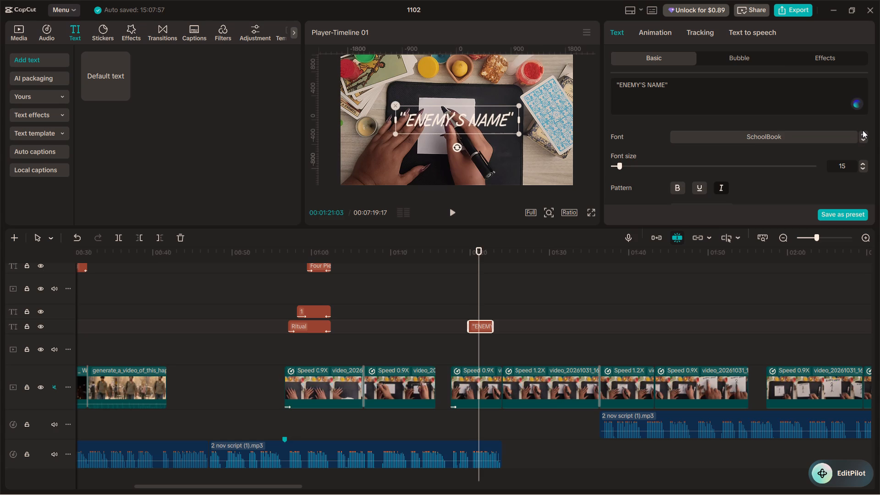
Set the "ENEMY'S NAME" title's text colour to black.
scroll(638, 122, down, 4)
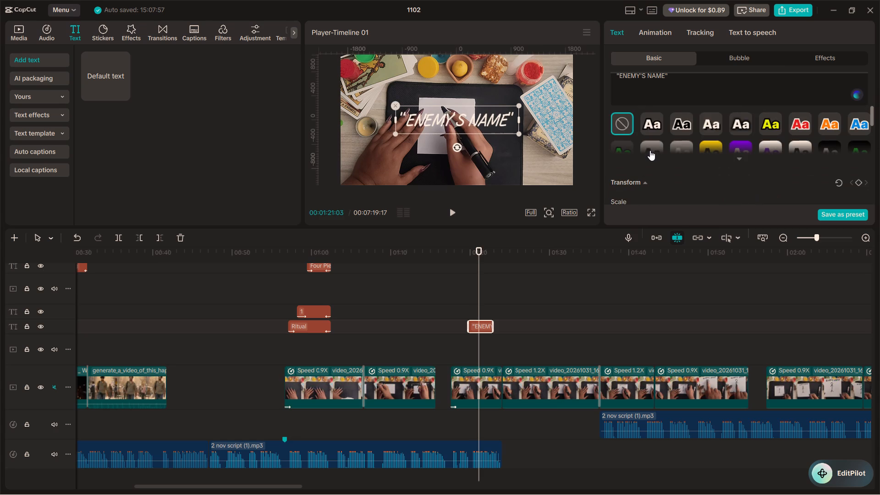
scroll(650, 150, up, 1)
scroll(697, 131, up, 2)
click(712, 179)
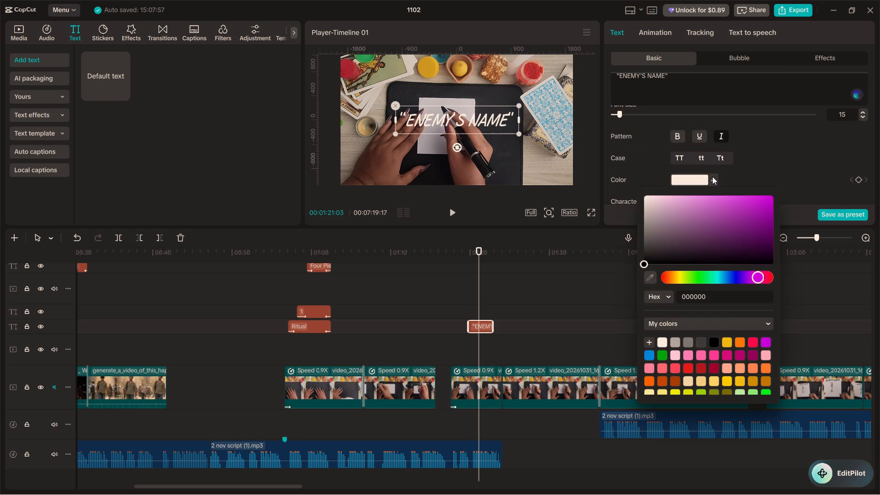
click(706, 343)
click(712, 341)
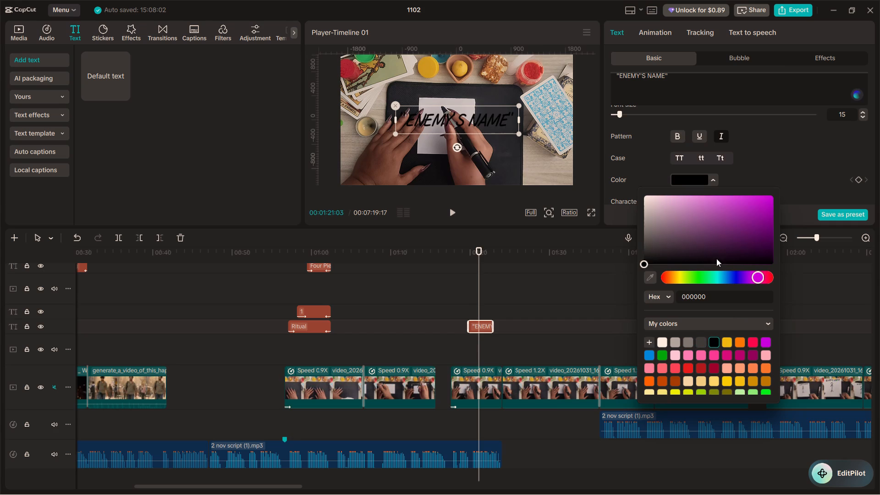
click(763, 152)
Give the "ENEMY'S NAME" title a white stroke with a thickness of 10.
scroll(738, 159, down, 5)
scroll(667, 157, down, 2)
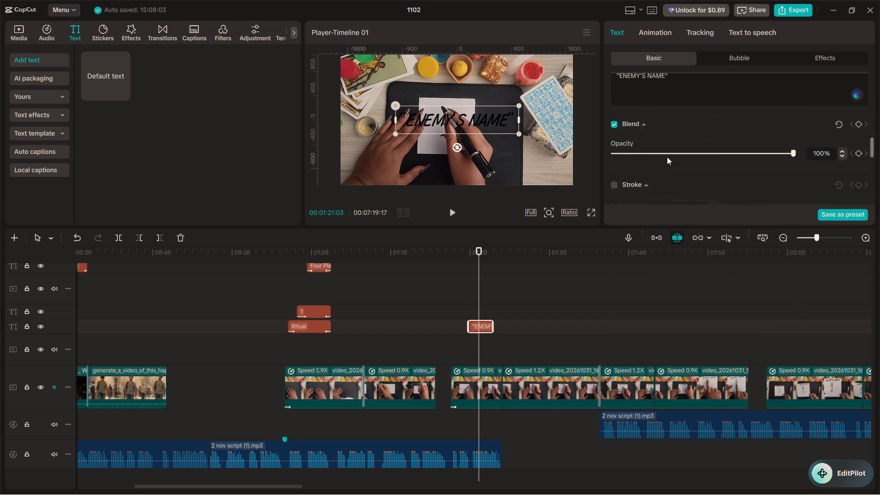
scroll(667, 157, down, 1)
click(616, 132)
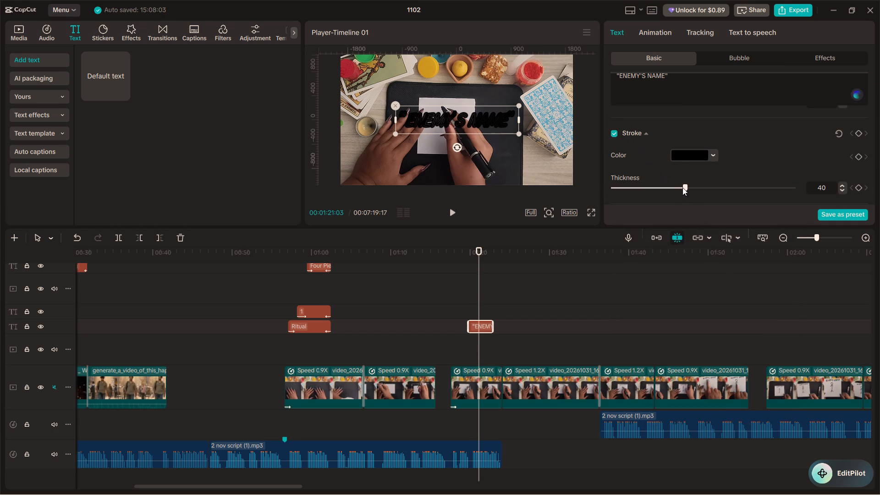
click(703, 147)
click(712, 155)
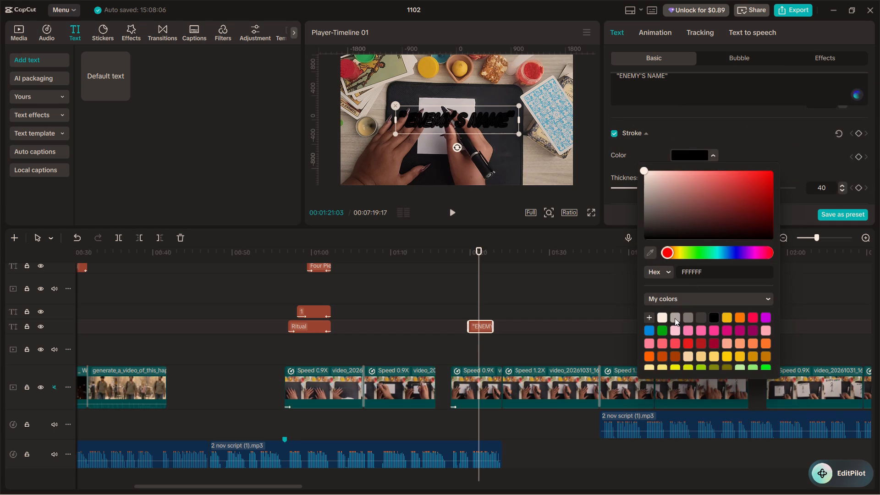
click(674, 317)
click(664, 316)
click(724, 126)
drag(681, 187, 676, 188)
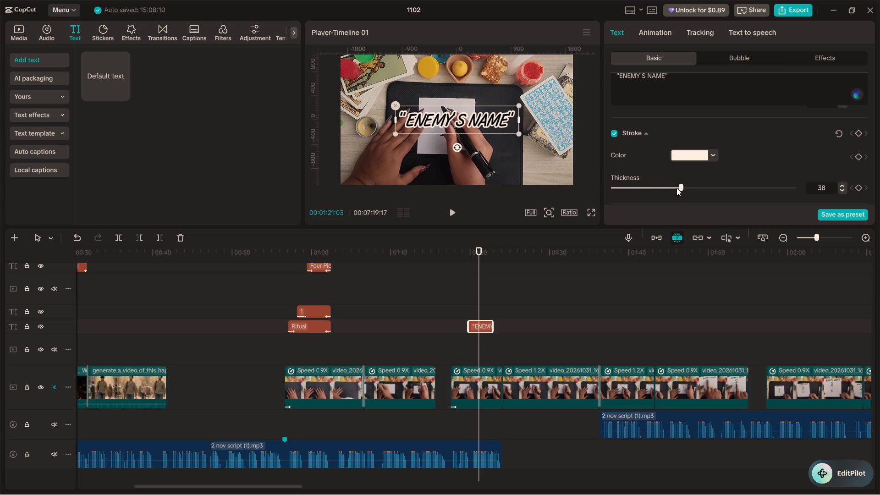
drag(676, 188, 632, 196)
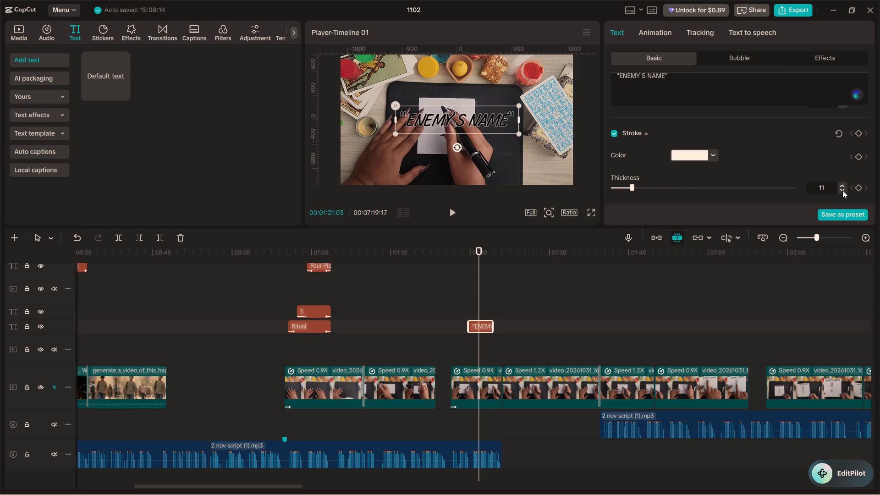
click(841, 190)
Preview the "ENEMY'S NAME" title full screen over the writing scene, including a replay from about 00:01:18.
click(593, 212)
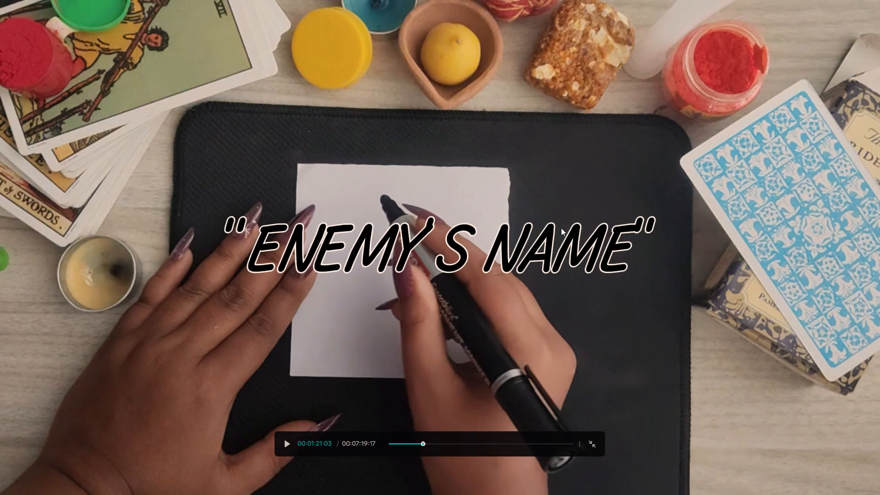
key(space)
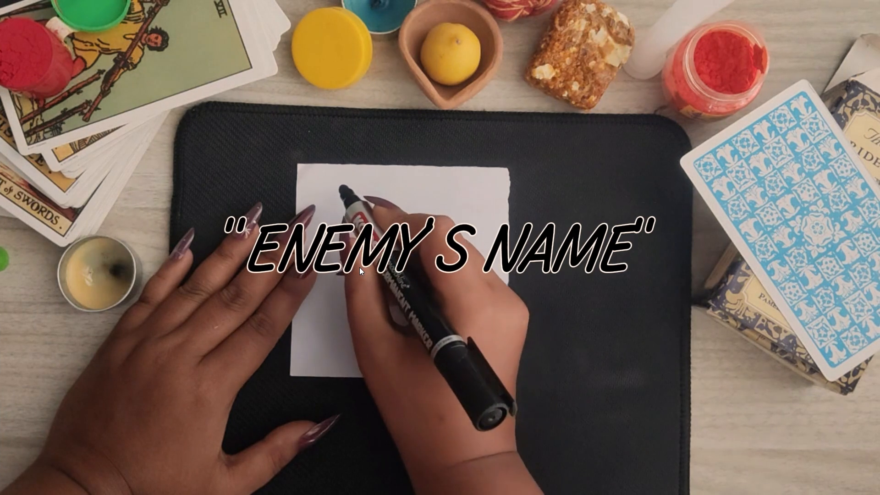
key(space)
key(Escape)
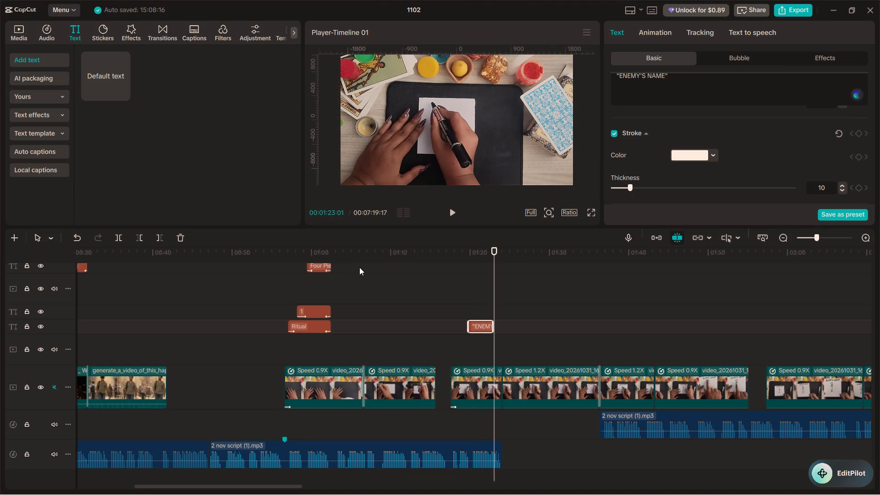
click(452, 302)
key(space)
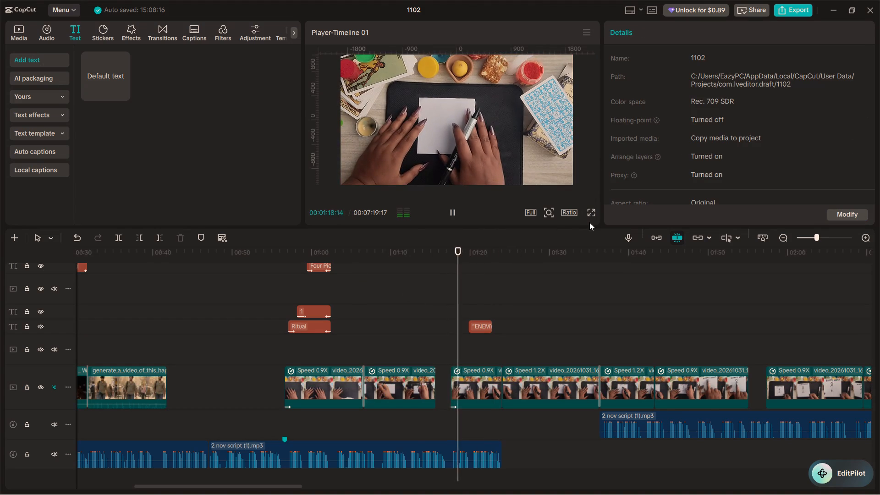
click(593, 214)
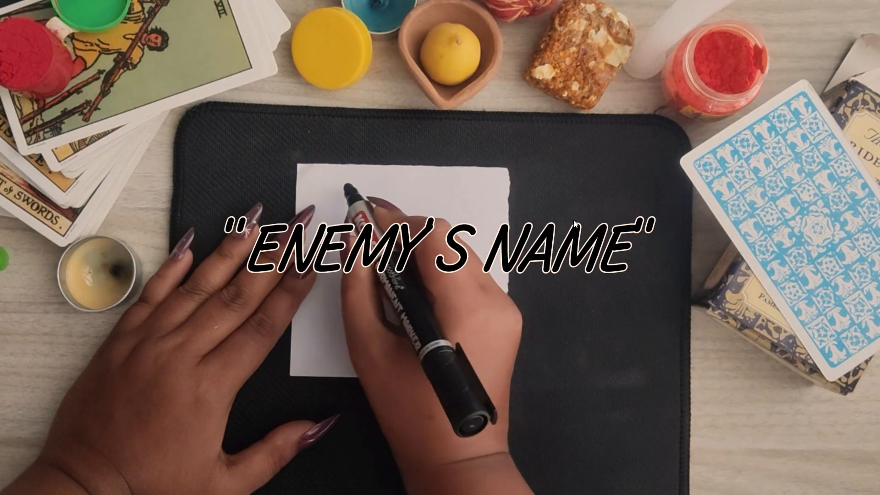
key(space)
key(Escape)
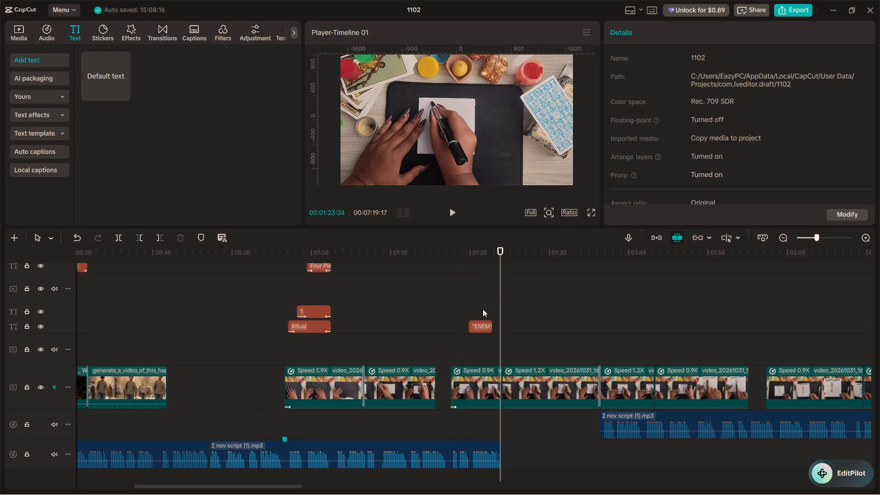
Extend the end of the "ENEMY'S NAME" title to about 00:01:24:02, near the end of the voiceover segment.
drag(501, 317, 505, 318)
click(488, 325)
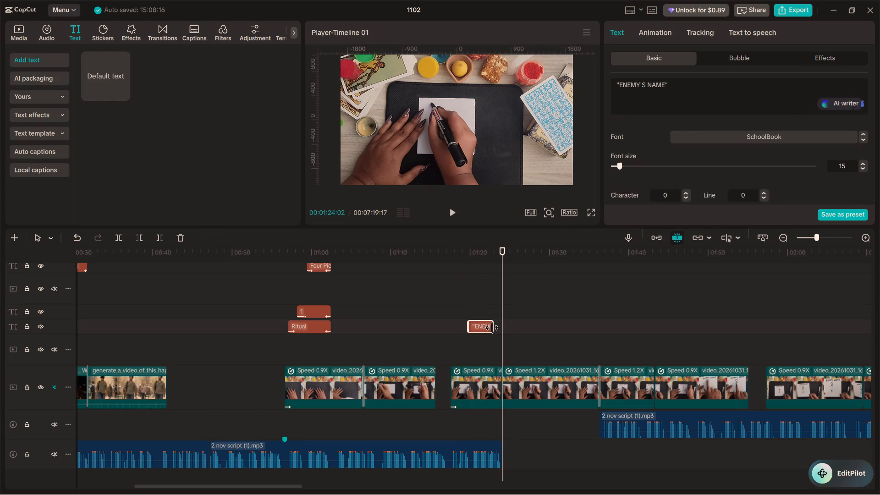
drag(492, 328, 502, 328)
Play back the extended "ENEMY'S NAME" title with the voiceover, checking its ending full screen and its start again.
click(463, 313)
key(space)
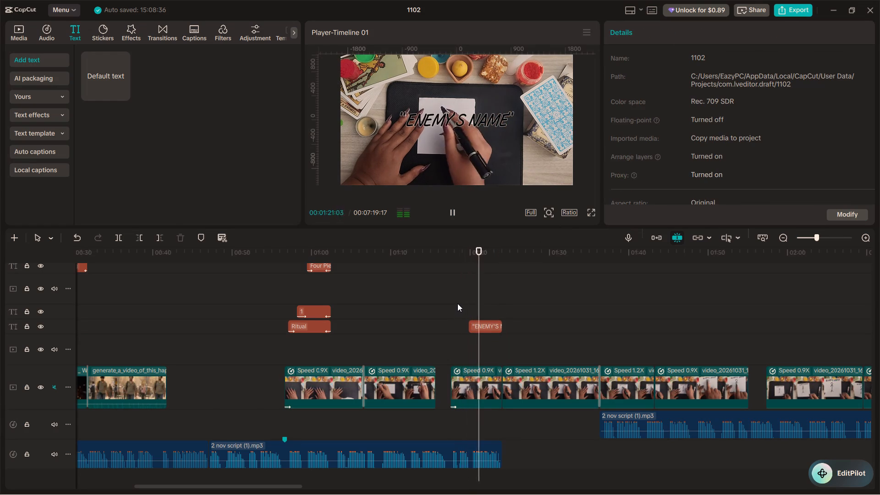
key(space)
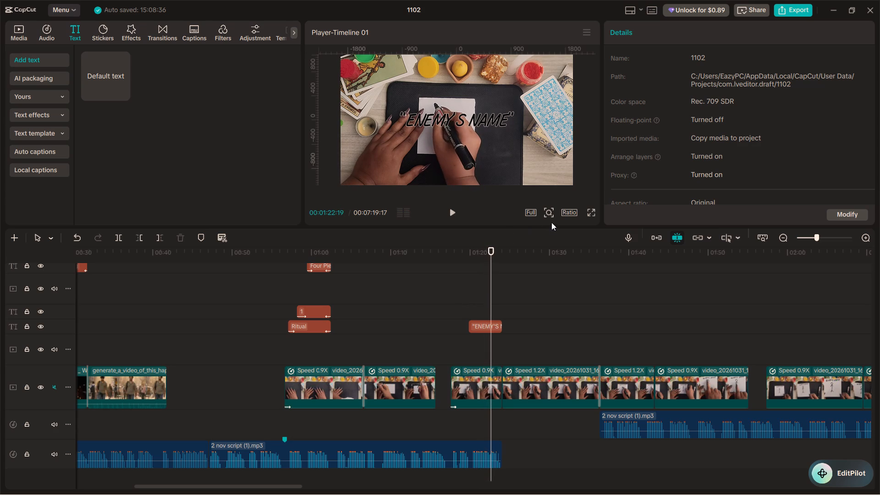
double_click(595, 213)
key(space)
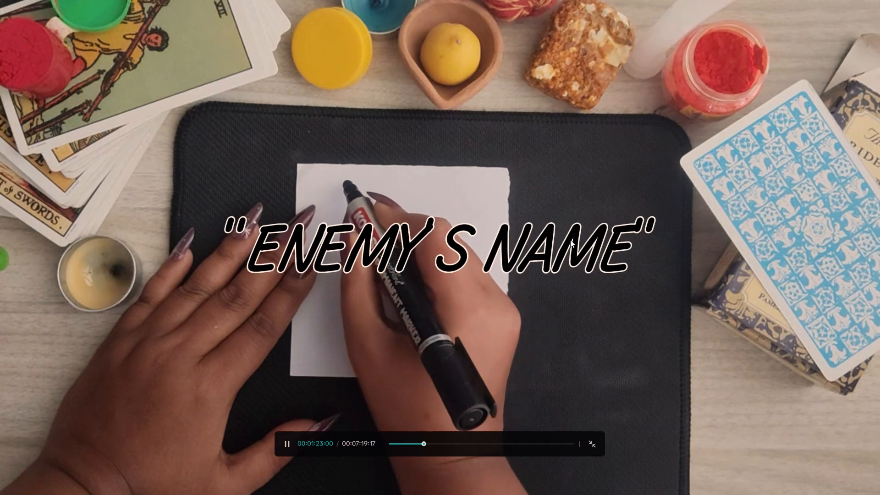
key(space)
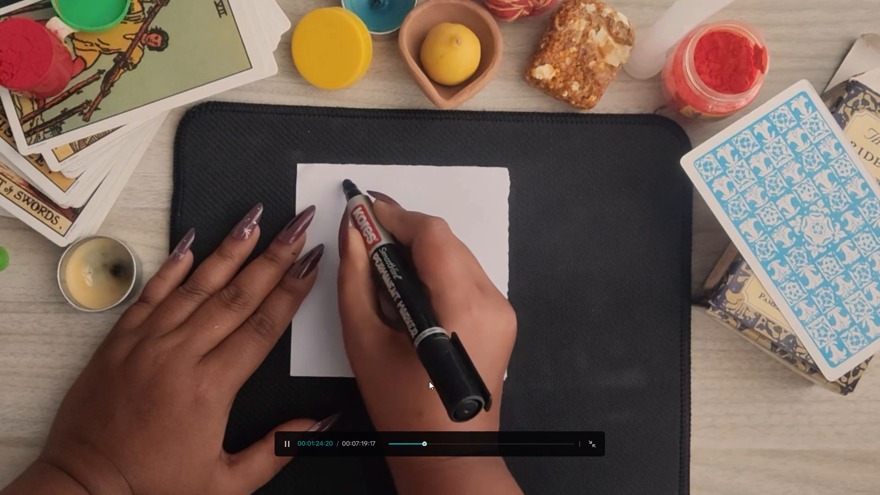
key(Escape)
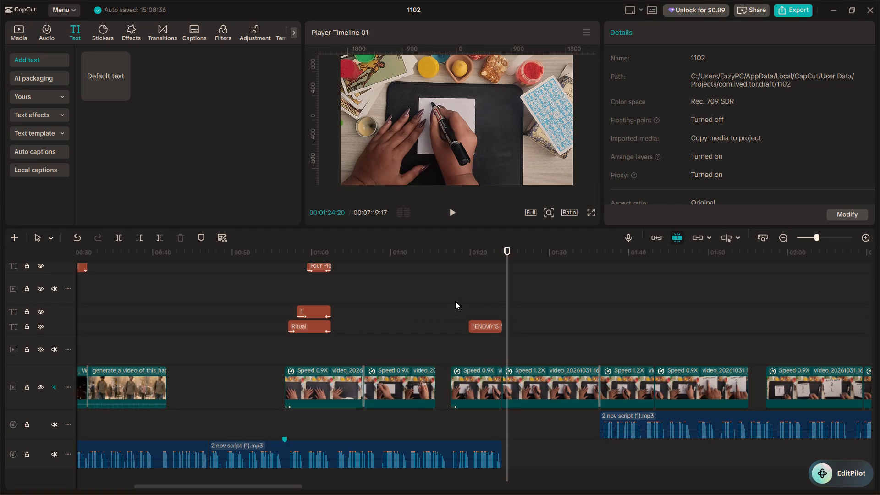
click(455, 301)
click(455, 301)
key(space)
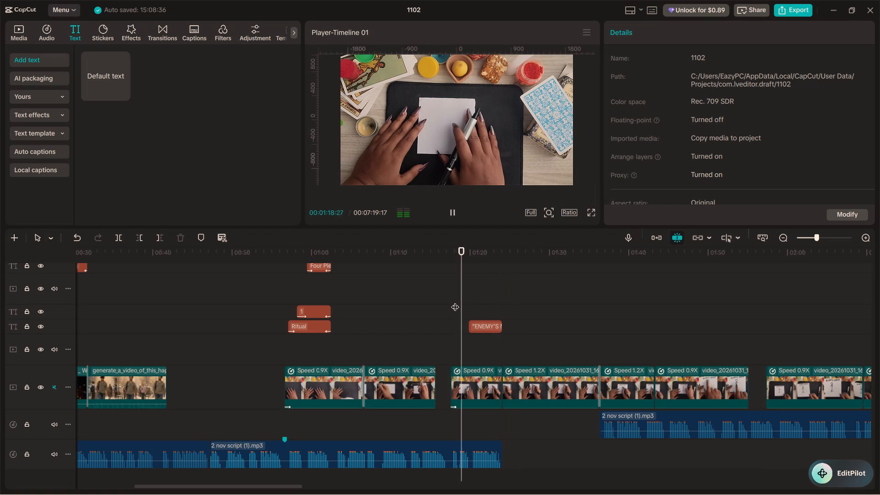
key(space)
Give the "ENEMY'S NAME" title a Random Rise entrance animation lasting 1.0 s and play the title through.
click(479, 328)
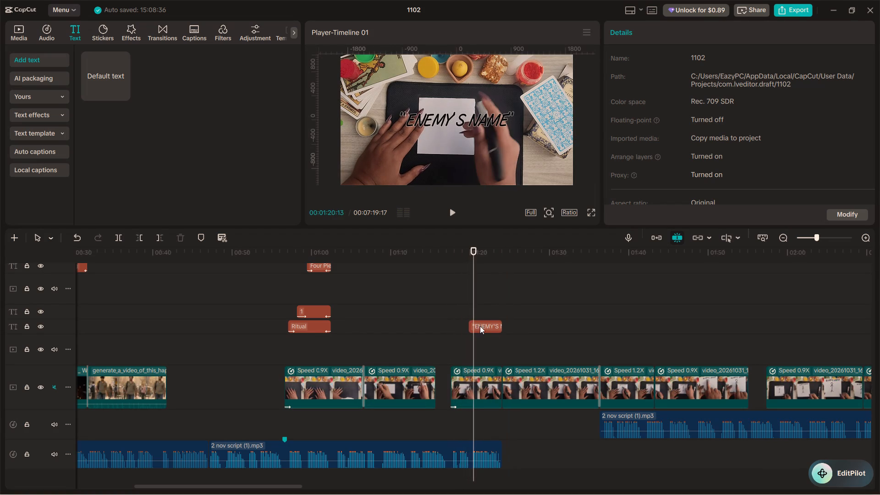
click(653, 29)
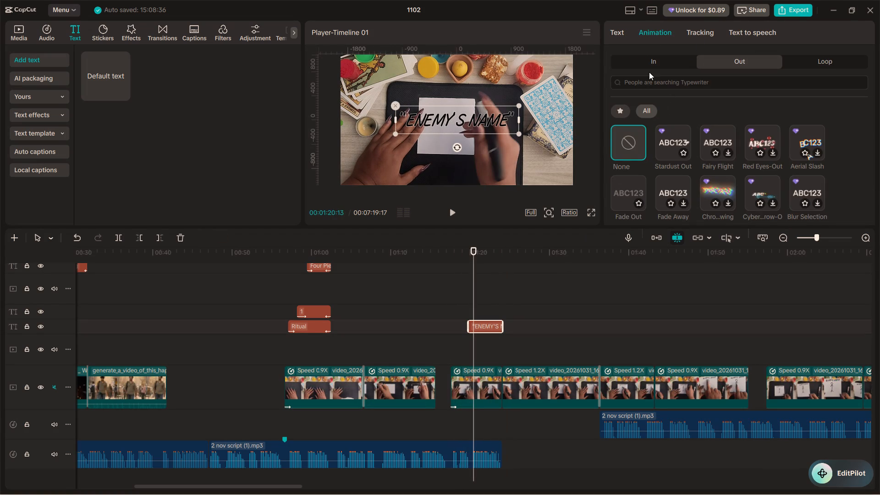
click(649, 65)
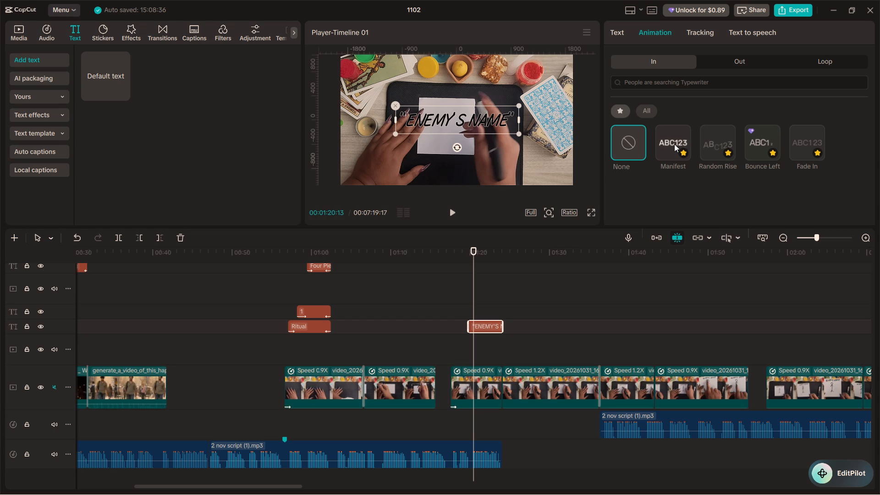
click(714, 138)
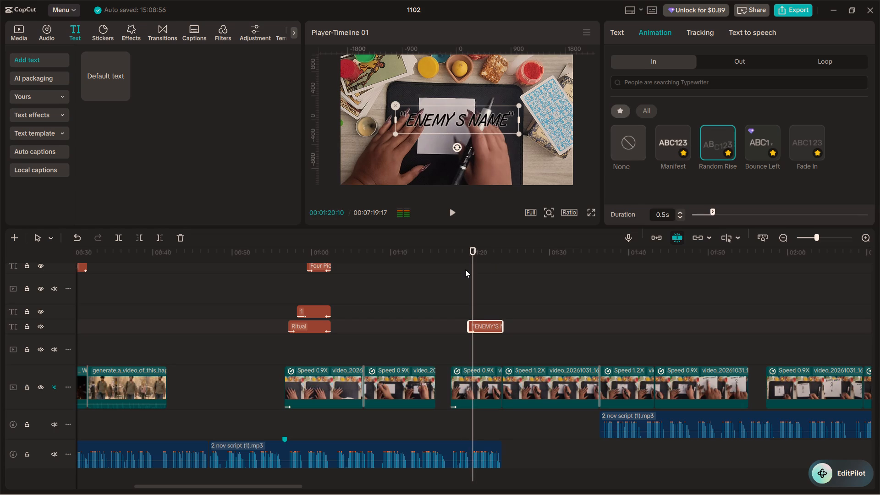
click(456, 271)
click(493, 322)
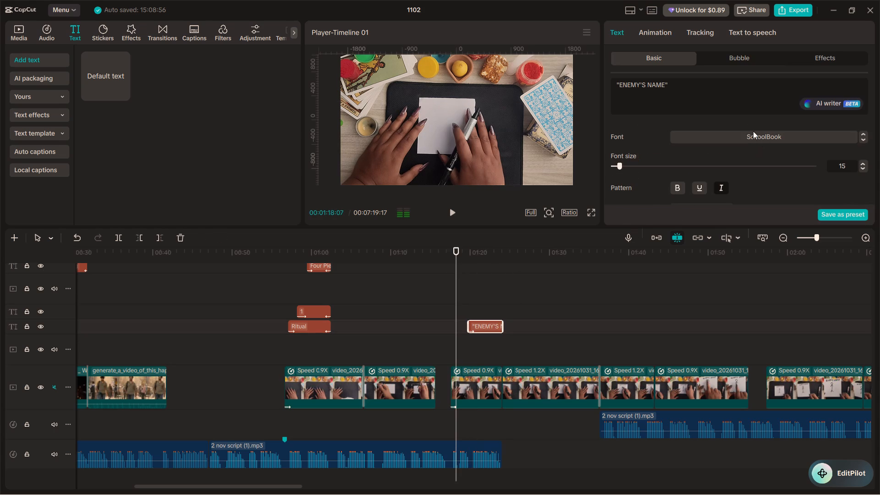
click(655, 32)
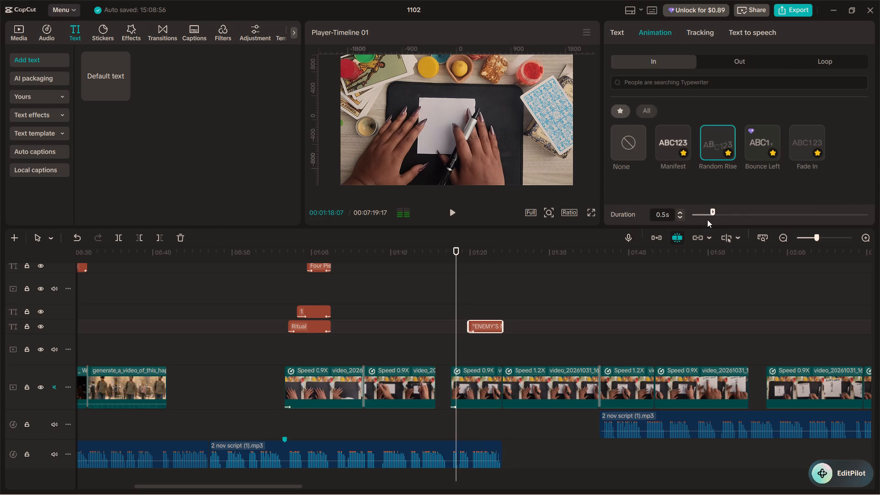
drag(715, 209, 735, 215)
click(457, 298)
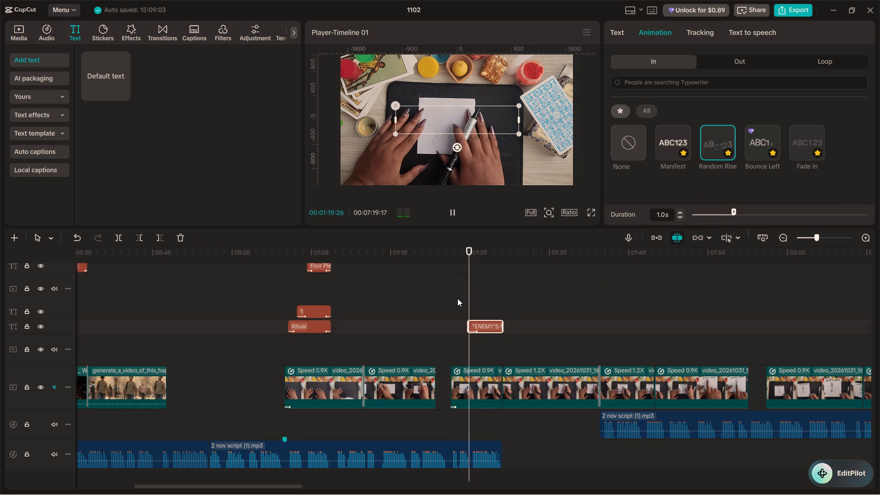
key(space)
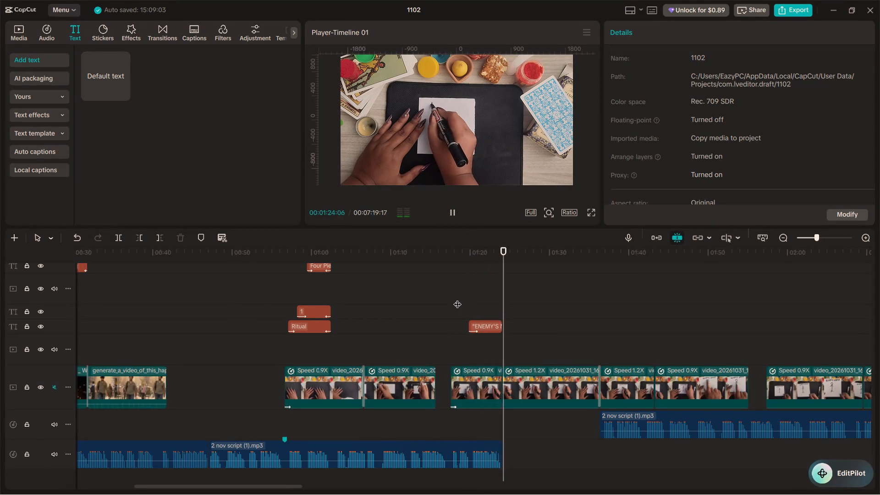
key(space)
Add a Fade Out exit animation to the "ENEMY'S NAME" title.
click(486, 332)
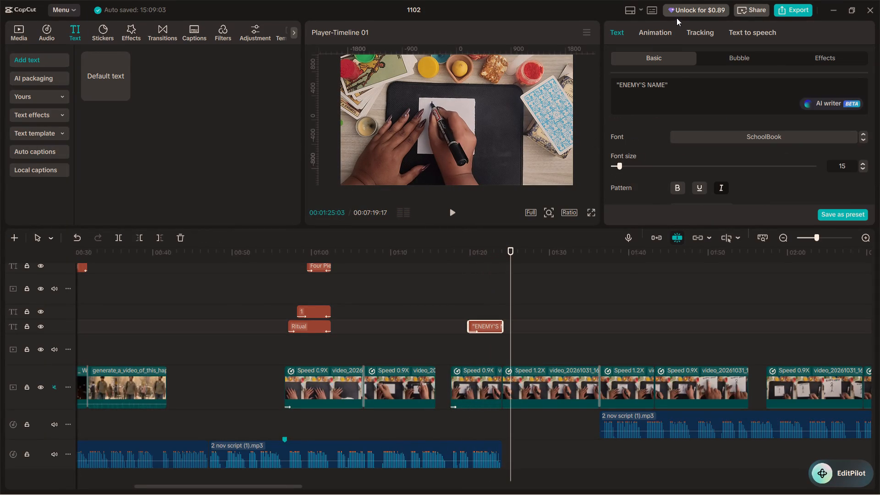
click(668, 29)
click(718, 67)
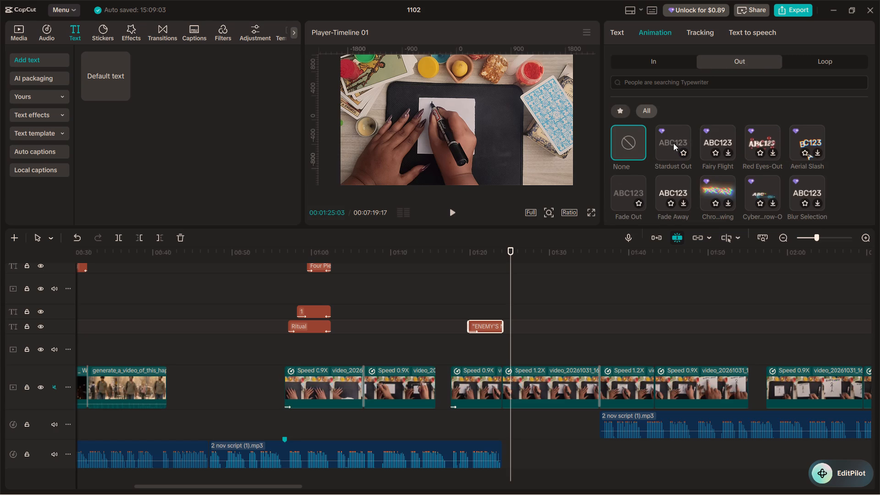
click(629, 192)
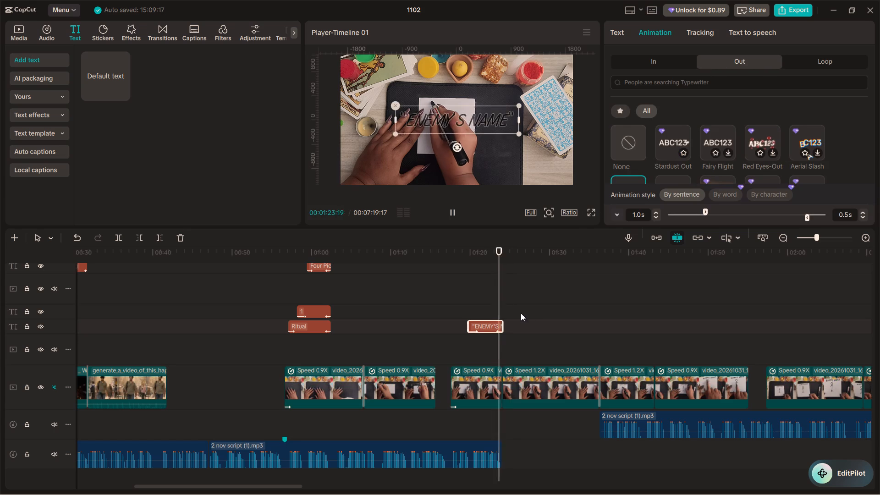
Play back the animated title and the writing scene after it, and replay the title's entrance from about 00:01:18.
click(476, 291)
key(space)
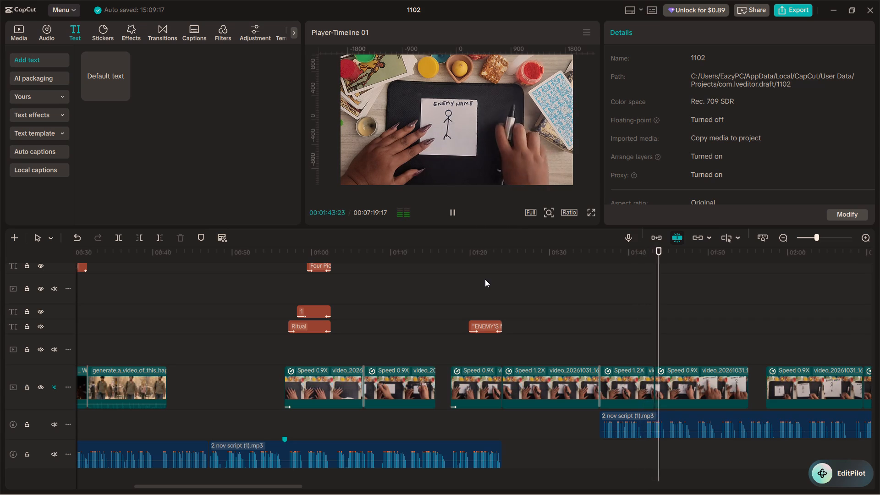
key(Escape)
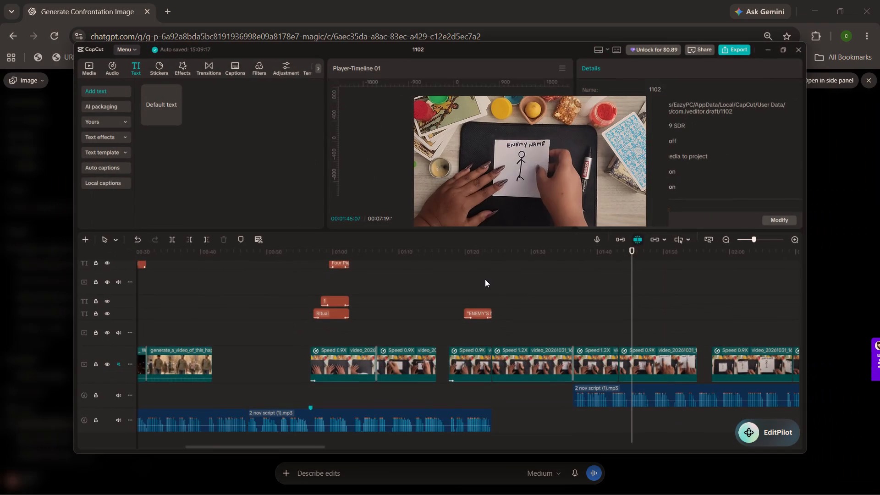
key(Escape)
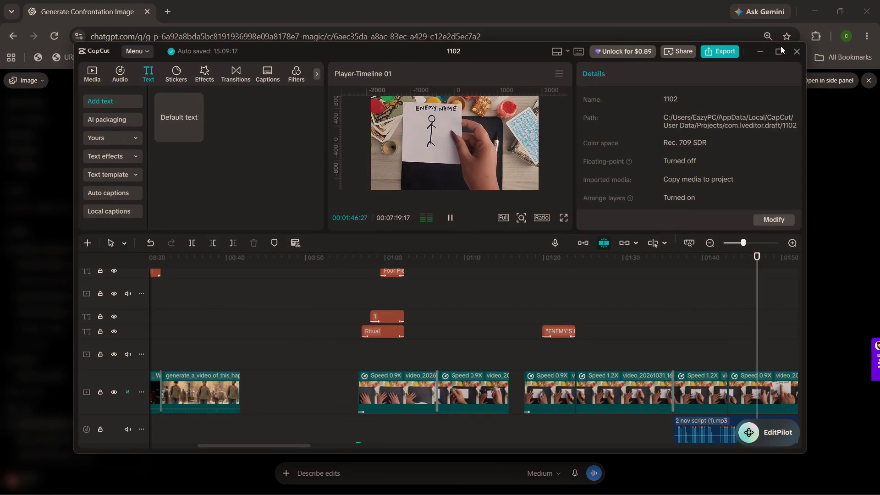
click(781, 46)
click(454, 304)
key(space)
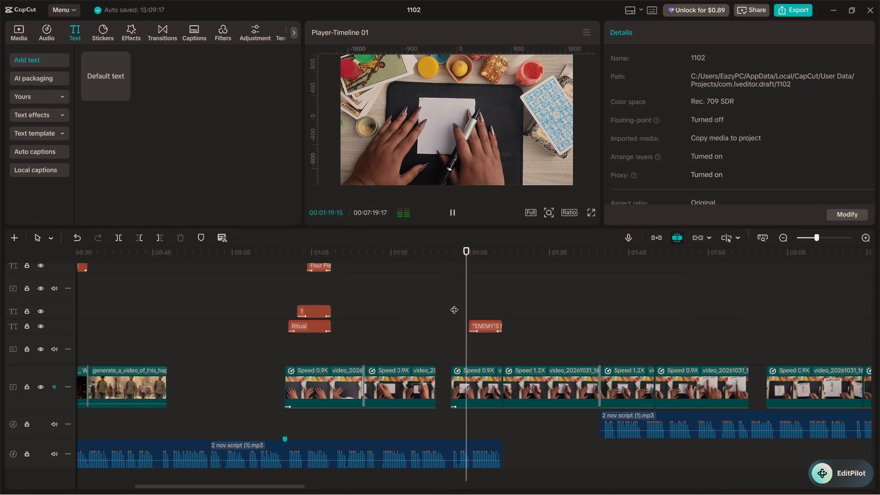
key(space)
Move the title's closing quotation mark so the text reads "ENEMY'S" NAME on one line, and check it full screen.
click(478, 325)
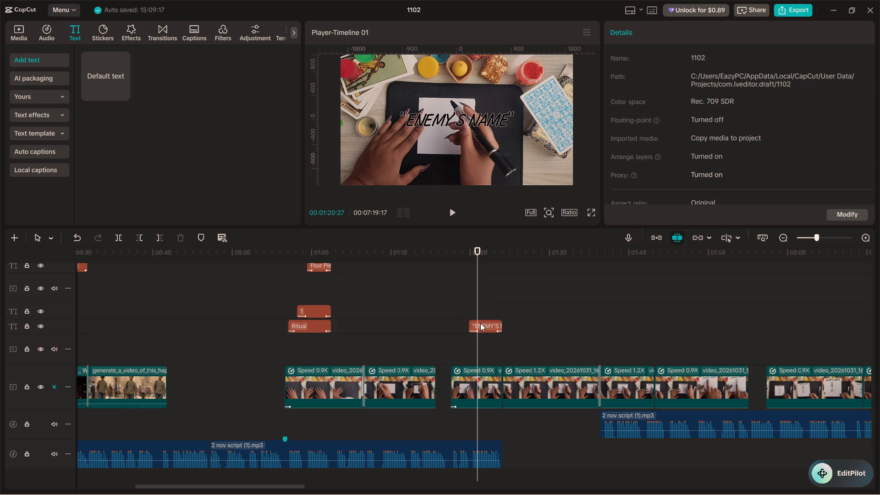
click(668, 83)
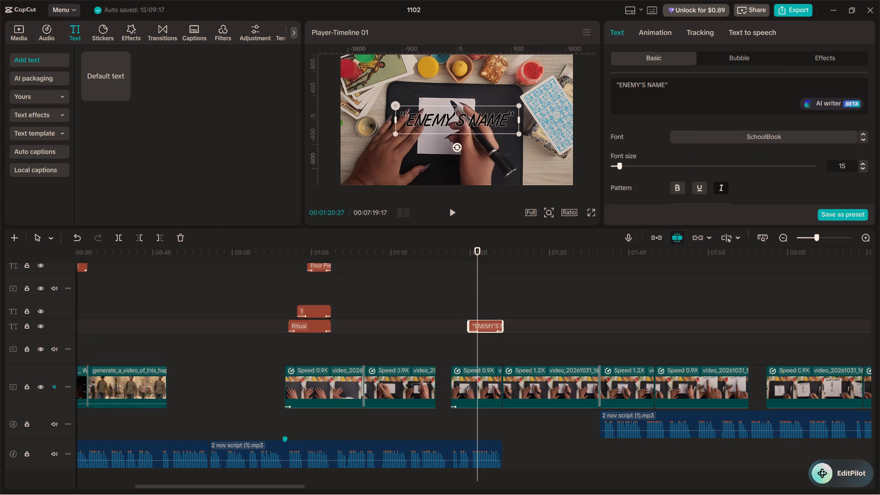
key(shift+Left)
key(ctrl+x)
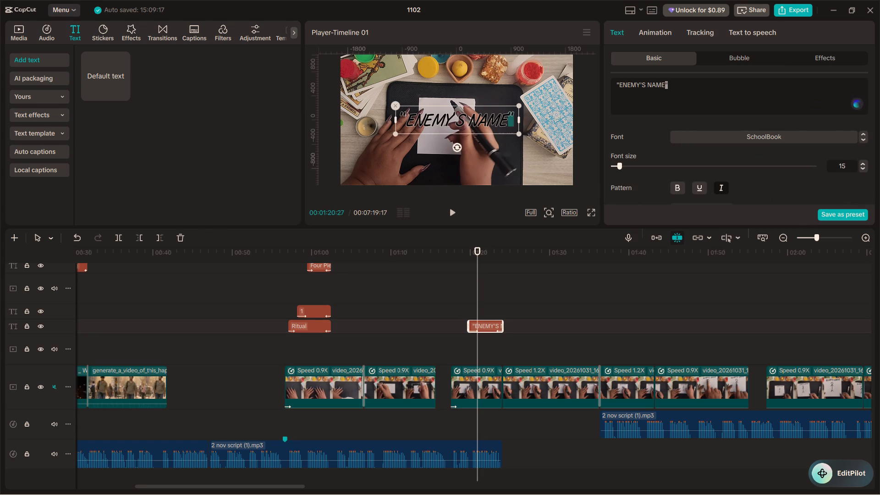
key(Left)
key(Left)
key(Left)
key(Left)
key(Left)
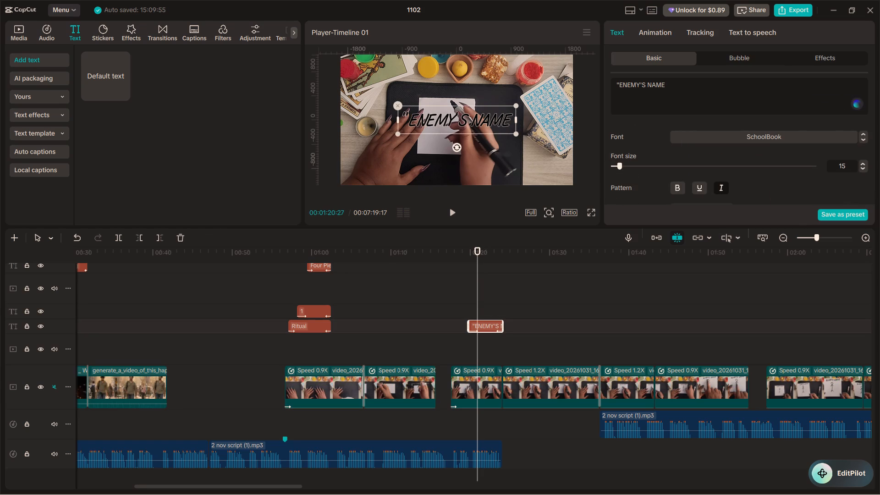
key(Left)
key(Right)
key(ctrl+v)
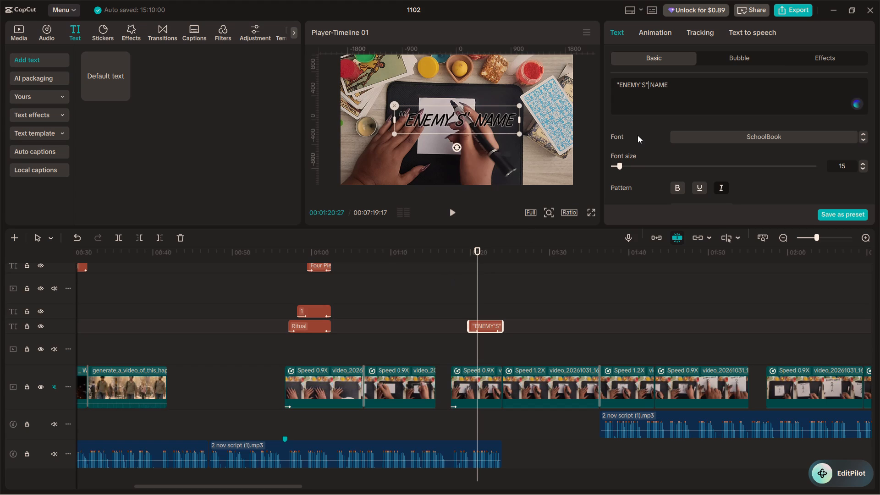
key(Return)
key(BackSpace)
click(590, 212)
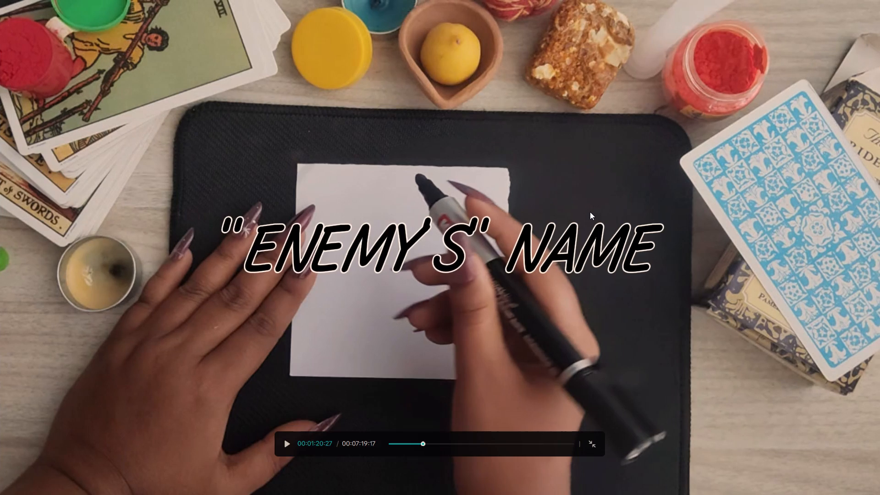
key(Escape)
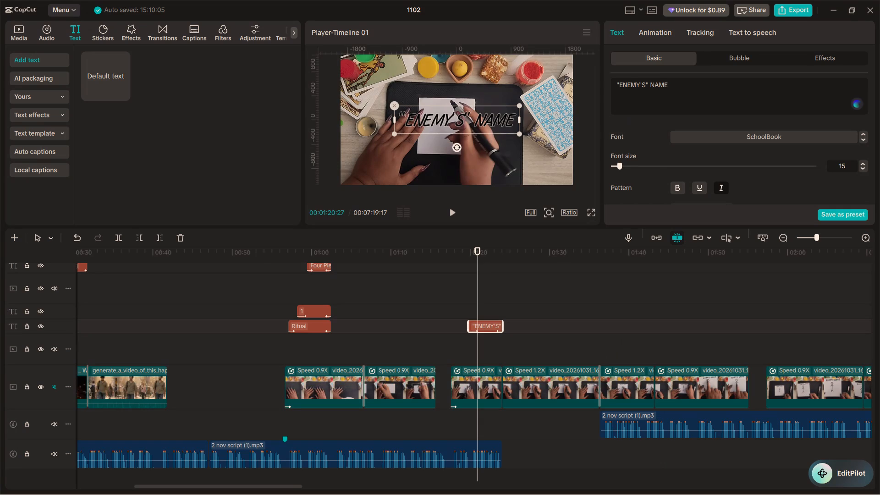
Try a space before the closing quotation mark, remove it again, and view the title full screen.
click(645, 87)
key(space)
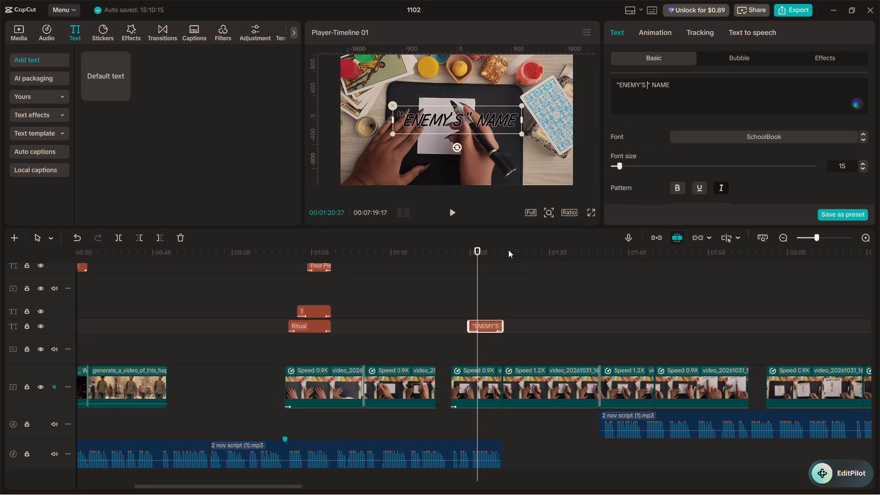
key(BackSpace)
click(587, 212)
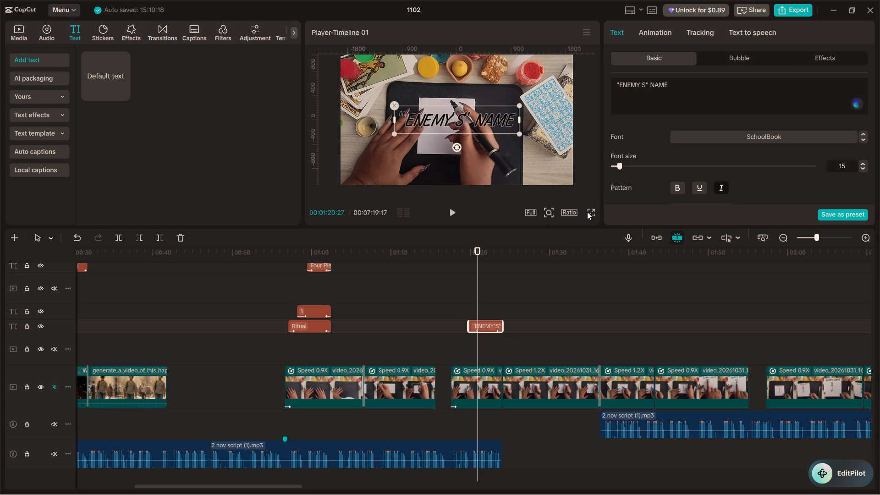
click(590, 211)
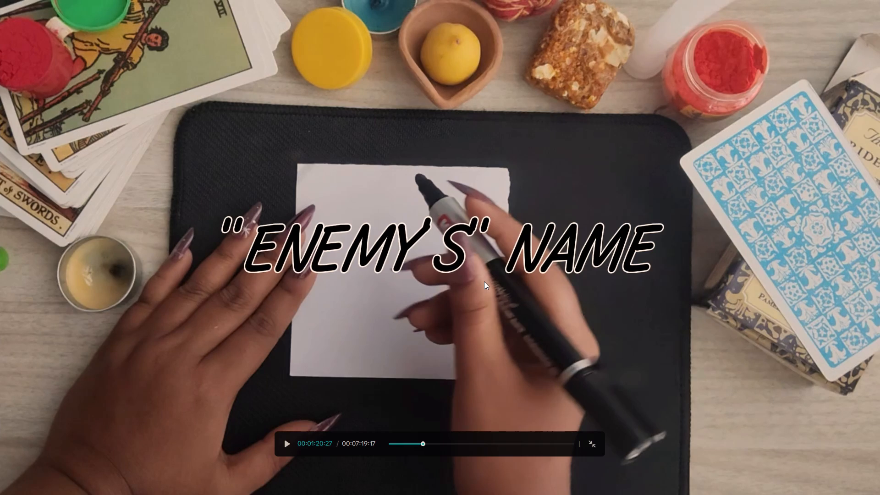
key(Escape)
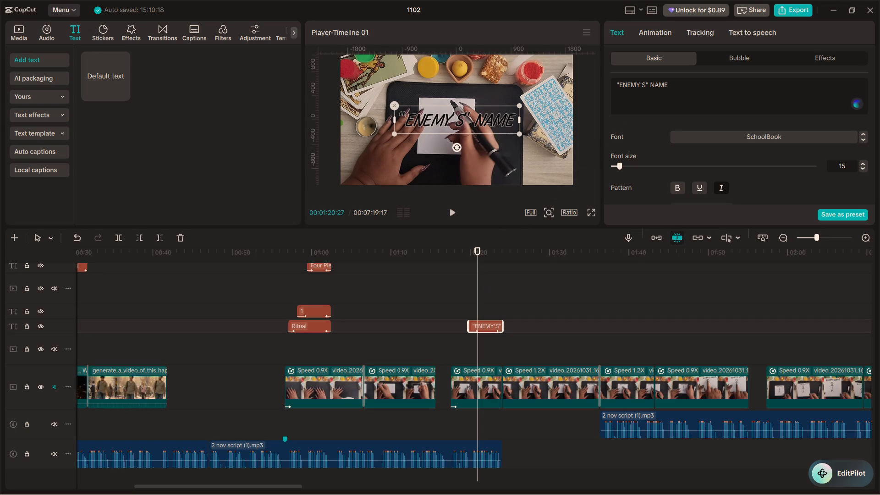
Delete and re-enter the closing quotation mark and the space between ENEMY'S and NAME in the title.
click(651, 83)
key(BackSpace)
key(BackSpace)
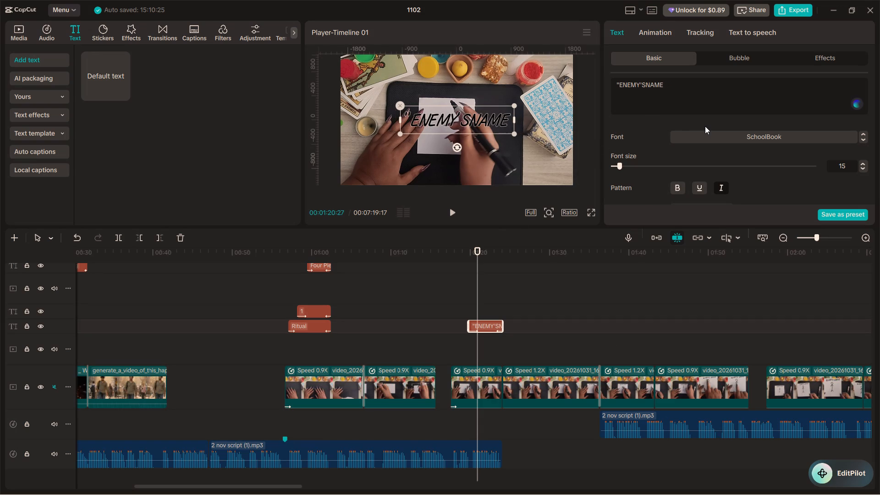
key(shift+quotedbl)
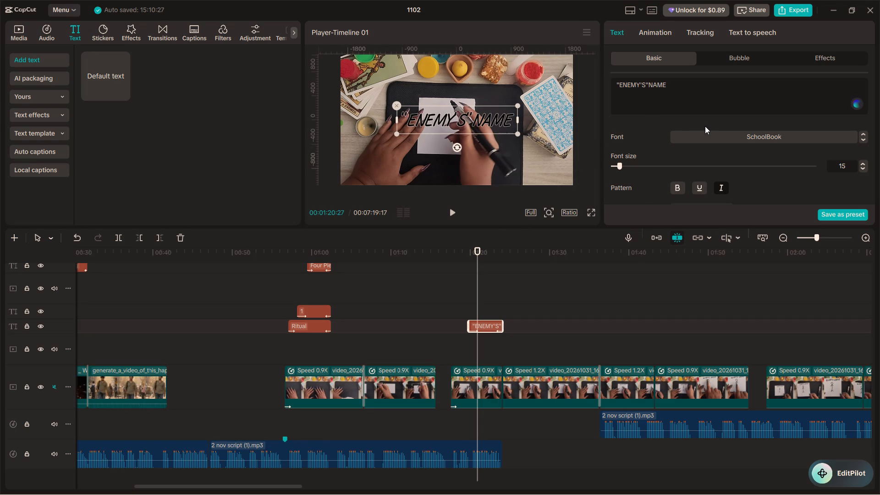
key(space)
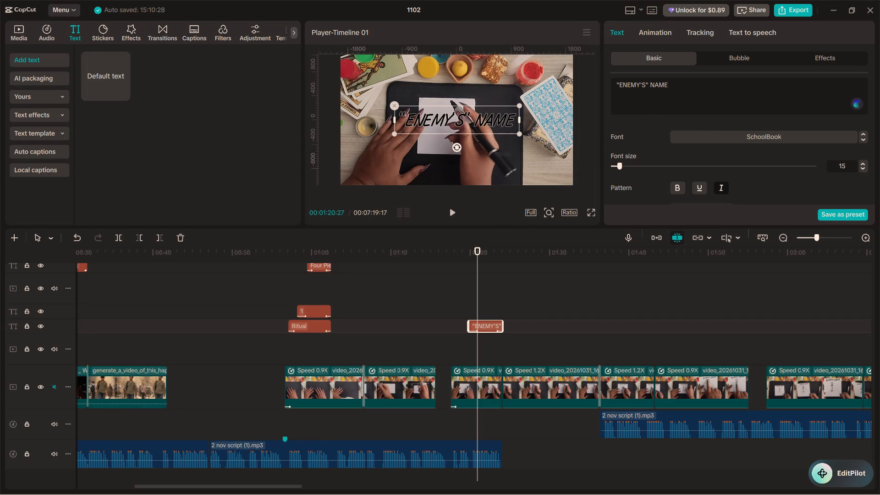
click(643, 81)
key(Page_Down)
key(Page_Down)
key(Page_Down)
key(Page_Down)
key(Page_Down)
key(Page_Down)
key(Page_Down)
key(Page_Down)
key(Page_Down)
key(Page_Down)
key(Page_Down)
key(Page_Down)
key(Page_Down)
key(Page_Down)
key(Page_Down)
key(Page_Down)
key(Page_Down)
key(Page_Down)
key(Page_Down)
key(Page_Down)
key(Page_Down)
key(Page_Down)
Insert a space between the S and the closing quotation mark of the "ENEMY'S" NAME title, and check it full screen.
key(Page_Down)
key(Page_Down)
key(Page_Down)
key(Right)
key(Right)
key(Right)
key(Right)
key(Right)
key(Right)
key(Right)
key(Right)
key(Right)
key(Right)
key(Right)
key(Right)
key(Right)
key(Down)
key(Left)
key(Left)
key(Left)
key(Left)
key(Left)
key(Left)
key(Right)
key(space)
key(Right)
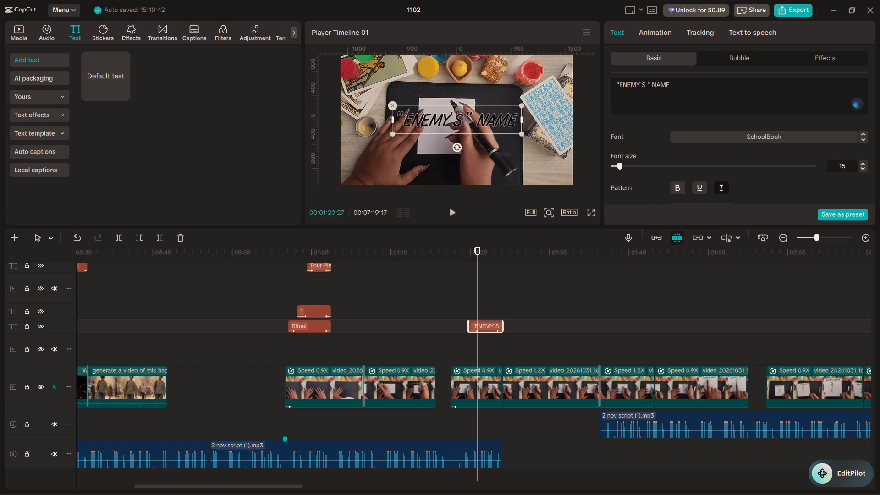
click(585, 210)
click(588, 210)
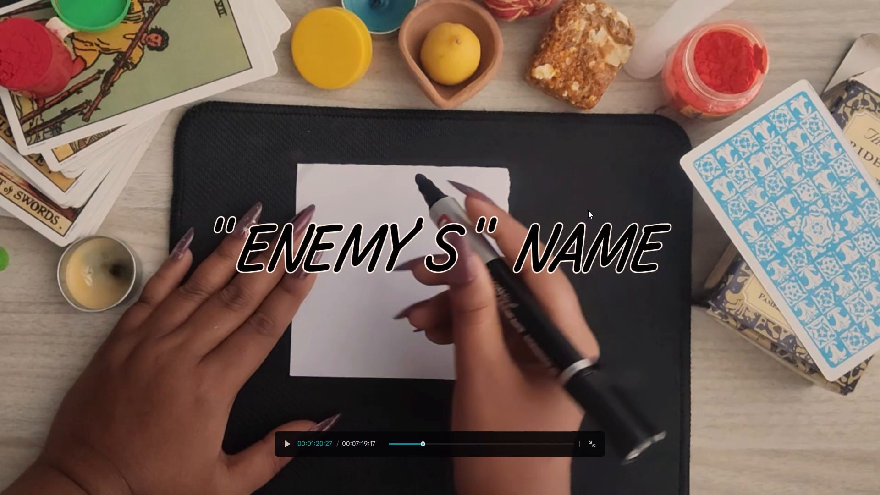
key(Escape)
Play back the video from the title's entrance at about 00:01:19 through the drawing scene to about 00:01:42.
click(467, 300)
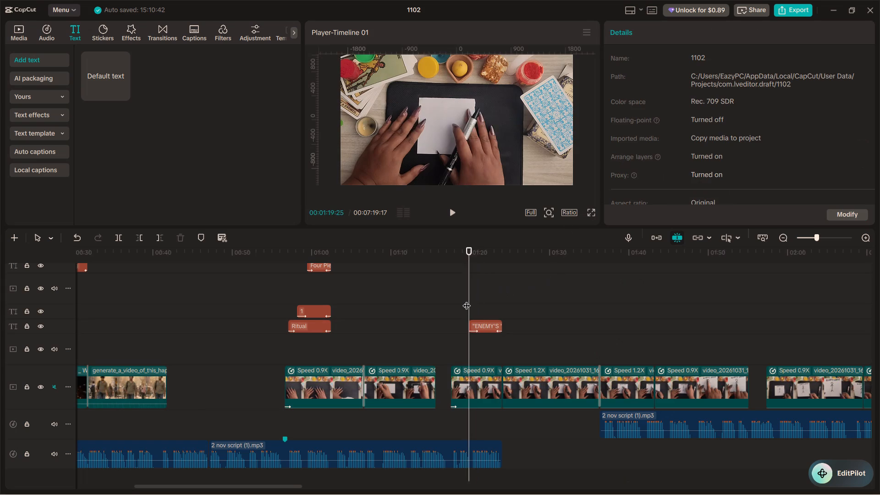
key(space)
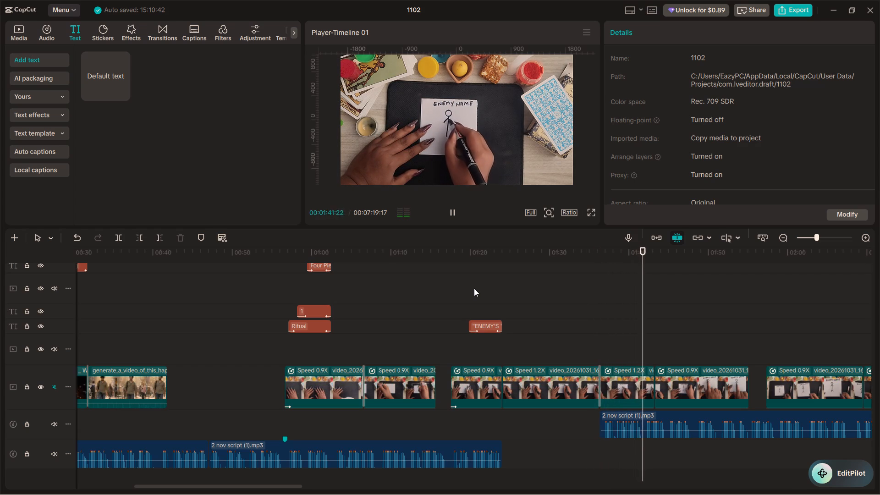
key(space)
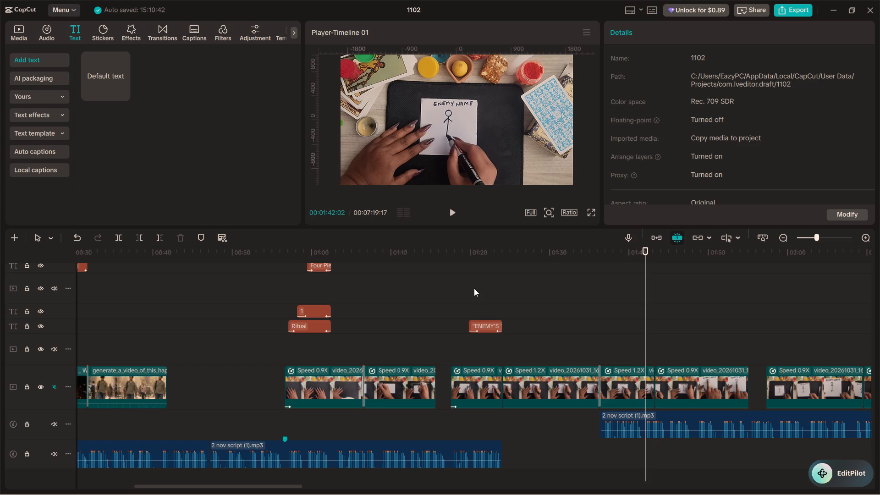
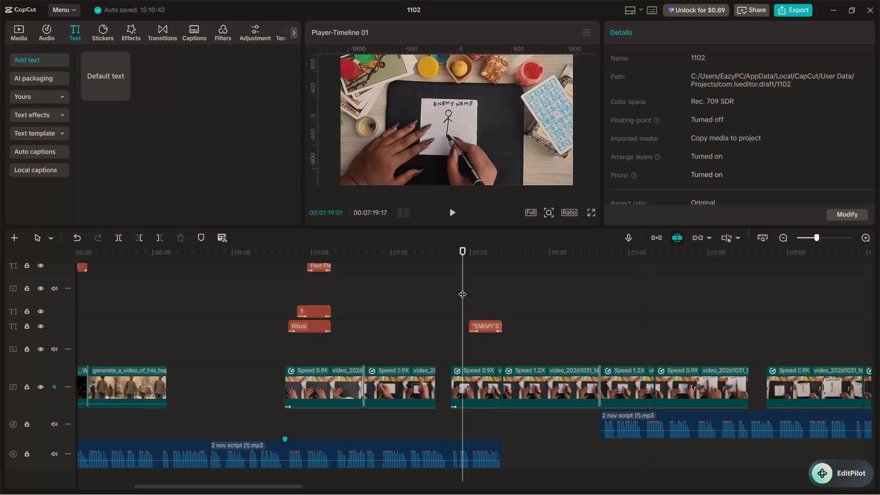
Play through the drawing scene and place a copy of the "ENEMY'S" NAME title at about 00:01:38.
key(space)
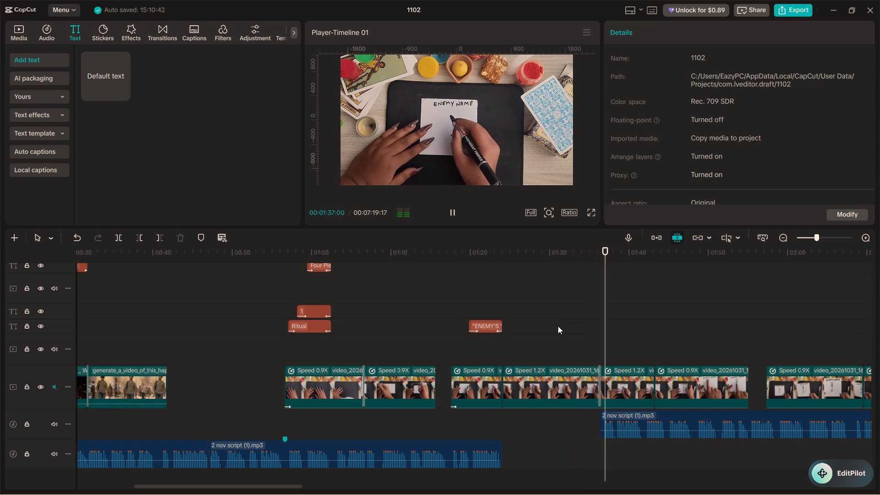
key(space)
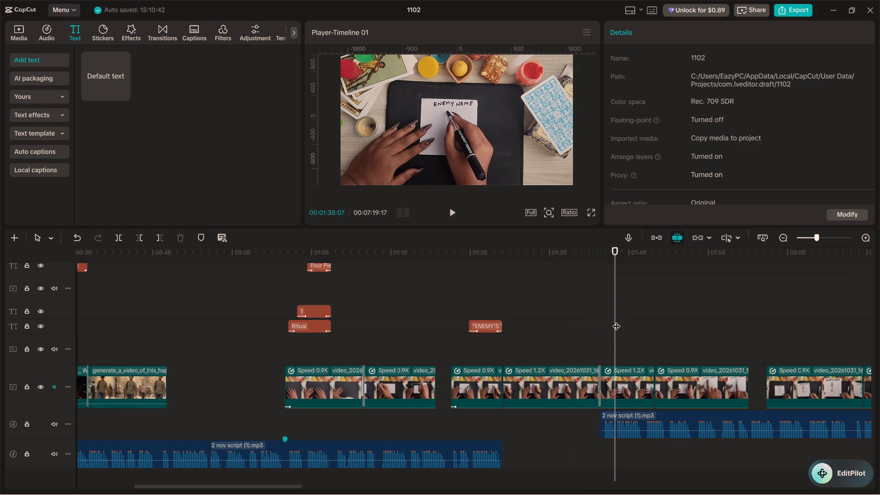
key(space)
key(space)
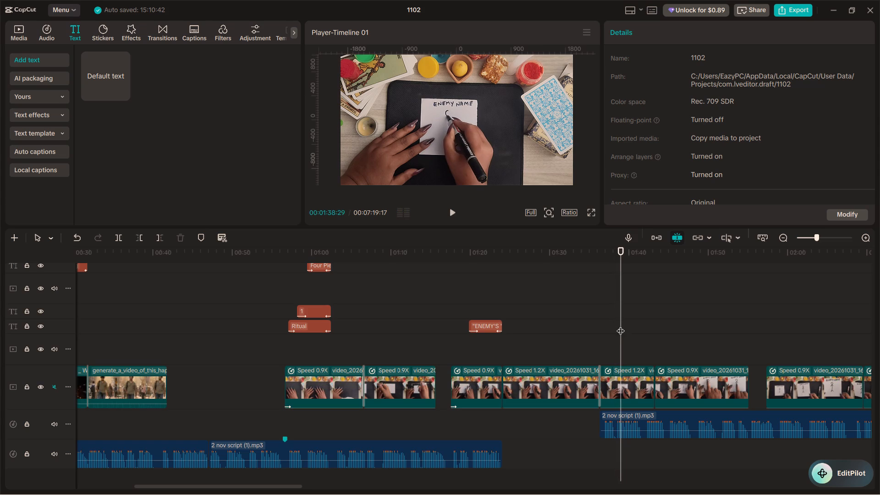
click(618, 324)
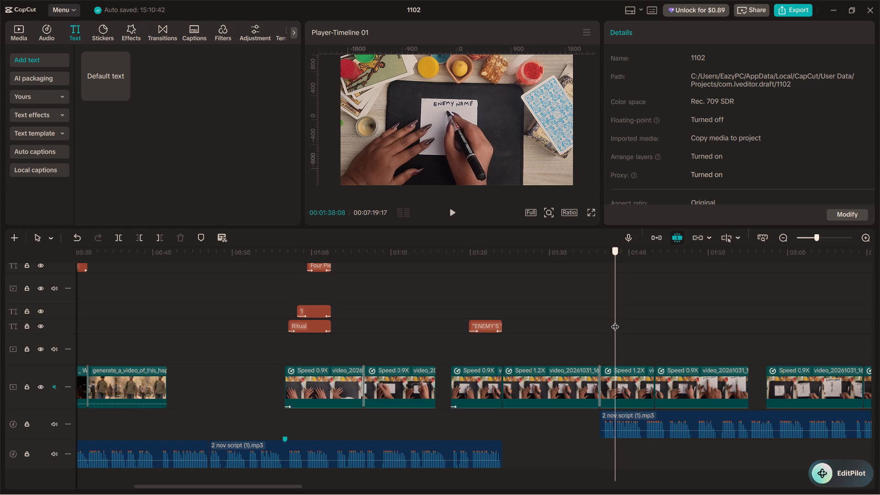
alt+drag(490, 327, 637, 331)
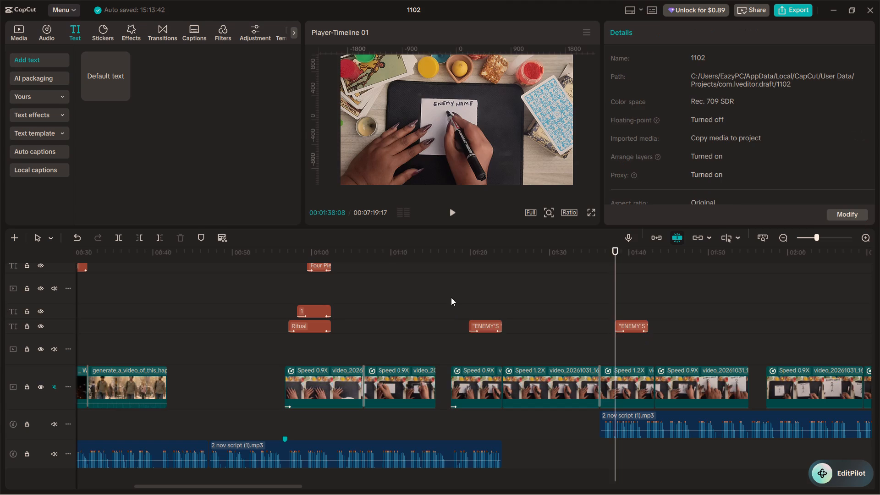
Replay the first "ENEMY'S" NAME title's scene and delete the space before its closing quotation mark.
click(451, 297)
key(space)
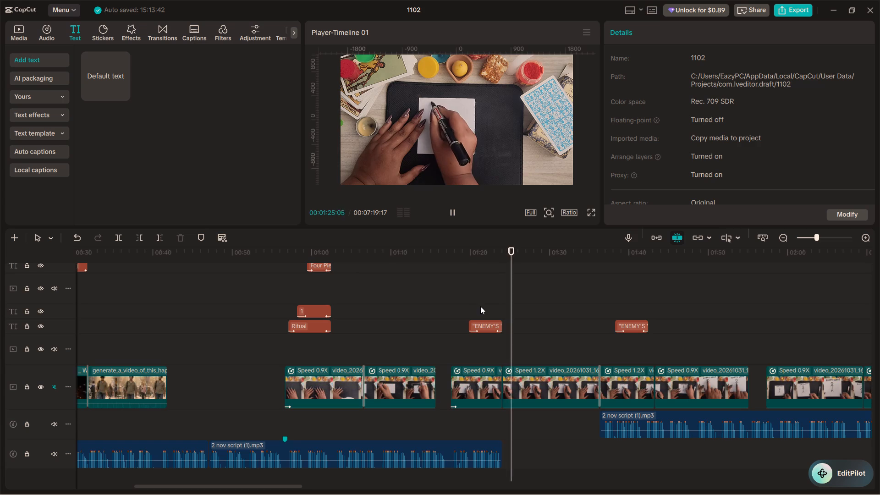
click(480, 306)
click(480, 319)
click(483, 325)
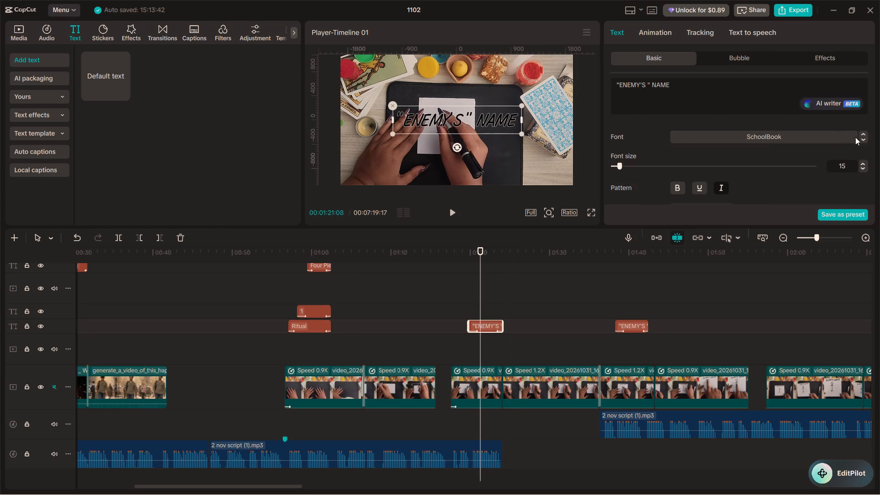
click(646, 83)
key(Right)
key(BackSpace)
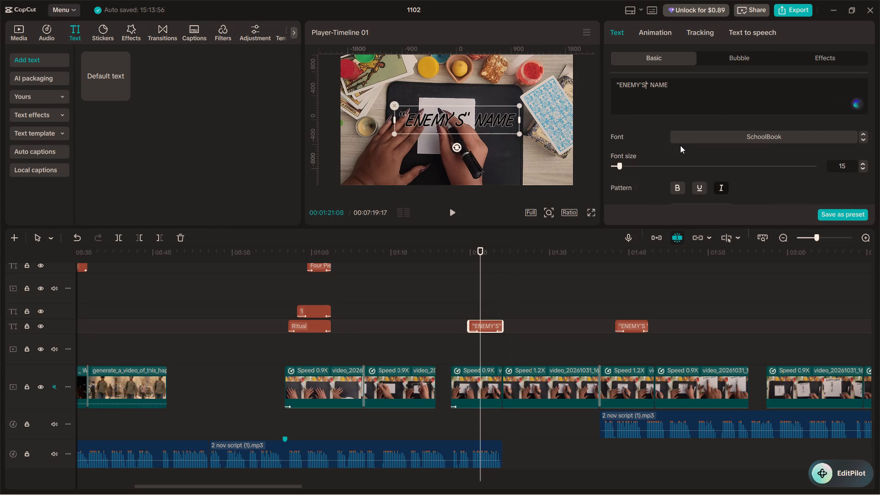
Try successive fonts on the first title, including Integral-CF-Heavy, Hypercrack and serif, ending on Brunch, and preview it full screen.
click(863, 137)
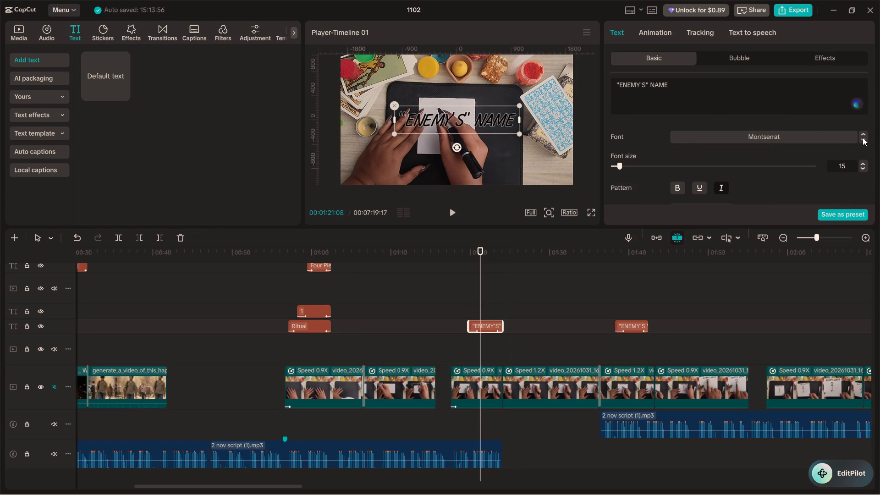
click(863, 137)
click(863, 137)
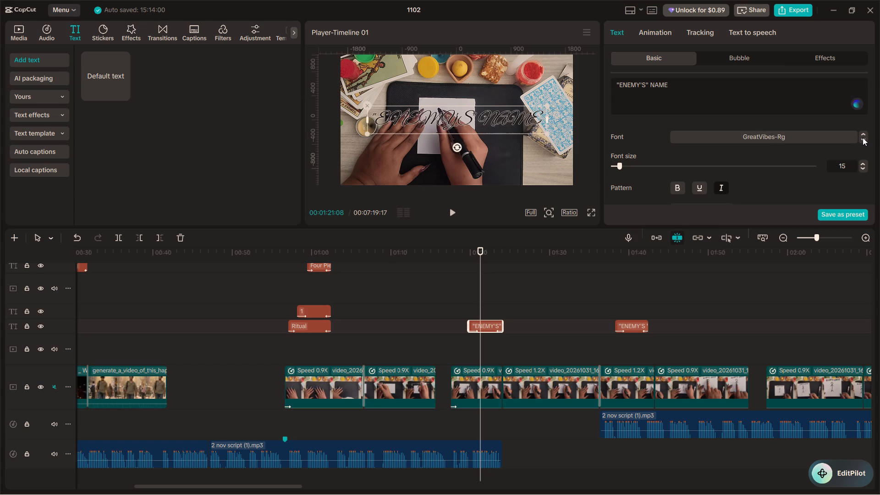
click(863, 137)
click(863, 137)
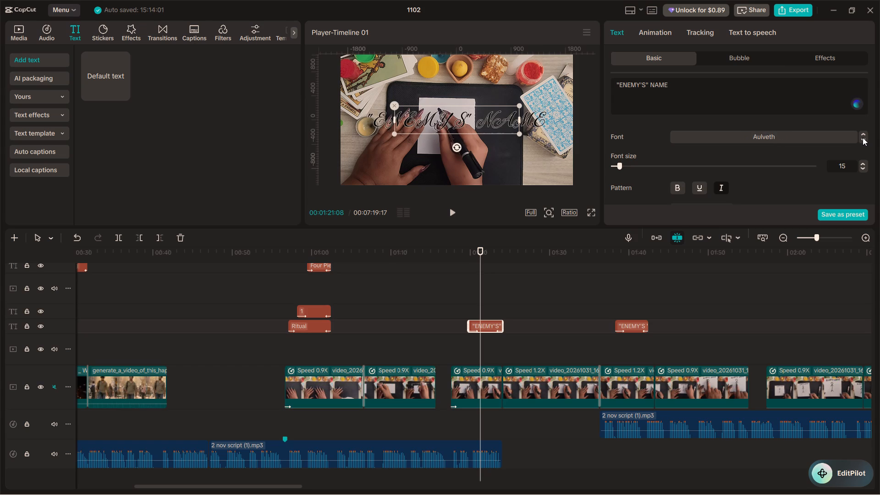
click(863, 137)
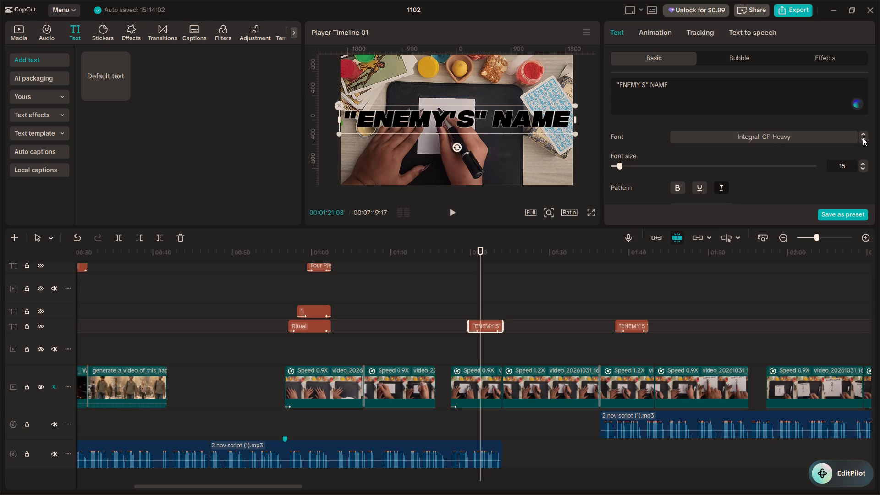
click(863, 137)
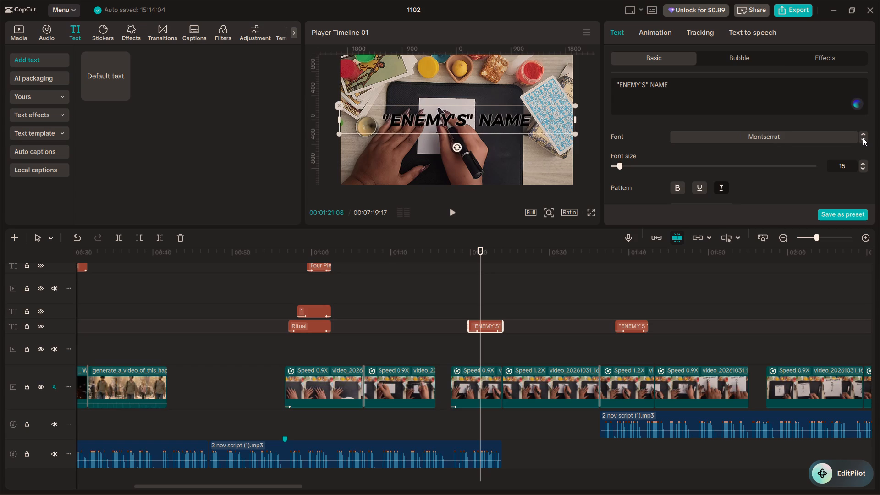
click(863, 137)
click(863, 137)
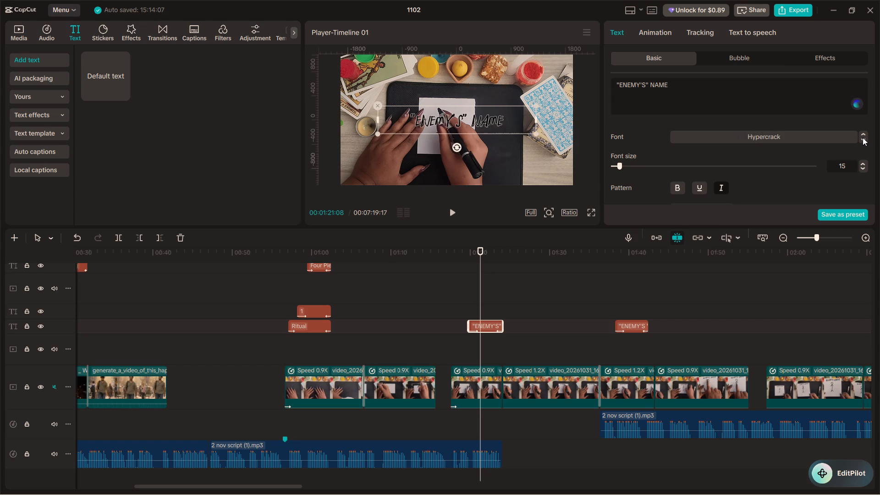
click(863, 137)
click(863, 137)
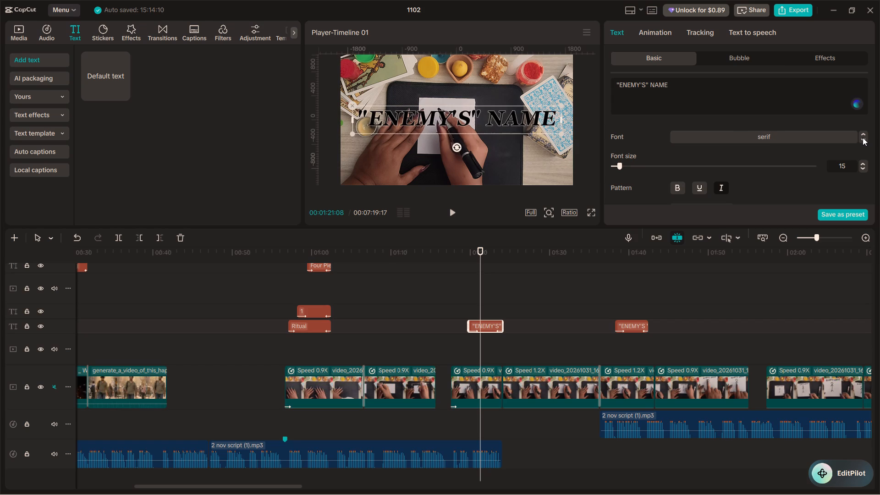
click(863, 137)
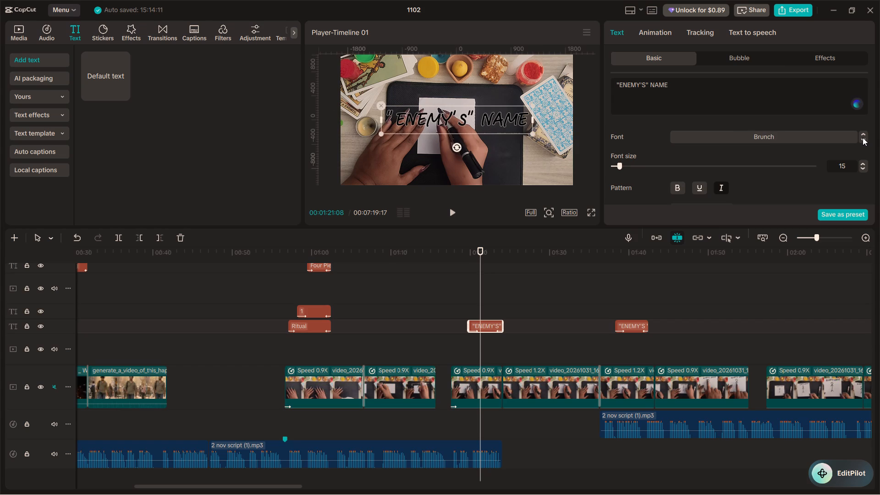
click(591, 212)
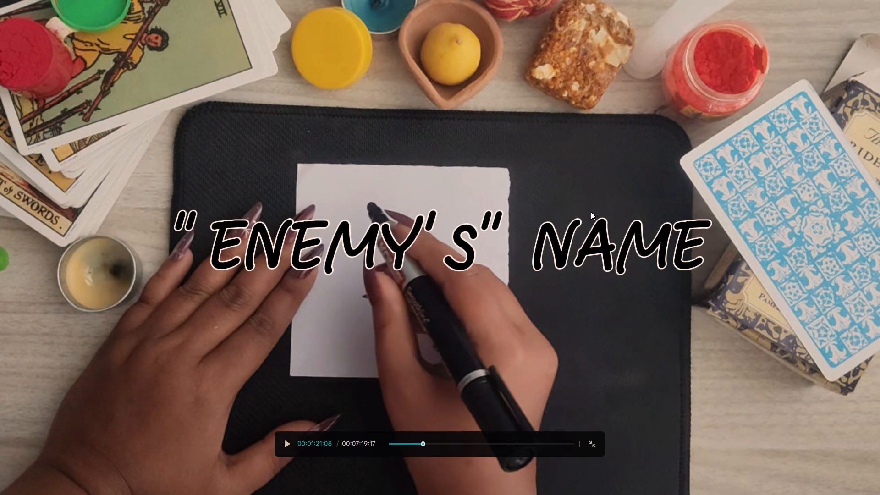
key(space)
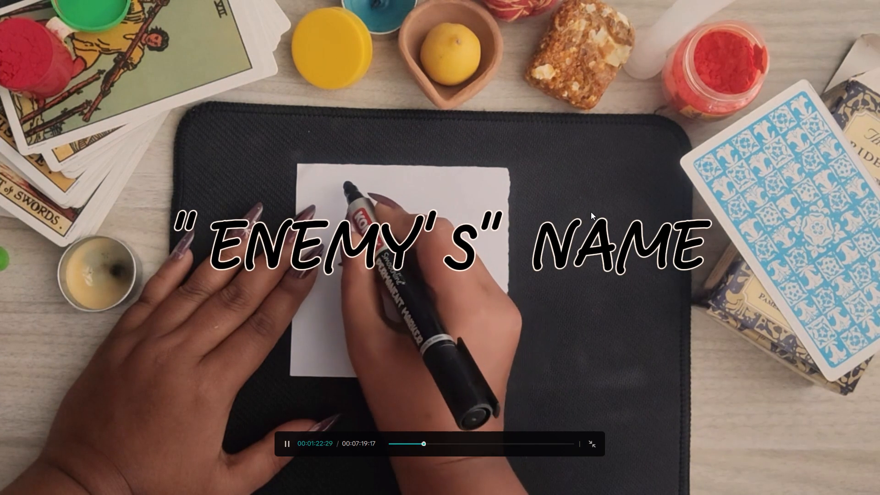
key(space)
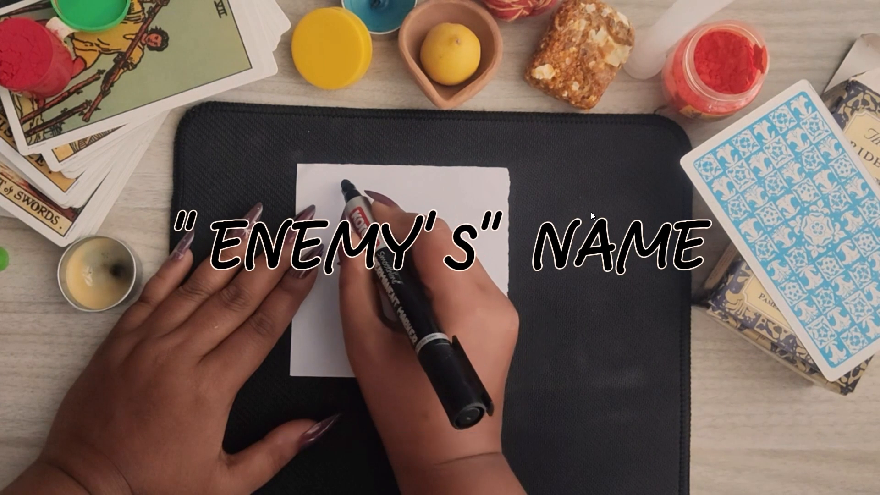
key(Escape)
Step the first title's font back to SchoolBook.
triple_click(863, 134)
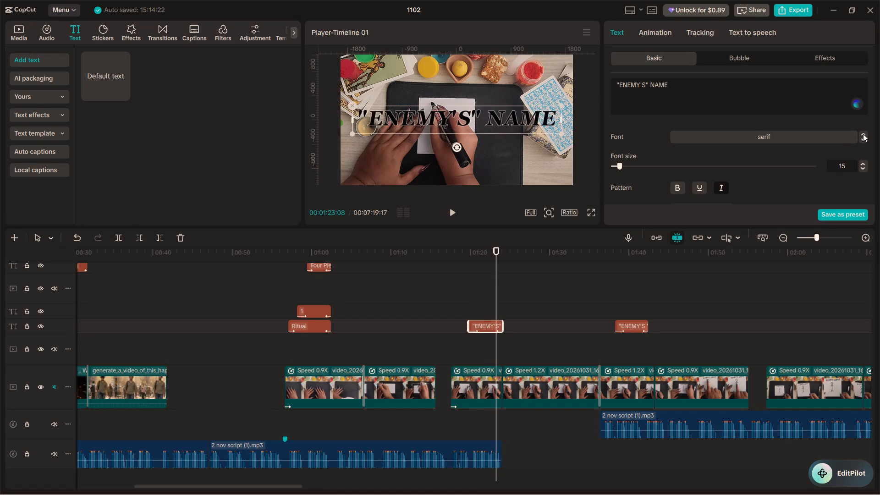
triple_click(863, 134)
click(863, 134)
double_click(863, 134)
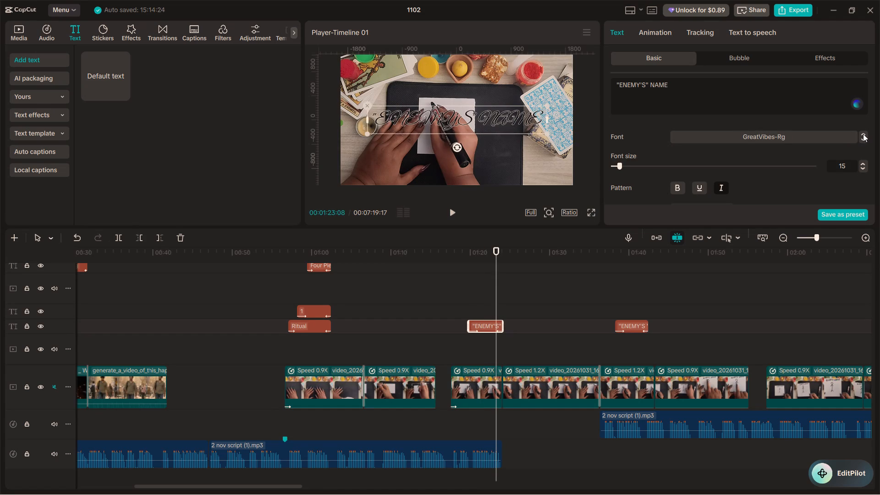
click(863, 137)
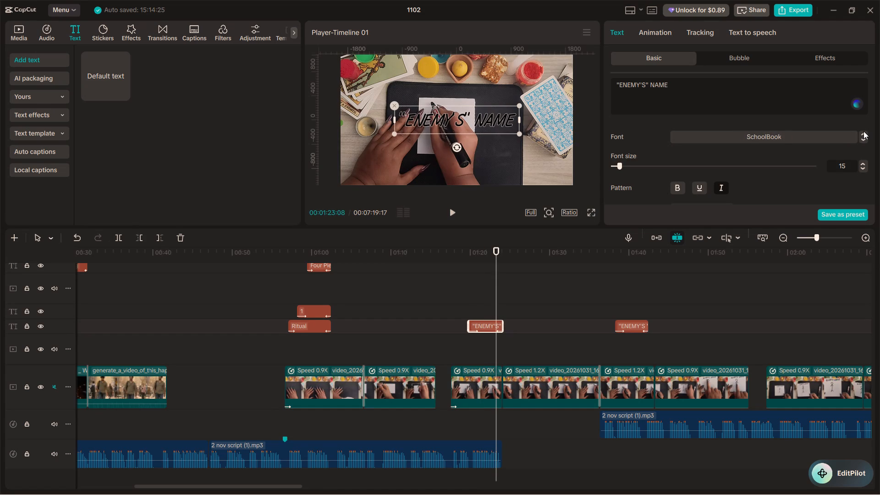
Move the first title's closing quotation mark to the end so it reads "ENEMY'S NAME", and play back briefly.
click(647, 85)
key(BackSpace)
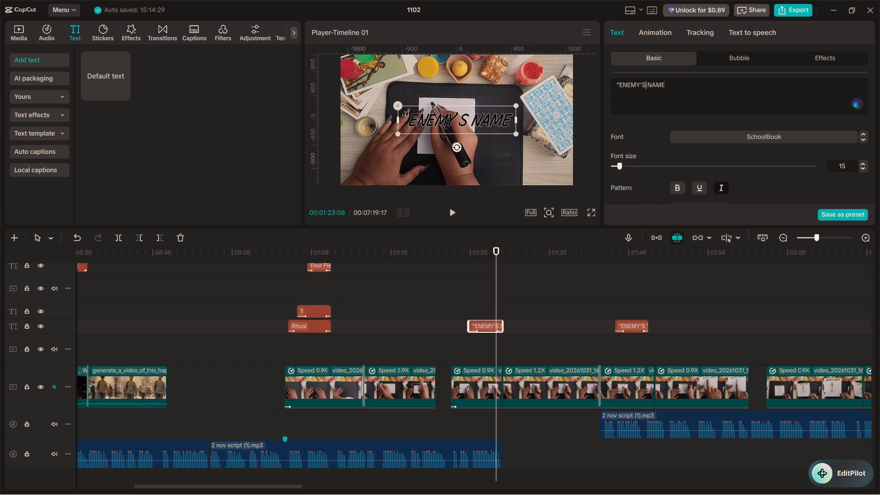
click(670, 80)
click(675, 87)
key(shift+quotedbl)
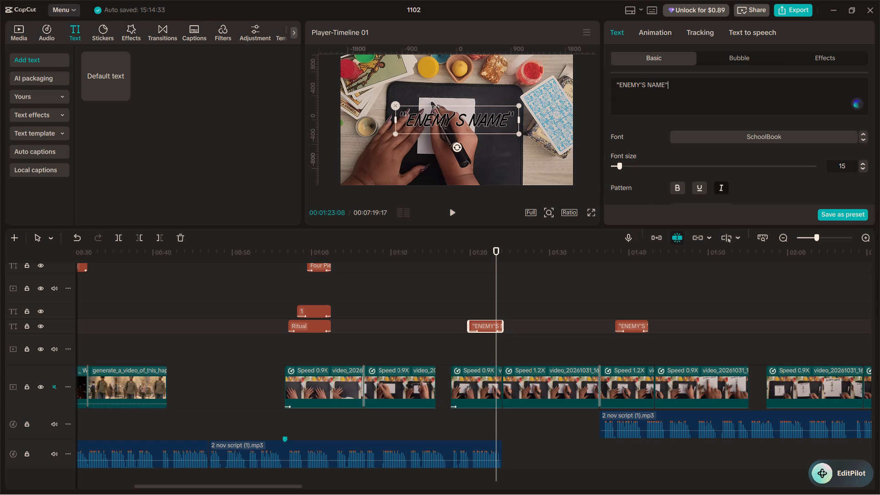
click(433, 246)
key(space)
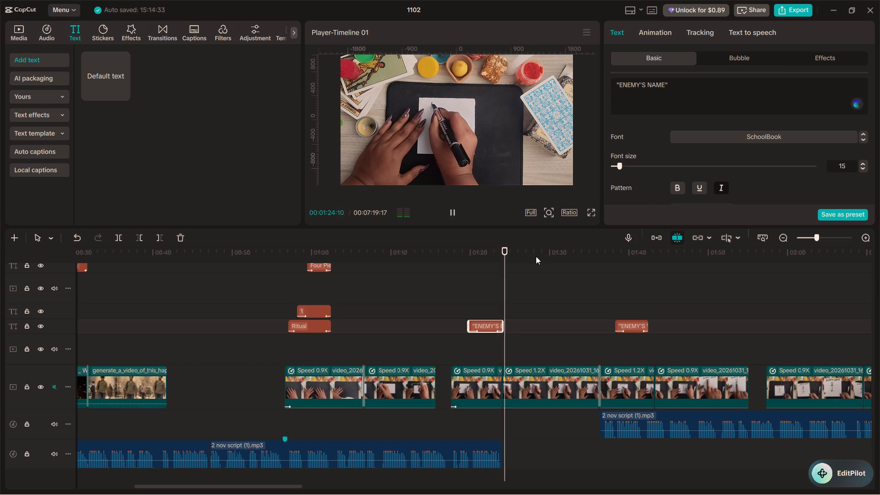
key(space)
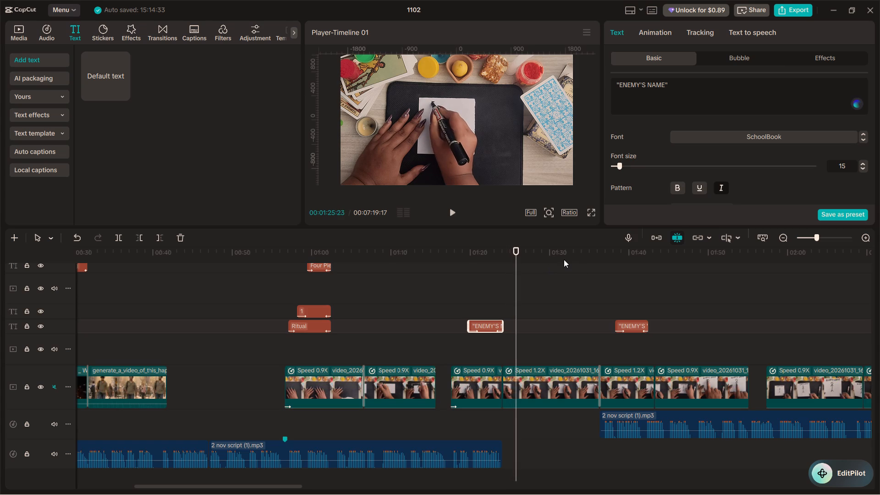
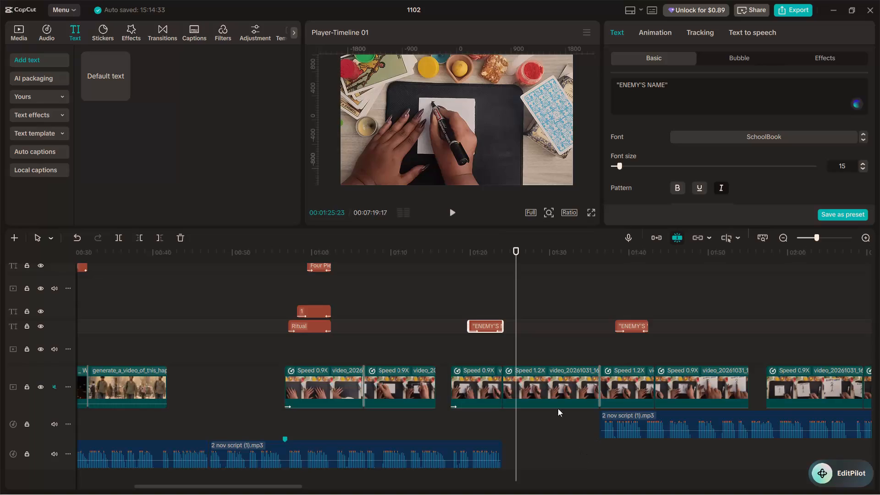
Replay the first "ENEMY'S NAME" title's scene several times to check how the title plays over the writing clip.
click(479, 295)
key(space)
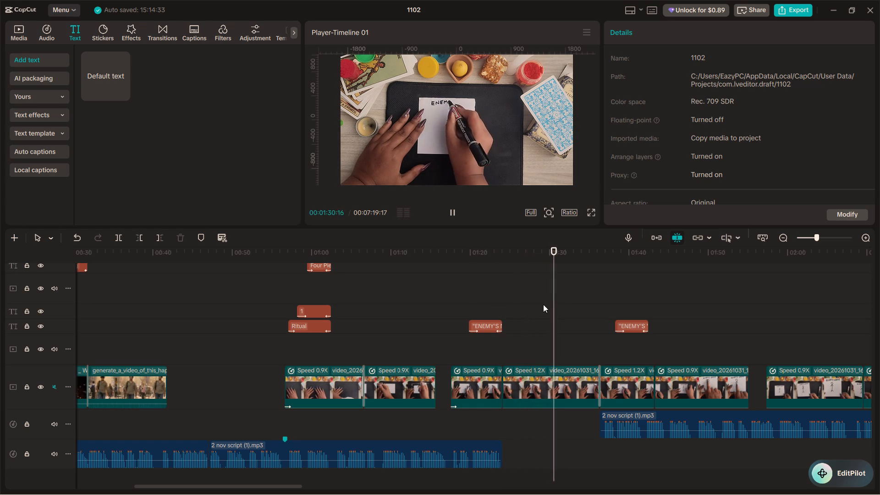
click(492, 296)
click(470, 298)
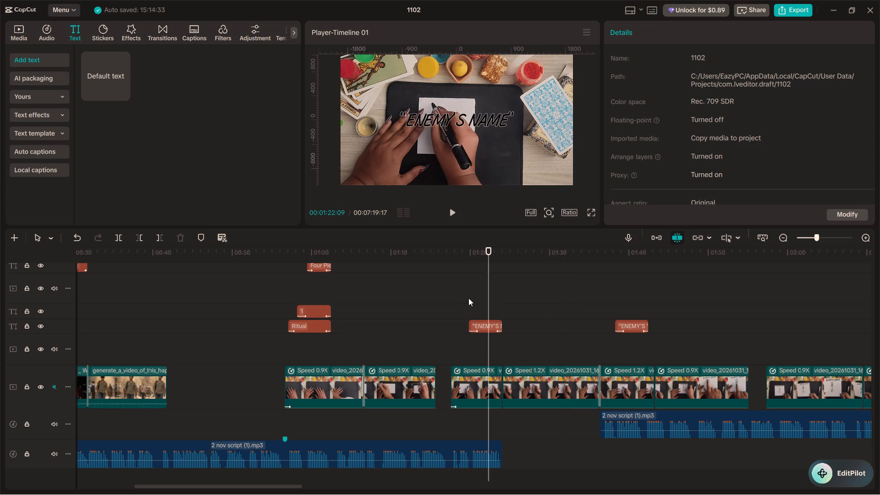
key(space)
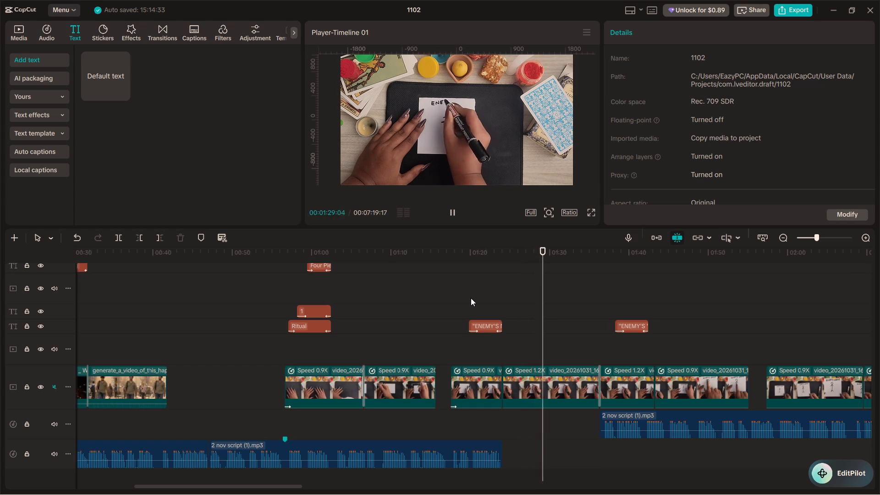
key(space)
click(471, 298)
key(space)
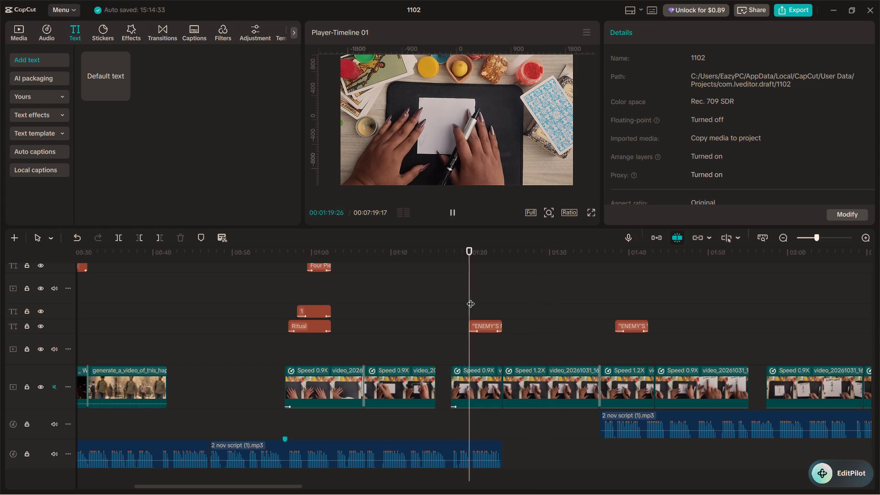
key(space)
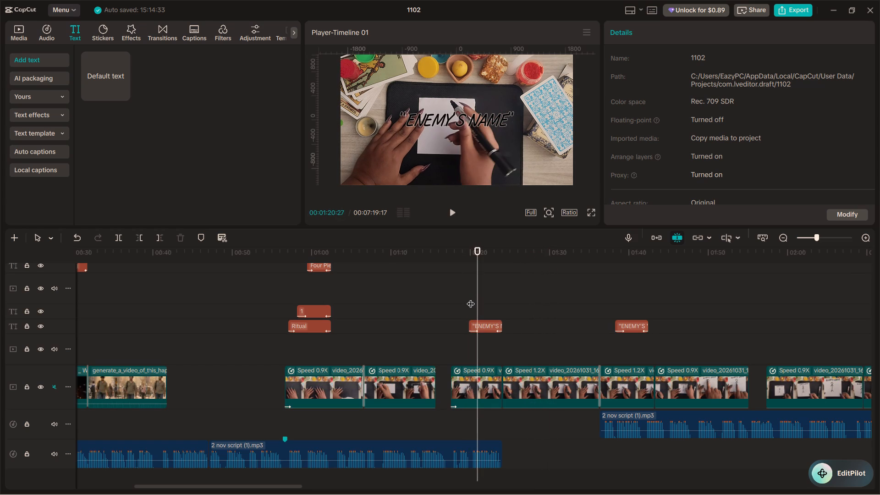
Duplicate the first "ENEMY'S NAME" title onto the text track above and set the copy's font to Montserrat.
alt+drag(488, 324, 485, 311)
click(487, 312)
click(832, 137)
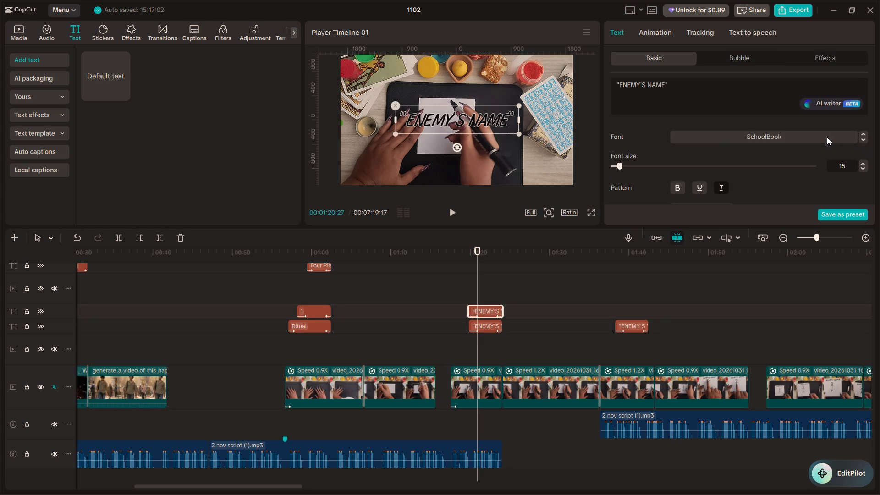
scroll(697, 168, up, 20)
scroll(697, 168, up, 7)
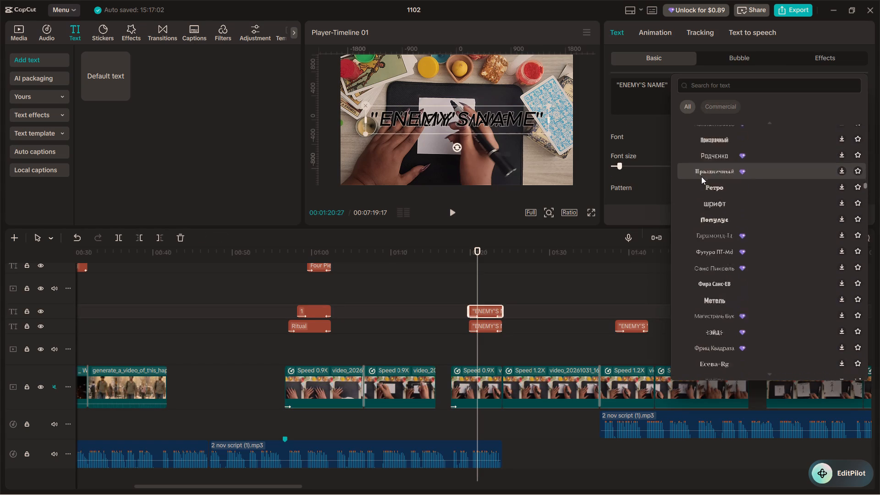
scroll(701, 176, up, 10)
drag(866, 182, 864, 120)
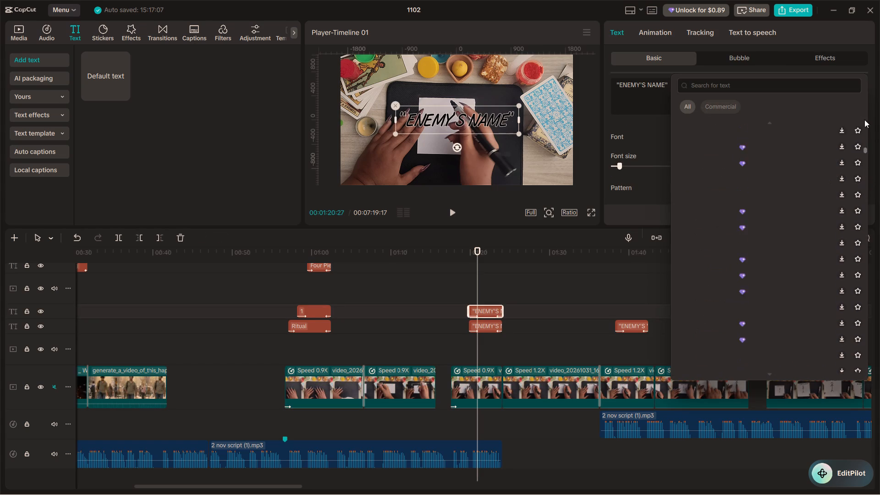
drag(864, 120, 864, 73)
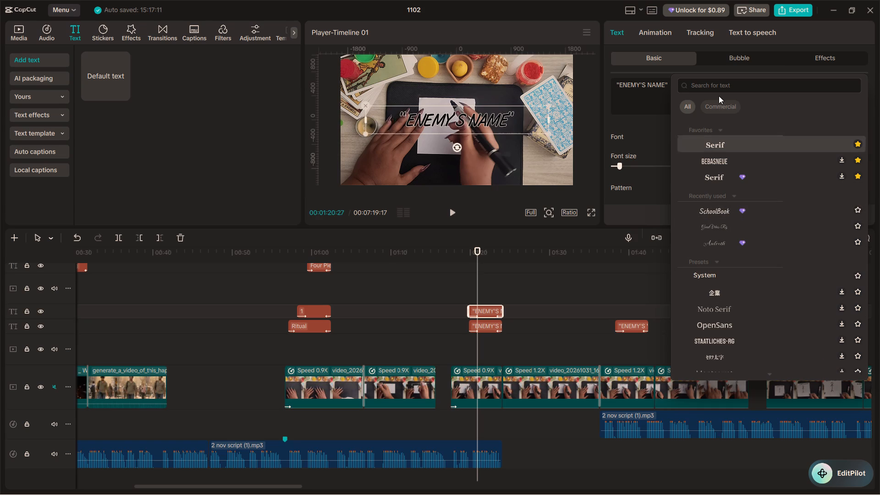
click(722, 82)
text(MONTE)
key(Return)
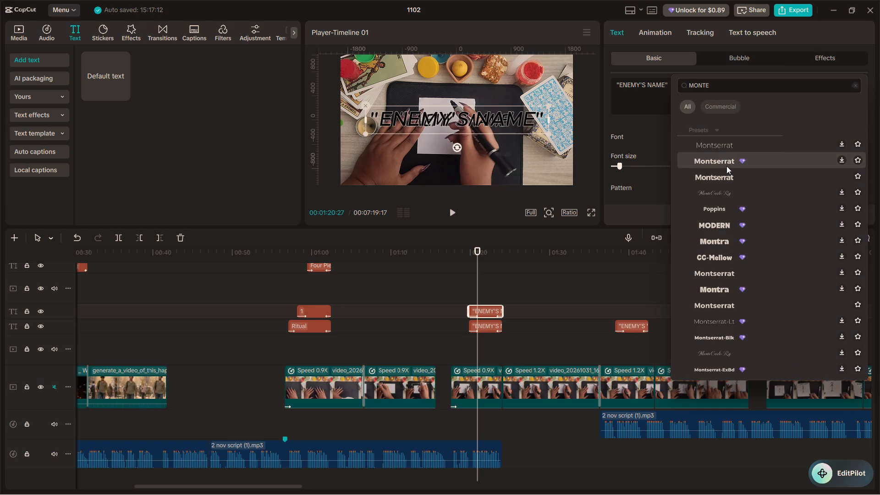
click(726, 166)
click(725, 180)
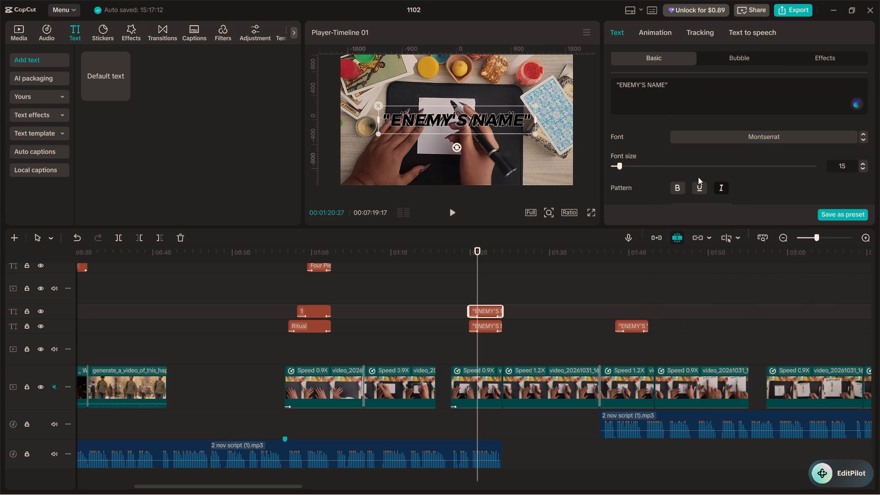
Shrink the Montserrat copy to roughly half size and centre it just above the original title in the frame.
drag(496, 119, 495, 99)
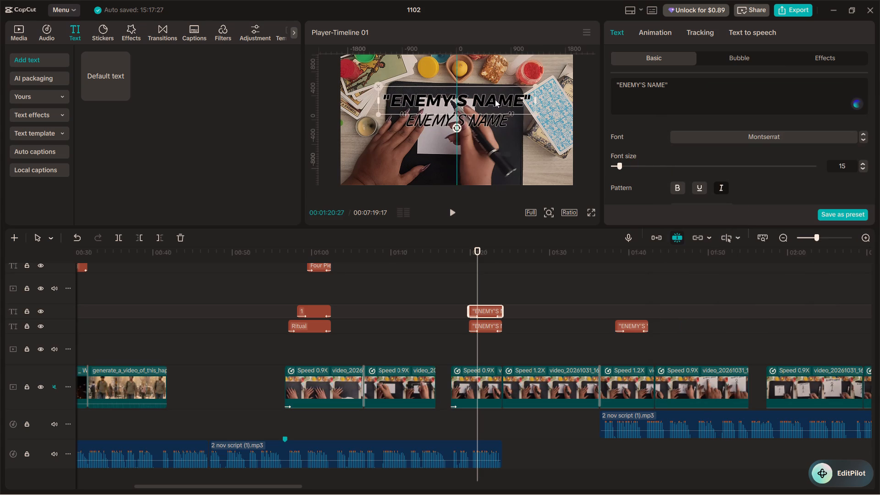
drag(537, 85, 475, 115)
drag(467, 97, 467, 106)
drag(463, 100, 462, 108)
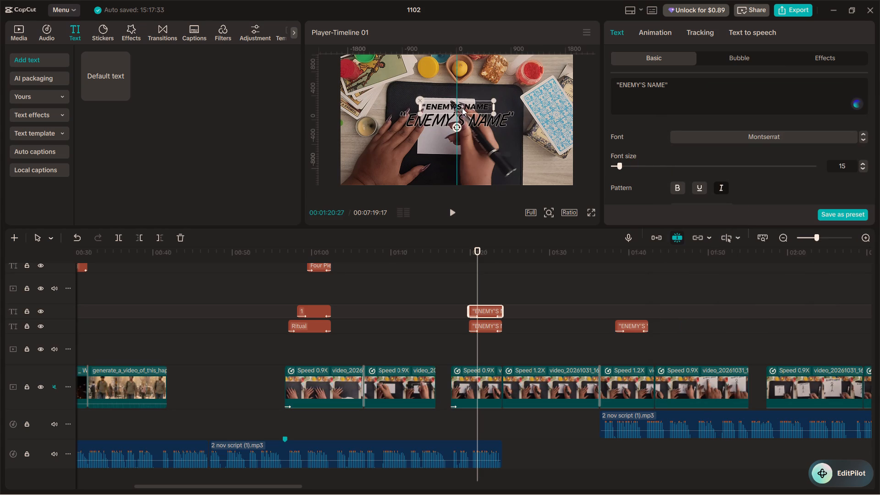
drag(462, 108, 462, 107)
Replace the small copy's text with "Write your".
drag(676, 87, 604, 83)
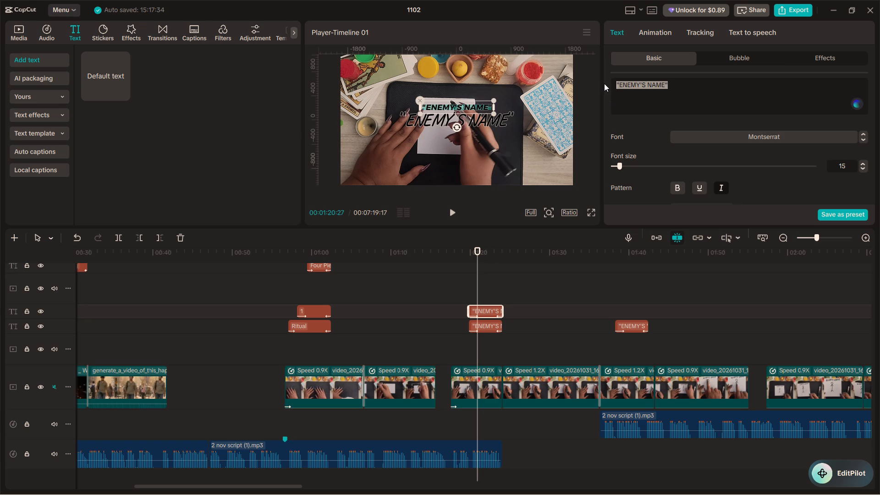
text(wRITE YOU)
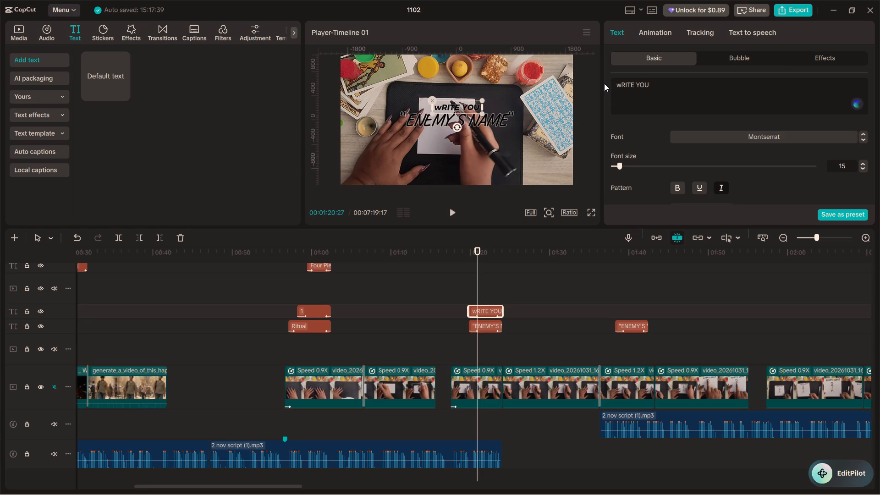
key(r)
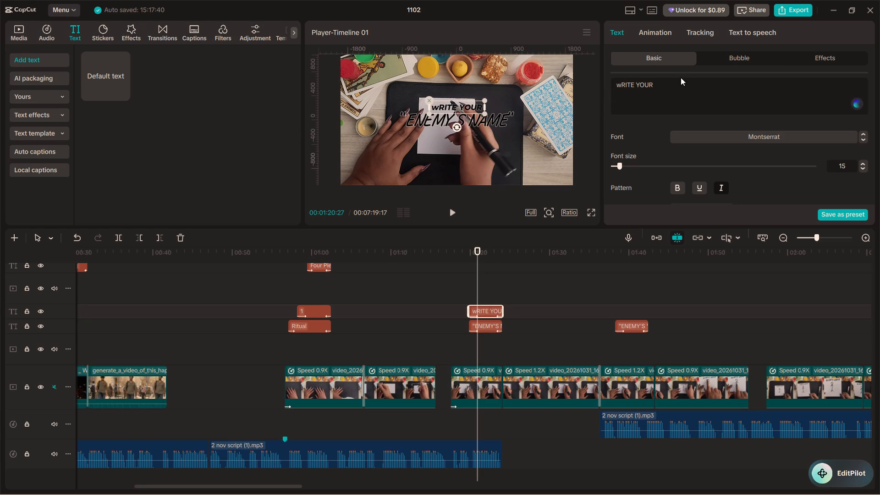
drag(670, 79, 624, 85)
click(655, 92)
drag(655, 89, 614, 80)
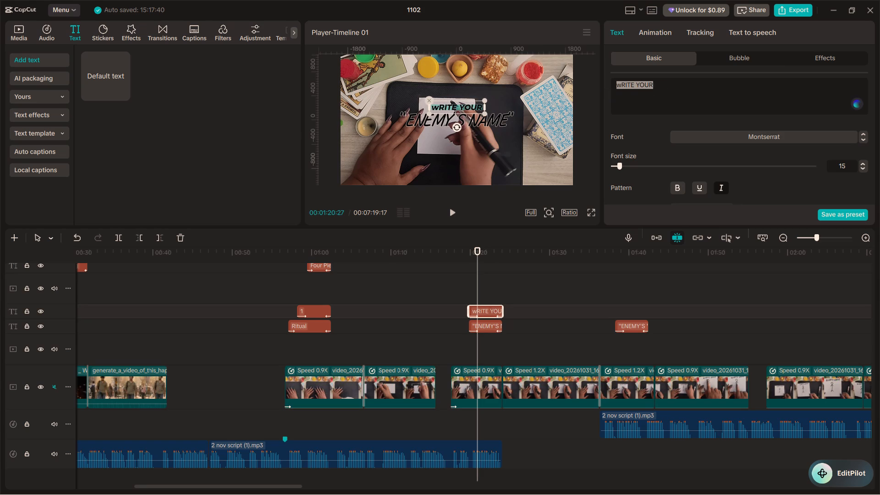
text(Write)
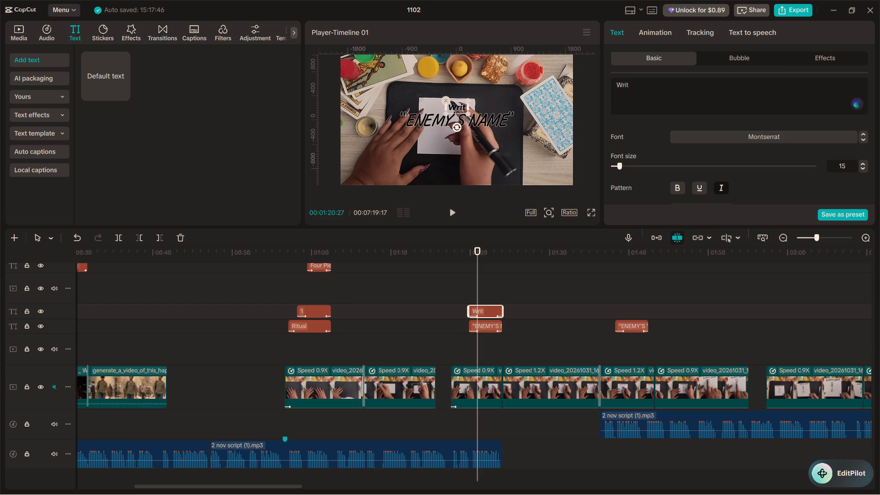
key(space)
text(your)
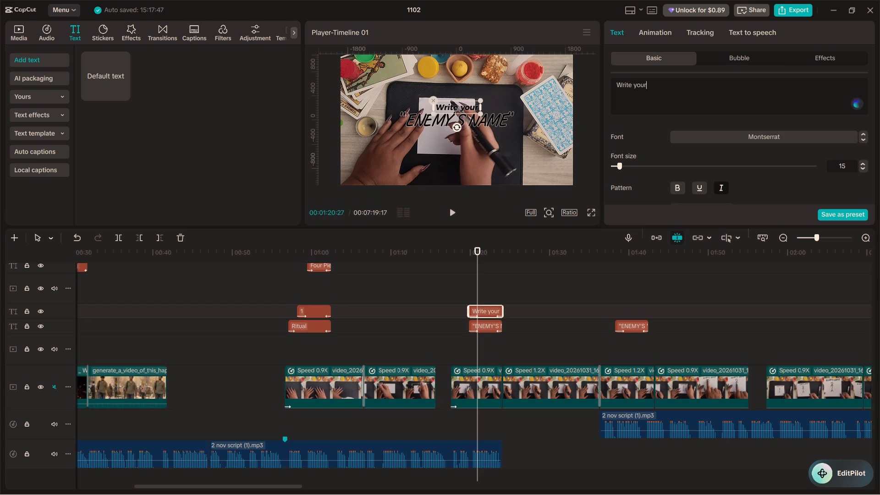
Set the "Write your" title's text color to white, FFFFFF.
scroll(620, 158, down, 1)
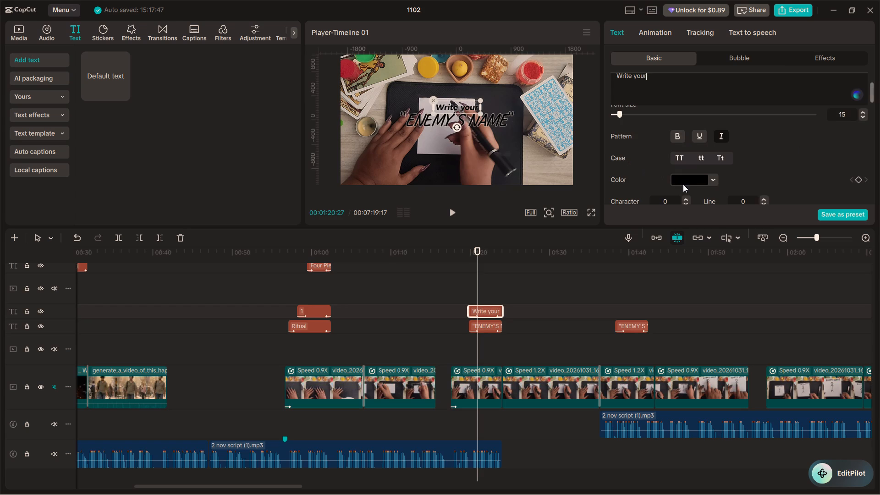
click(683, 184)
click(665, 343)
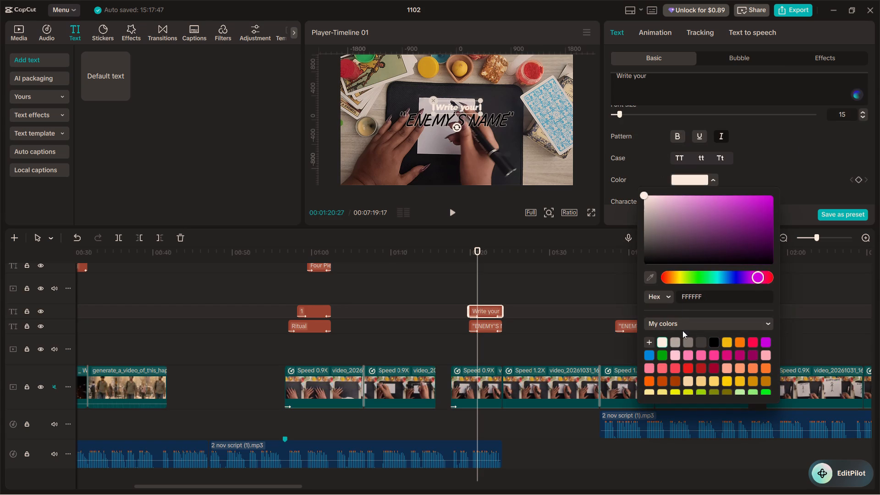
click(810, 187)
Set the "Write your" title's stroke color to black, 000000, and preview both titles full screen.
scroll(760, 174, down, 4)
scroll(704, 170, down, 3)
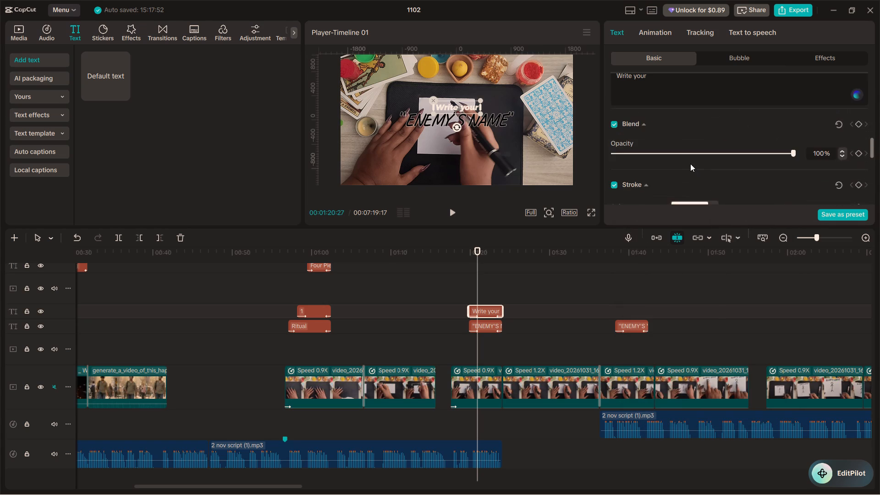
scroll(688, 164, down, 2)
scroll(704, 116, up, 1)
click(714, 148)
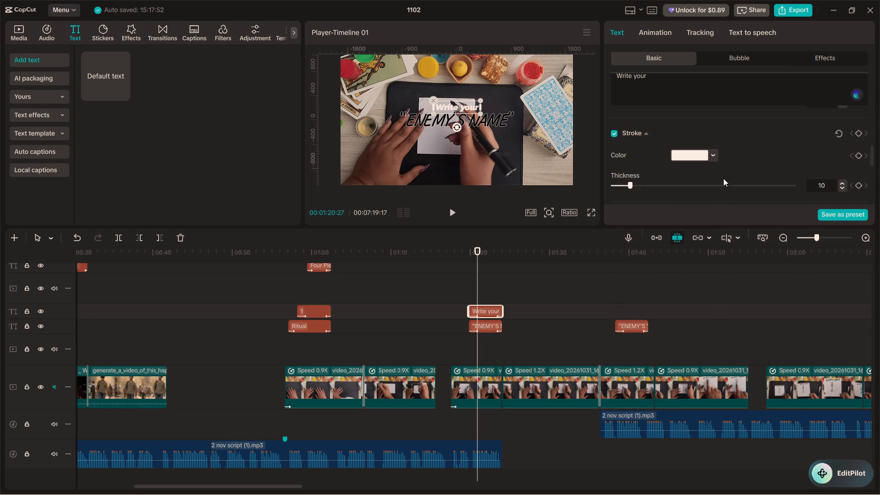
click(713, 160)
click(712, 317)
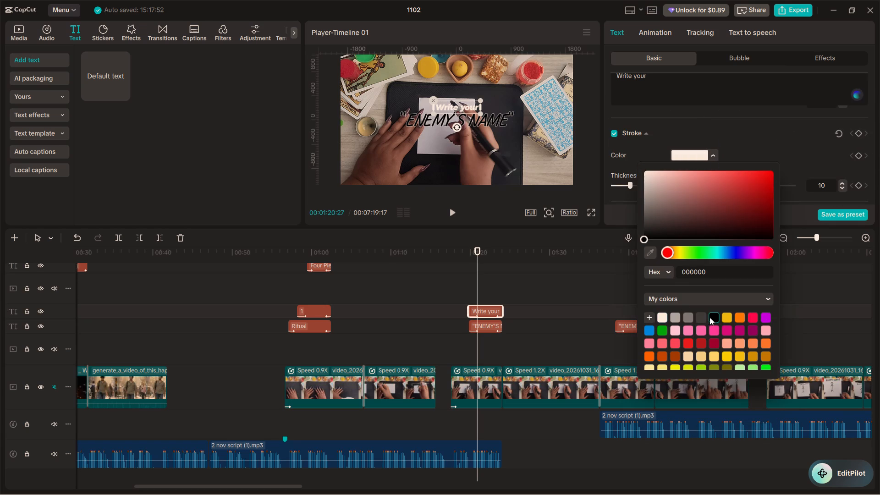
click(740, 135)
click(588, 214)
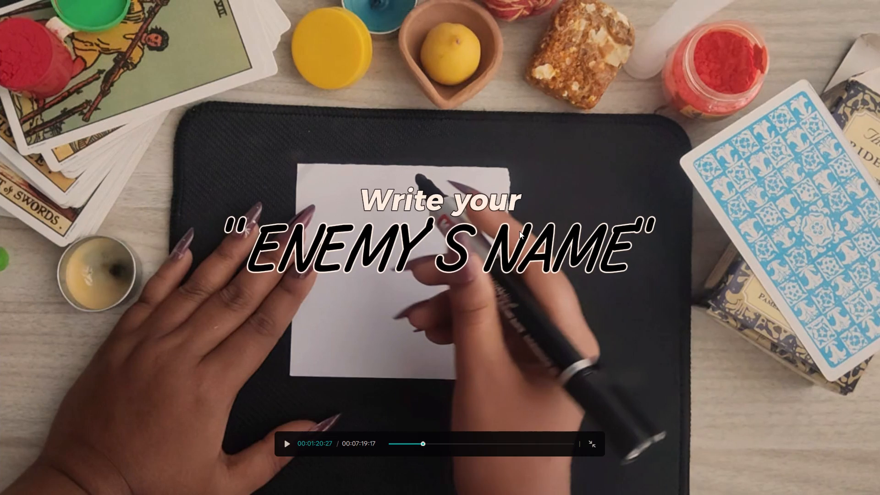
key(Escape)
Replay the start of the two titles against the voiceover to find where "ENEMY'S NAME" should come in.
click(455, 278)
key(space)
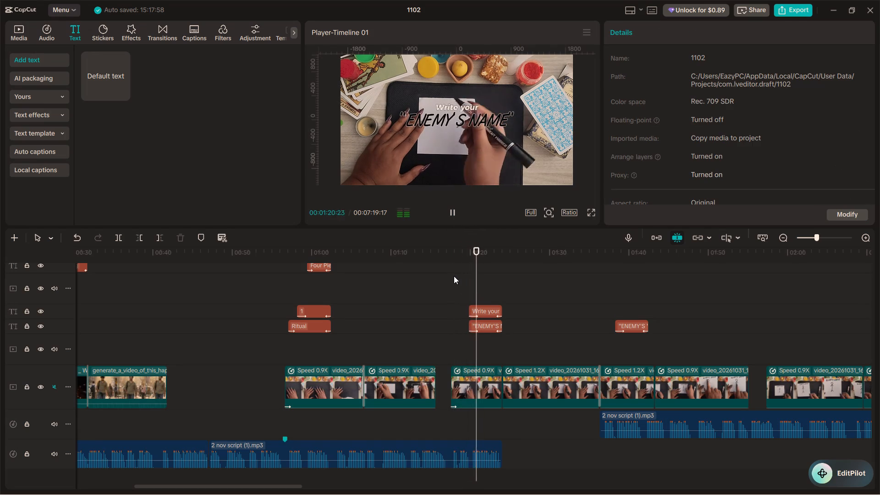
click(586, 209)
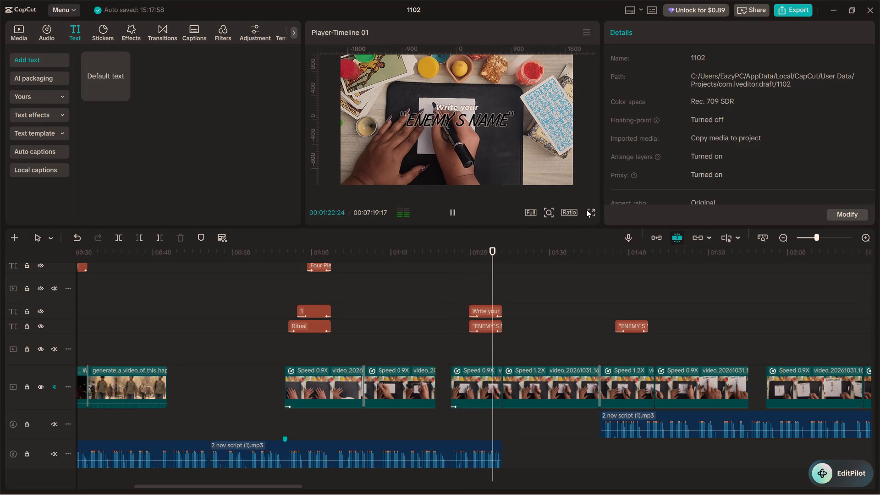
key(space)
click(477, 289)
key(space)
key(space)
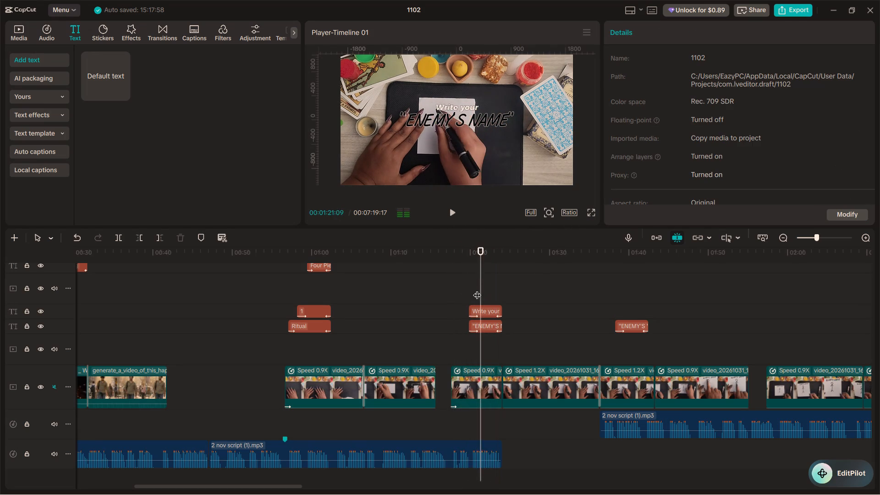
click(484, 285)
drag(482, 285, 477, 284)
ctrl+scroll(477, 289, up, 13)
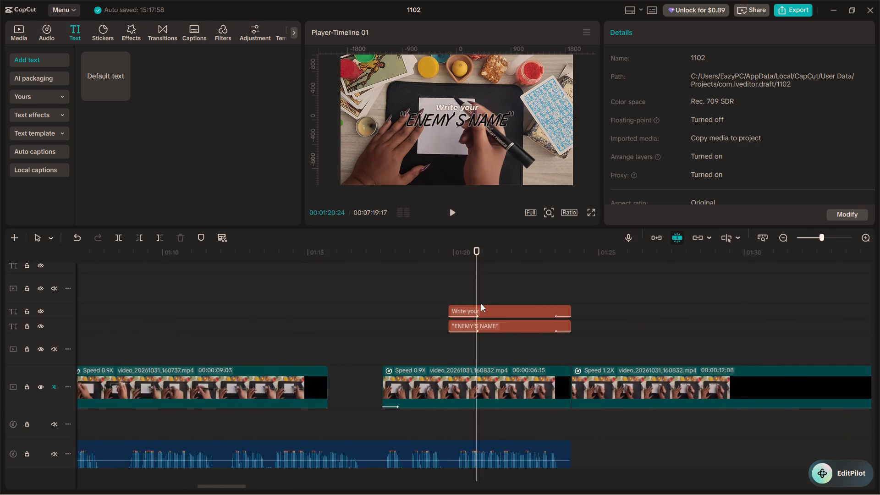
ctrl+scroll(481, 303, up, 8)
click(462, 280)
key(space)
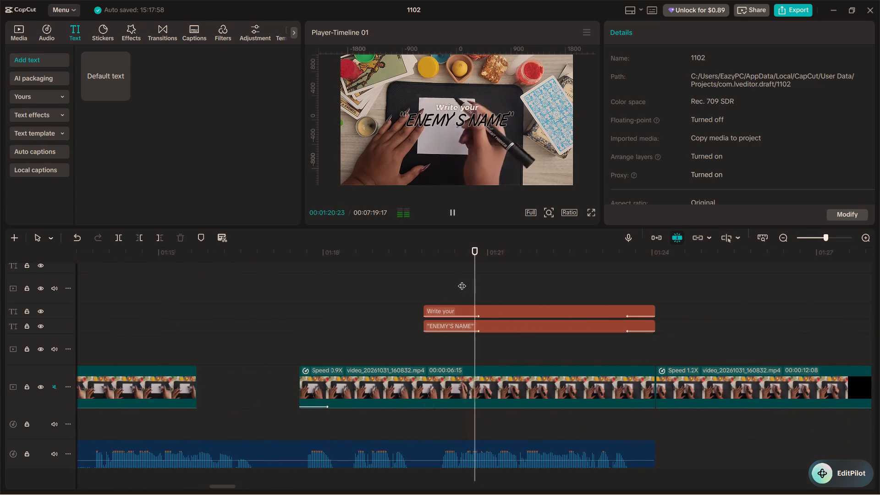
key(space)
click(451, 284)
key(space)
key(space)
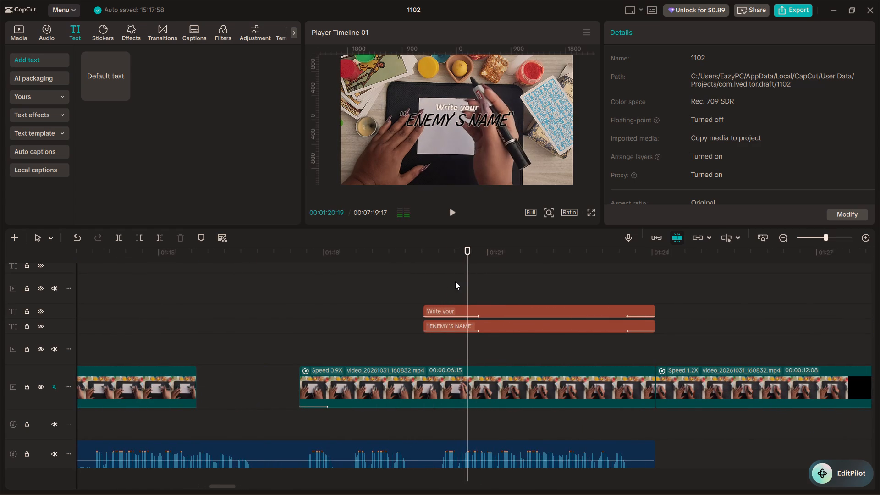
Move the "ENEMY'S NAME" title to start at 00:01:20:19, trim its end to match the "Write your" title, and replay the scene.
drag(470, 319, 491, 324)
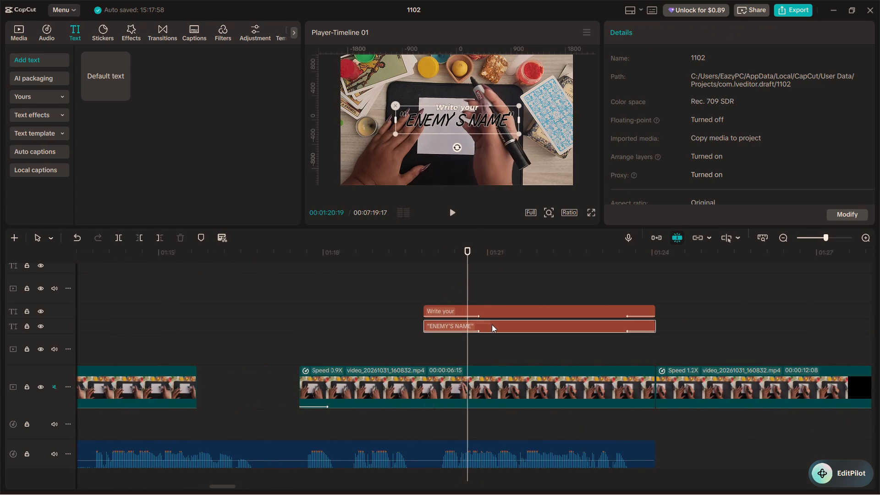
drag(492, 324, 535, 326)
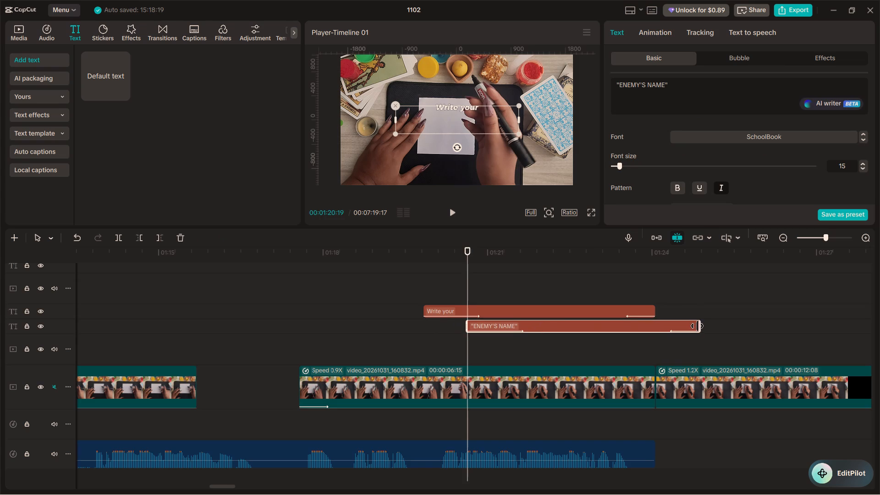
drag(697, 326, 656, 322)
key(space)
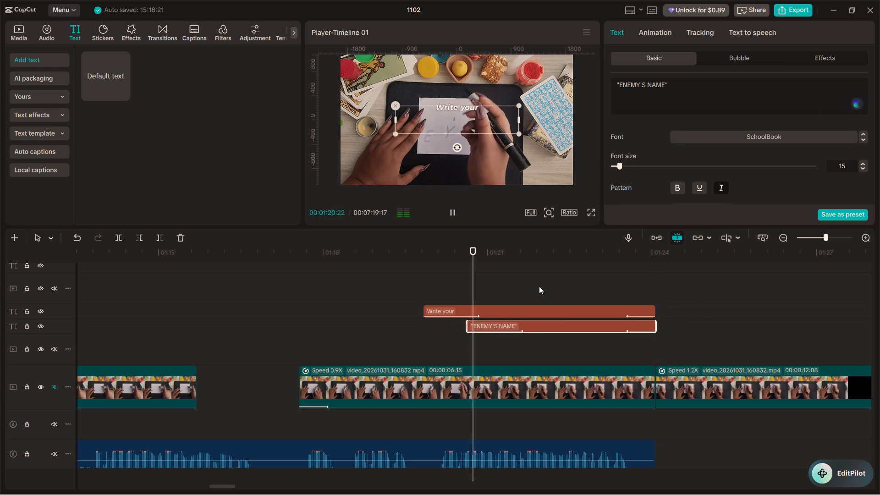
click(422, 275)
key(space)
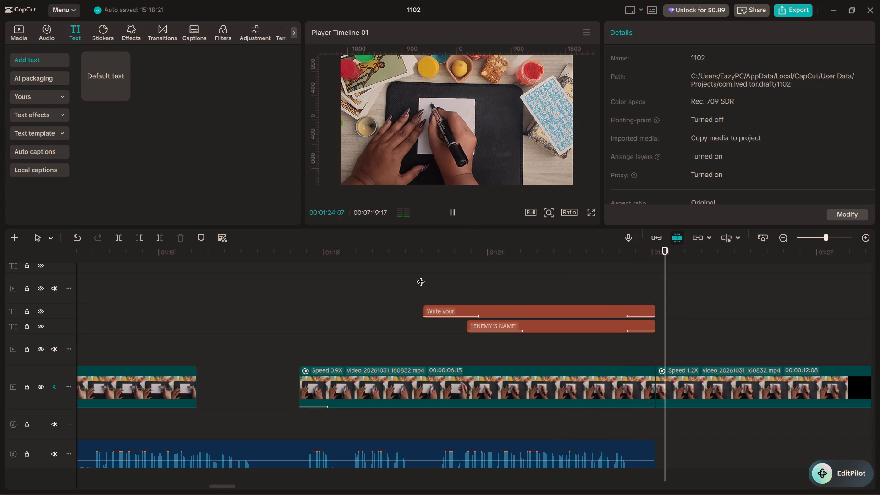
Play through the writing and figure-drawing footage after the two titles to review it against the voiceover.
key(space)
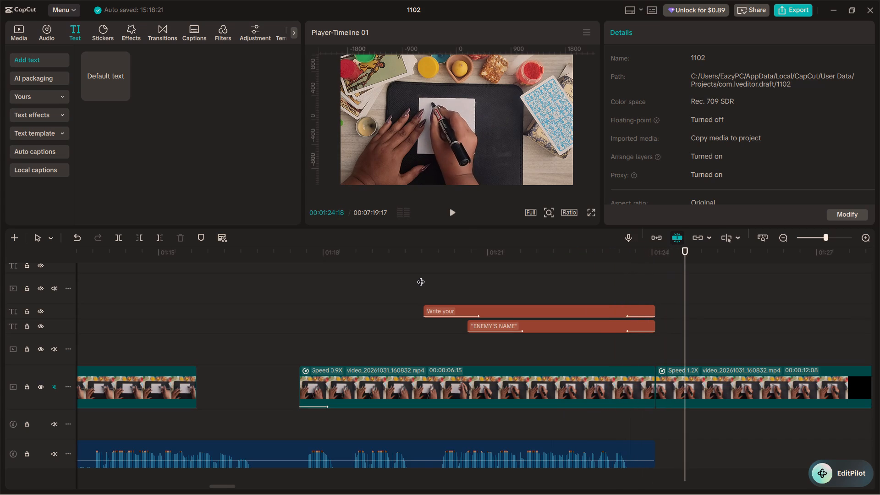
alt+scroll(421, 276, down, 6)
alt+scroll(335, 313, down, 2)
key(space)
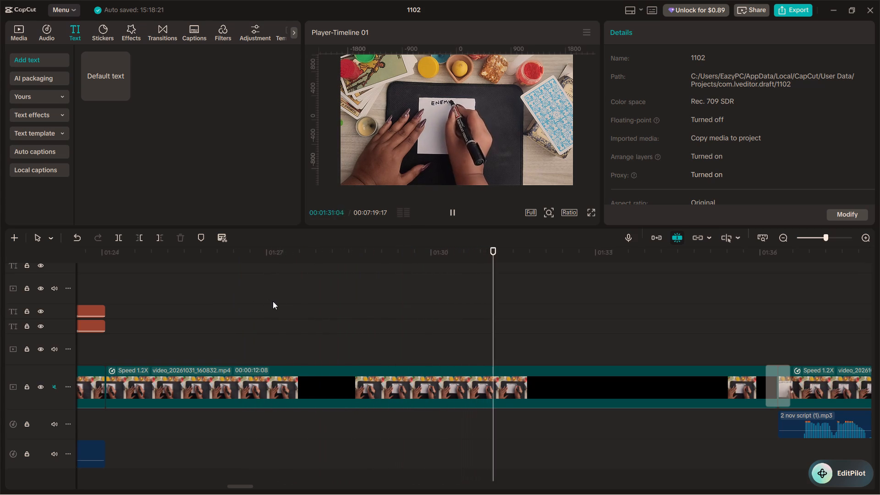
ctrl+scroll(286, 306, down, 6)
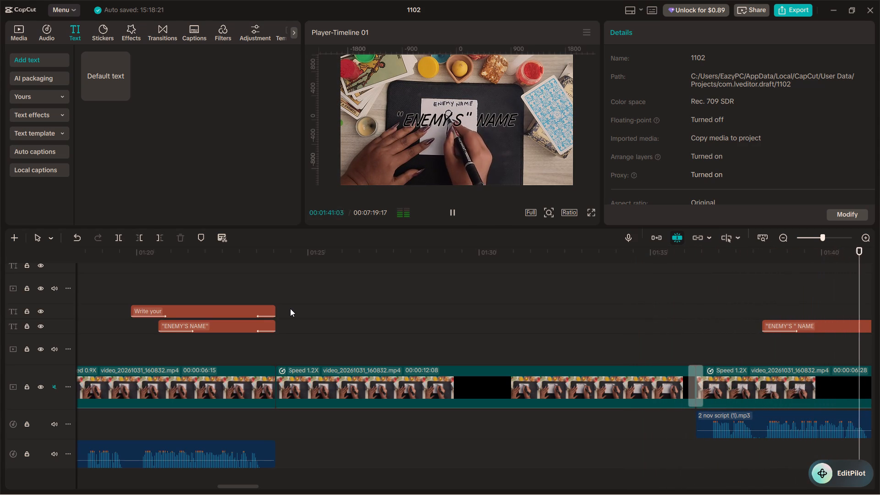
key(space)
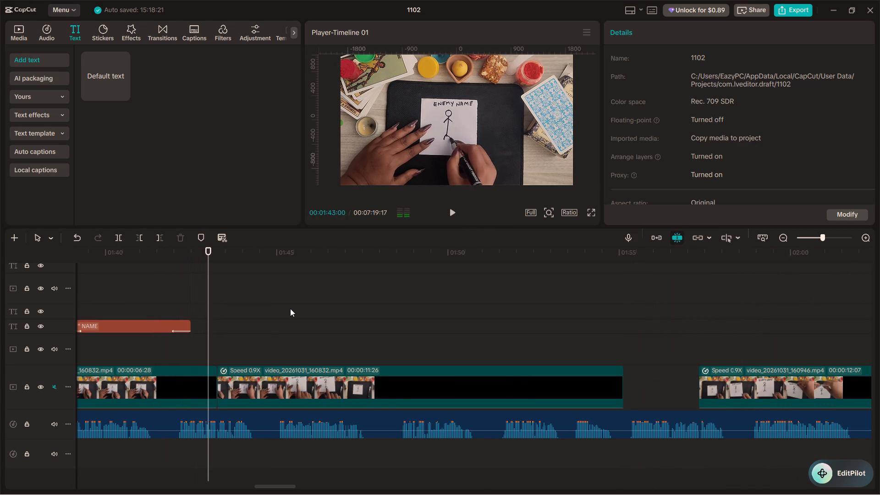
key(space)
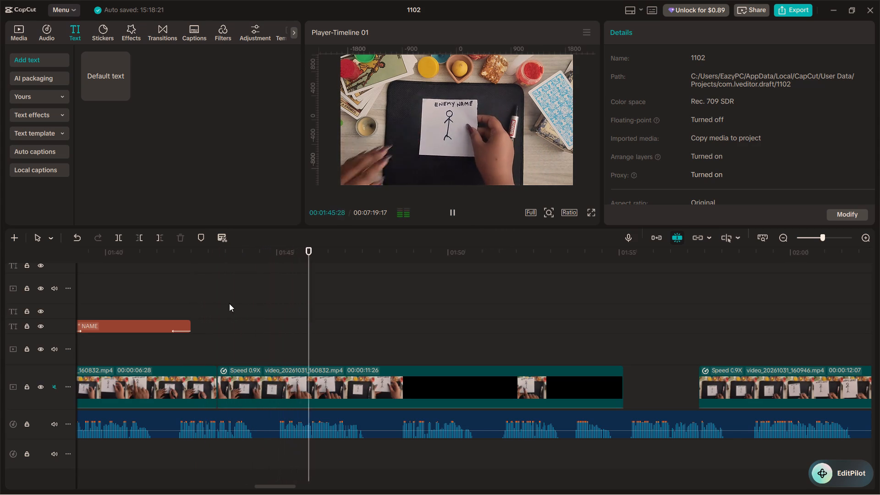
click(182, 296)
key(space)
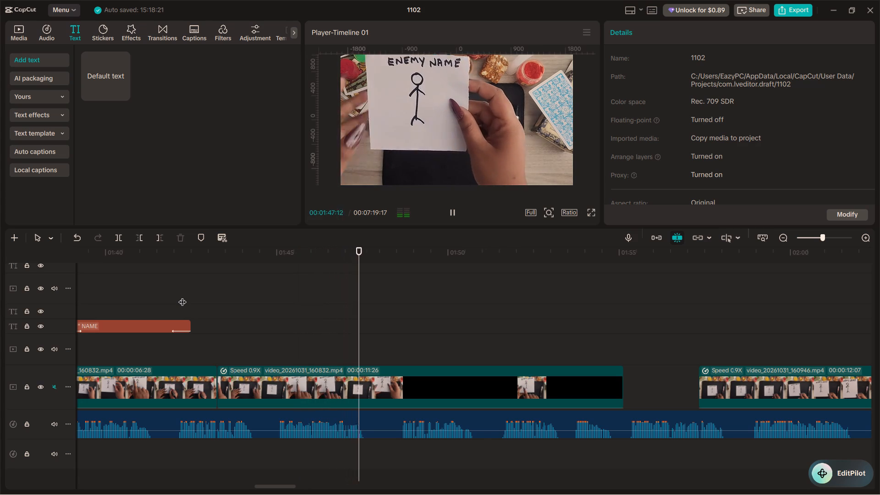
click(151, 285)
key(space)
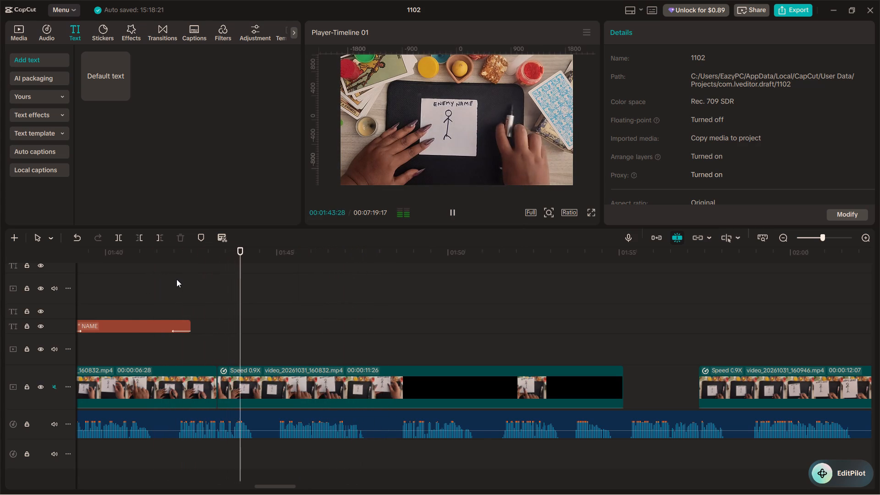
Replay the start of the figure-drawing scene to check the old "ENEMY'S " NAME title against the voiceover.
key(space)
click(133, 275)
drag(132, 284, 108, 300)
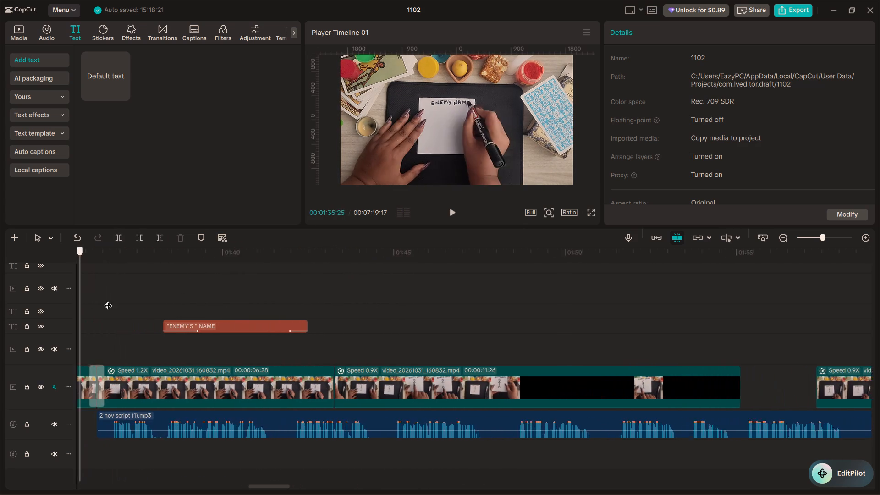
drag(108, 300, 192, 302)
key(space)
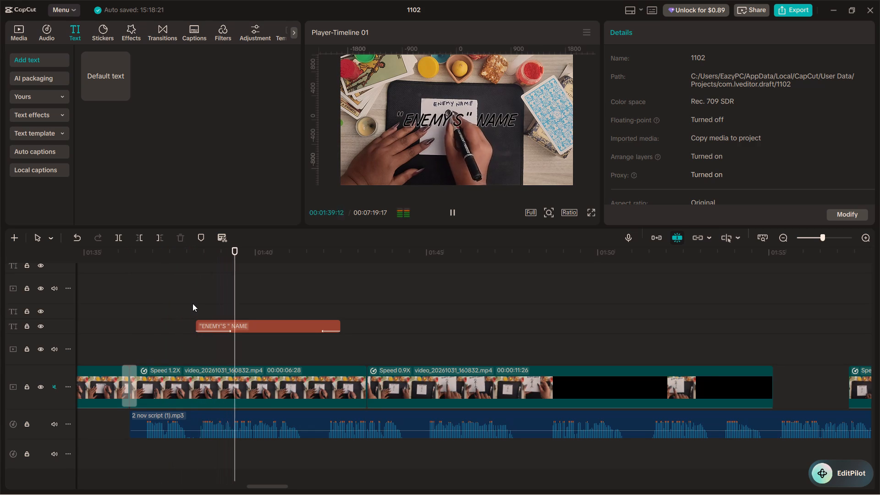
click(131, 308)
ctrl+scroll(129, 308, down, 4)
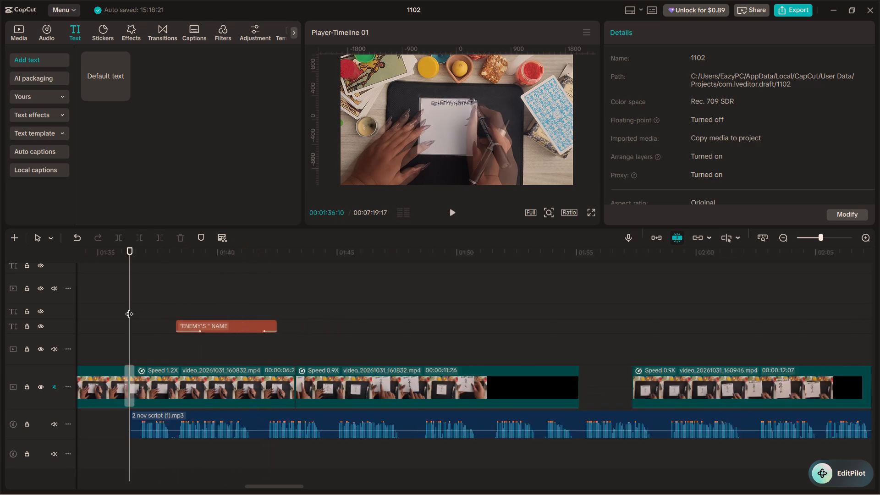
ctrl+scroll(129, 308, down, 8)
key(space)
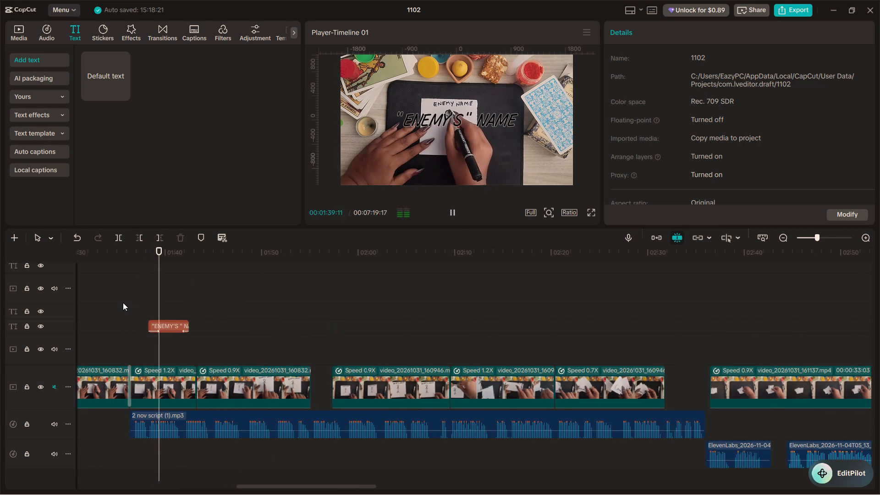
key(space)
Delete the old "ENEMY'S " NAME title from the figure-drawing scene.
ctrl+scroll(139, 320, down, 12)
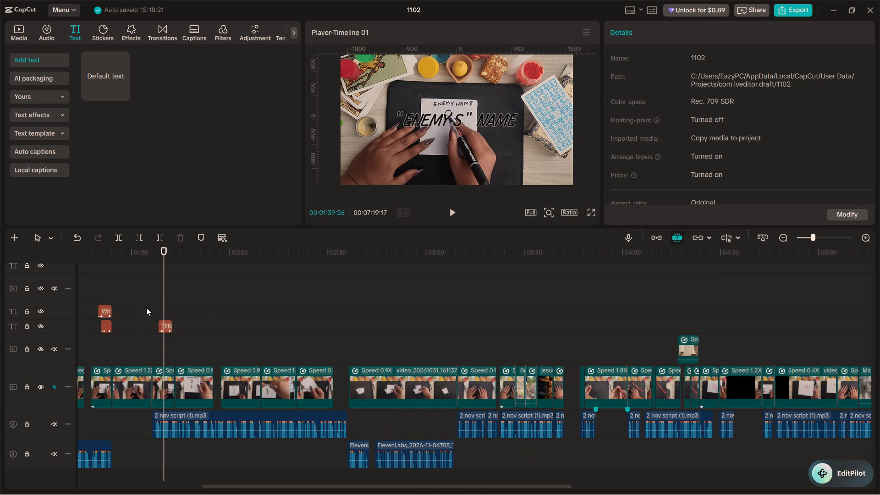
drag(146, 308, 165, 335)
key(BackSpace)
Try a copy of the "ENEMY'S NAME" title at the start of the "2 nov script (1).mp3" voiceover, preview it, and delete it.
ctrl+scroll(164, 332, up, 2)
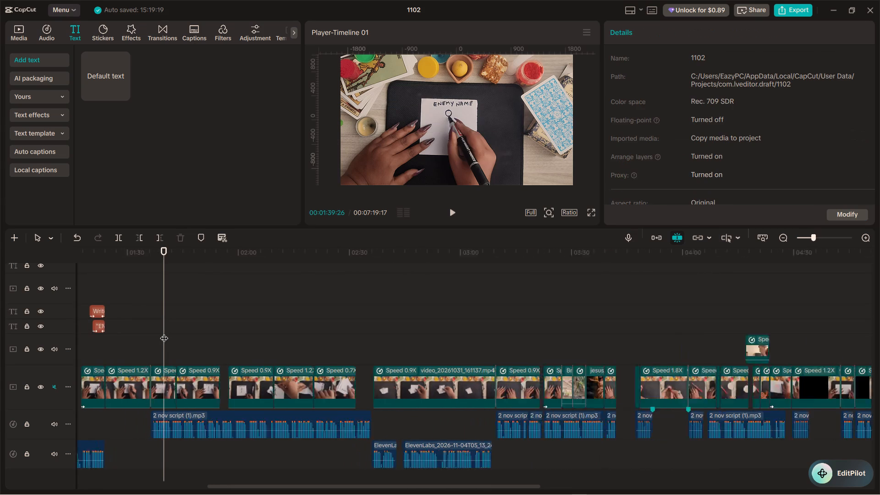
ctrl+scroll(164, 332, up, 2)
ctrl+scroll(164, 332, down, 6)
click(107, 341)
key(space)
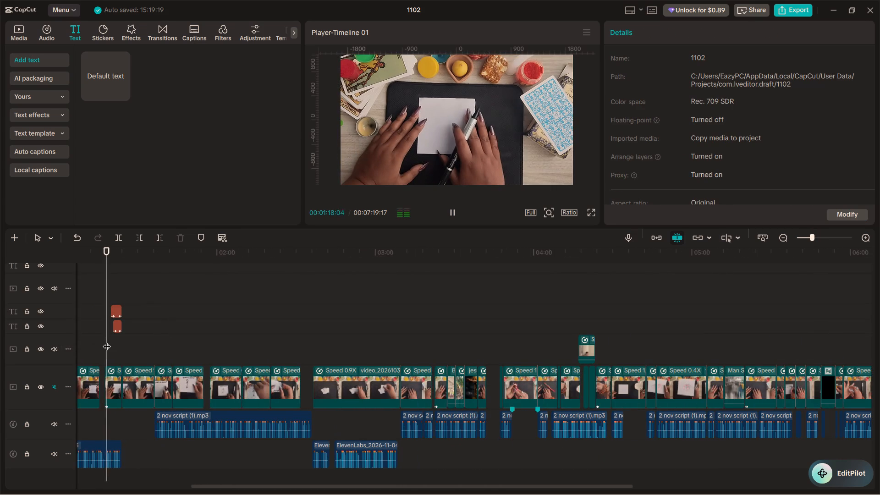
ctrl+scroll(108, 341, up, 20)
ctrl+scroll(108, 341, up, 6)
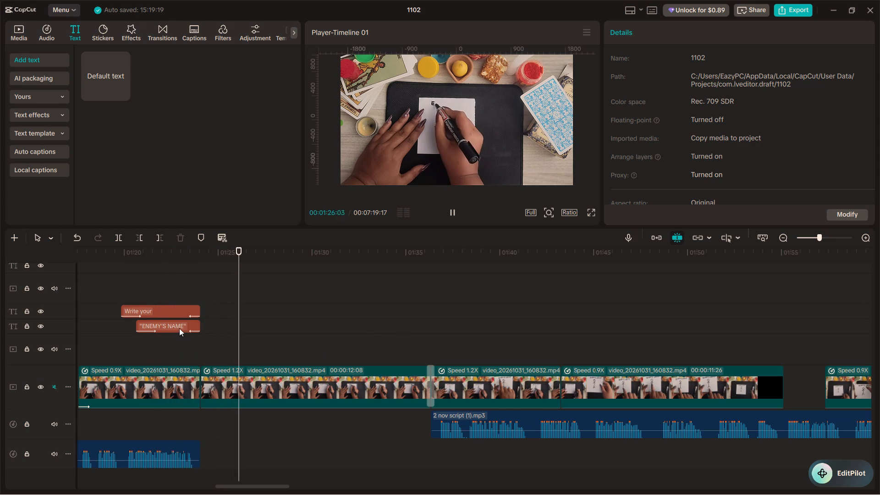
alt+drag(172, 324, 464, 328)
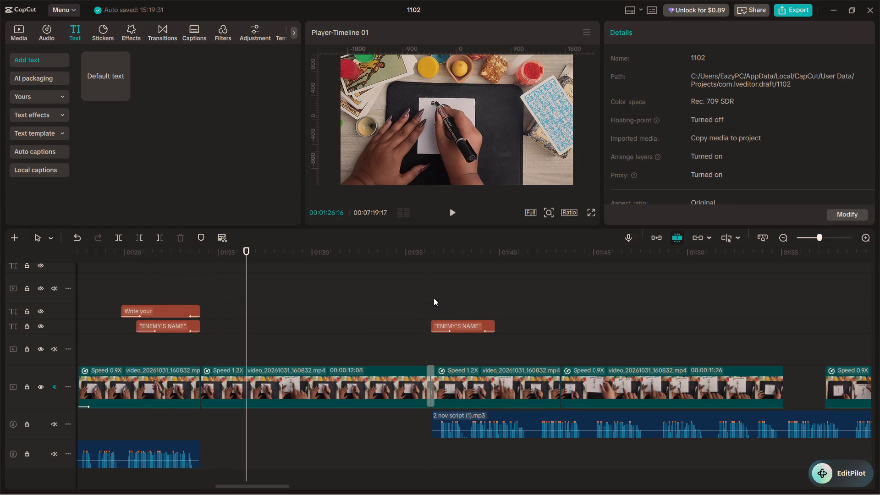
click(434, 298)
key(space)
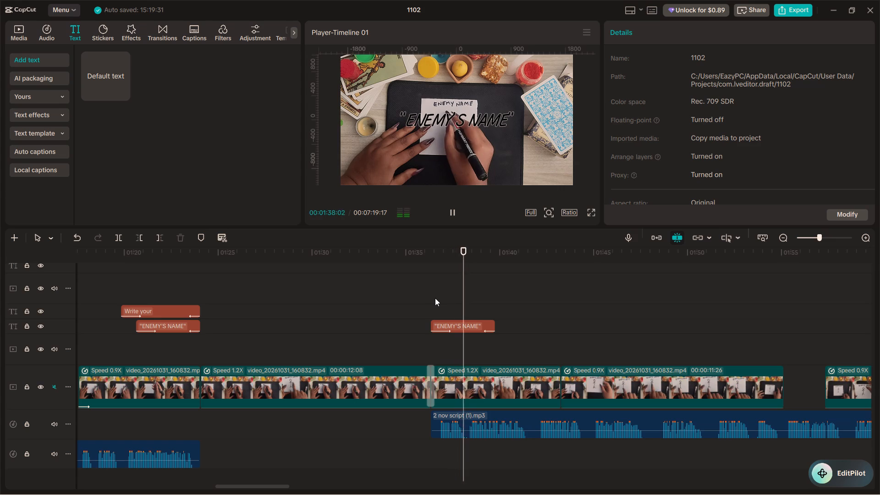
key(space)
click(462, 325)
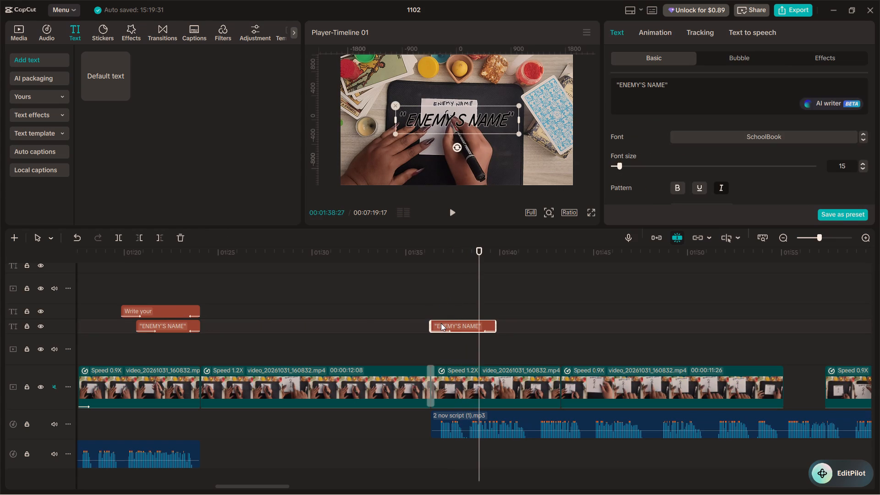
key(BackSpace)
Duplicate the "Write your" and "ENEMY'S NAME" titles together into the figure-drawing scene, with the first copy starting at 00:01:38:27.
drag(203, 289, 176, 354)
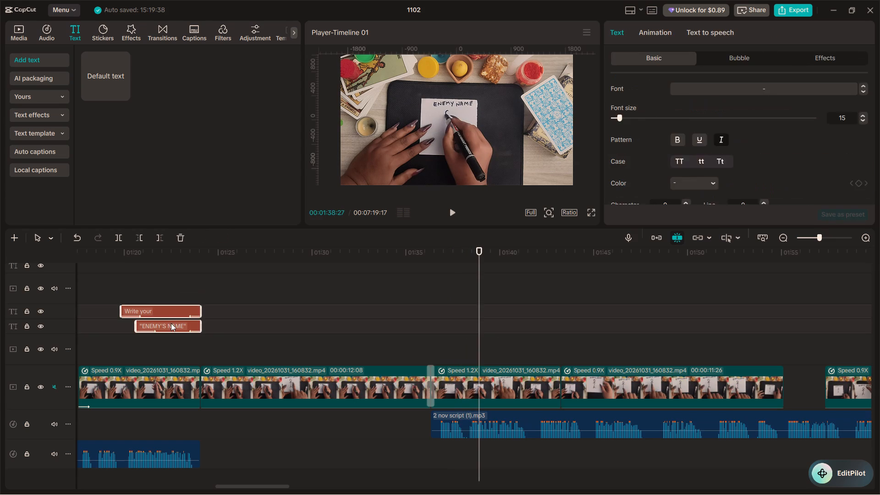
alt+drag(173, 319, 421, 319)
drag(214, 287, 150, 346)
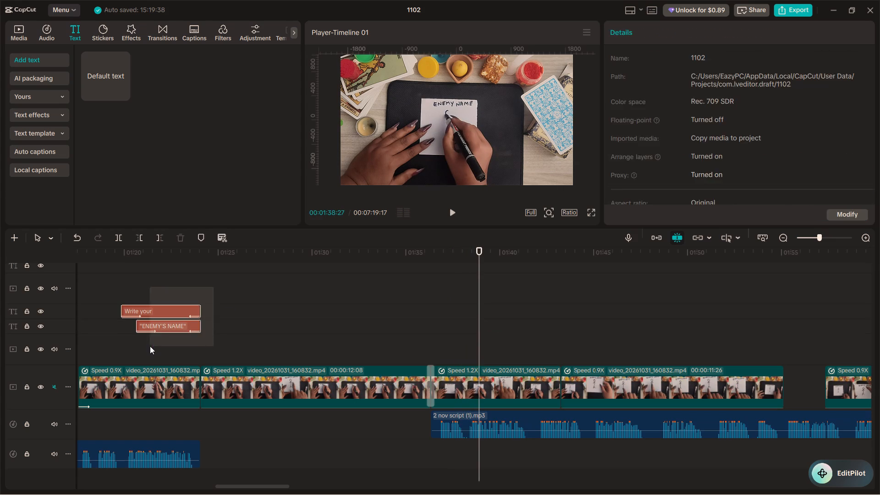
alt+drag(165, 328, 389, 327)
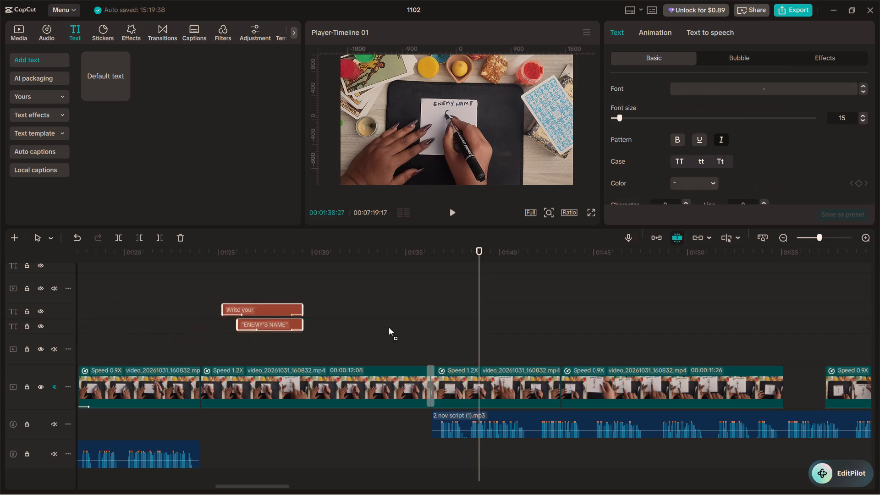
alt+drag(389, 327, 522, 325)
Move the two copied titles together so the first starts at 00:01:38:11, matching the voiceover, and replay them.
click(463, 315)
key(space)
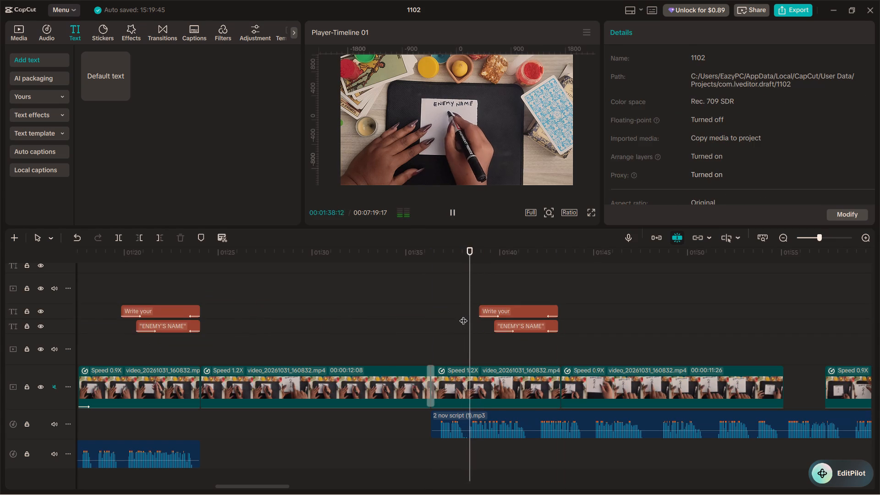
key(space)
click(469, 315)
drag(480, 287, 513, 336)
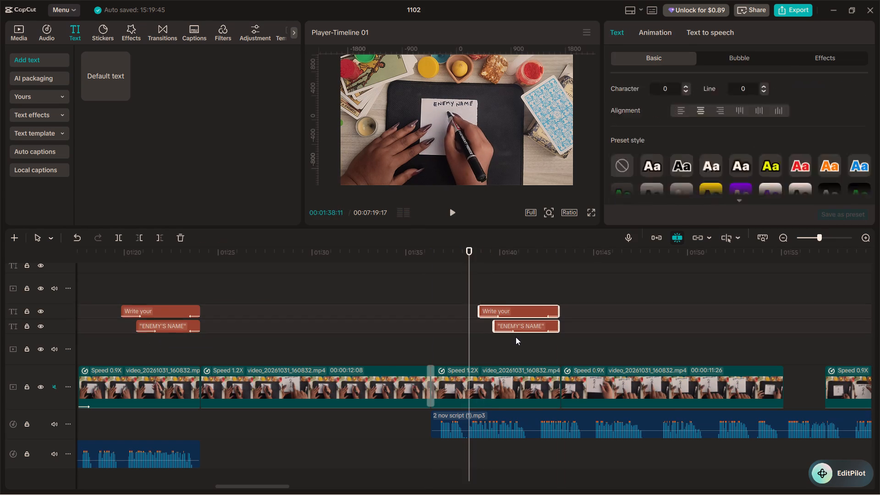
drag(521, 326, 514, 326)
click(454, 335)
key(space)
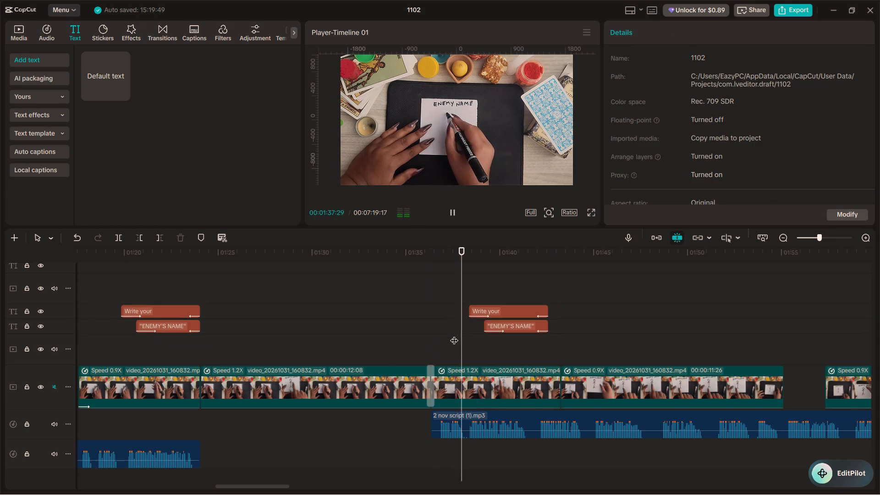
key(space)
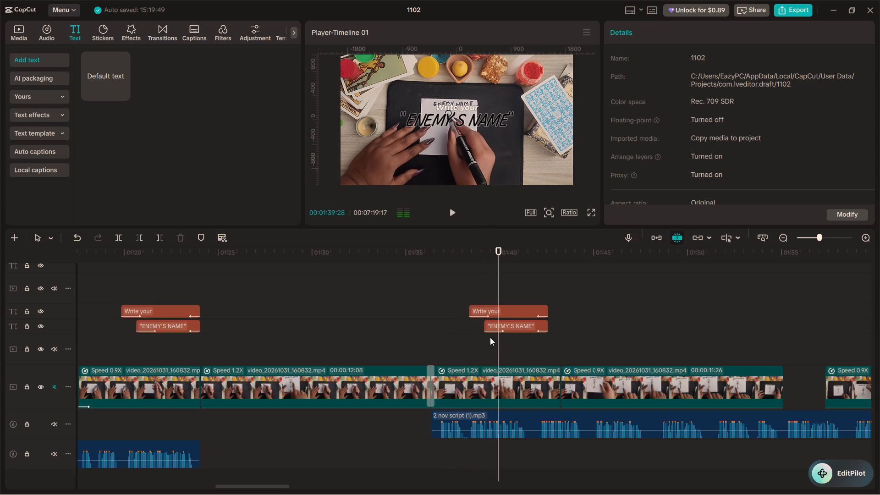
Change the text of the copied "Write your" title in the figure-drawing scene to "Draw a".
click(507, 312)
drag(655, 88, 606, 78)
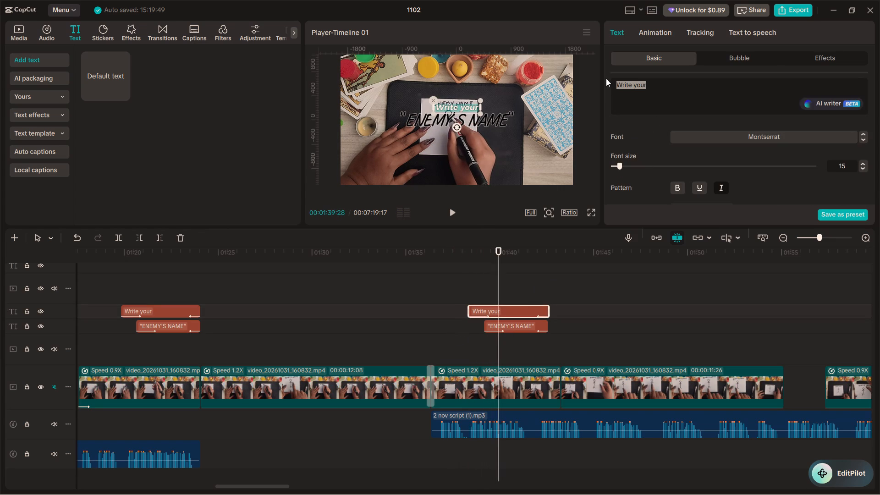
text(Draw)
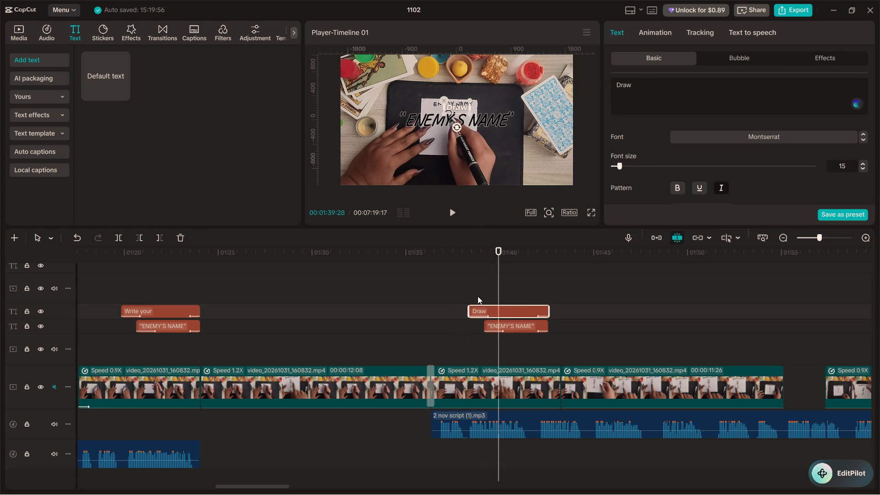
click(510, 327)
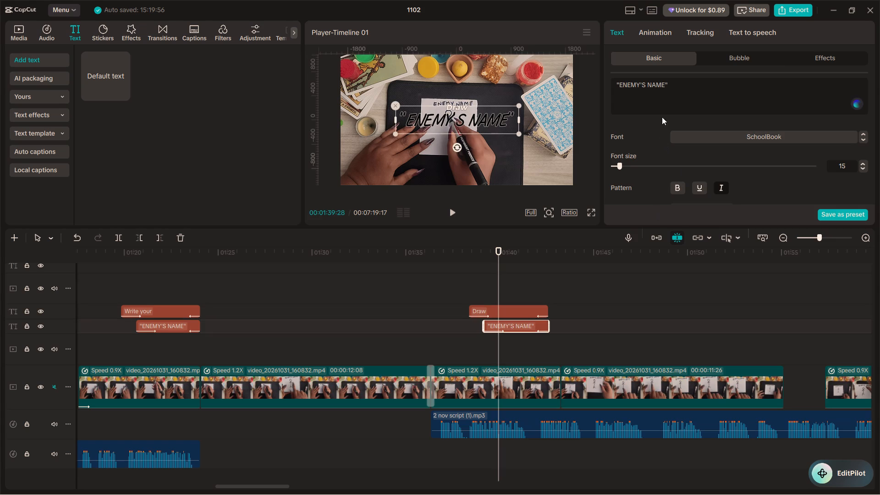
drag(669, 88, 606, 86)
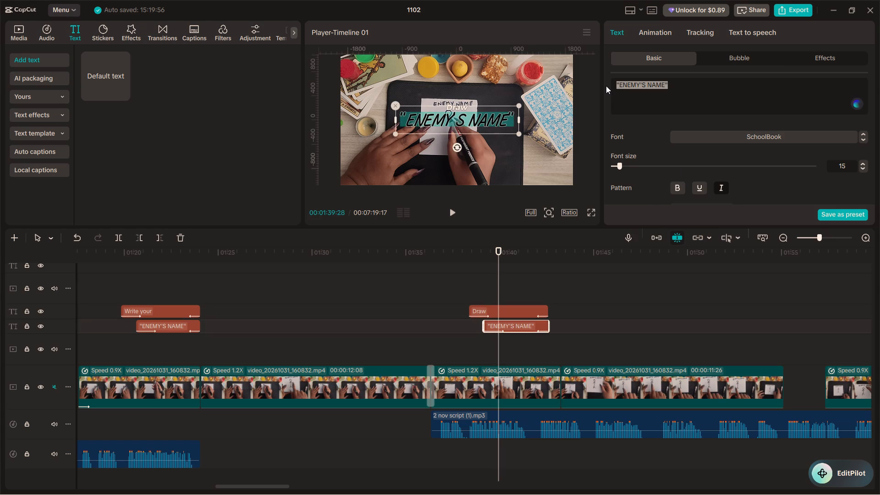
click(521, 310)
click(645, 88)
key(space)
text(a)
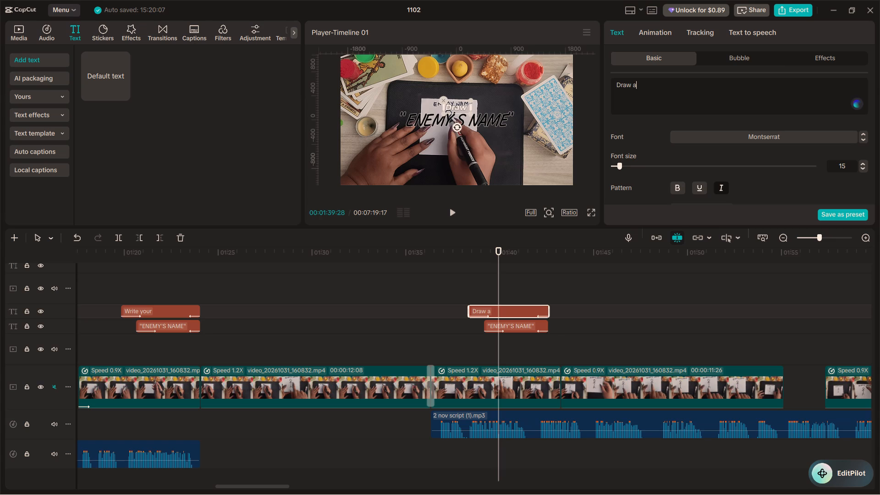
Change the text of the copied "ENEMY'S NAME" title in the figure-drawing scene to "Figure".
click(525, 330)
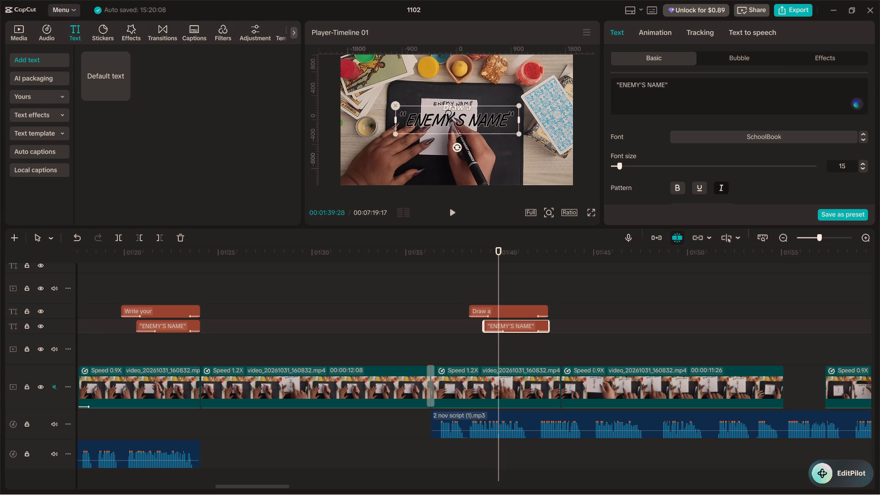
drag(679, 83, 612, 79)
text(Figure)
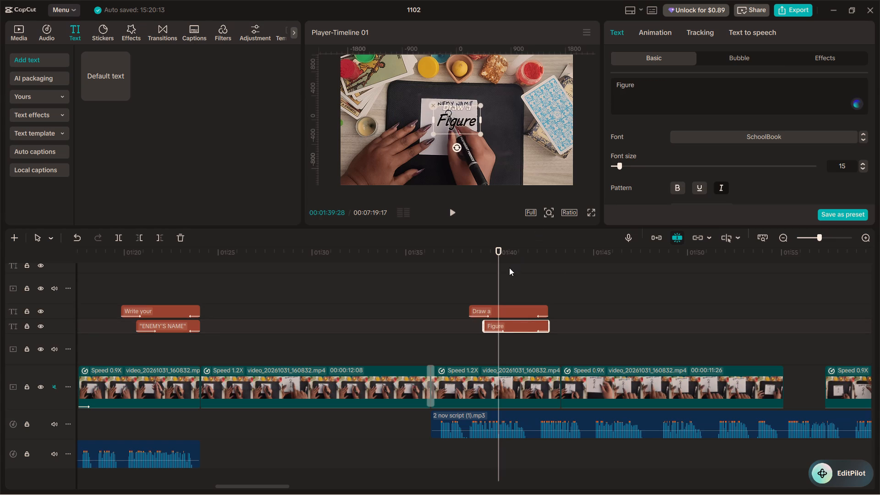
Preview the "Draw a" and "Figure" titles full screen and play on through the following footage.
click(448, 298)
key(space)
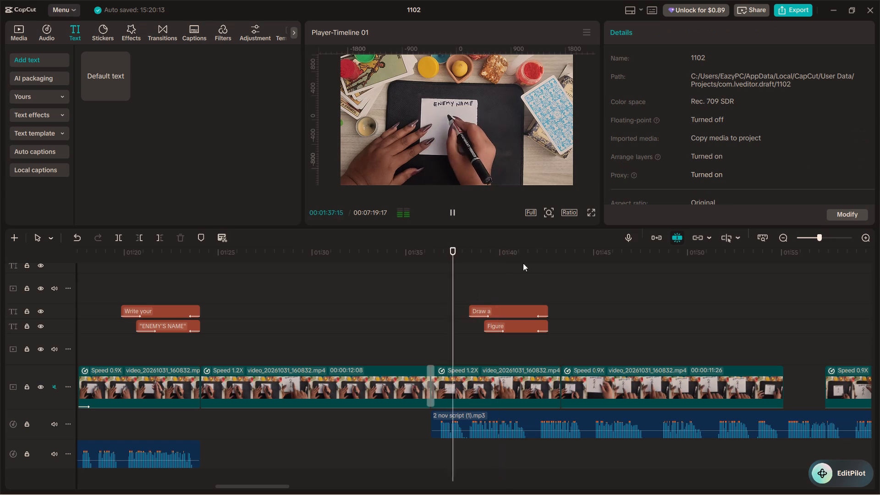
click(588, 214)
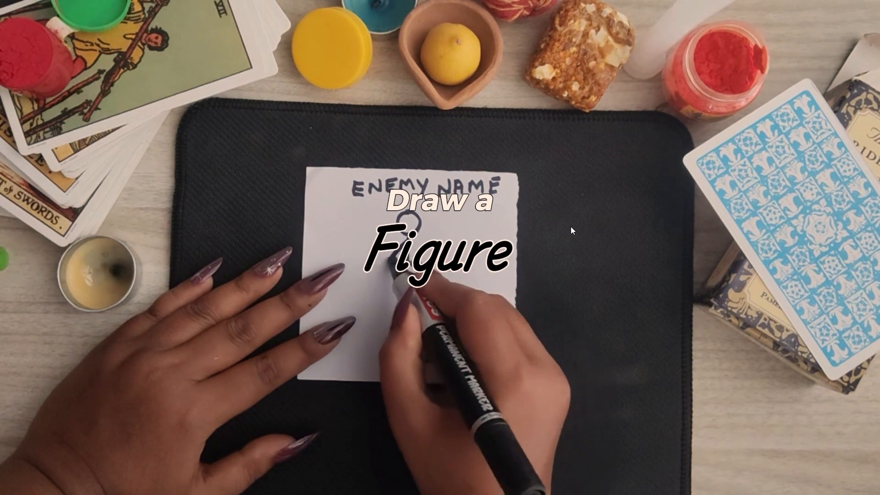
key(space)
key(Escape)
key(space)
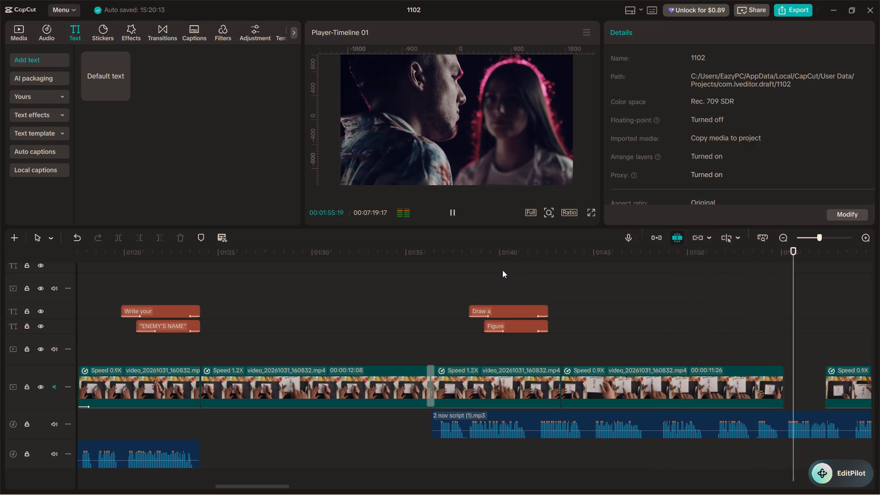
Replay the end of the figure-drawing scene into the couple's argument clip, checking the footage against the voiceover.
ctrl+scroll(502, 270, down, 5)
alt+scroll(502, 270, down, 4)
alt+scroll(485, 327, down, 1)
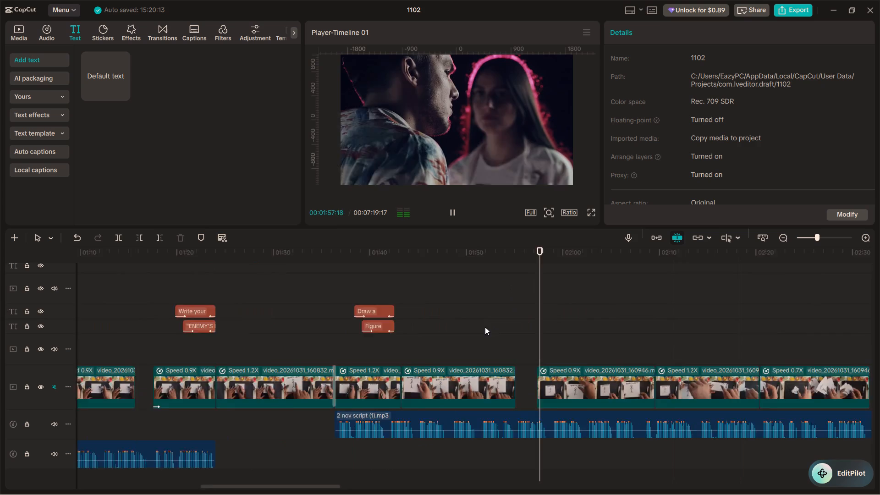
alt+scroll(485, 327, down, 2)
key(space)
click(255, 306)
scroll(255, 306, up, 3)
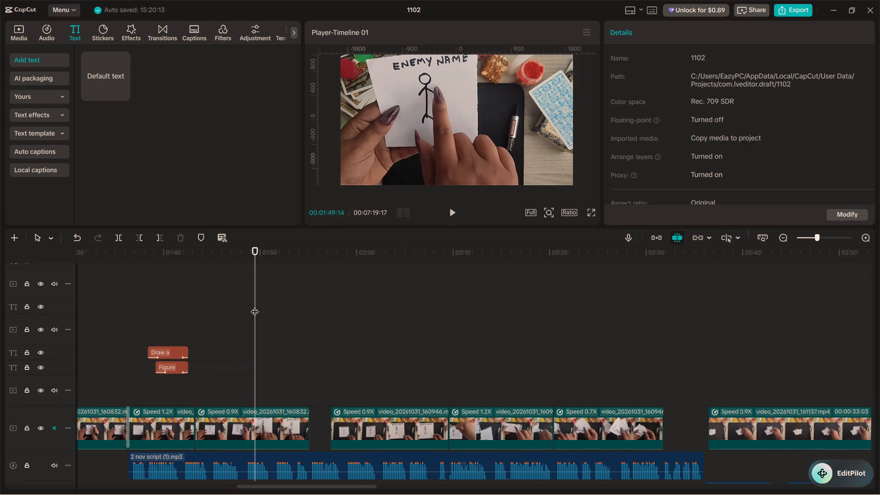
scroll(255, 306, up, 10)
scroll(255, 306, down, 6)
key(space)
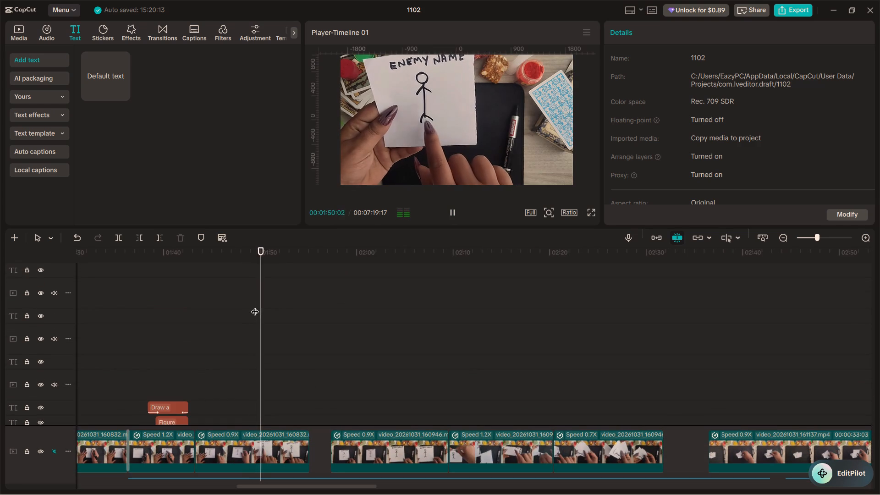
scroll(255, 306, up, 9)
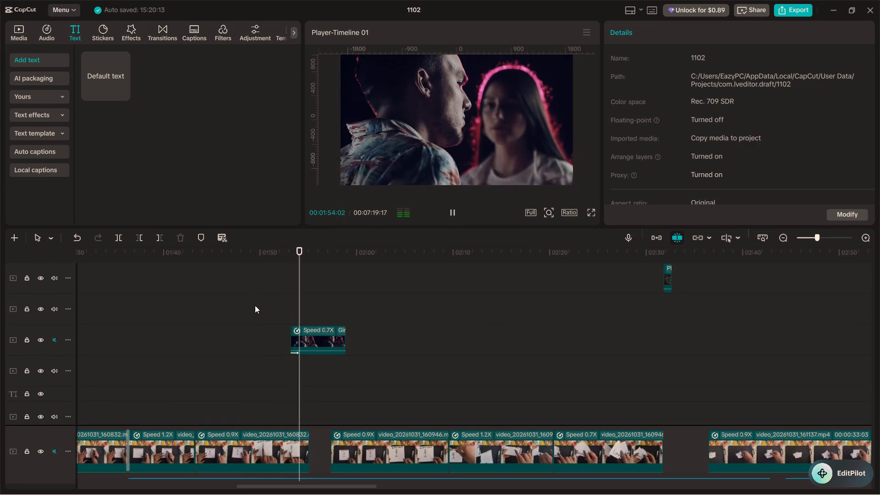
key(space)
Add a default text title at 00:01:53:05, where the couple's argument clip begins.
scroll(255, 305, down, 2)
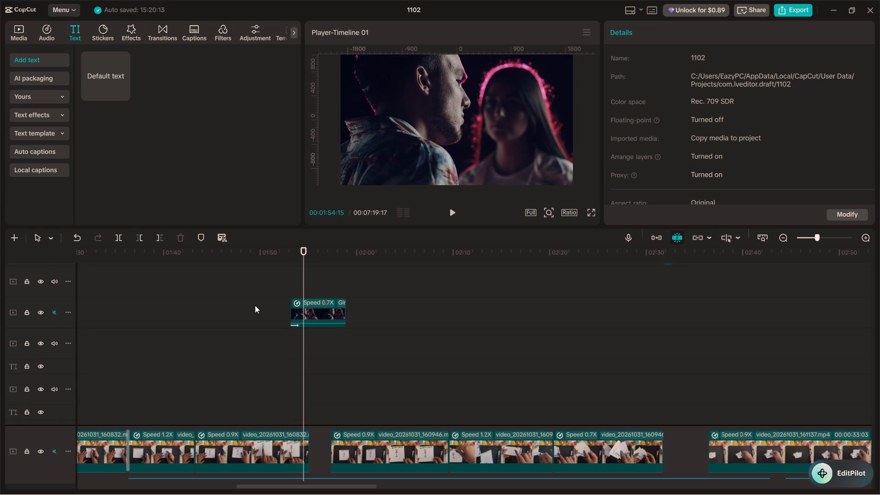
scroll(255, 305, down, 4)
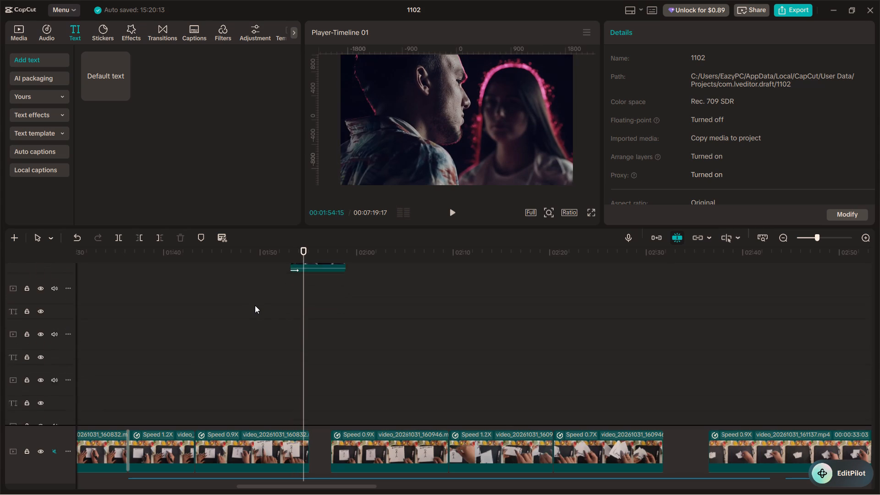
scroll(255, 305, down, 9)
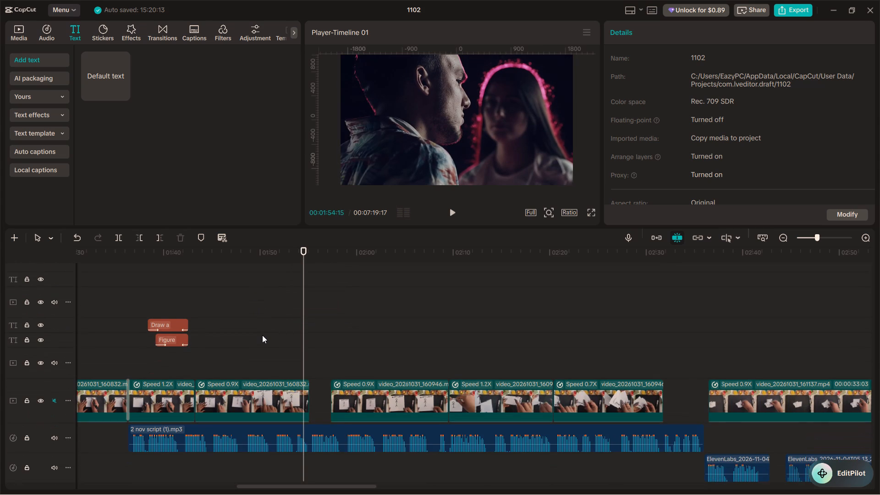
scroll(266, 326, up, 8)
drag(302, 335, 299, 334)
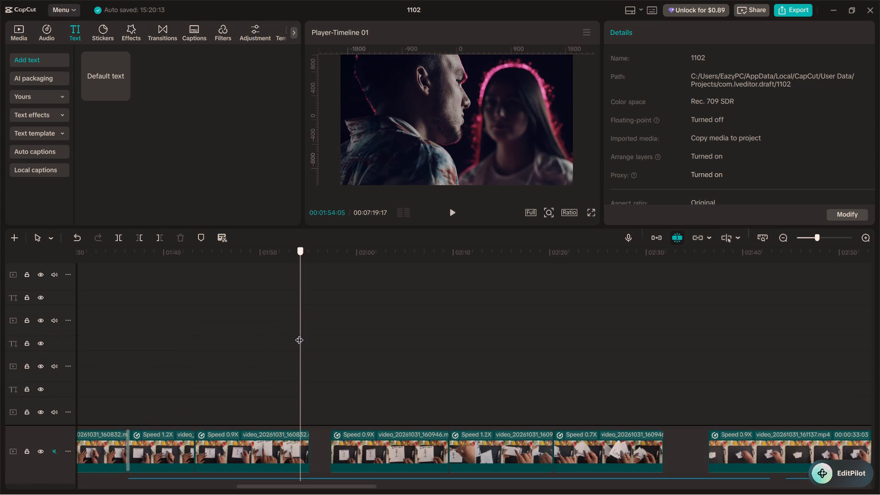
drag(299, 334, 298, 334)
scroll(297, 333, up, 6)
drag(301, 349, 290, 349)
scroll(290, 348, down, 5)
drag(103, 78, 241, 198)
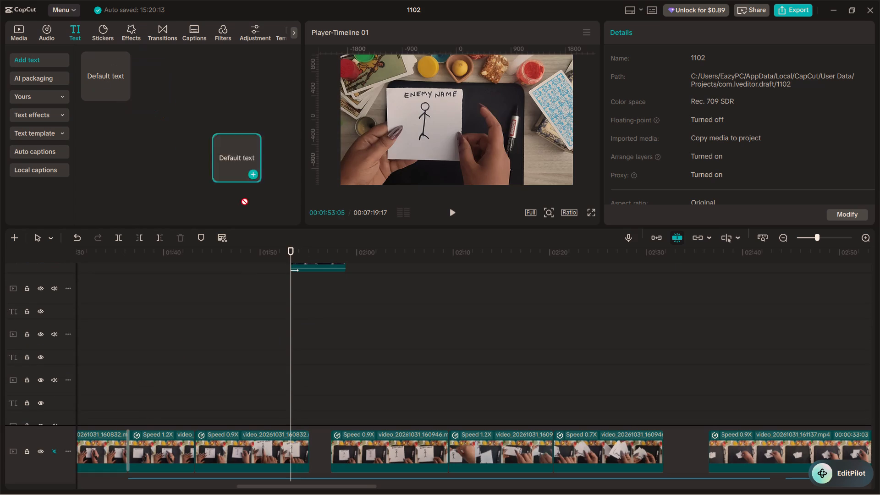
drag(241, 198, 293, 370)
click(273, 335)
Move the new default title up to a track directly above the argument clip, keeping its start time.
key(space)
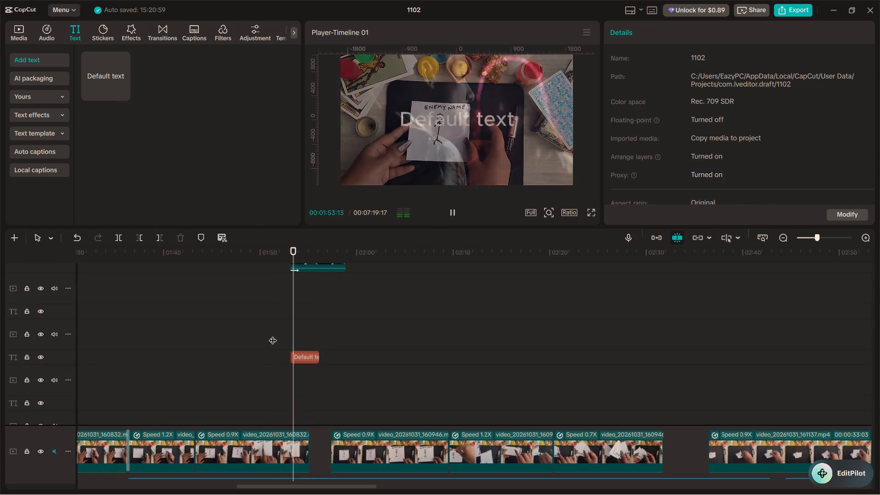
key(space)
drag(308, 358, 305, 251)
scroll(310, 257, up, 5)
scroll(334, 360, down, 7)
Trim the default title's start to 00:01:53:21 to match the voiceover phrase over the argument clip.
click(290, 335)
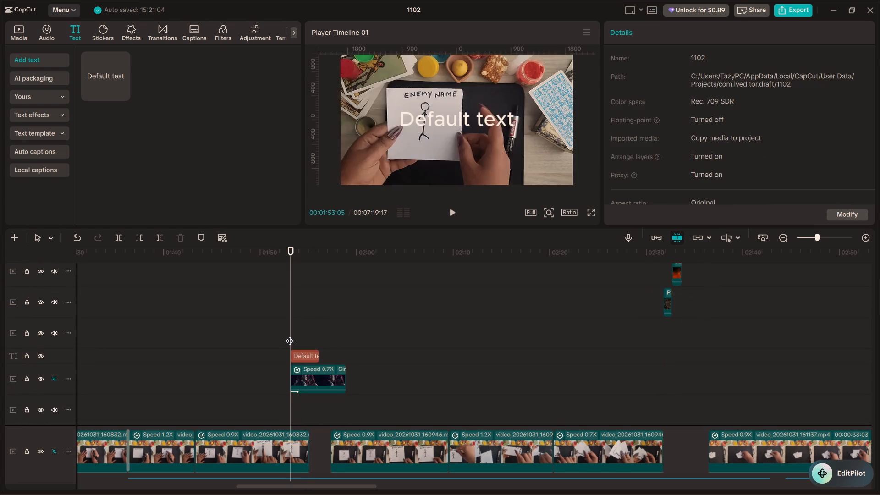
key(space)
key(space)
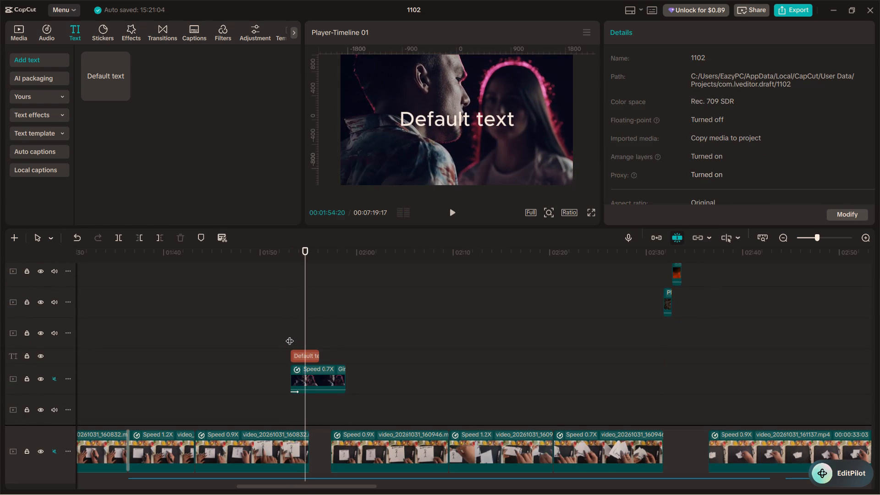
scroll(290, 335, down, 6)
scroll(290, 335, up, 4)
scroll(290, 335, down, 18)
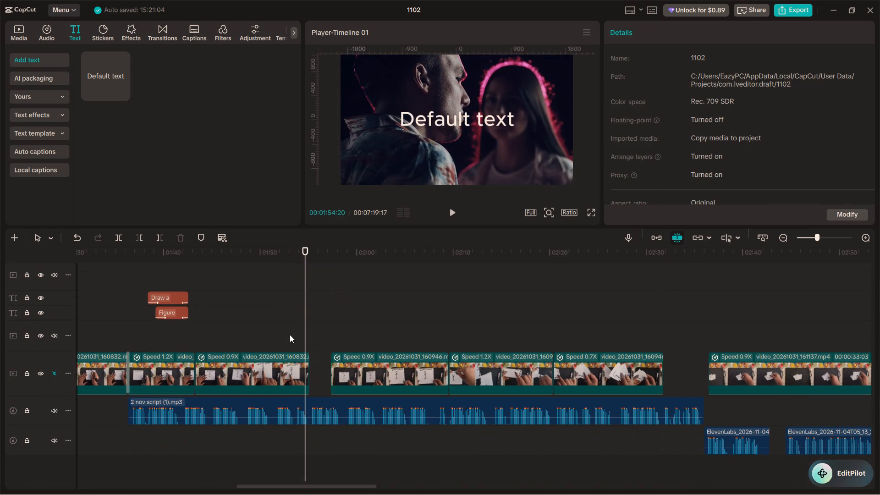
drag(304, 322, 298, 321)
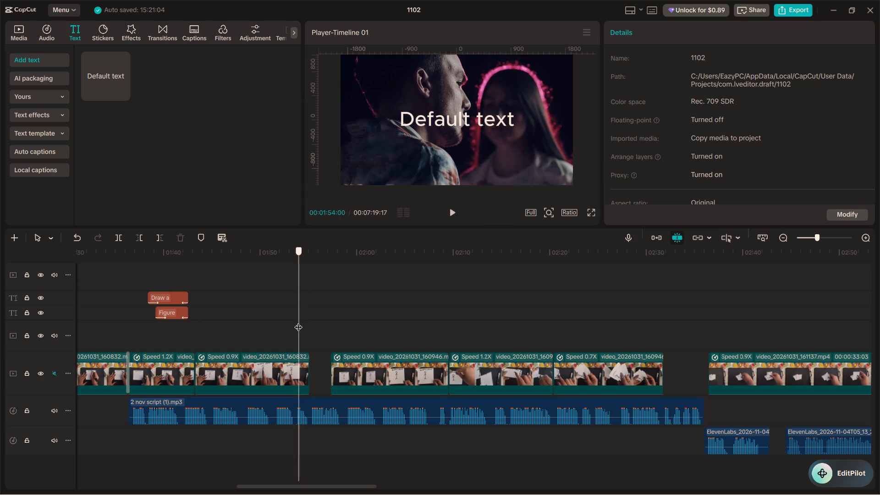
drag(298, 321, 296, 321)
ctrl+scroll(298, 325, up, 13)
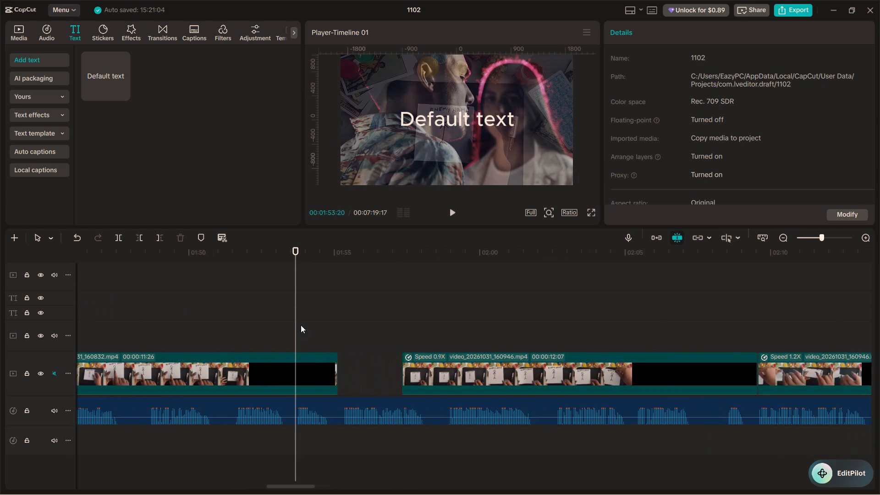
ctrl+scroll(296, 317, up, 10)
click(291, 314)
drag(291, 314, 295, 314)
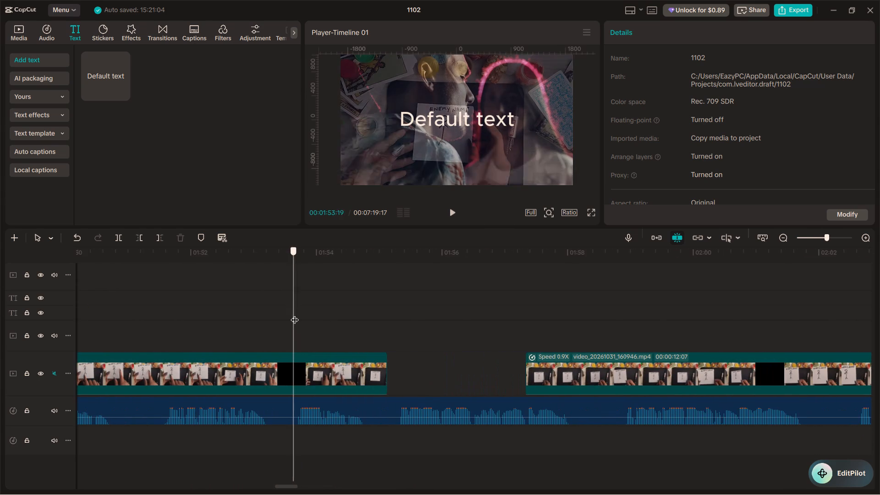
drag(295, 314, 297, 315)
scroll(297, 316, up, 20)
scroll(297, 316, up, 5)
scroll(297, 317, down, 5)
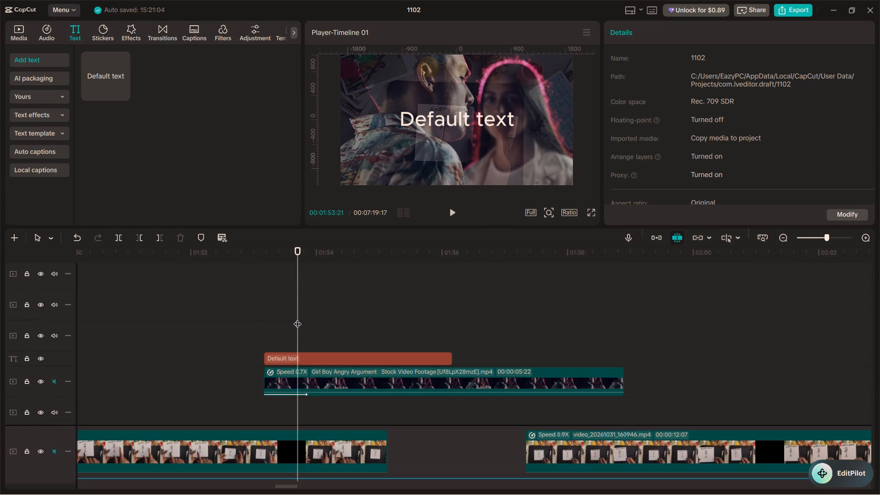
click(300, 355)
drag(266, 354, 296, 357)
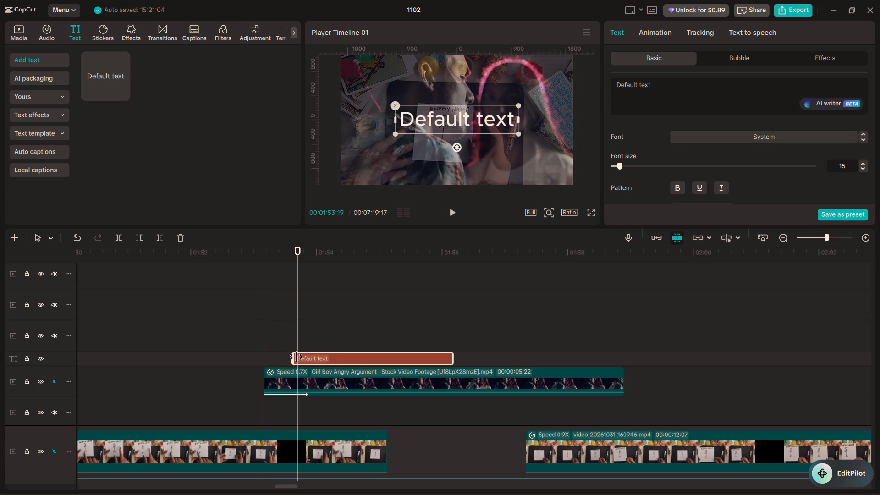
drag(296, 357, 297, 357)
Play the trimmed title with the voiceover and split it at 00:01:55:10, where the following phrase starts.
click(289, 342)
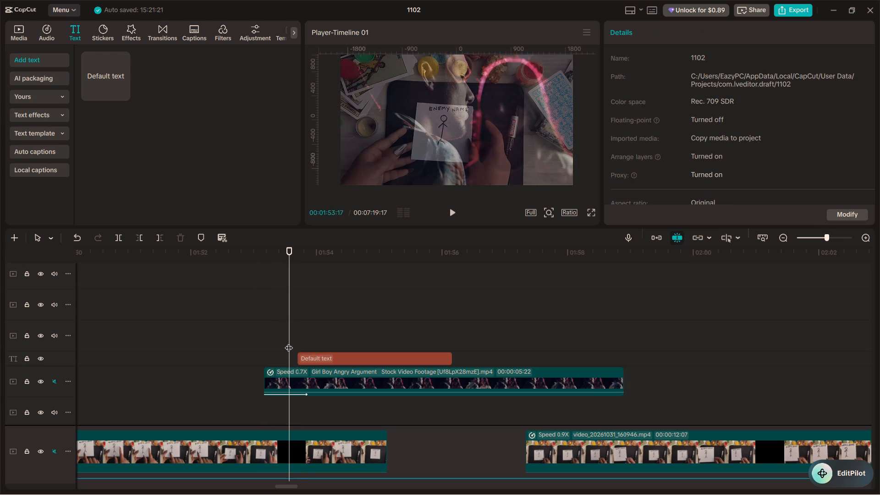
key(space)
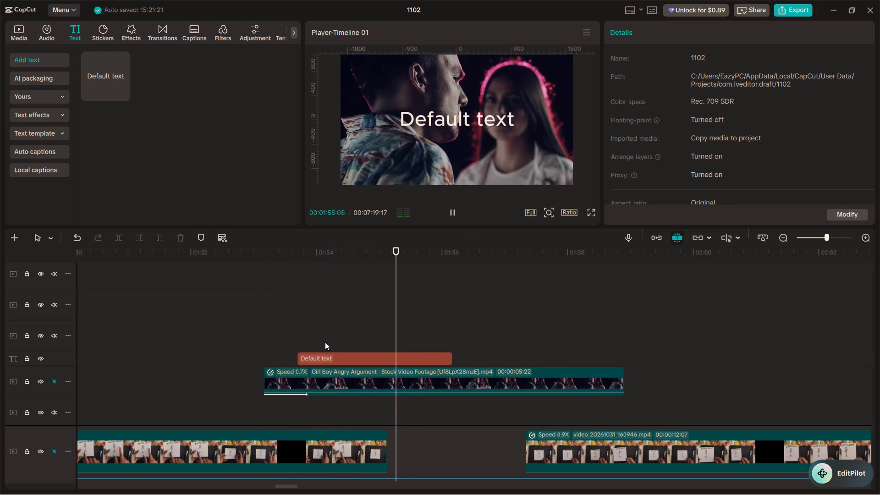
key(space)
scroll(406, 357, down, 20)
scroll(406, 357, down, 5)
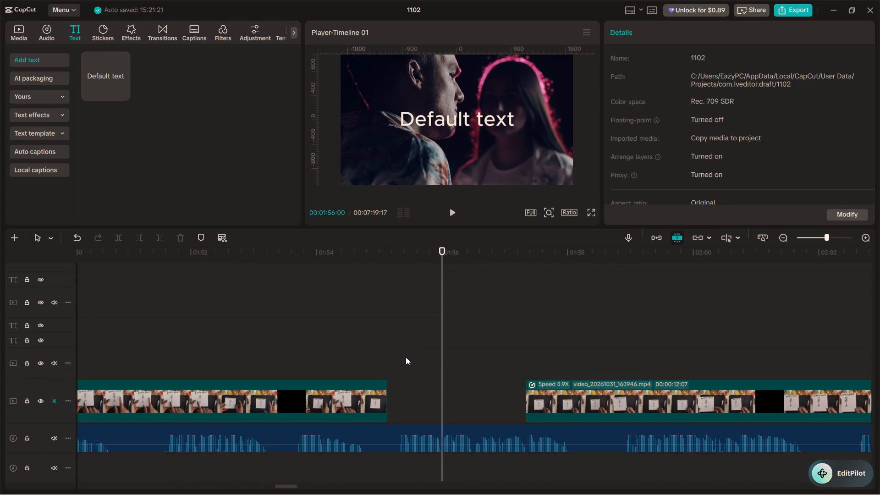
drag(442, 345, 398, 335)
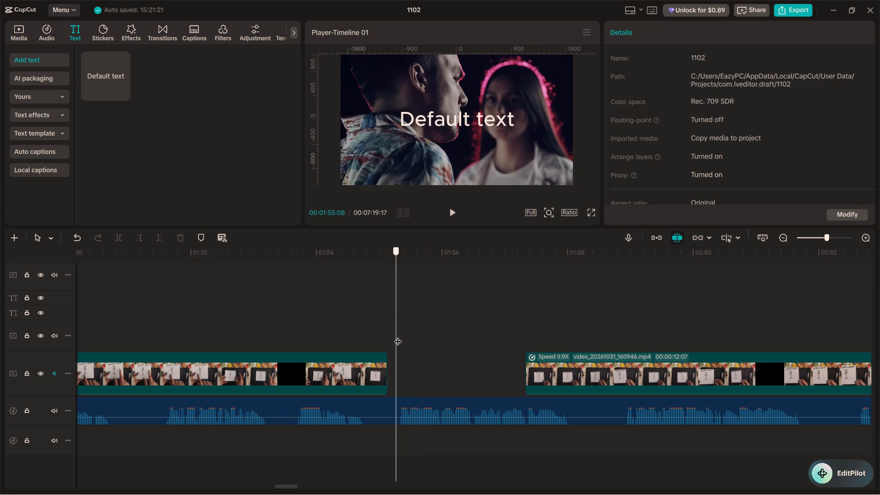
drag(398, 335, 400, 335)
scroll(400, 335, up, 20)
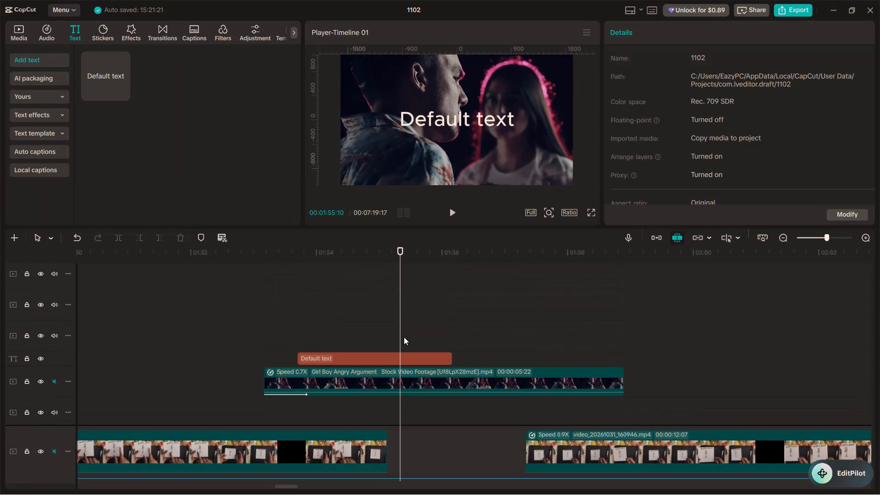
click(388, 355)
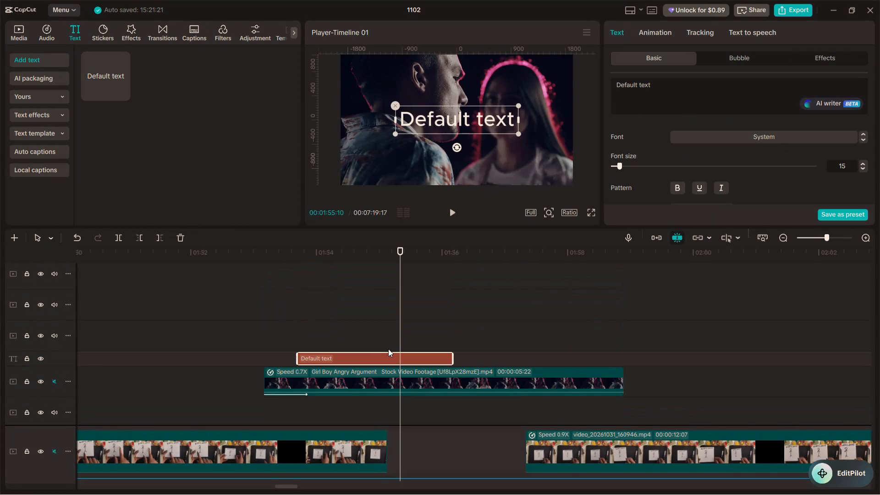
key(ctrl+b)
Play on from the split and extend the second title's end to 00:01:56:27.
click(377, 337)
key(space)
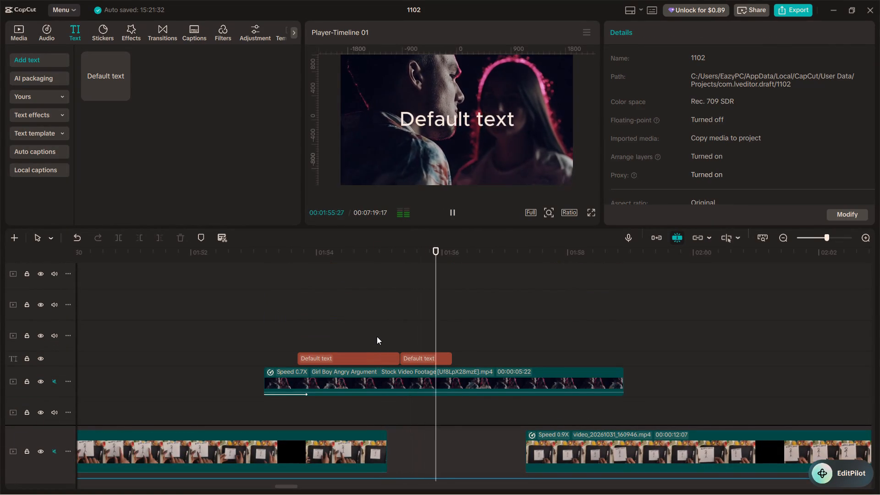
key(space)
click(427, 362)
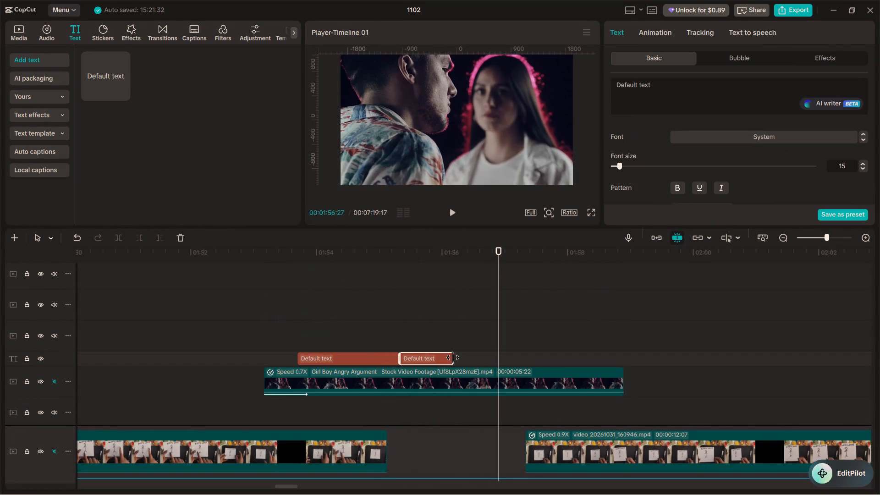
drag(453, 357, 496, 364)
Replay the two default titles over the argument clip to check their timing against the voiceover.
click(463, 337)
key(space)
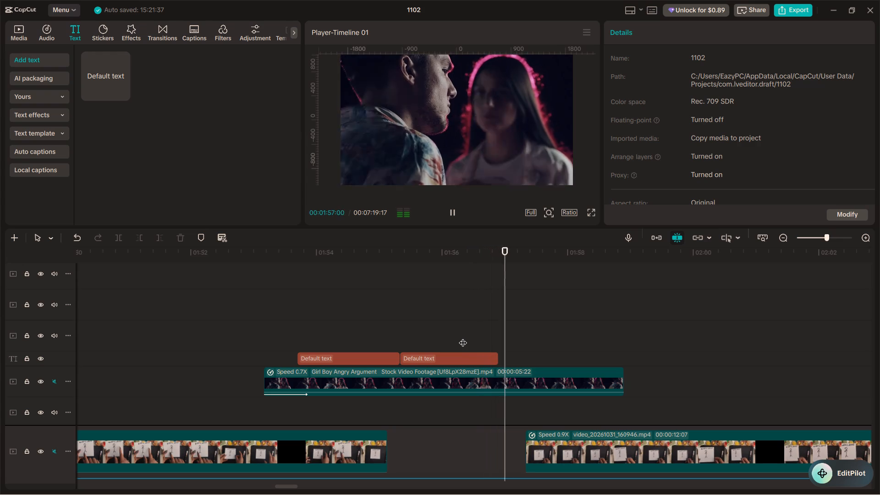
key(space)
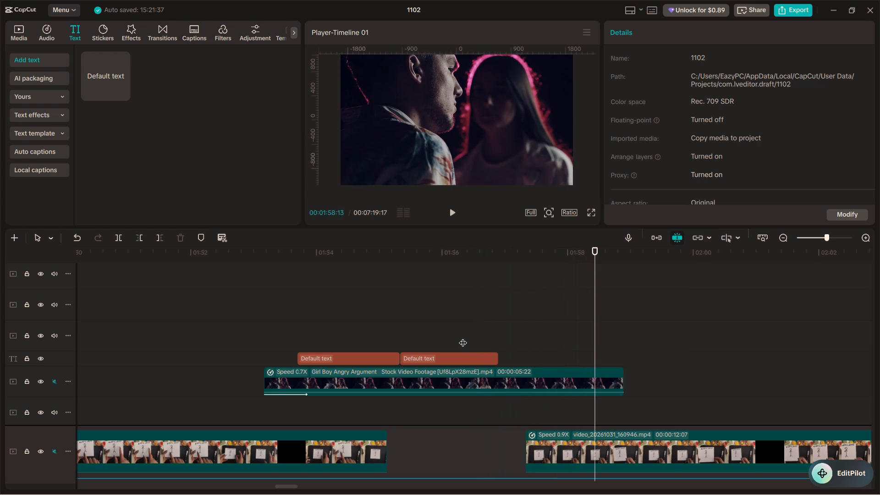
click(278, 332)
key(space)
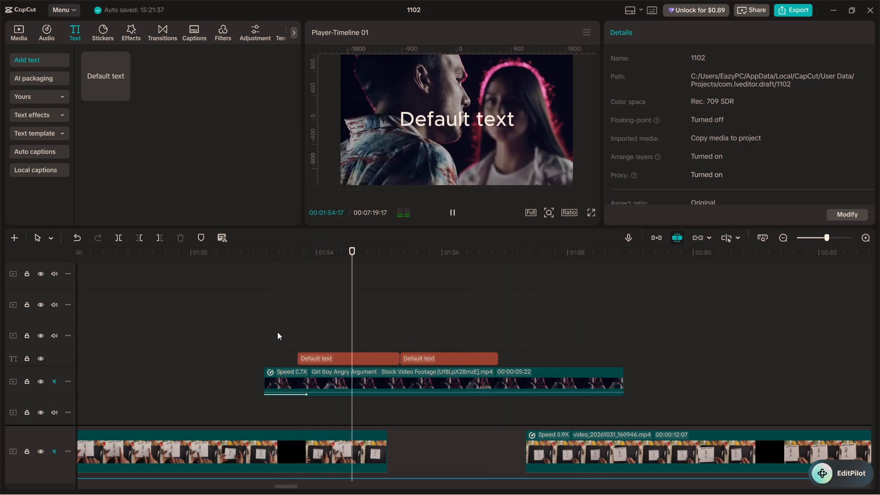
key(space)
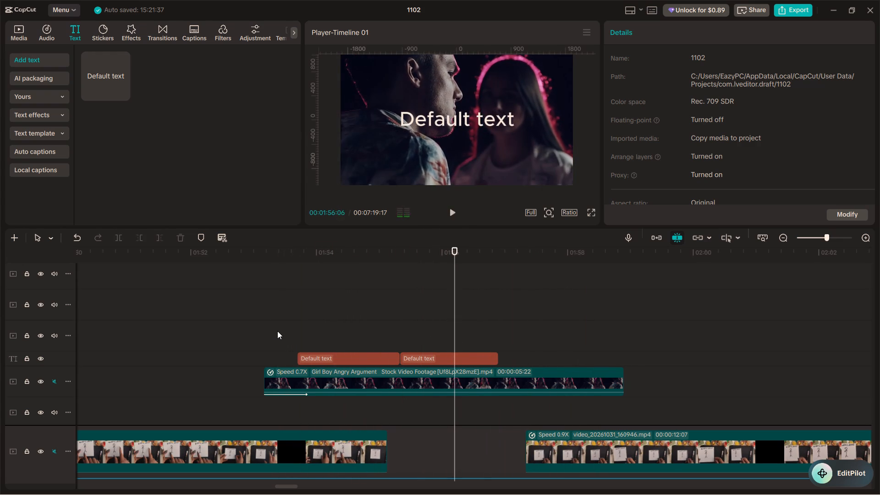
key(space)
key(space)
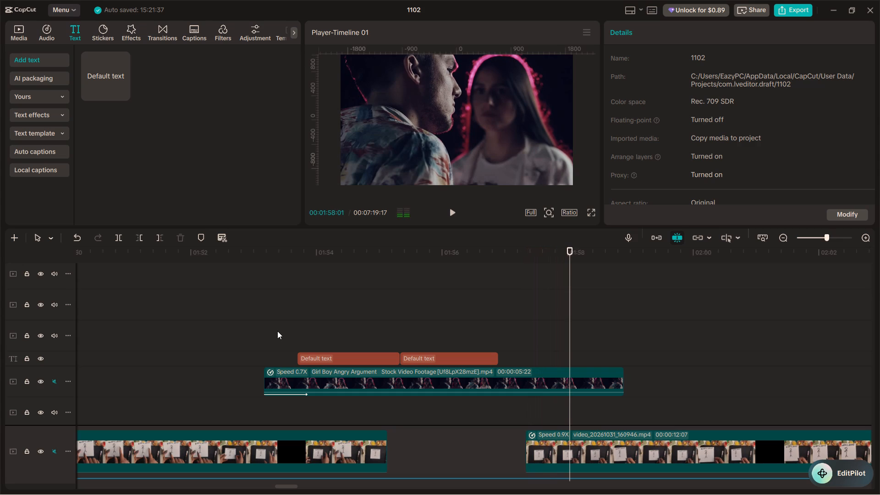
click(298, 330)
drag(298, 330, 293, 327)
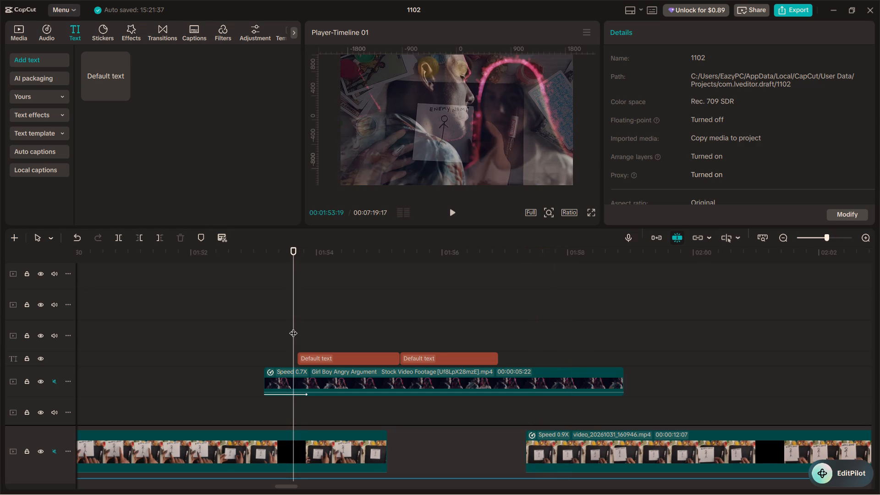
key(space)
key(space)
Change the text of the first default title over the argument clip to "Arguements".
click(332, 356)
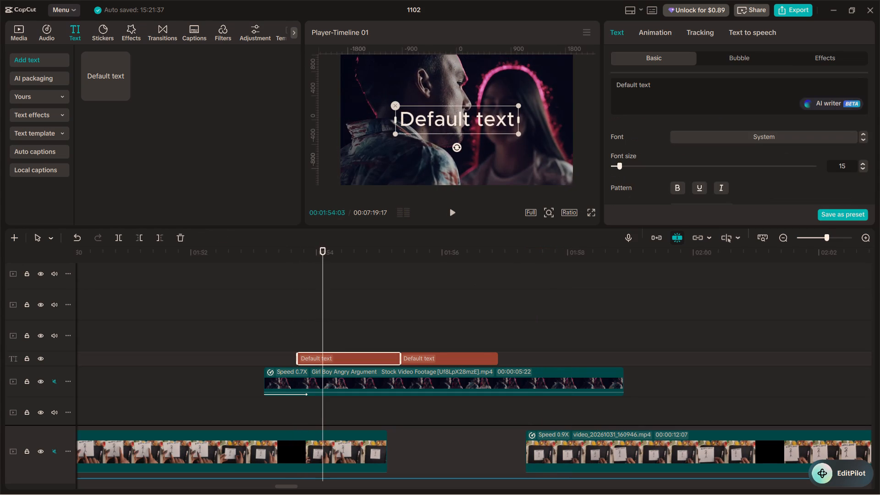
drag(659, 92, 603, 73)
text(Argu)
key(e)
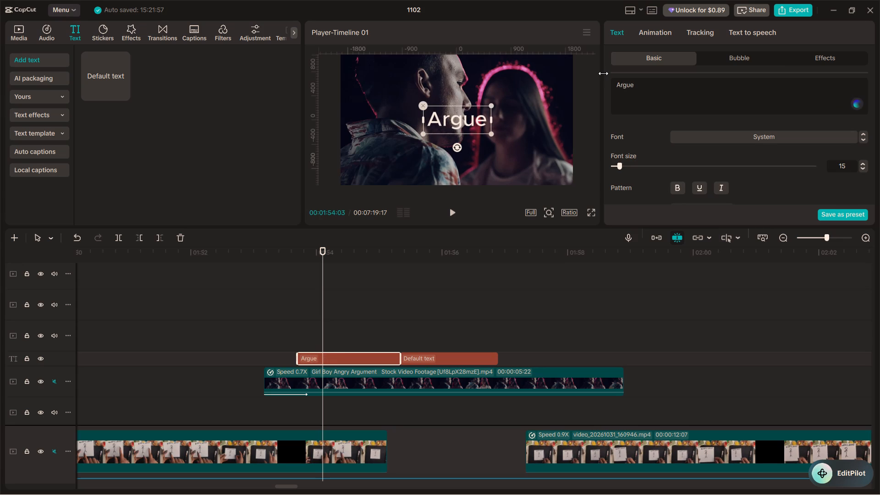
text(ments)
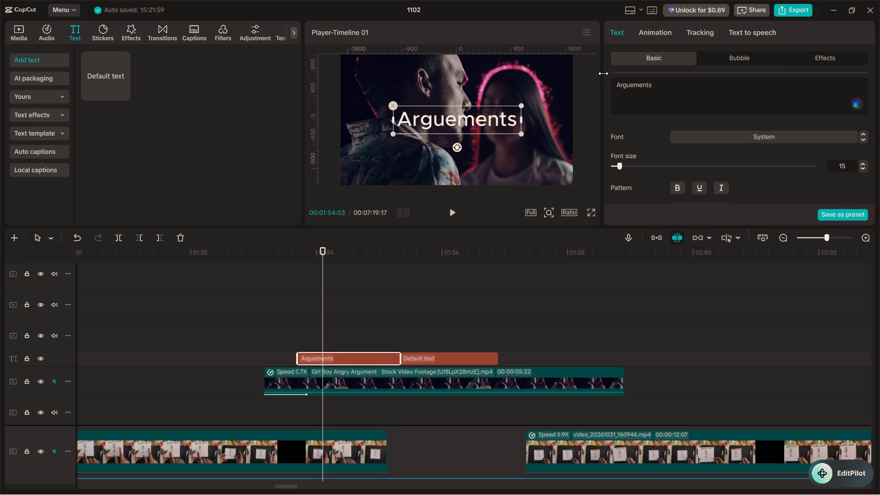
Correct the spelling of the first title over the argument clip to "Arguments".
key(BackSpace)
key(BackSpace)
key(BackSpace)
key(BackSpace)
key(BackSpace)
key(BackSpace)
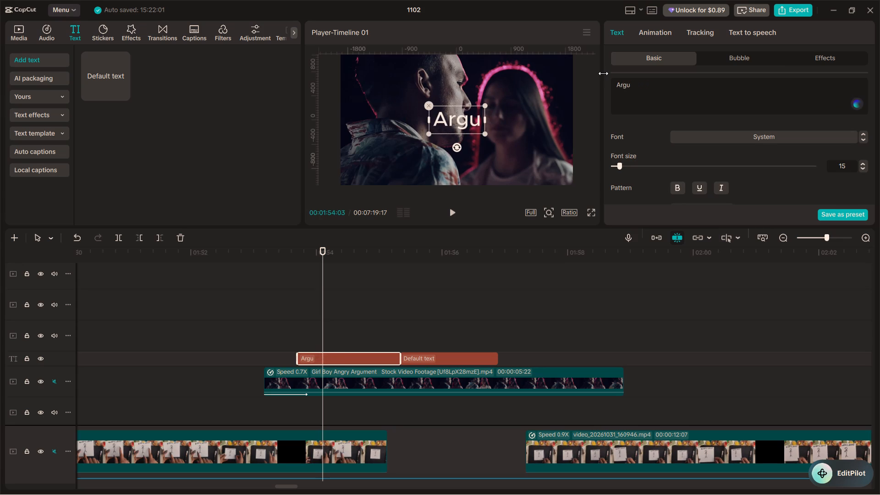
text(et)
key(BackSpace)
key(BackSpace)
text(ments)
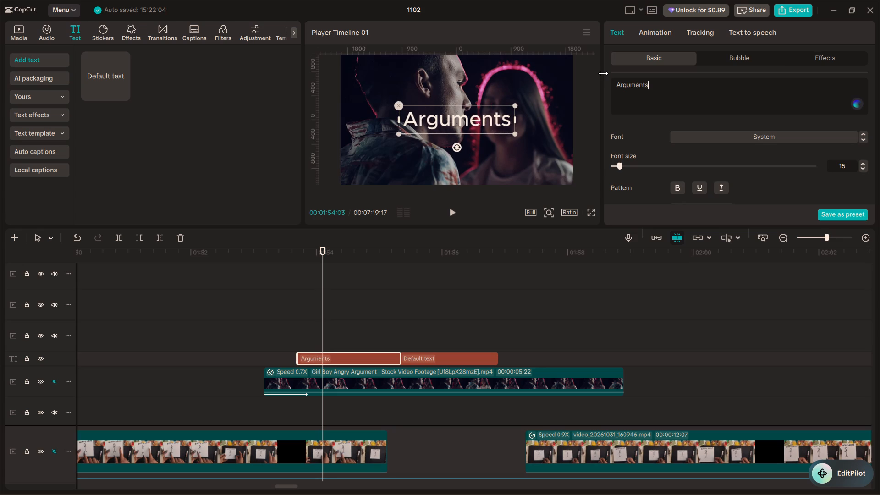
Play through the second title's voiceover phrase and change that title's text from the default to "Emotional weight".
click(376, 302)
key(space)
key(space)
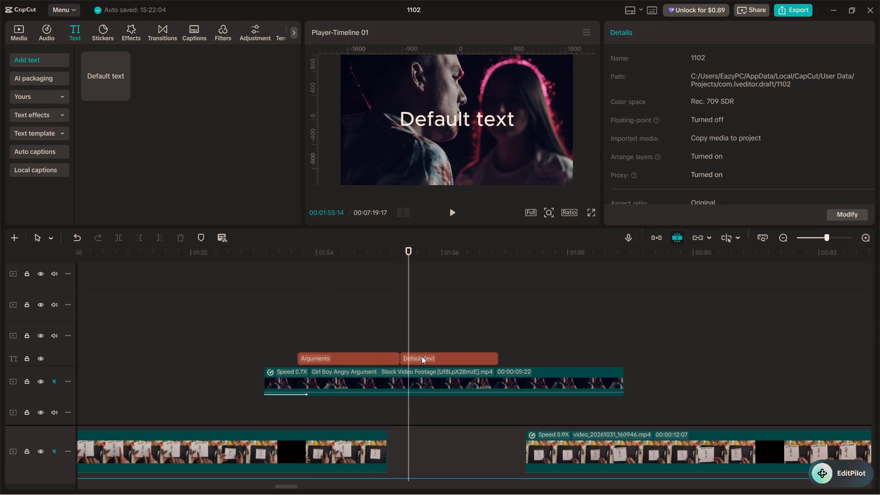
key(space)
key(space)
click(426, 359)
drag(677, 89, 583, 90)
drag(653, 85, 615, 83)
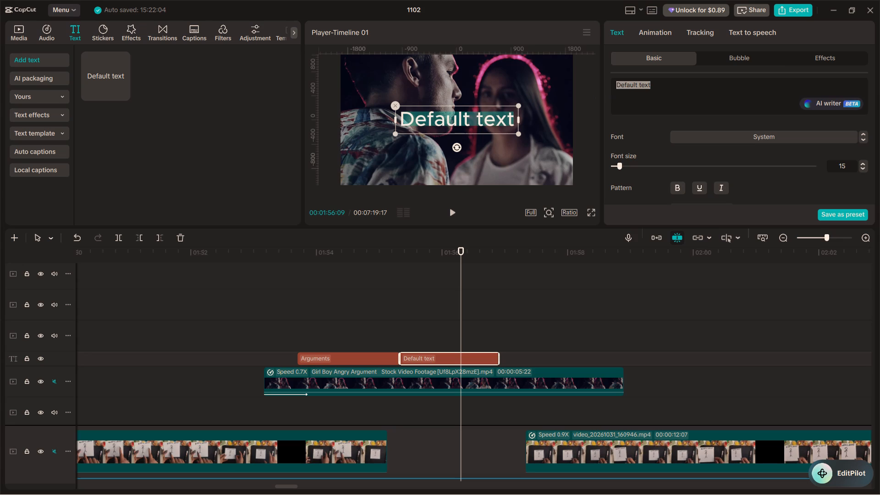
key(shift+t)
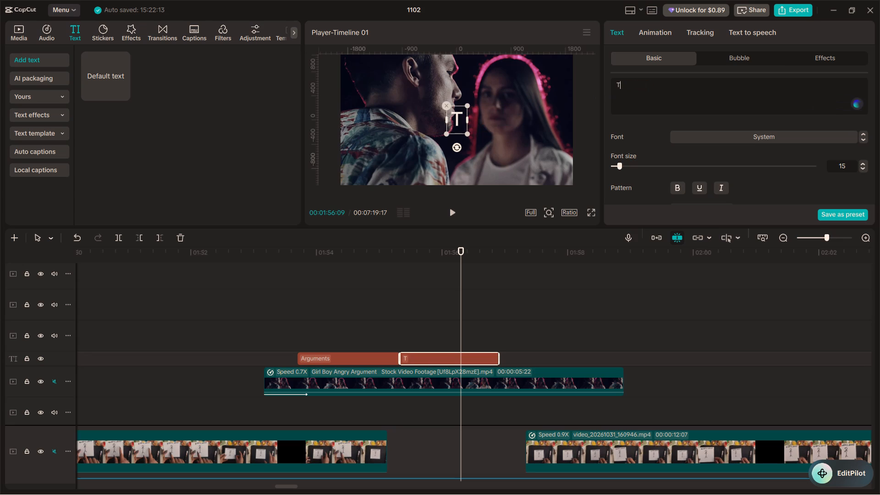
key(BackSpace)
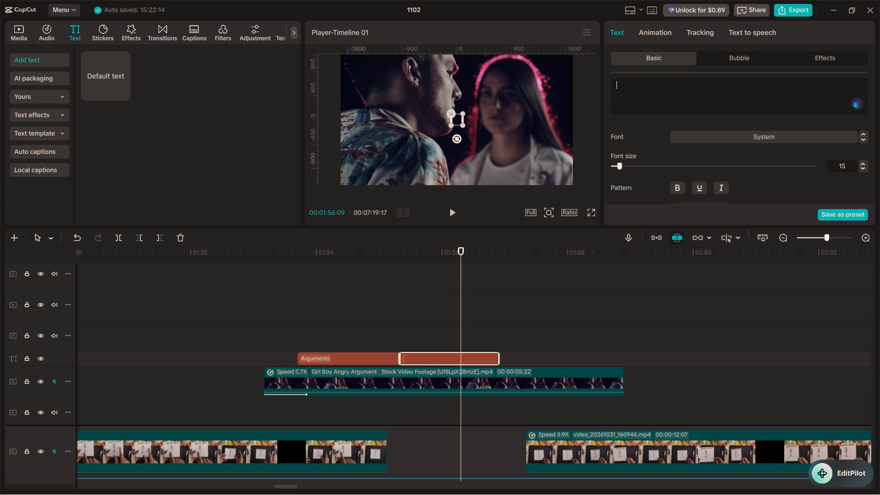
text(Emotional)
key(space)
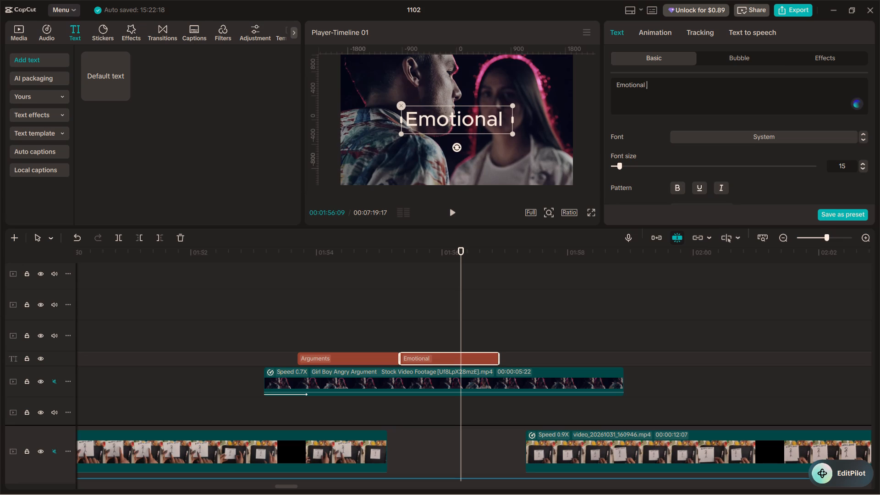
key(w)
text(eights)
key(BackSpace)
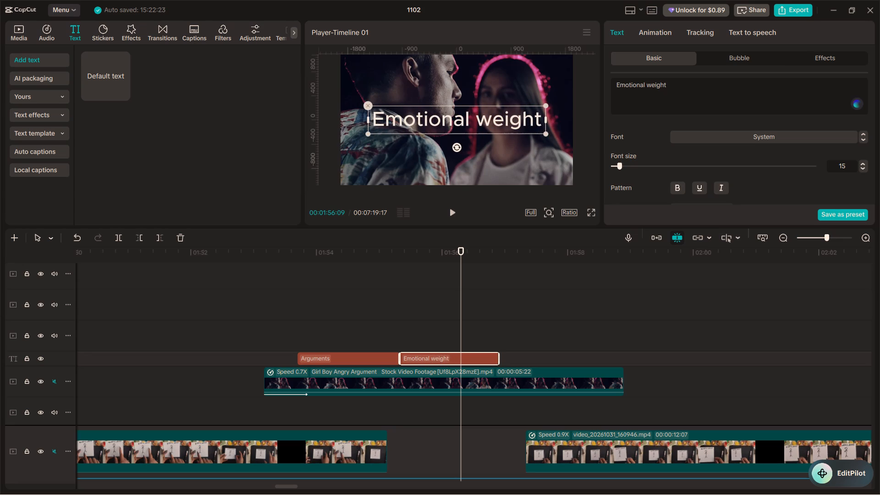
Replay both titles over the argument clip to check their wording and timing against the voiceover.
click(302, 318)
click(285, 324)
key(space)
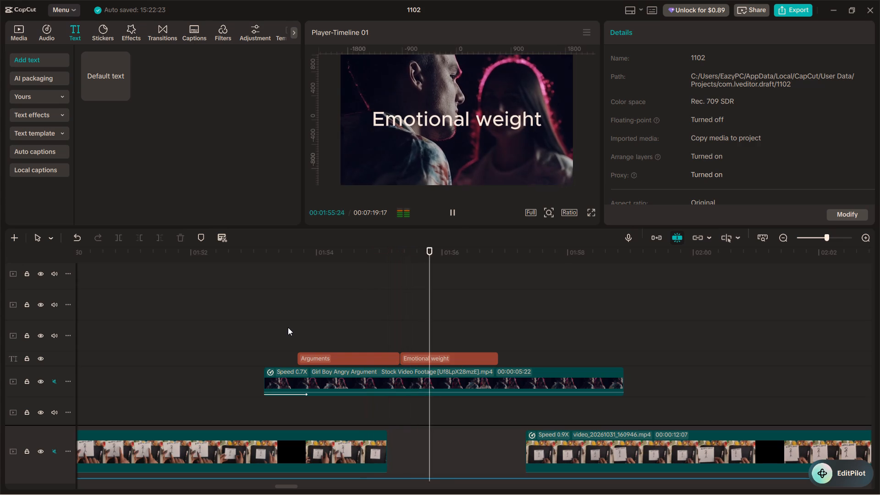
key(space)
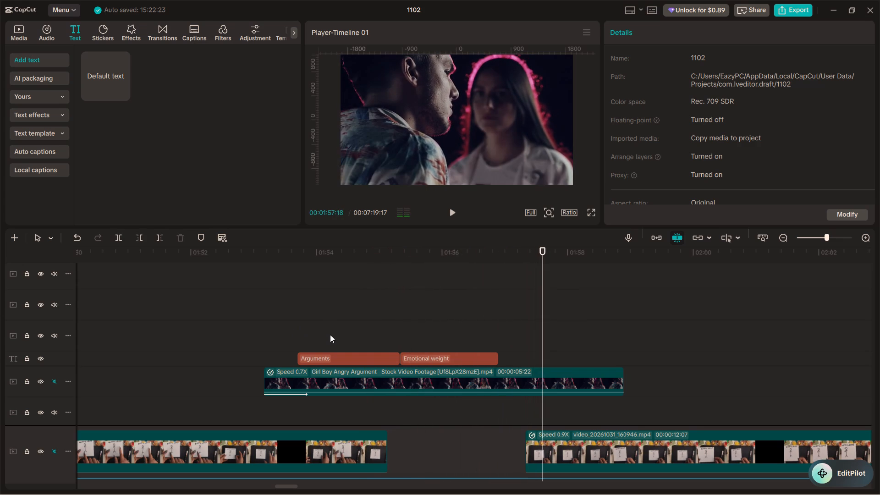
Change the font of both the "Arguments" and "Emotional weight" titles to Montserrat, previewing it on the argument clip.
drag(320, 333, 417, 361)
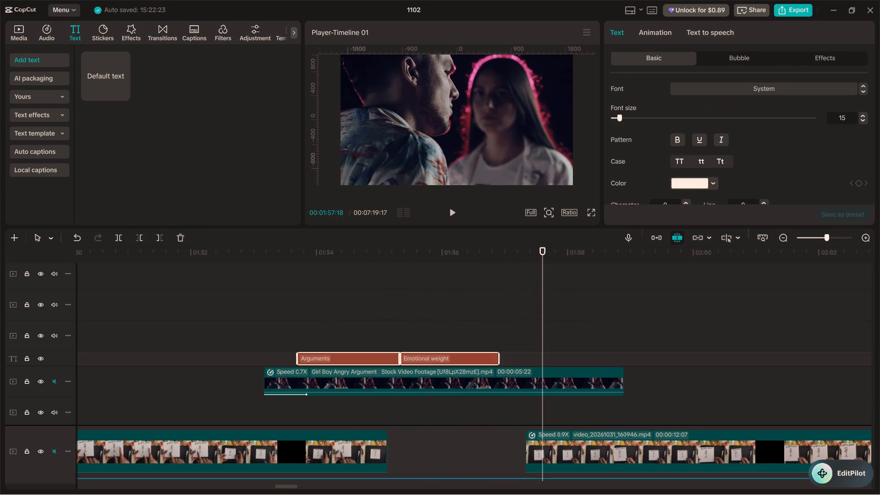
click(861, 92)
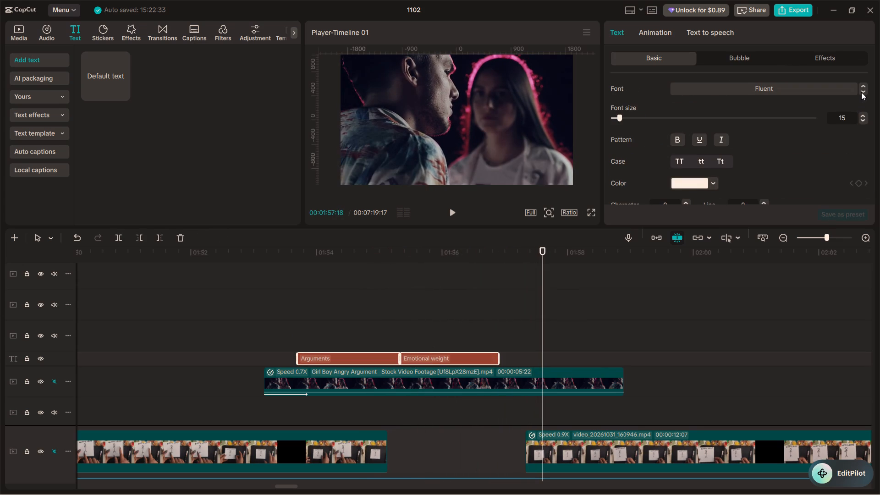
click(861, 92)
click(341, 260)
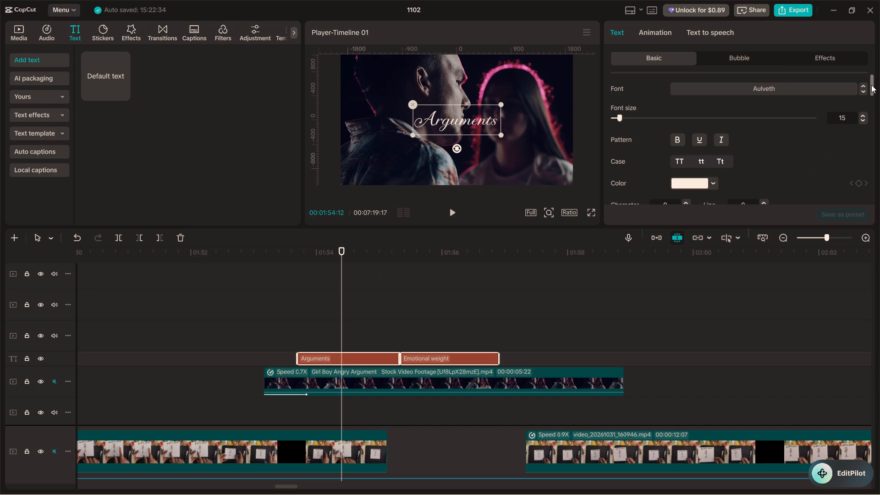
click(862, 93)
click(862, 93)
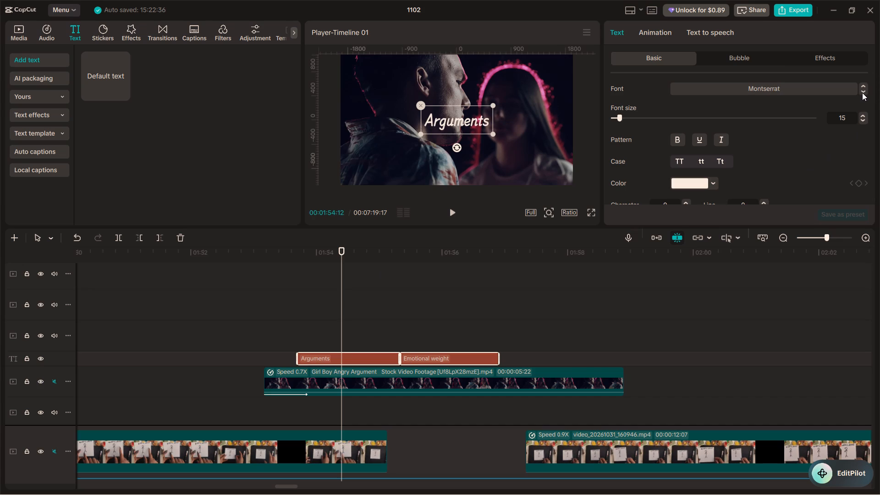
Replay both restyled titles with the voiceover and view the Out animation options for them.
click(286, 318)
key(space)
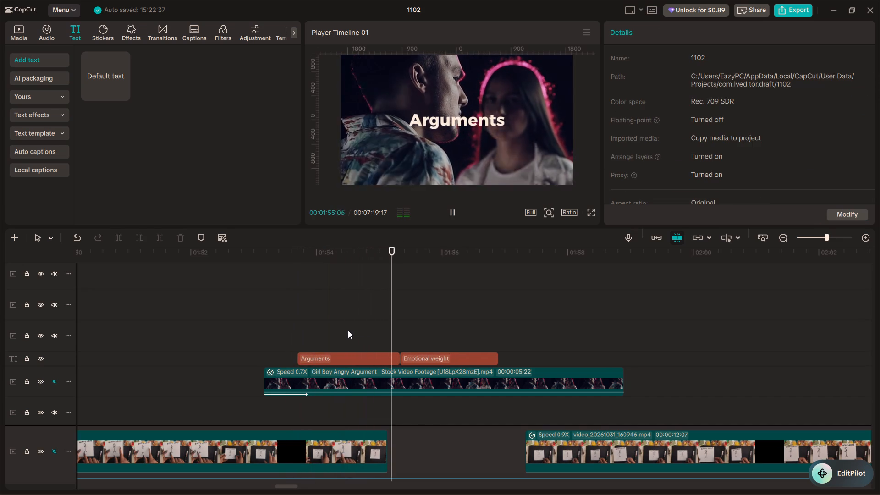
key(space)
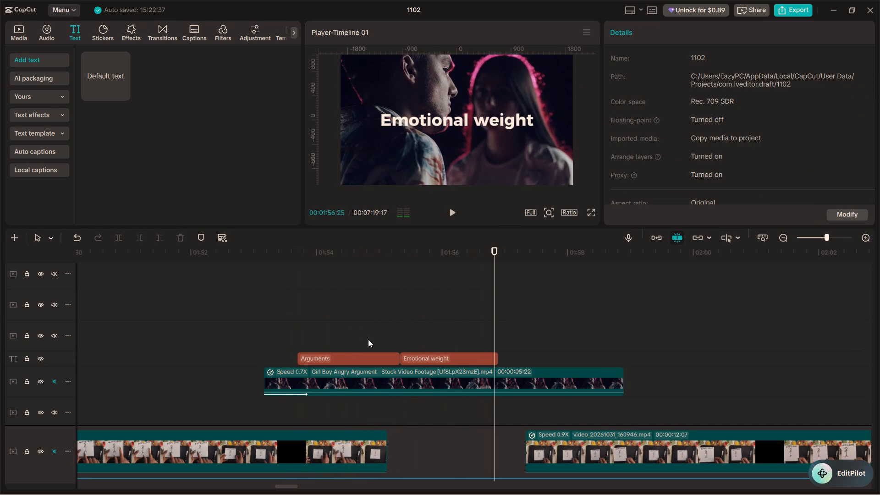
click(361, 359)
click(367, 330)
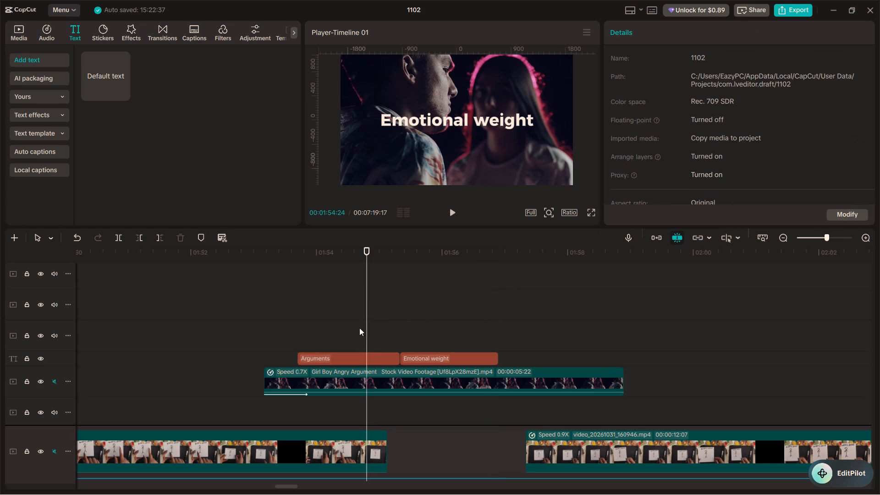
drag(358, 336, 446, 359)
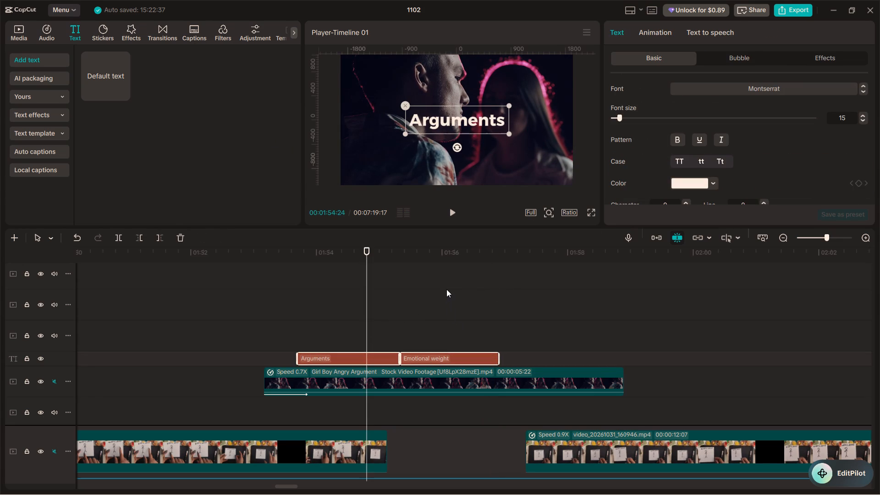
click(642, 40)
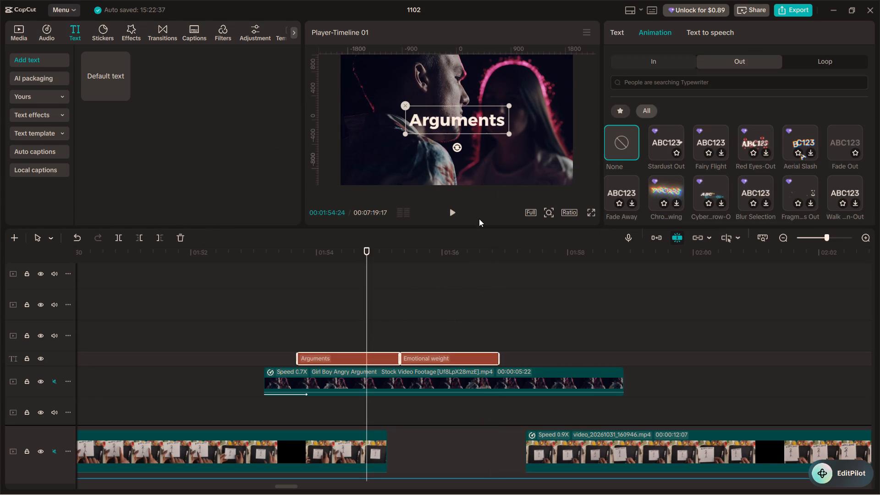
click(265, 315)
key(space)
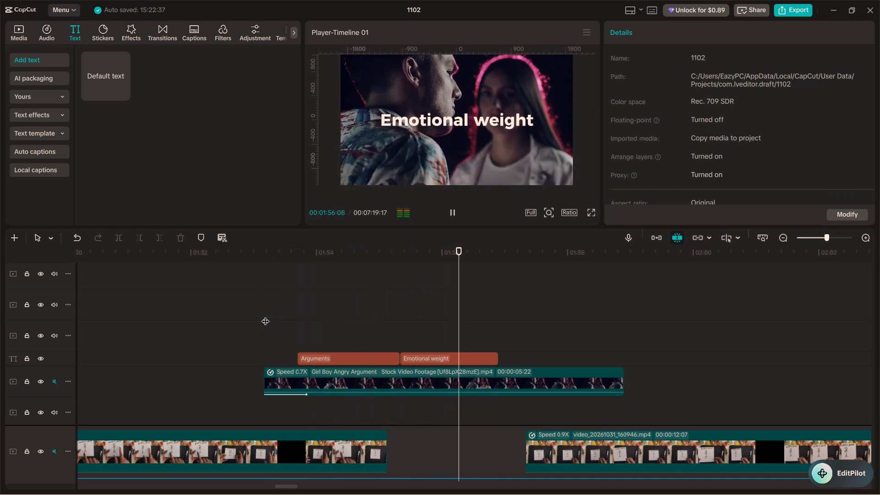
key(space)
Find the next phrase's start using the voiceover waveform and split the "Emotional weight" title at 00:01:56:18.
click(486, 332)
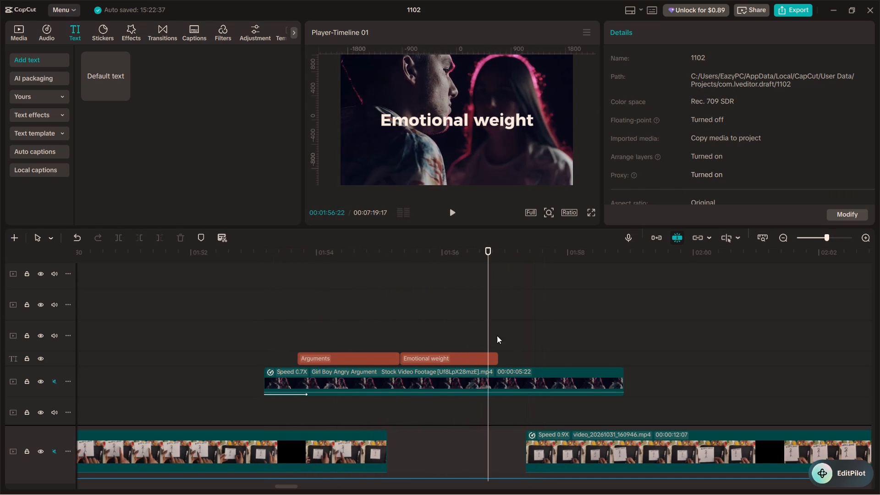
scroll(505, 343, down, 20)
drag(490, 321, 479, 321)
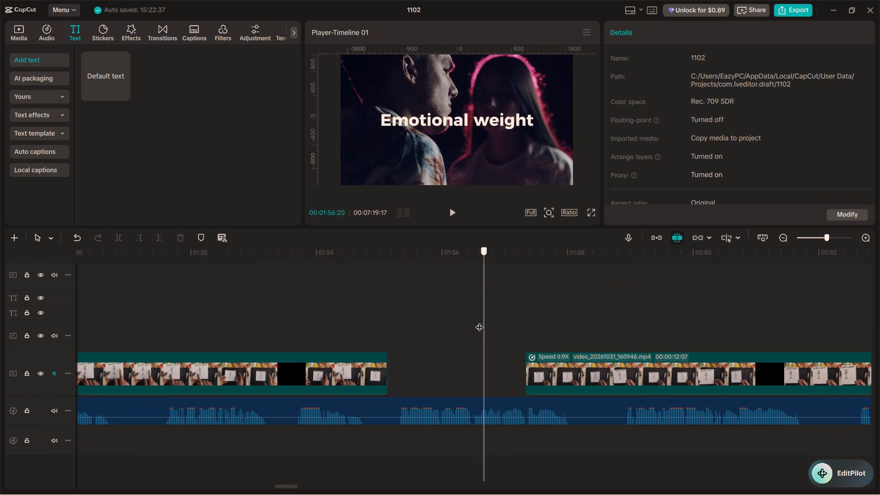
drag(479, 321, 473, 321)
key(space)
key(space)
drag(490, 333, 483, 335)
drag(495, 345, 479, 343)
key(space)
key(space)
drag(499, 346, 481, 346)
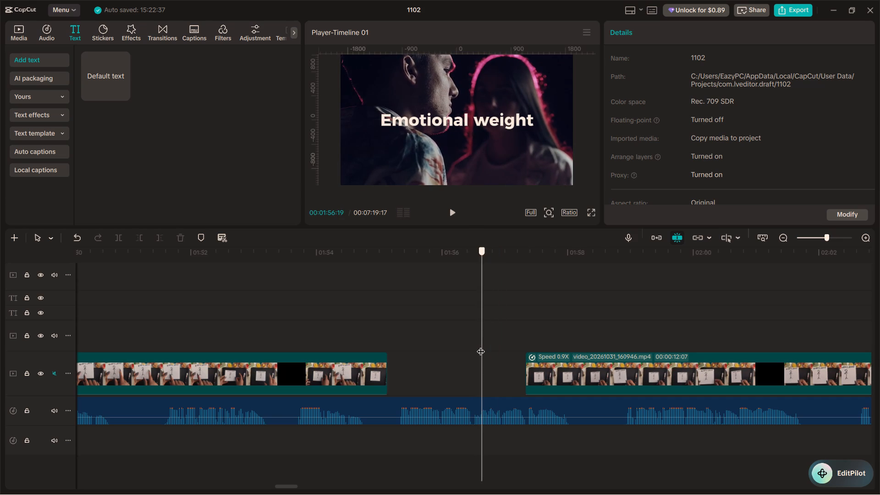
drag(481, 346, 480, 346)
scroll(480, 346, up, 19)
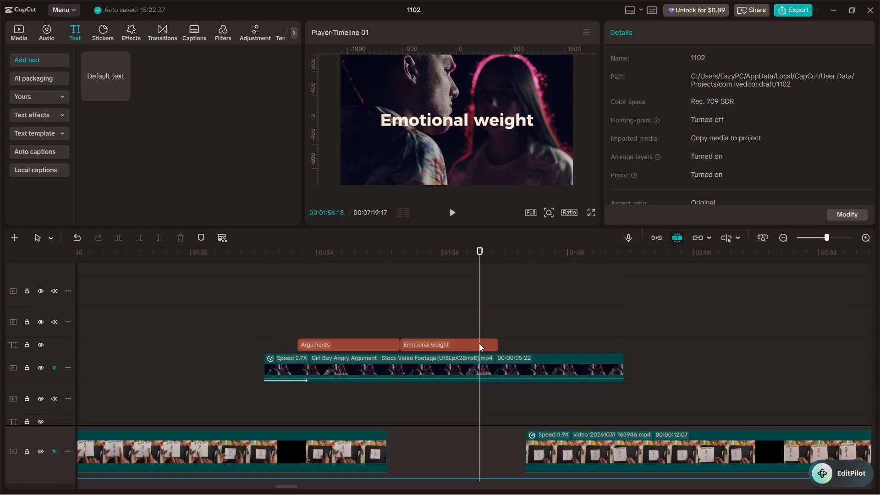
click(479, 343)
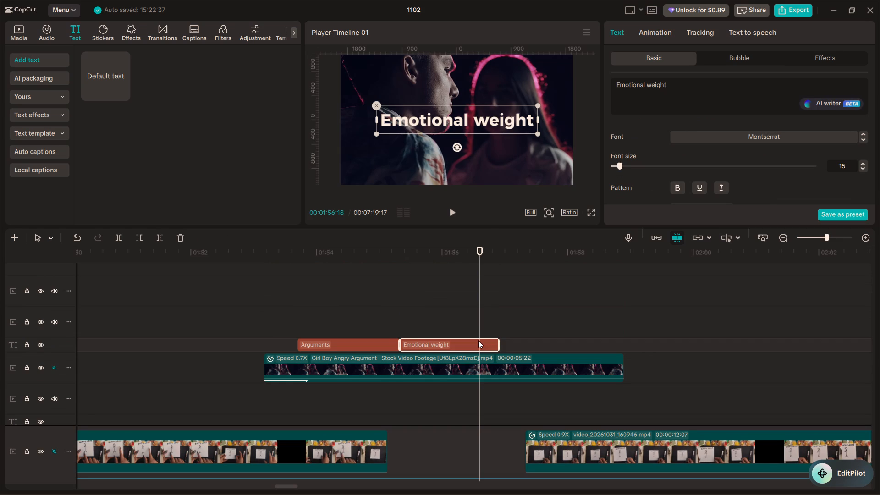
key(ctrl+b)
Extend the end of the newly split title to the end of the argument clip.
drag(500, 342, 576, 338)
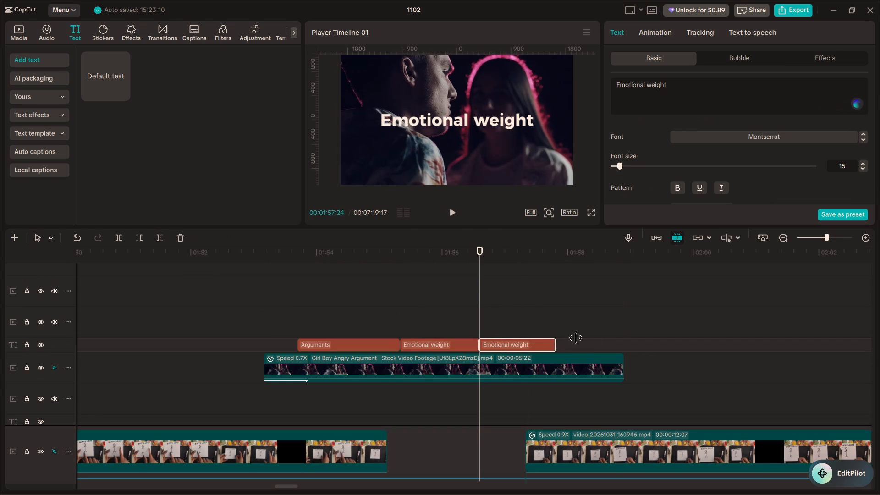
drag(576, 338, 622, 341)
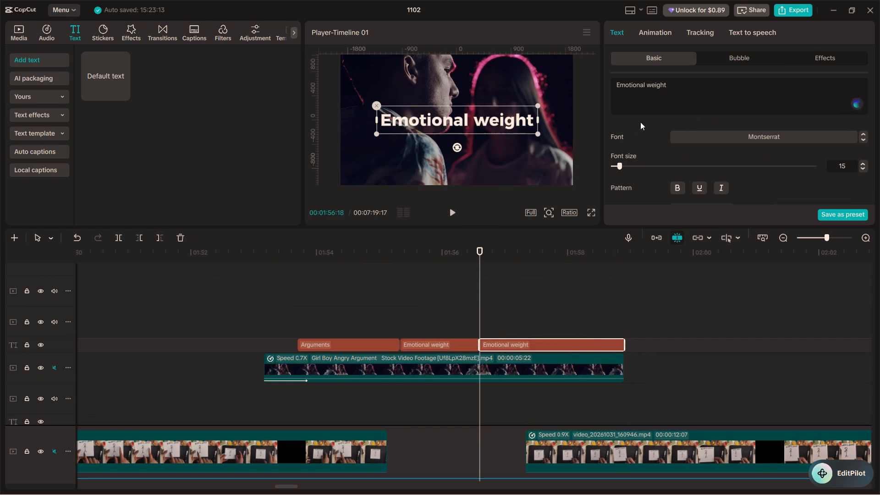
Clear the "Emotional weight" text from the third title, which starts at 00:01:56:18 on the argument clip.
drag(671, 86, 660, 87)
drag(660, 87, 594, 91)
drag(666, 84, 632, 78)
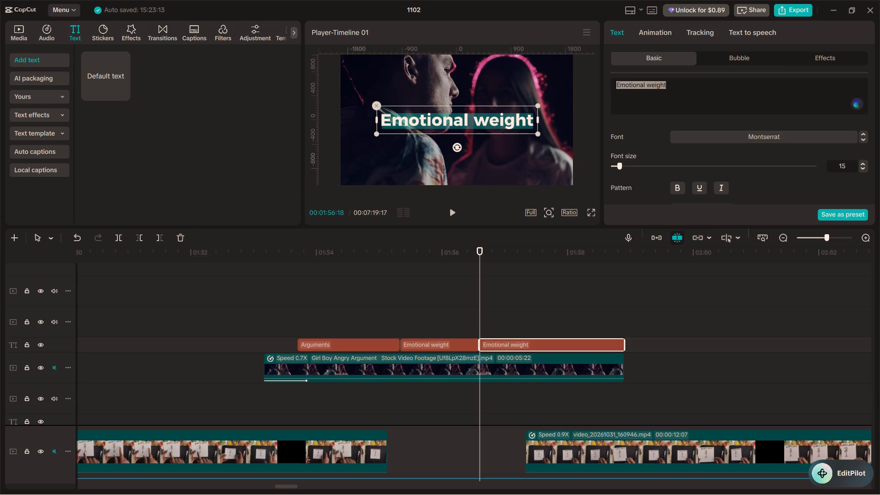
scroll(476, 316, down, 3)
shift+scroll(479, 281, up, 3)
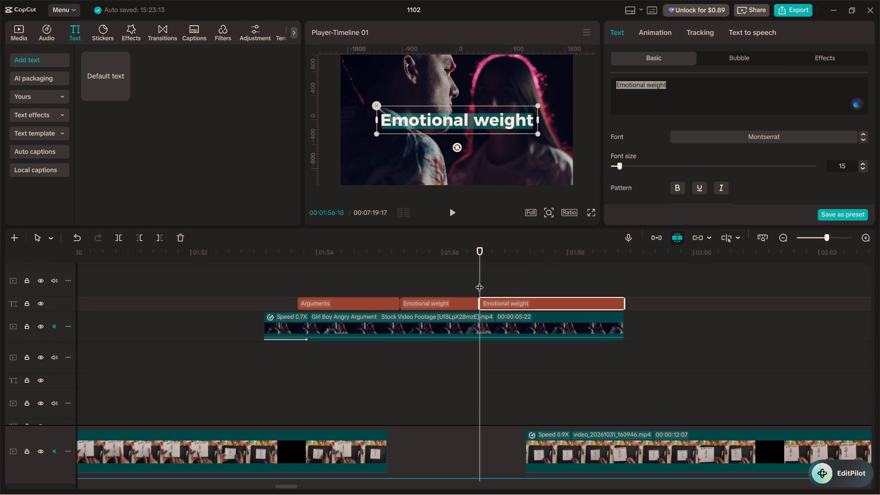
shift+scroll(479, 281, up, 14)
ctrl+scroll(476, 340, up, 3)
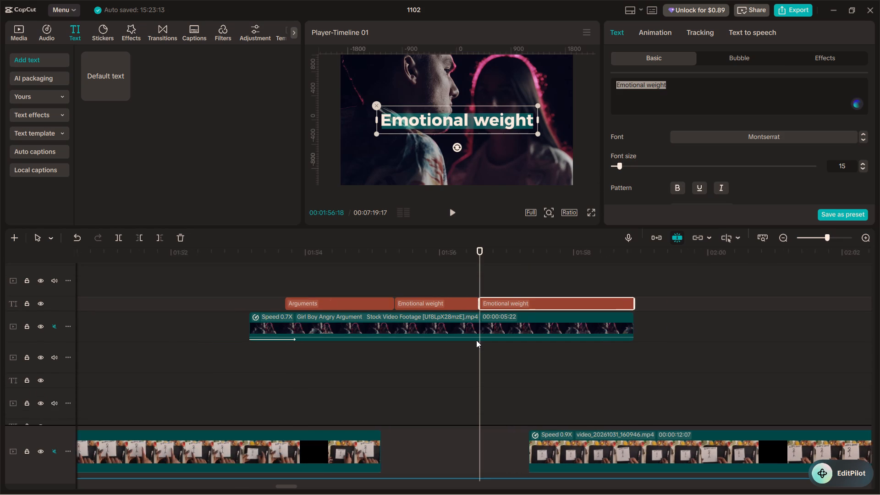
ctrl+scroll(476, 340, up, 12)
ctrl+scroll(467, 333, down, 4)
ctrl+scroll(467, 333, up, 4)
alt+scroll(467, 333, up, 1)
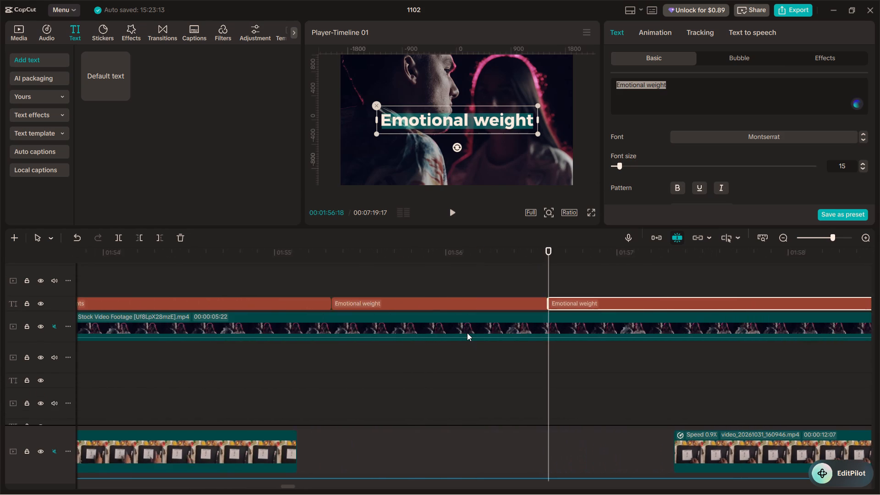
alt+scroll(467, 333, up, 1)
alt+scroll(467, 333, down, 5)
alt+scroll(312, 336, down, 1)
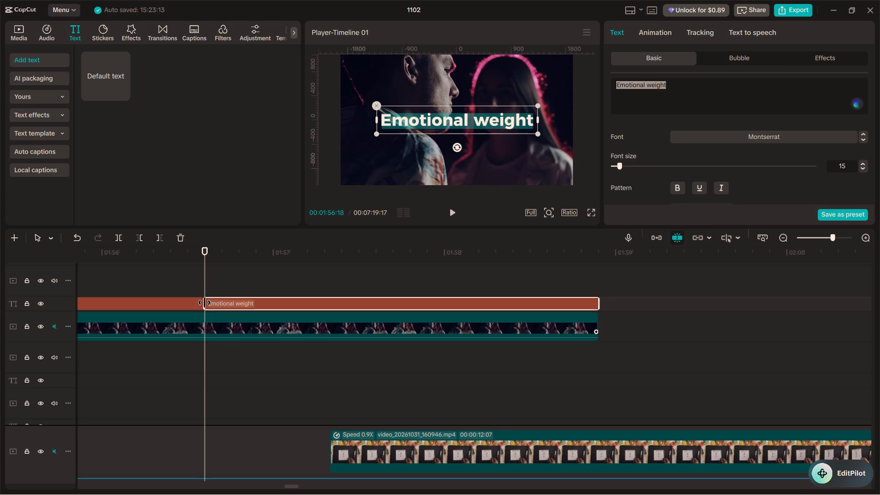
scroll(214, 317, down, 7)
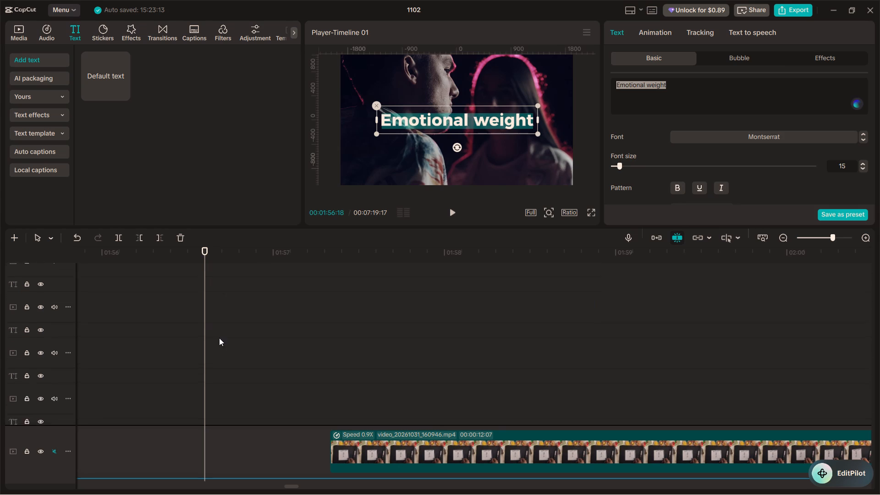
scroll(219, 338, down, 13)
key(space)
key(space)
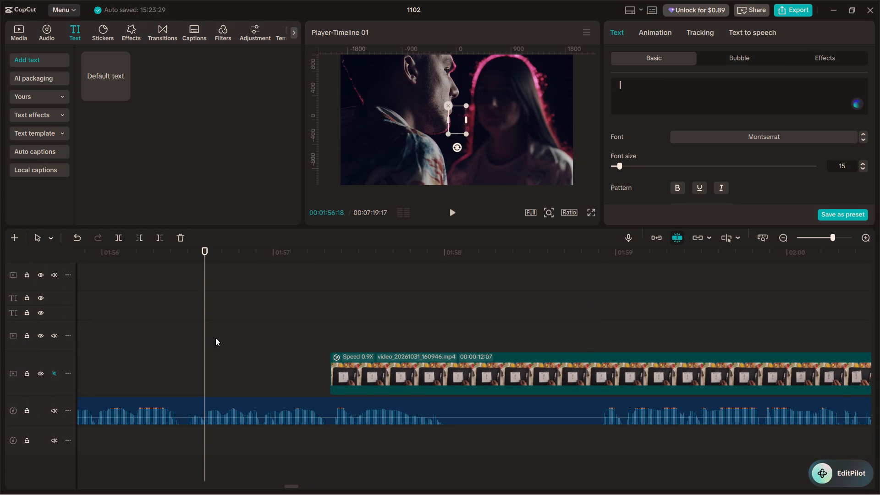
Listen to the voiceover for the next word's start and split the blank third title at 00:01:56:22.
scroll(210, 334, up, 20)
scroll(210, 334, up, 3)
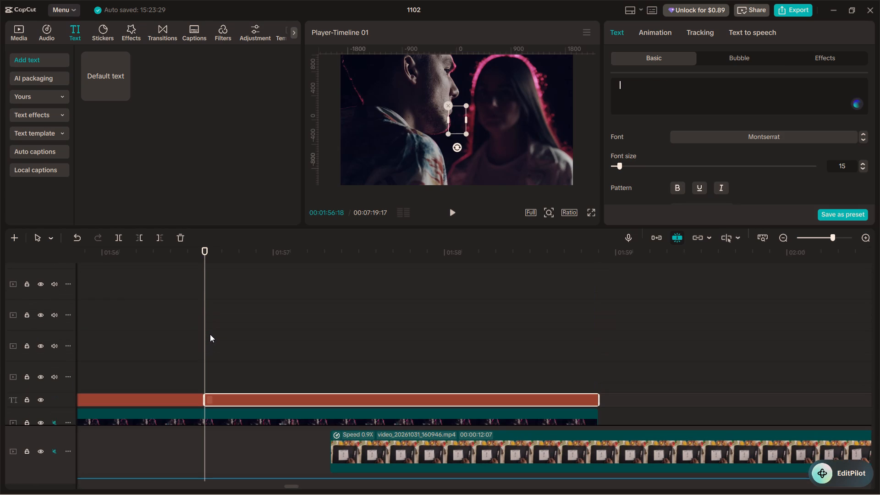
scroll(210, 334, down, 20)
scroll(210, 334, down, 4)
click(188, 352)
key(space)
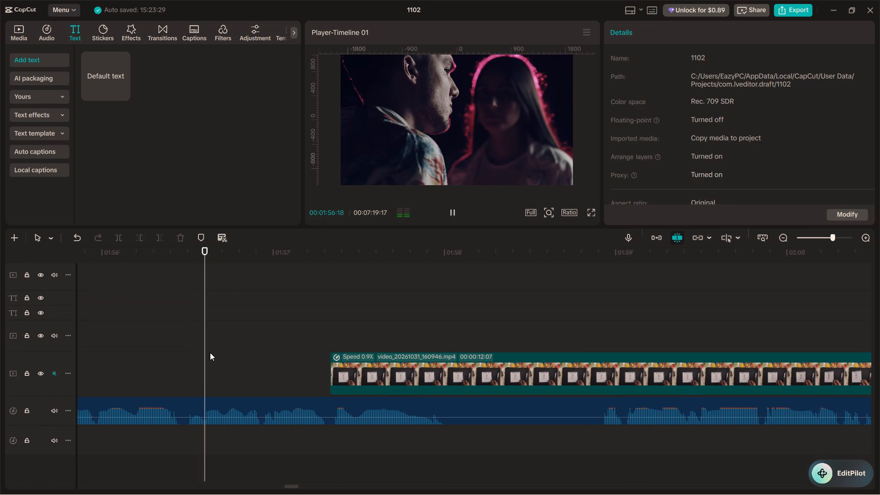
key(space)
drag(234, 354, 202, 351)
key(space)
key(space)
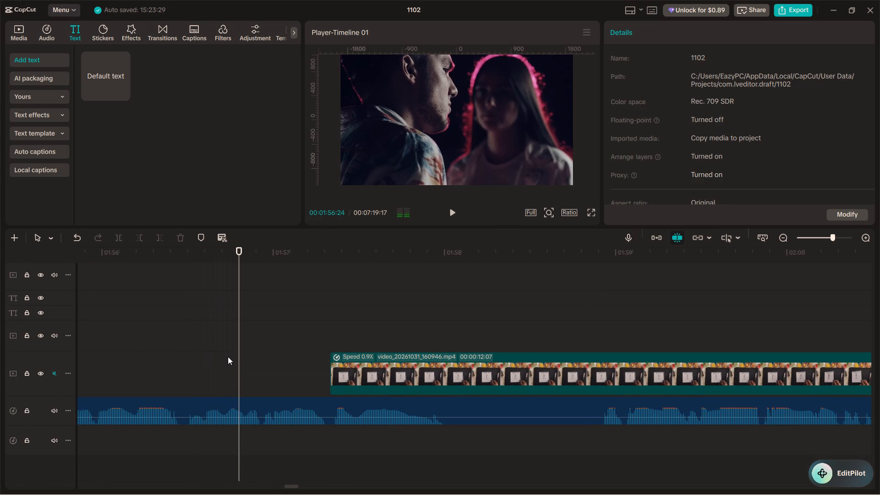
drag(239, 354, 221, 351)
key(space)
key(space)
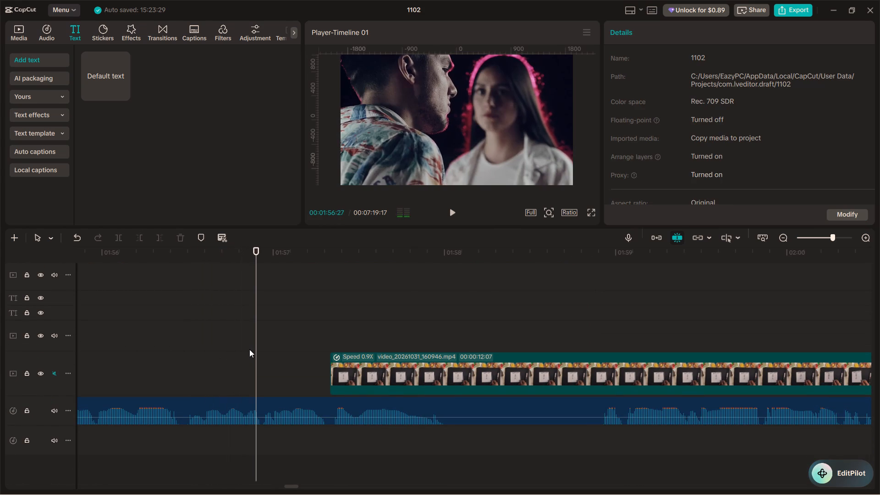
drag(258, 354, 226, 353)
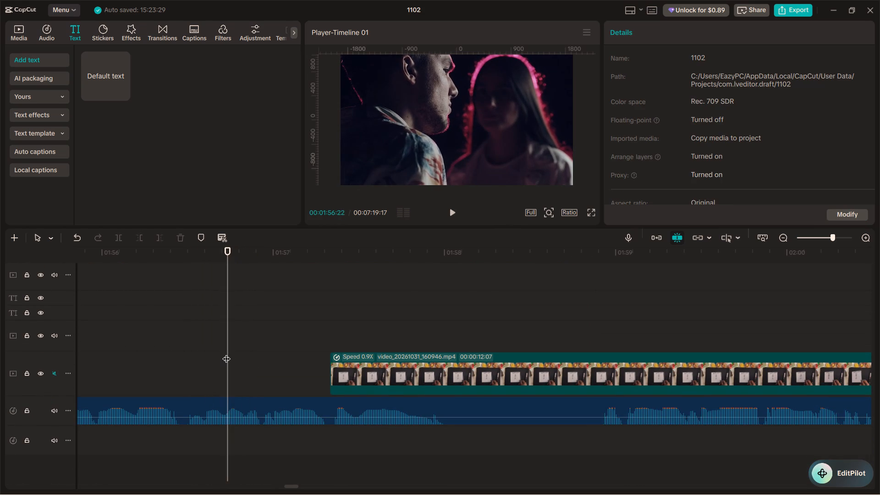
scroll(226, 353, up, 20)
click(229, 351)
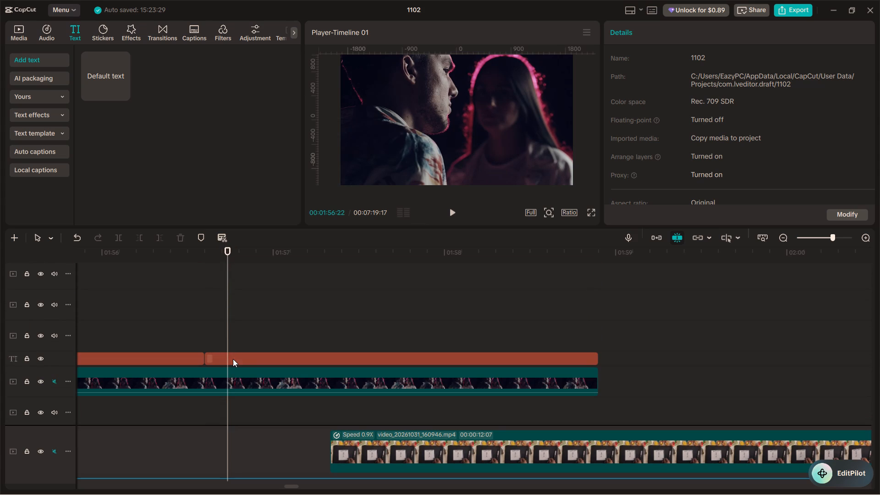
click(233, 359)
key(ctrl+b)
Enter "You" as the text of the short blank title between 00:01:56:18 and 00:01:56:22.
click(221, 355)
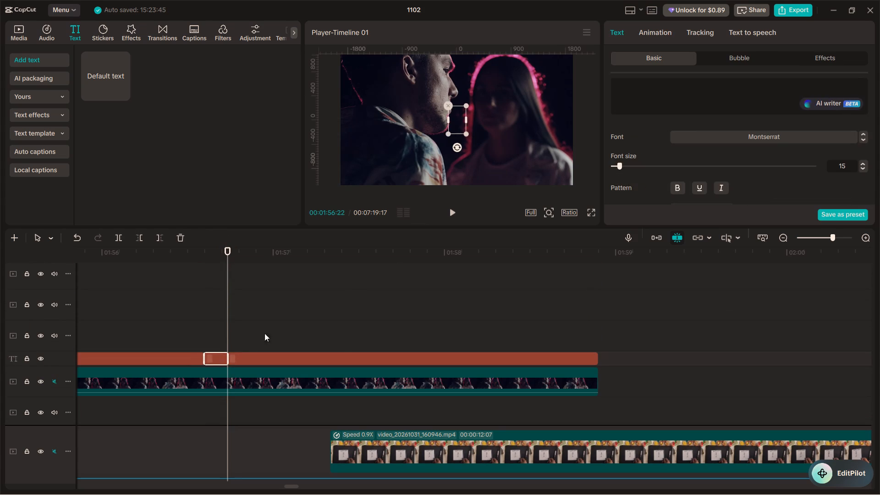
click(632, 91)
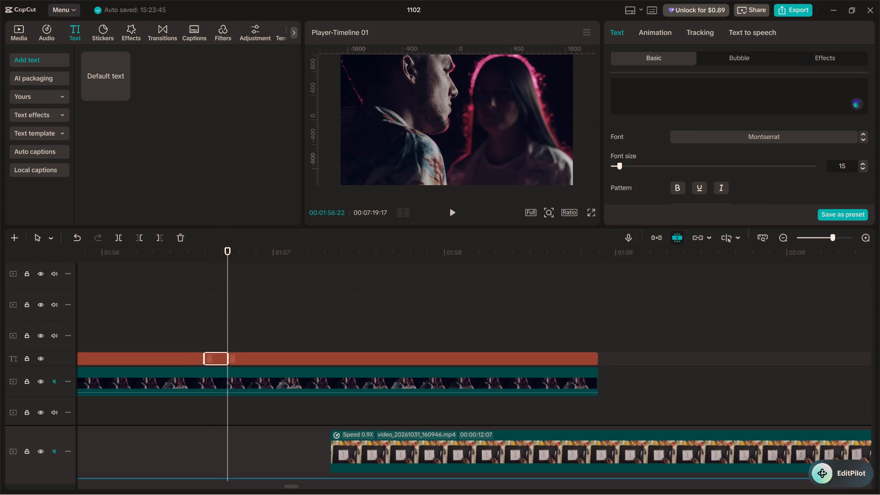
text(You)
click(277, 330)
Enter "You wish" as the text of the remaining blank title that follows "You".
click(271, 357)
click(659, 85)
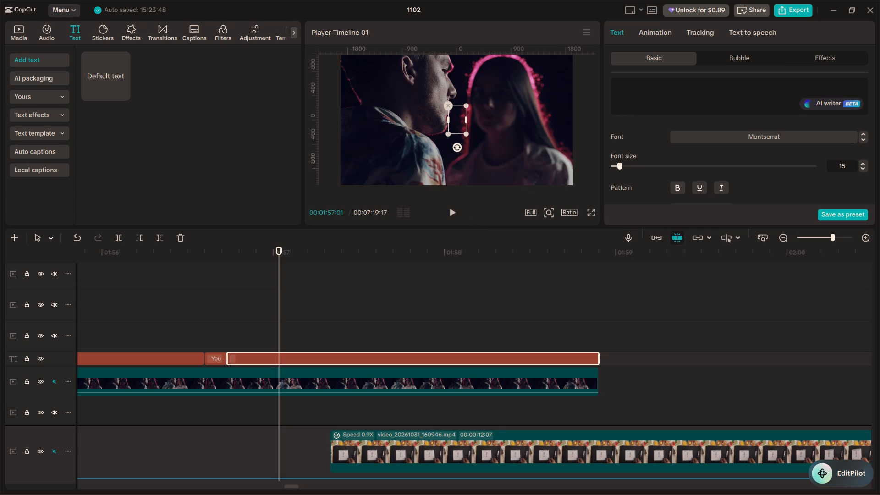
text(You)
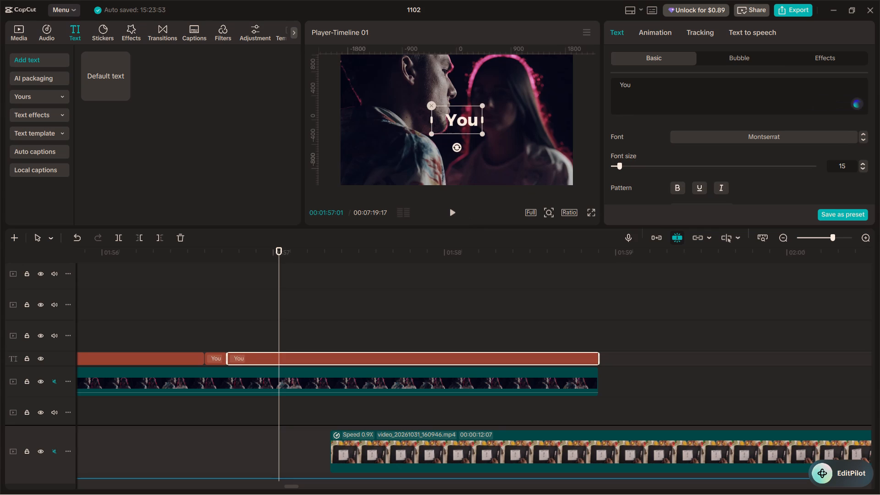
key(space)
text(wis)
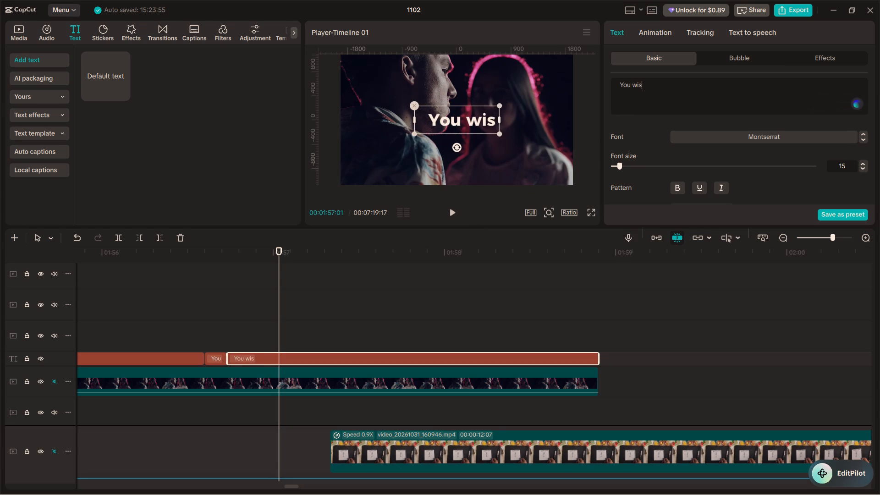
key(h)
Set the text colour of both the "You" and "You wish" titles to black.
scroll(659, 85, up, 1)
drag(217, 331, 234, 359)
scroll(720, 155, down, 2)
click(715, 78)
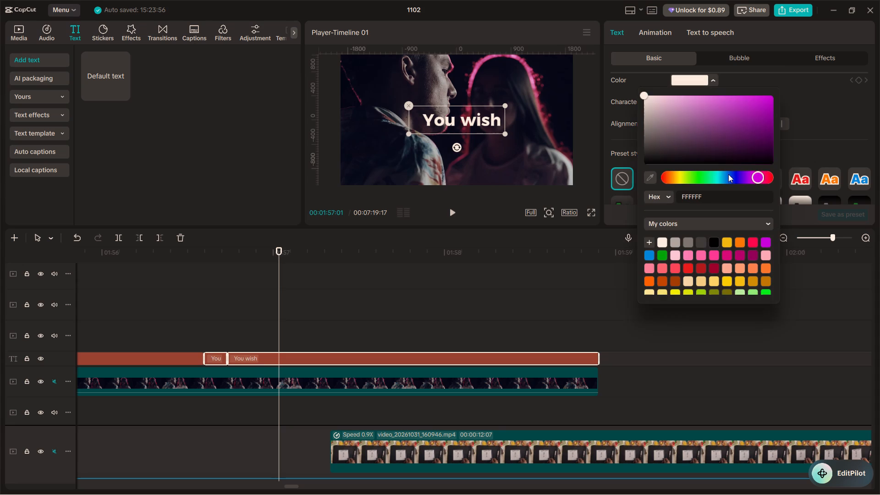
click(701, 239)
click(711, 242)
click(812, 92)
Enable a white (FFFFFF) stroke with thickness 10 on both the "You" and "You wish" titles.
scroll(718, 141, down, 3)
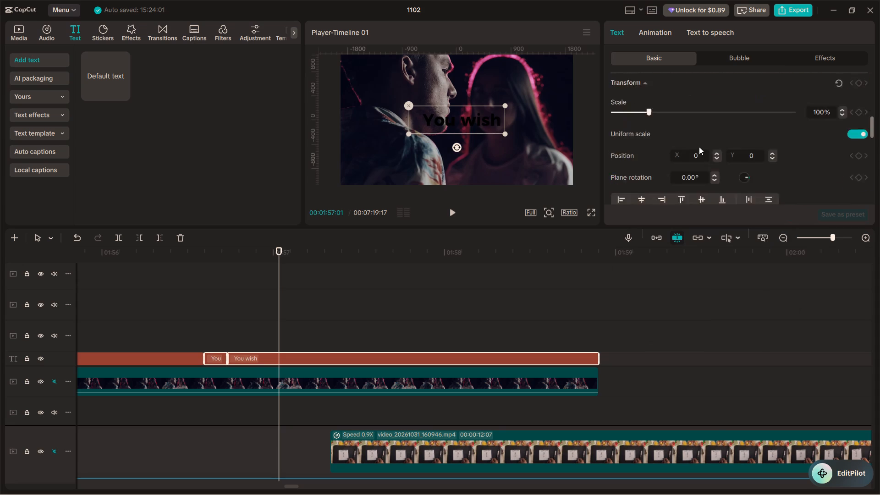
scroll(699, 147, down, 2)
click(615, 187)
scroll(647, 168, down, 2)
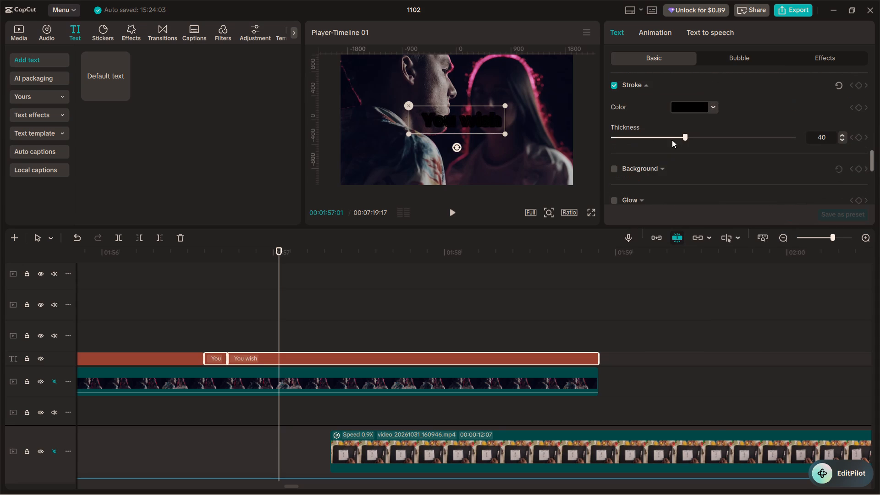
click(700, 105)
click(662, 266)
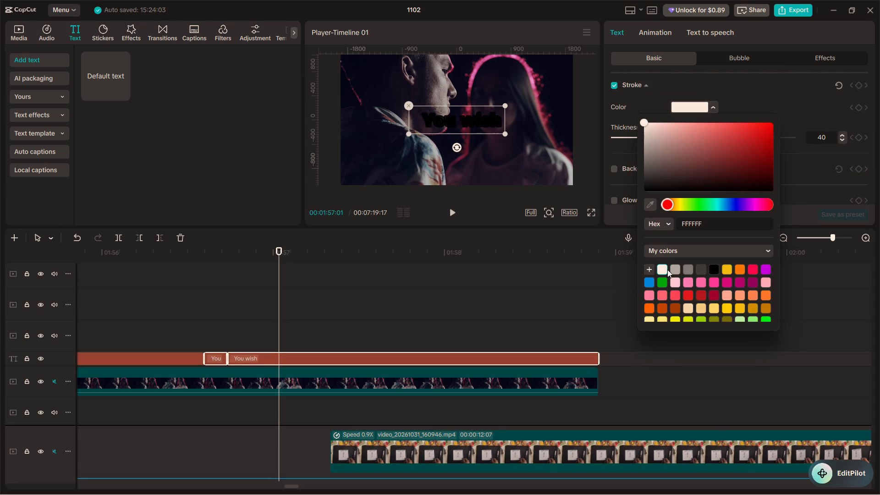
click(744, 100)
drag(682, 135, 650, 136)
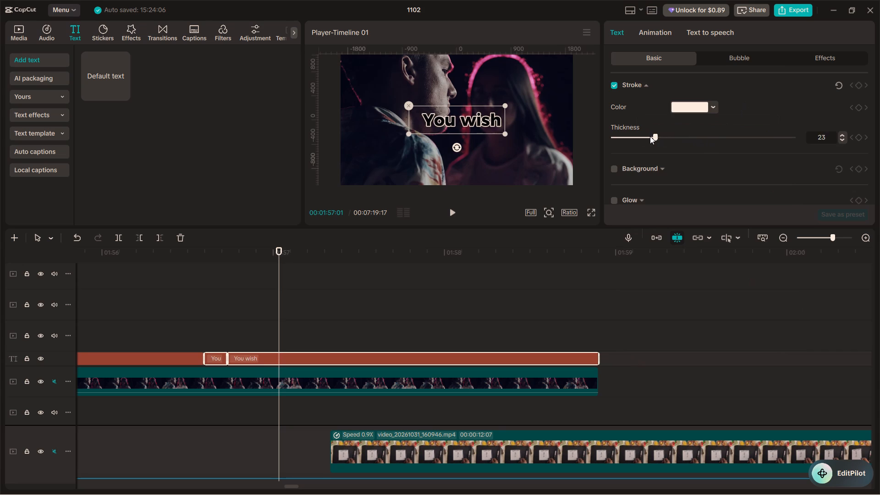
drag(650, 136, 634, 140)
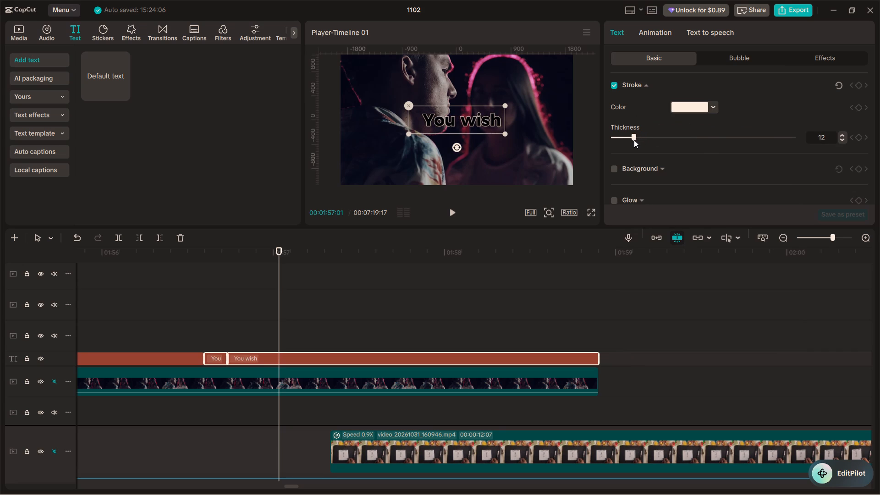
drag(634, 140, 630, 141)
Replay the voiceover to find where the next word starts and split the "You wish" title at 00:01:56:28.
click(209, 328)
key(space)
key(space)
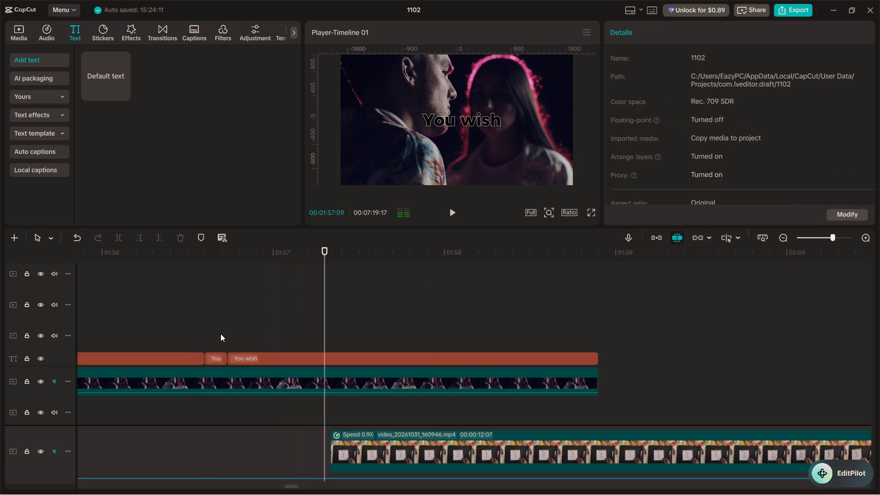
scroll(248, 339, down, 20)
scroll(248, 339, down, 4)
drag(276, 358, 269, 358)
click(254, 359)
click(233, 359)
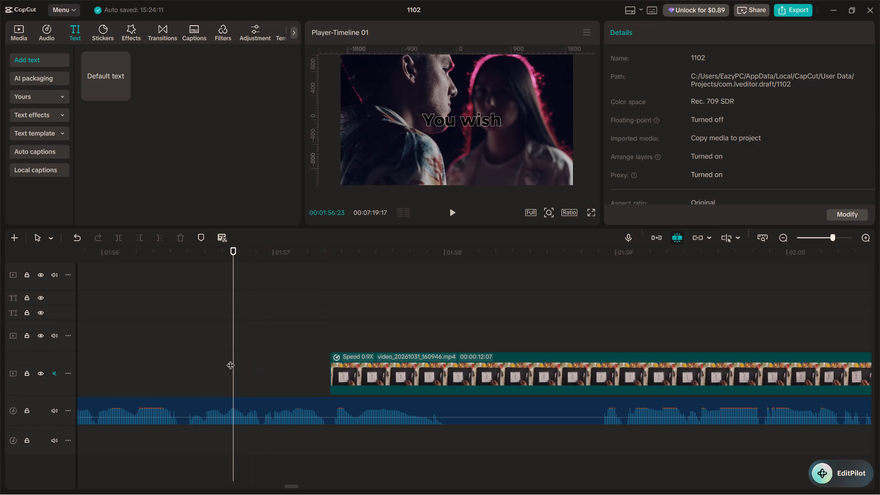
click(224, 358)
key(space)
key(space)
key(space)
key(space)
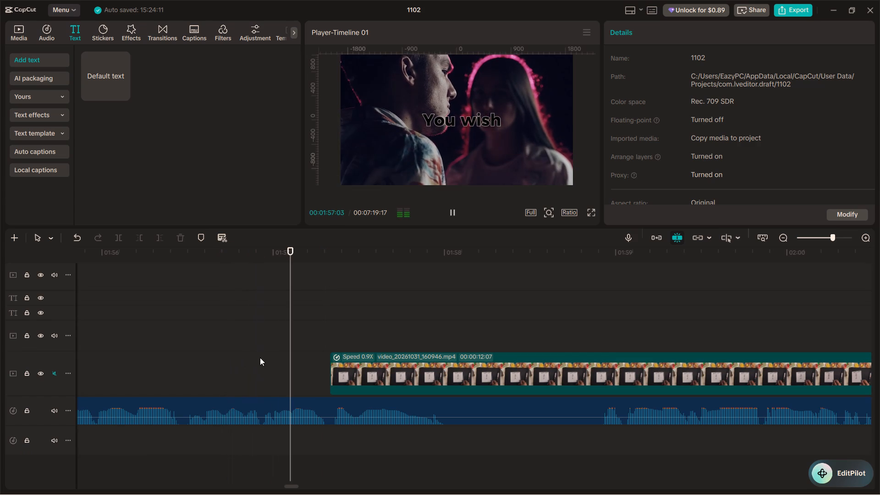
drag(288, 355, 263, 352)
key(space)
key(space)
drag(311, 351, 258, 353)
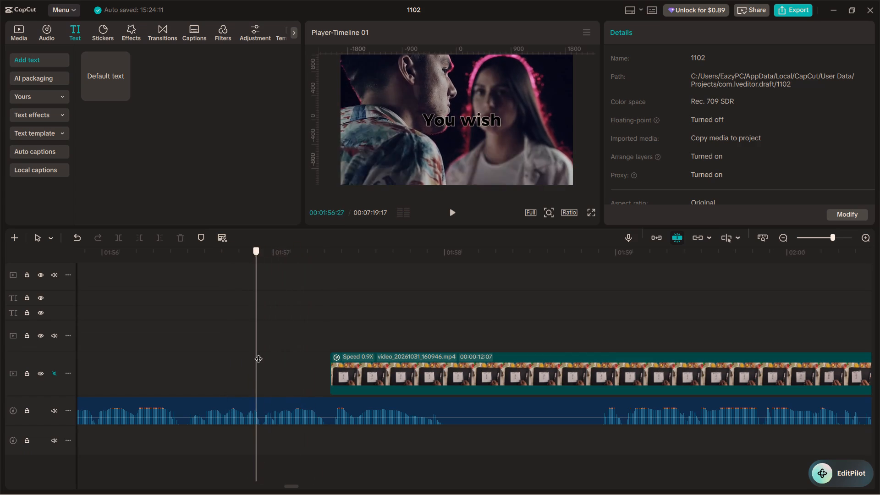
drag(258, 353, 263, 355)
key(space)
key(space)
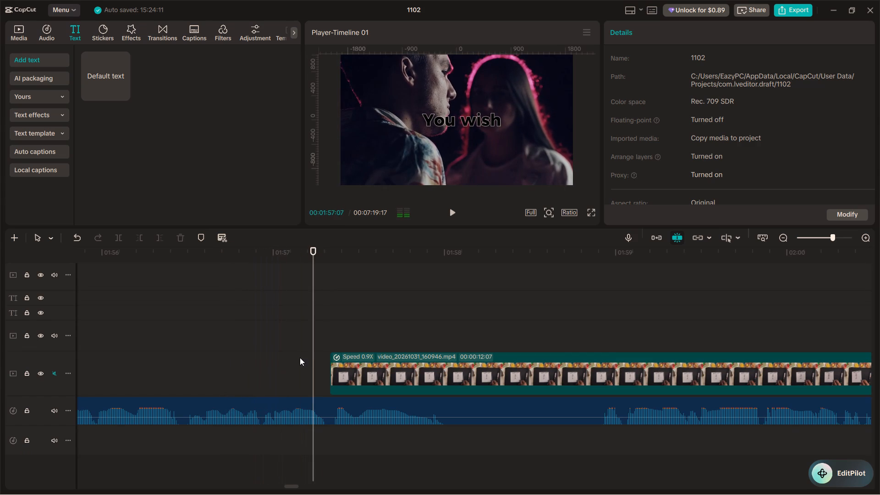
drag(314, 362, 263, 356)
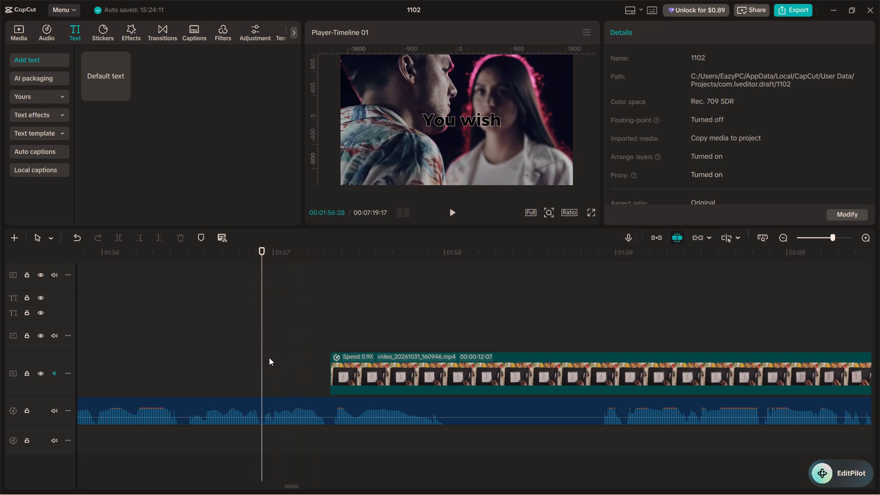
scroll(281, 357, up, 20)
scroll(281, 357, up, 2)
click(273, 385)
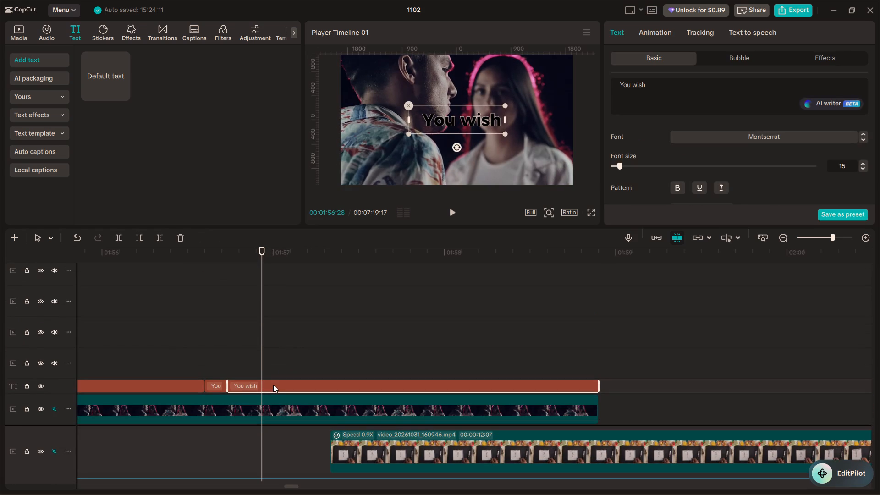
key(ctrl+b)
Extend the text of the last "You wish" title to read "You wish to leave".
click(645, 87)
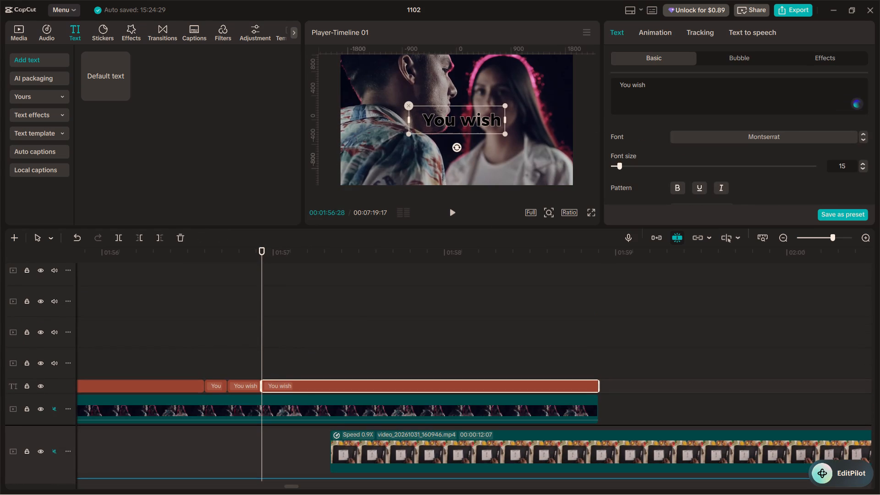
key(space)
text(to leave)
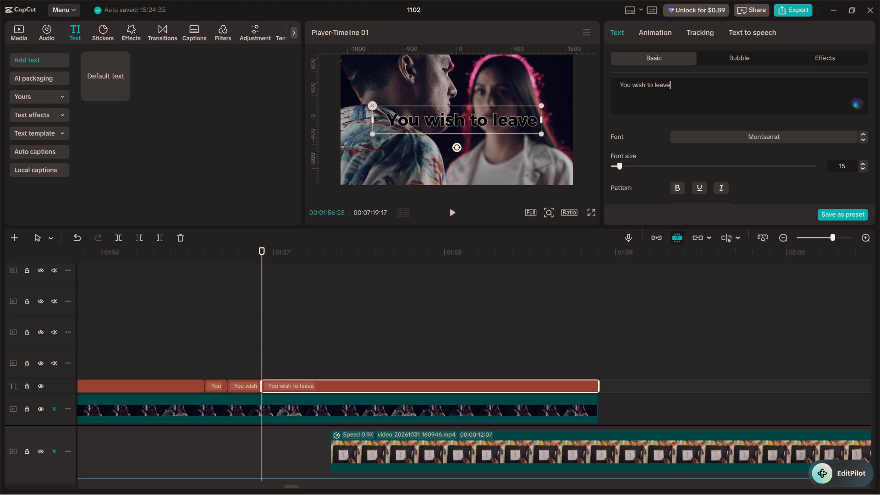
Replay the voiceover to find where the next word starts and split the "You wish to leave" title at 00:01:57:10.
scroll(325, 317, down, 10)
scroll(284, 373, down, 7)
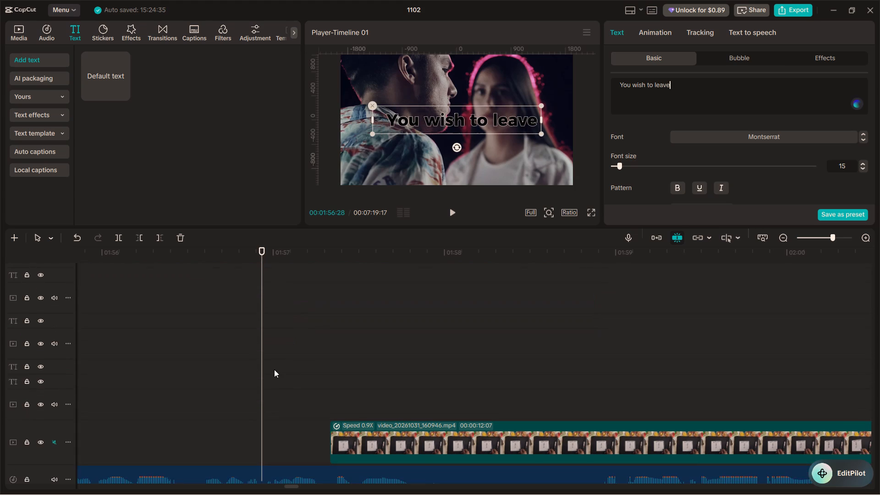
scroll(268, 365, down, 6)
key(space)
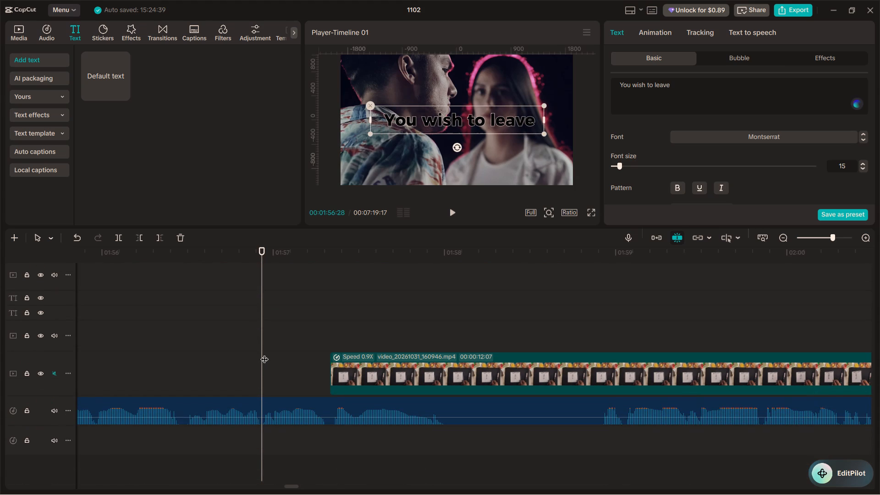
key(BackSpace)
click(255, 367)
key(space)
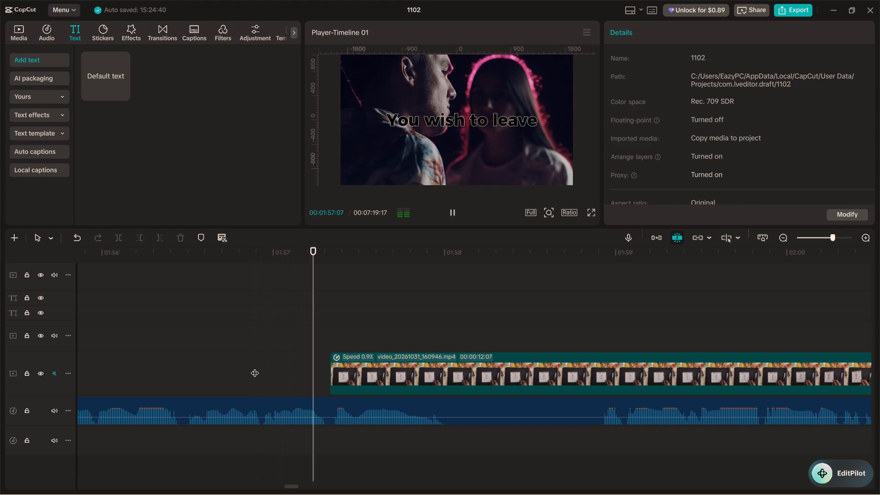
key(space)
scroll(324, 364, up, 6)
scroll(324, 364, down, 5)
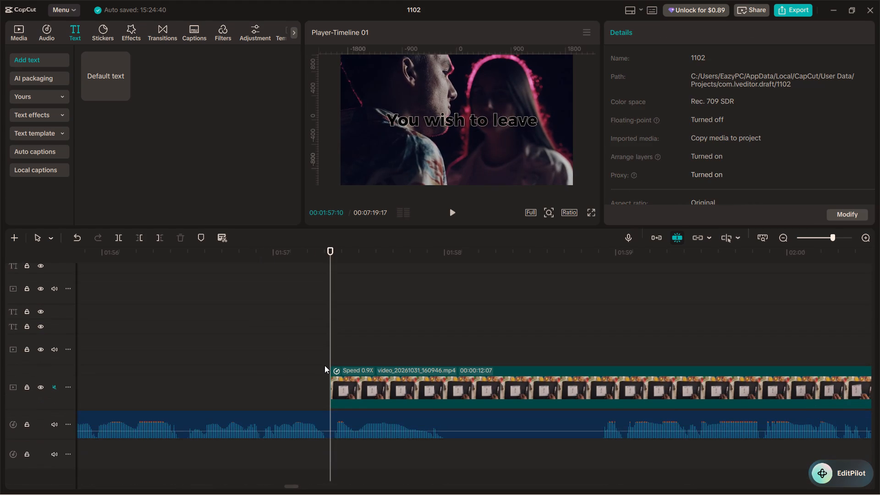
key(space)
key(space)
click(310, 350)
key(space)
key(space)
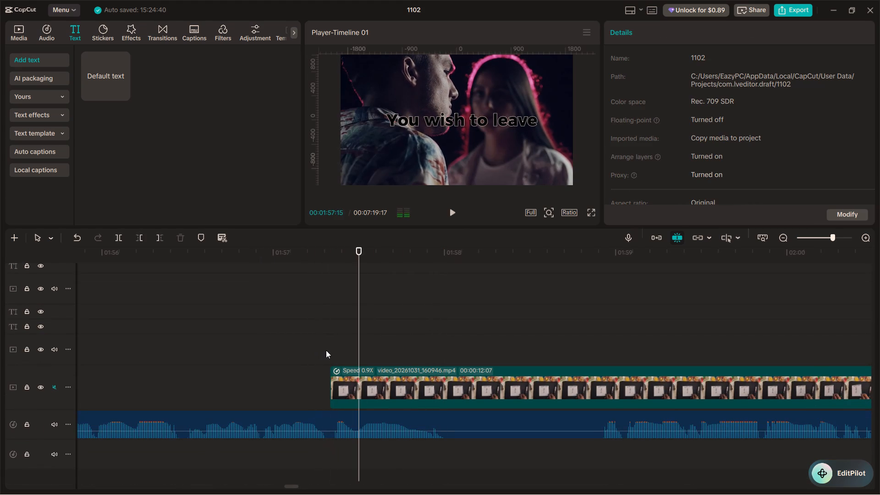
click(326, 350)
key(space)
key(space)
click(334, 350)
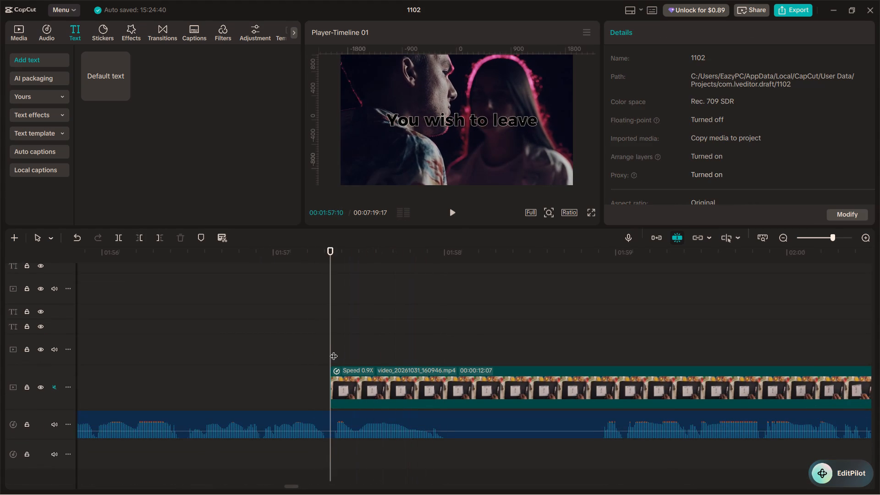
scroll(340, 348, up, 18)
click(340, 348)
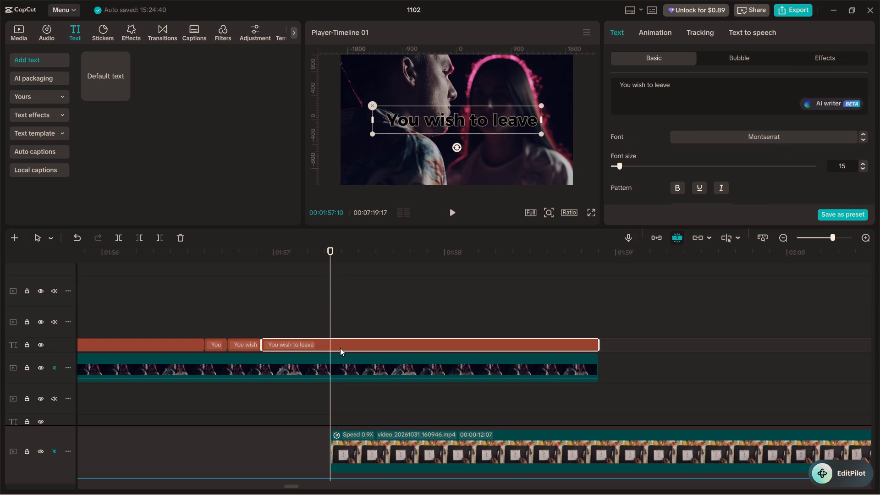
key(ctrl+b)
Add "behind" on a second line of the final title so it reads "You wish to leave behind".
click(672, 91)
key(space)
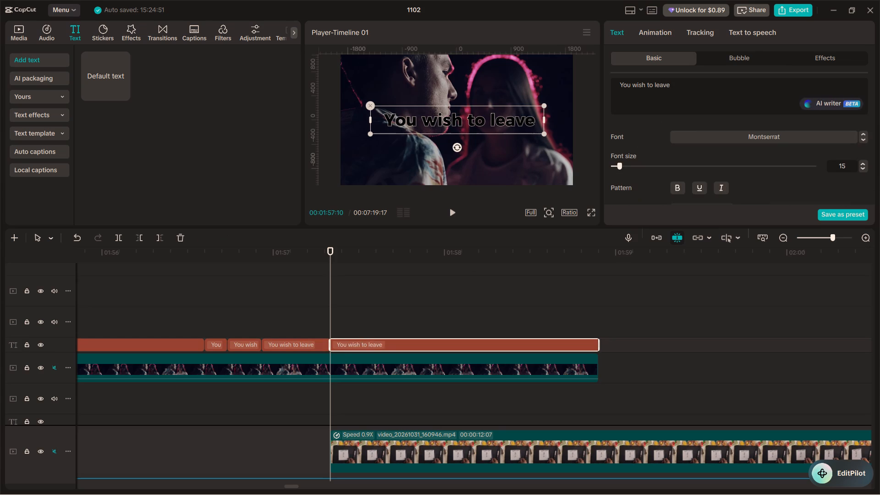
text(behind)
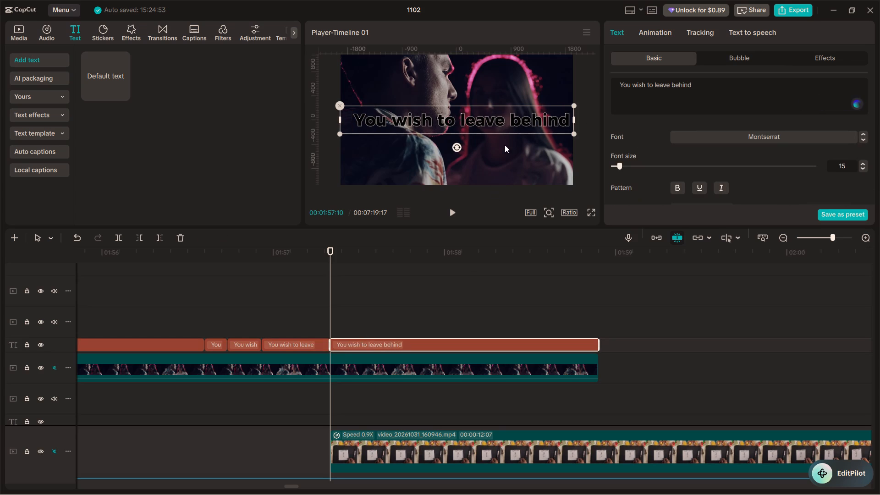
click(671, 90)
click(671, 82)
key(shift+Return)
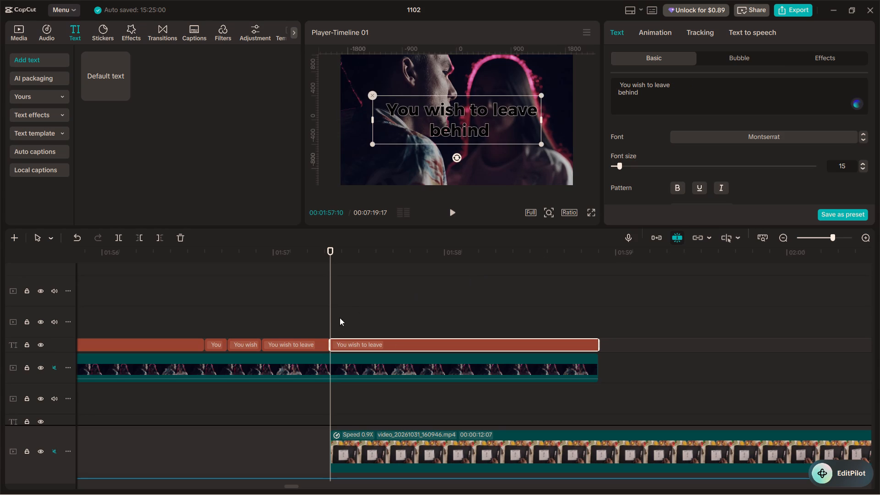
Play back the title sequence from before "Arguments" to check the word-by-word timing against the voiceover.
click(194, 319)
key(space)
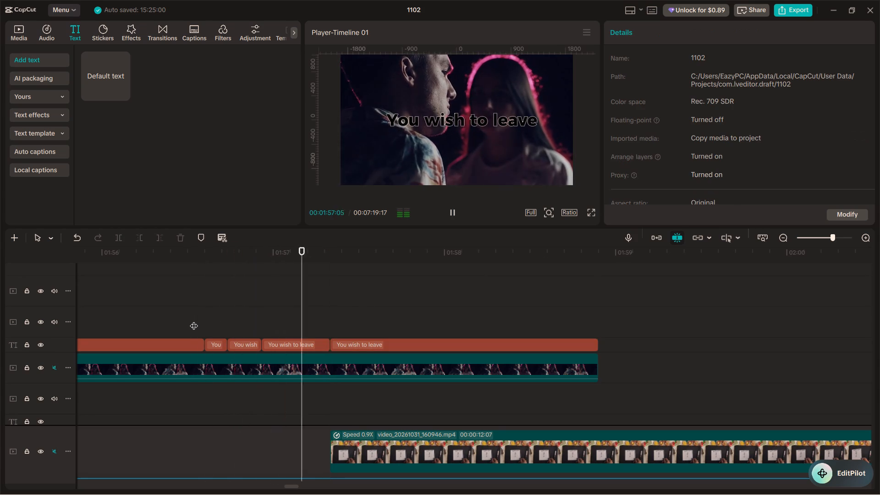
key(space)
ctrl+scroll(194, 320, down, 9)
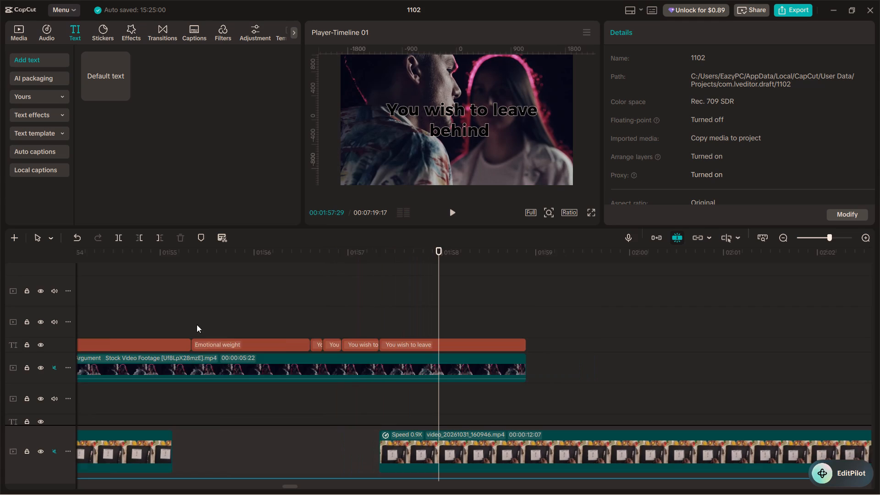
ctrl+scroll(197, 324, down, 3)
click(139, 327)
key(space)
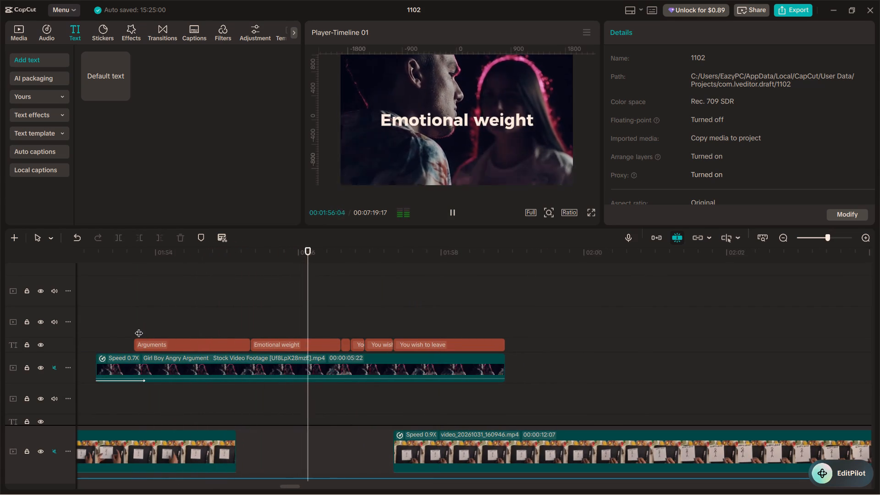
key(space)
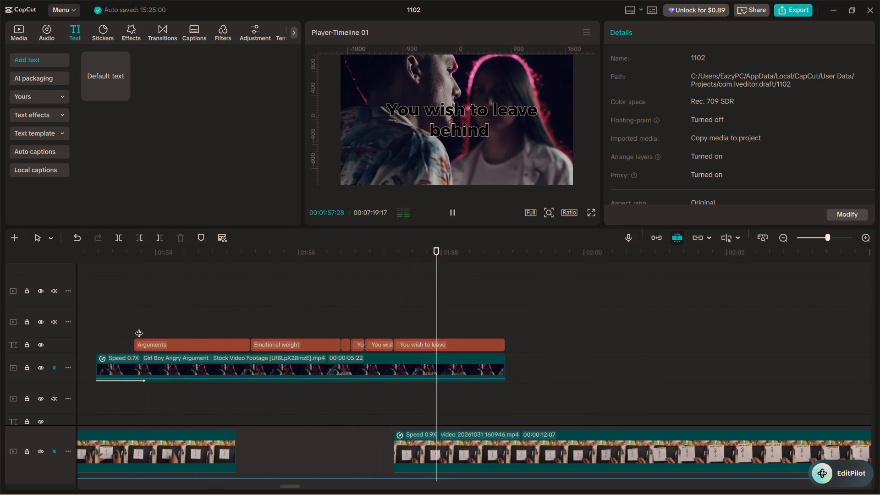
Preview the Manifest entrance animation on the "Arguments" title, replace it with Random Rise, and play it back.
click(180, 298)
click(174, 344)
click(660, 38)
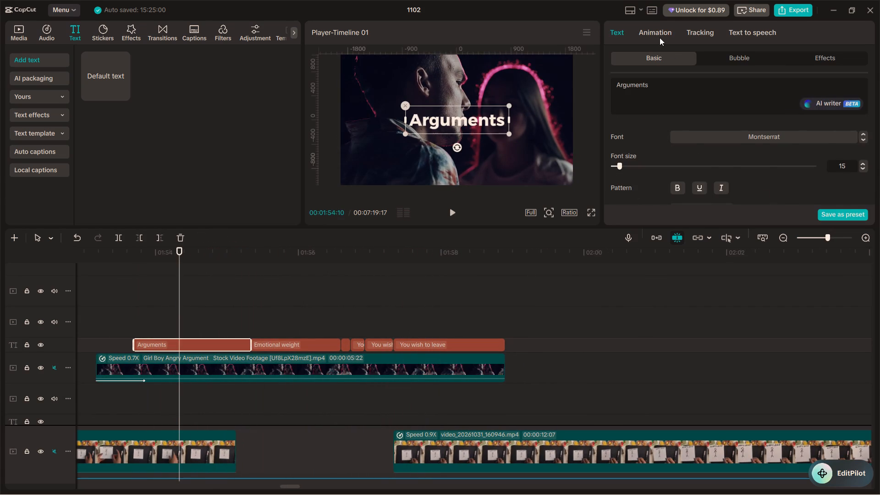
click(643, 66)
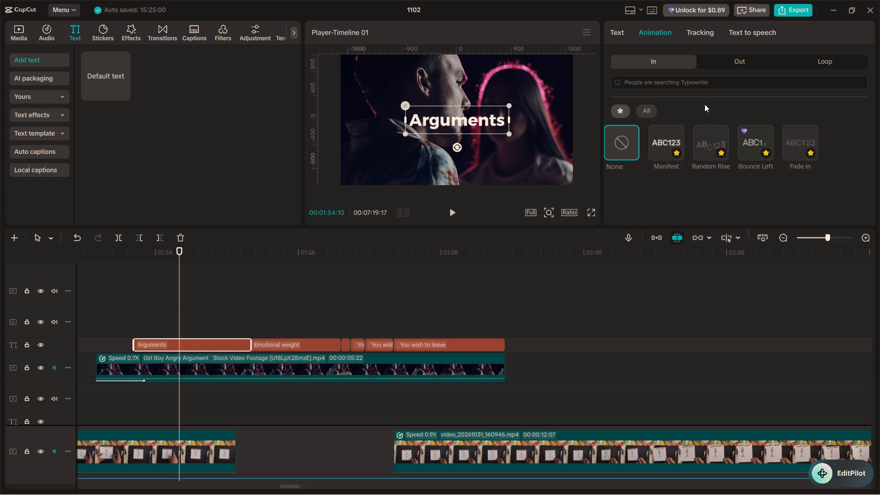
click(665, 142)
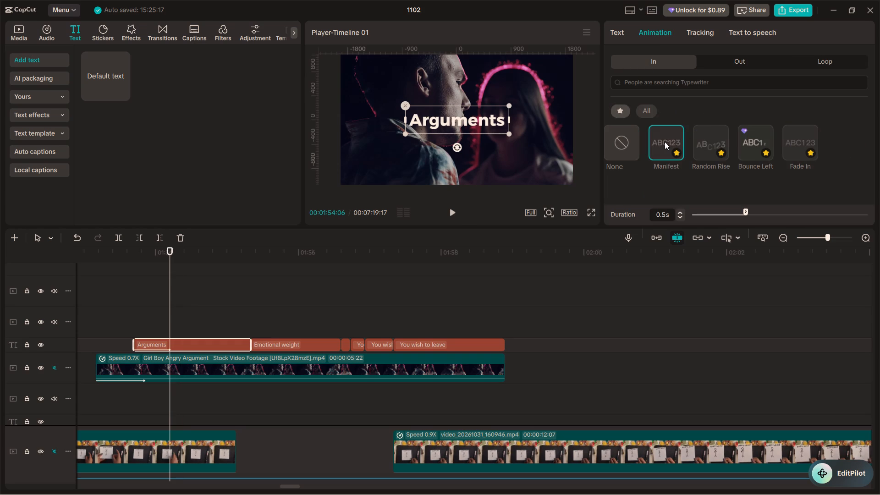
click(708, 142)
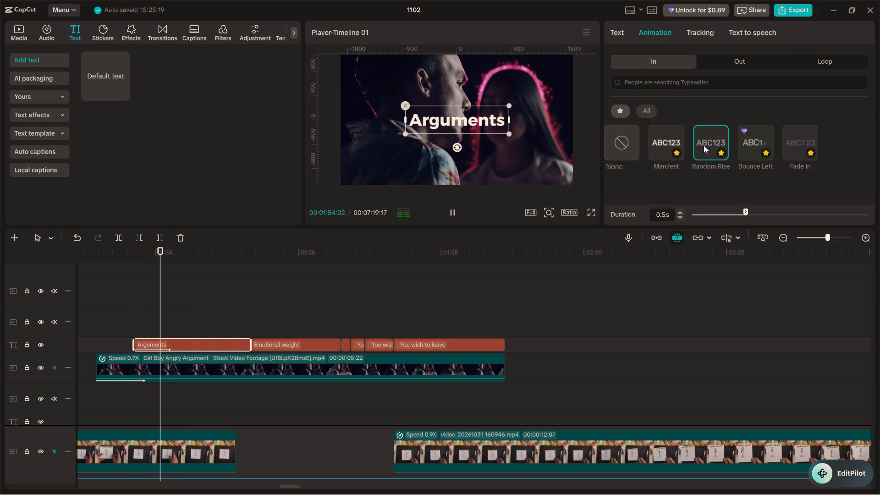
click(451, 210)
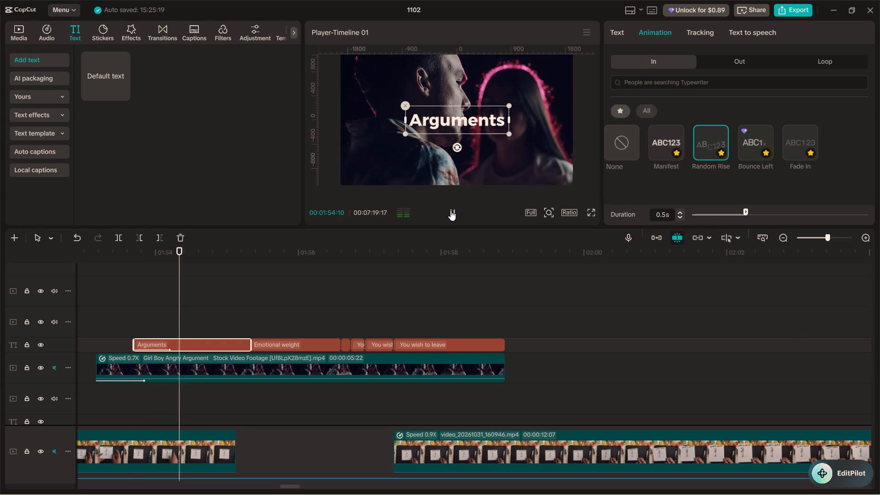
click(451, 210)
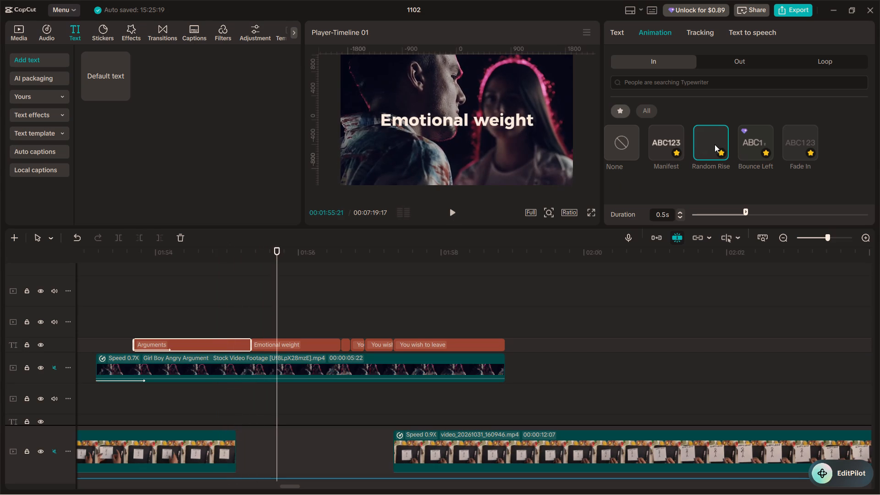
click(709, 140)
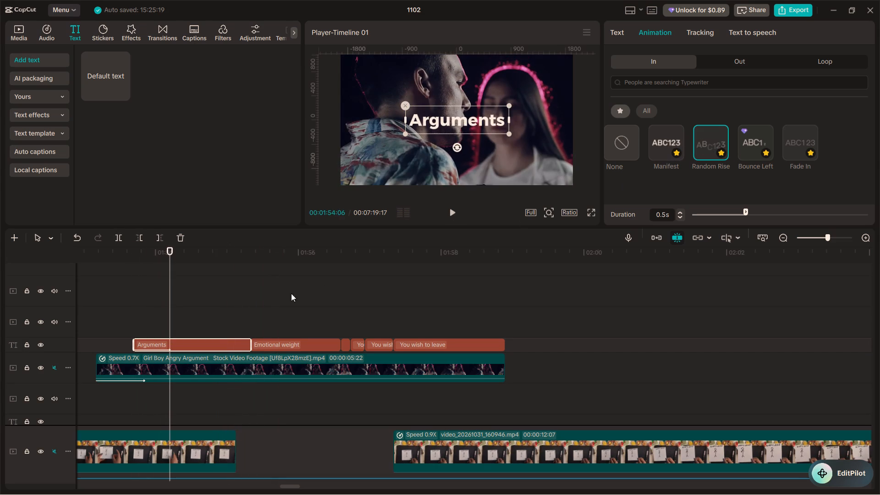
Apply the Random Rise entrance animation to the "Emotional weight" title and play back the sequence.
click(271, 341)
click(660, 33)
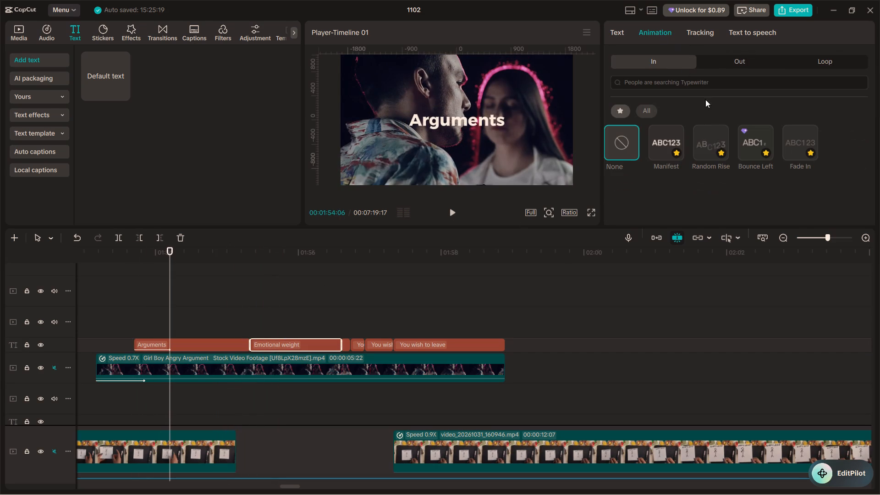
click(711, 139)
click(122, 316)
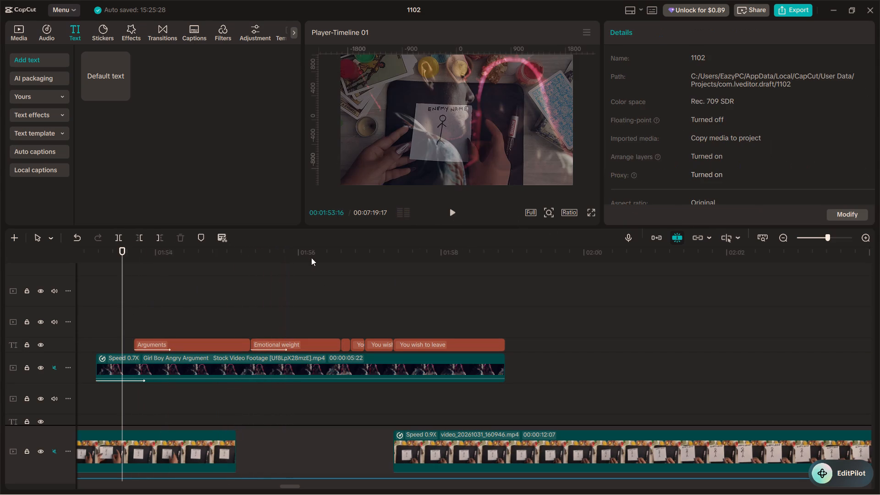
click(451, 215)
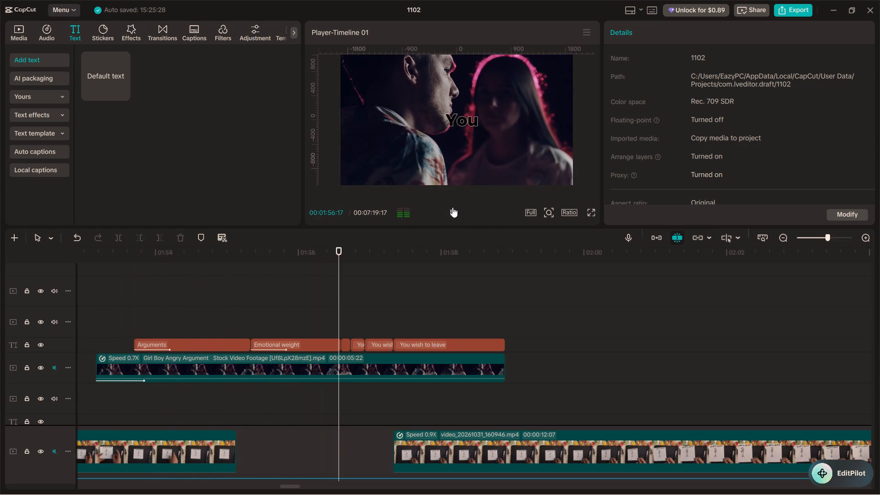
click(452, 207)
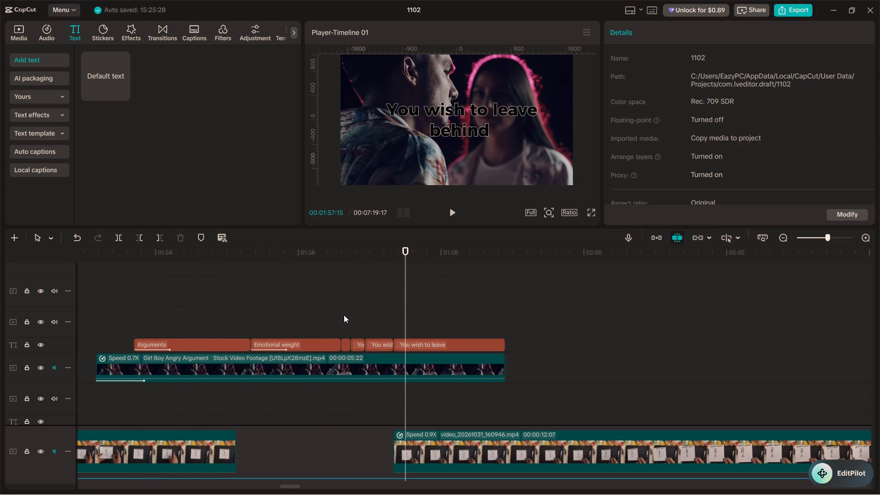
Combine the four word-by-word titles from "You" to "You wish to leave behind" into a compound clip.
drag(344, 322, 412, 344)
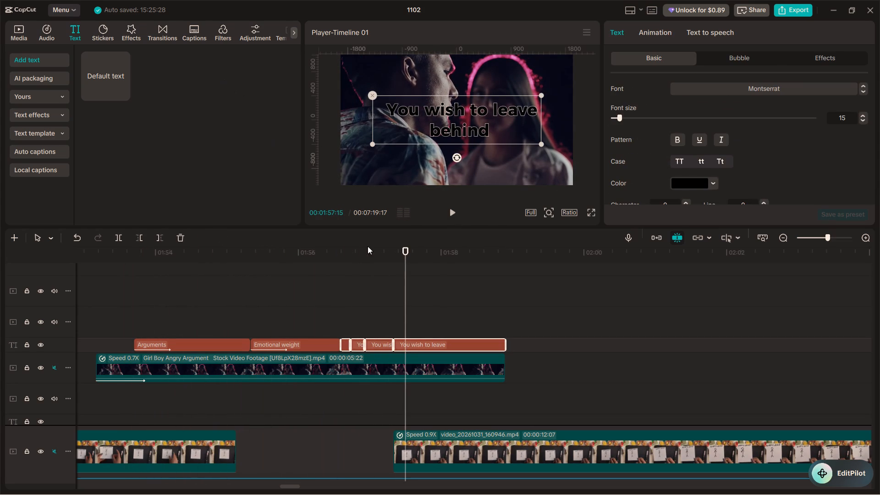
right_click(423, 346)
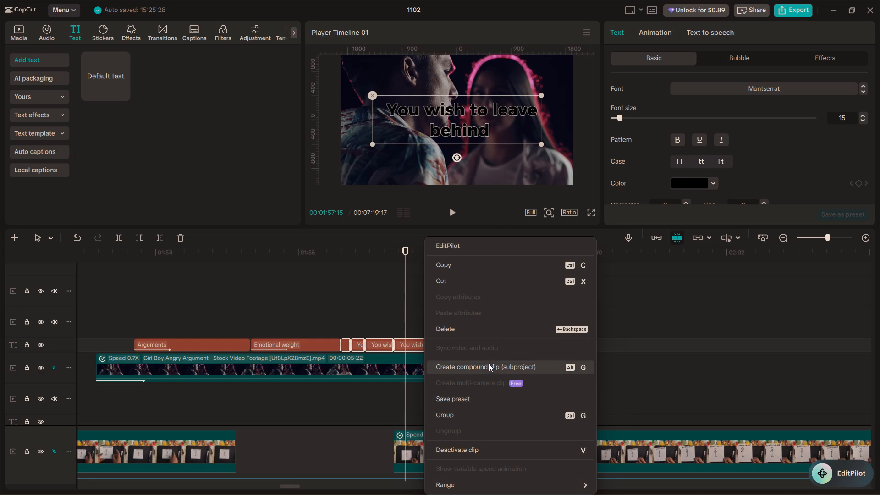
click(489, 363)
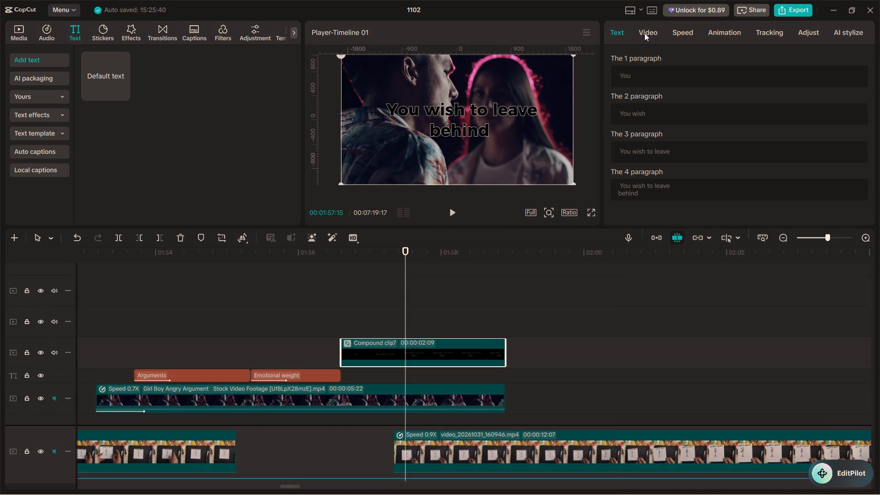
Enable motion blur on the compound title clip and set its blend to 21.
click(645, 33)
scroll(675, 168, down, 10)
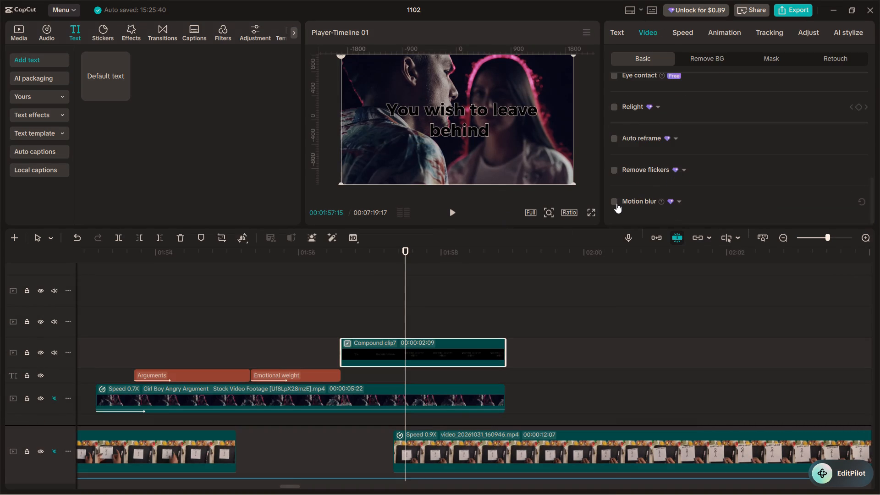
click(616, 203)
scroll(672, 193, down, 4)
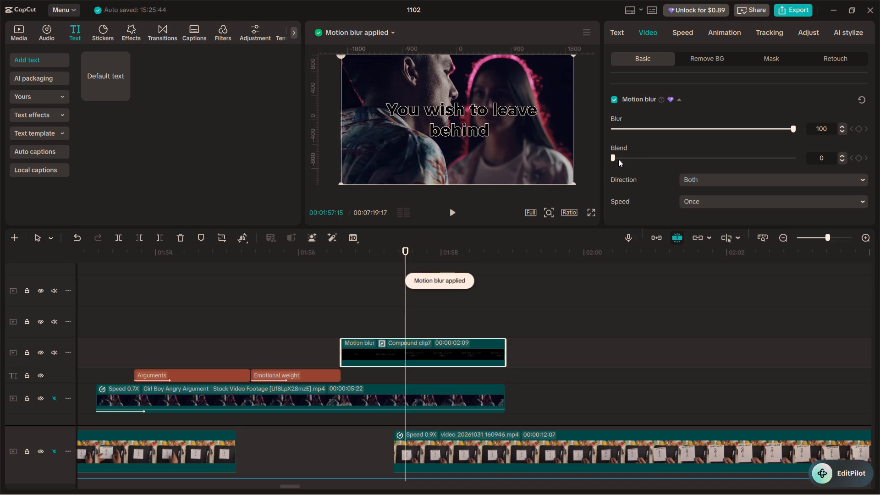
drag(614, 157, 652, 160)
Set the compound title clip's motion blur blend to 30 and play back the word-by-word title into the following paper clip.
drag(652, 160, 667, 165)
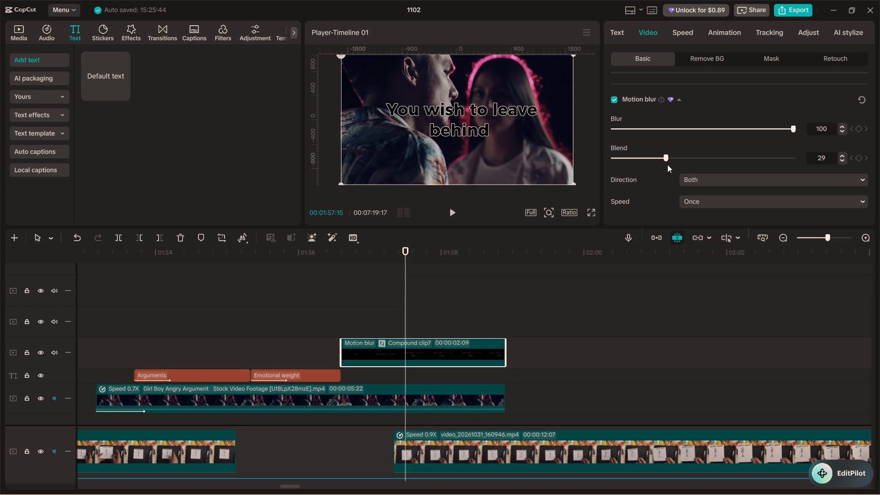
drag(667, 165, 669, 165)
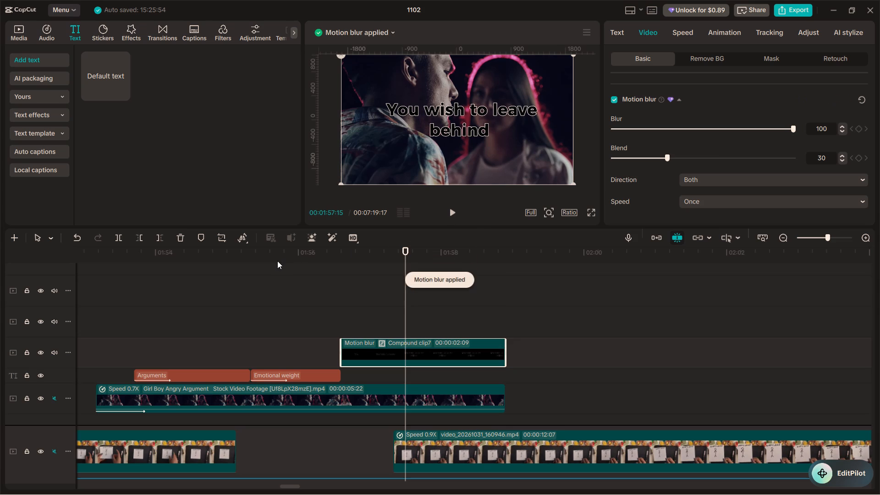
click(334, 320)
key(space)
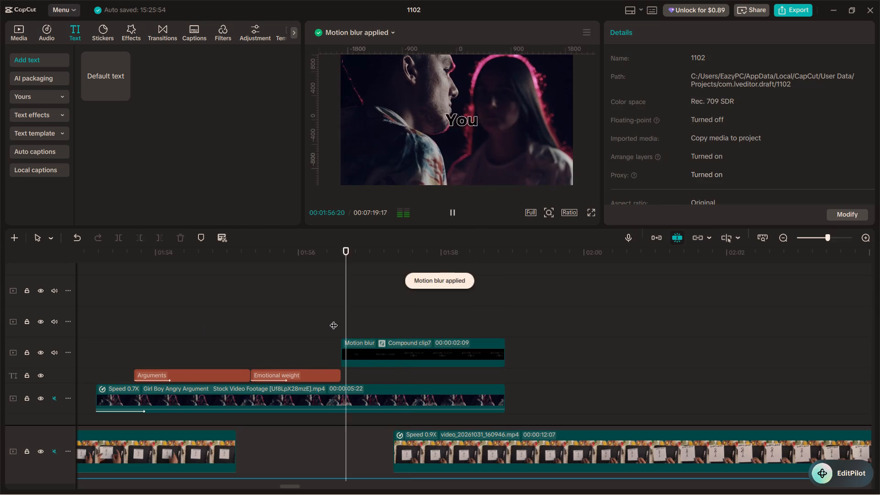
key(space)
click(286, 334)
key(space)
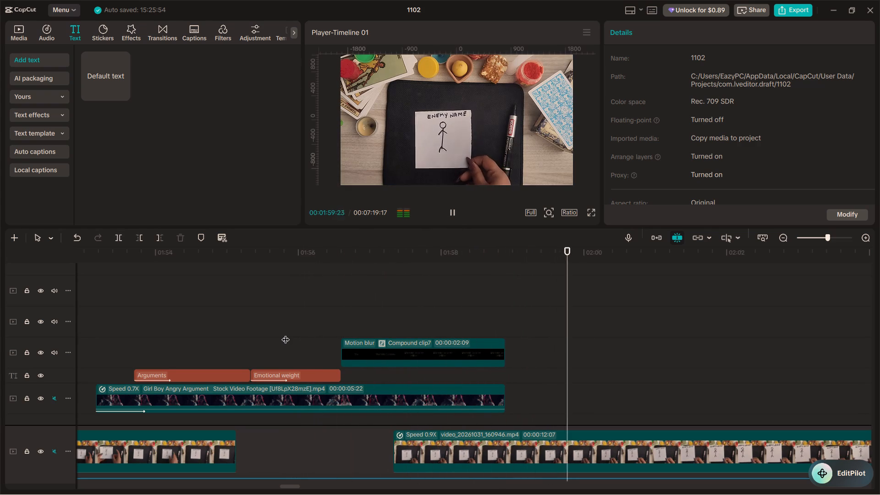
key(space)
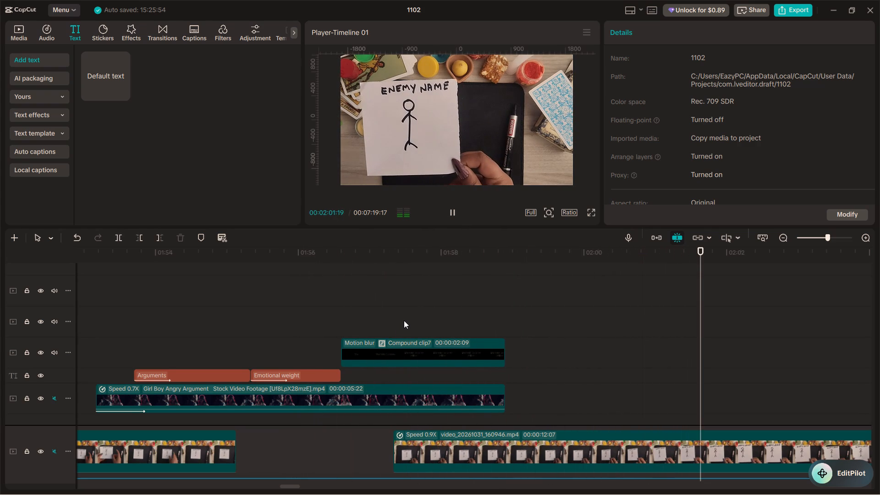
ctrl+scroll(404, 320, down, 10)
alt+scroll(404, 320, down, 4)
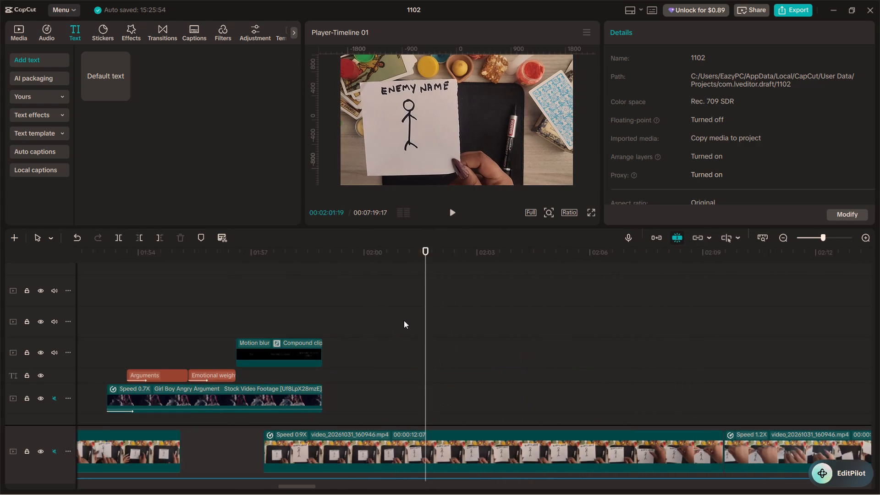
alt+scroll(404, 320, down, 2)
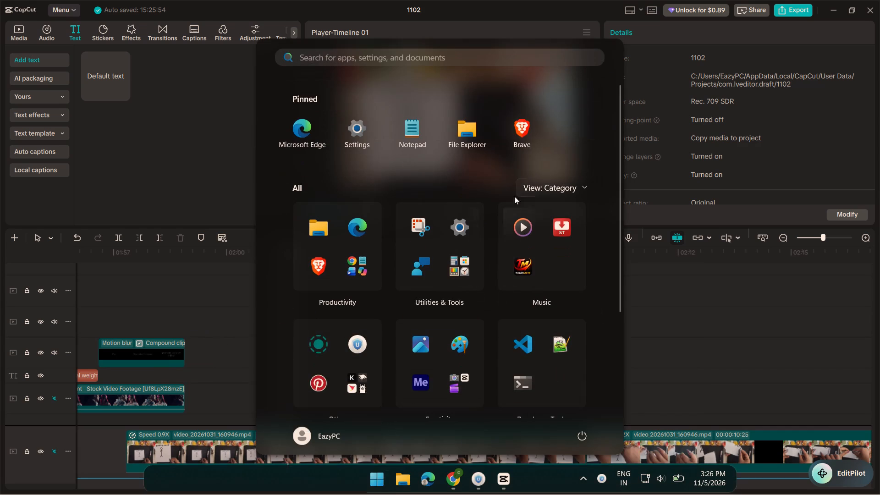
Switch to the Brave browser and search YouTube in a new tab for "anger stock video".
click(511, 140)
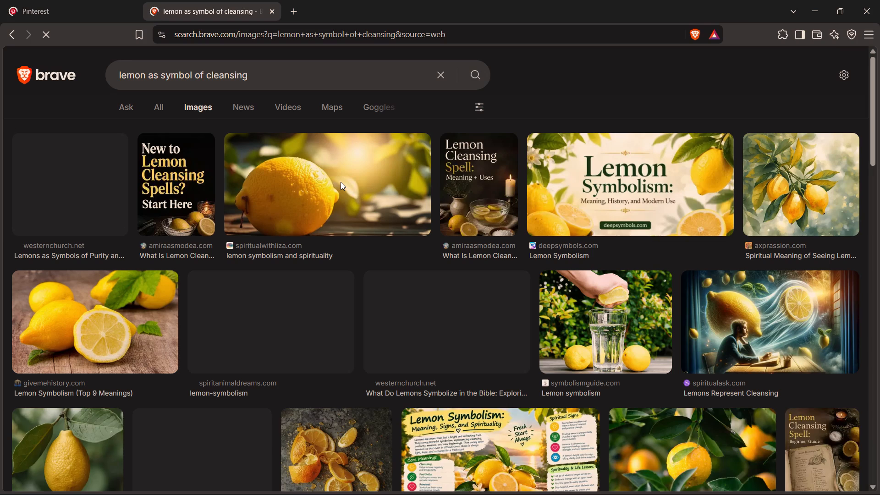
click(291, 9)
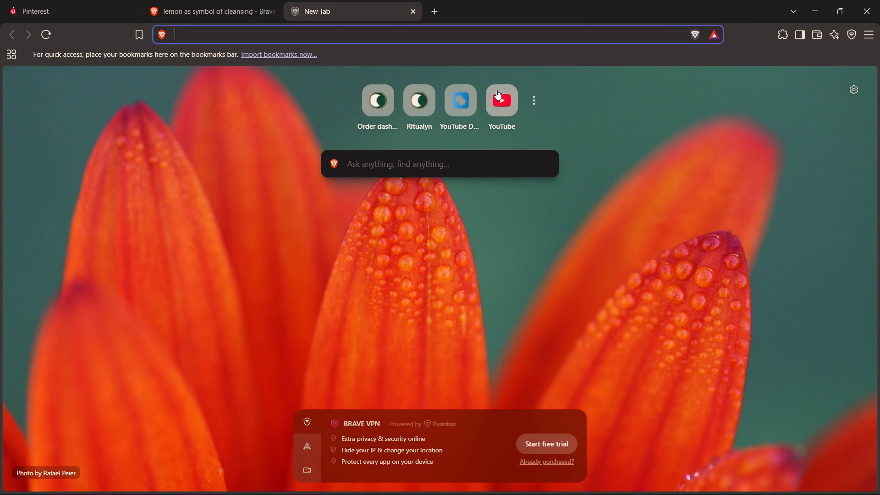
click(496, 90)
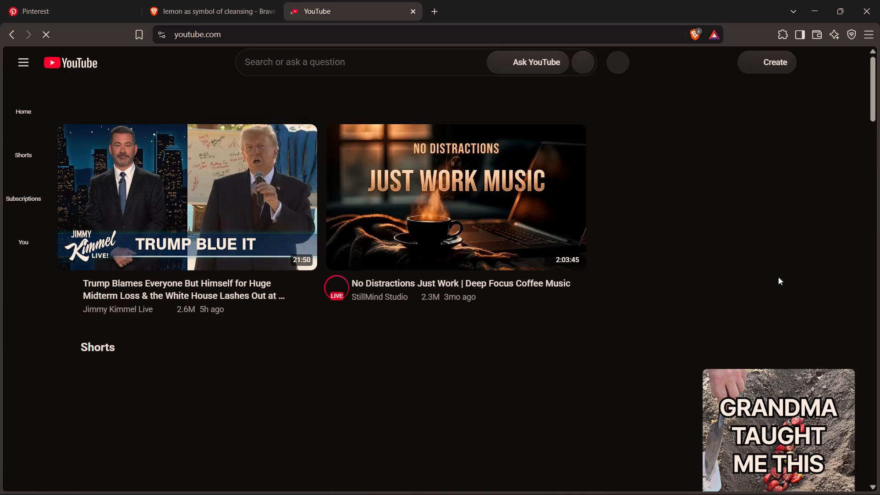
click(361, 62)
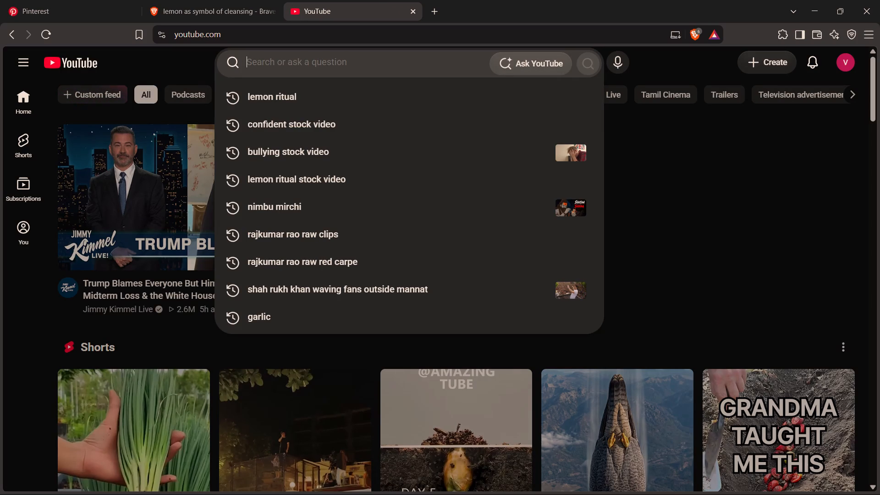
text(anger stock video)
key(Return)
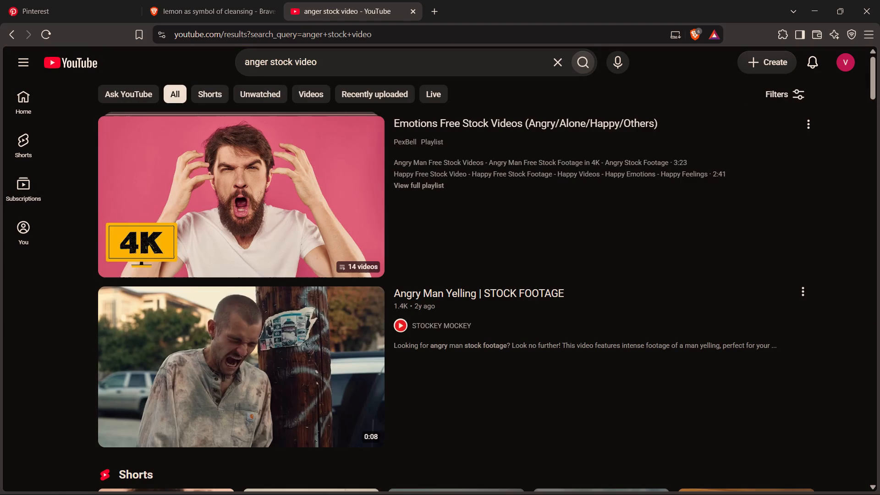
Look through the YouTube results and their previews for footage of anger suited to the video.
scroll(361, 62, down, 2)
scroll(314, 242, down, 4)
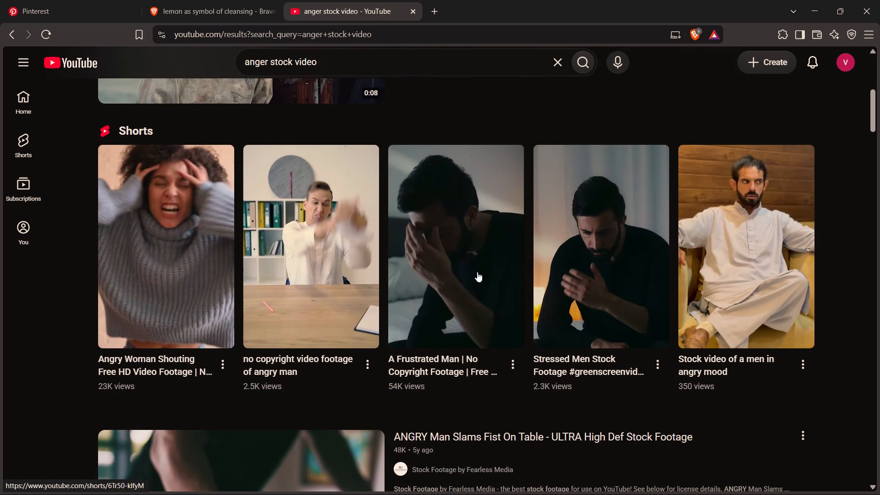
scroll(477, 272, down, 2)
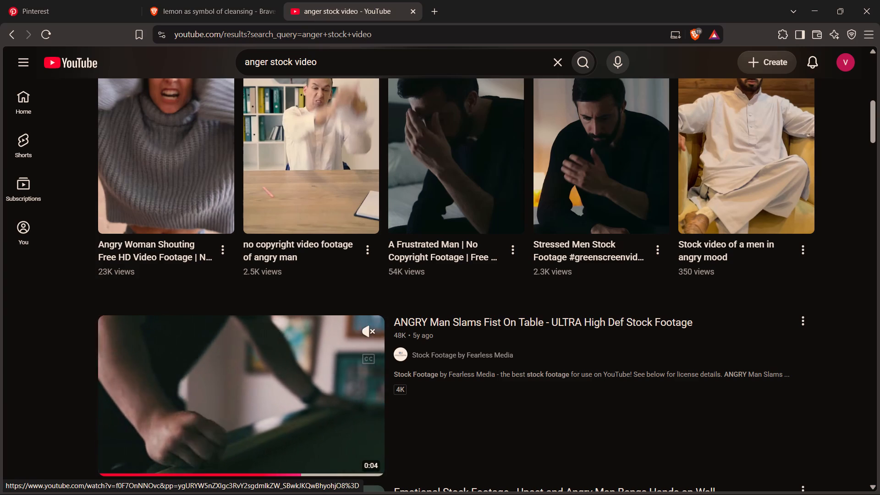
scroll(221, 253, up, 2)
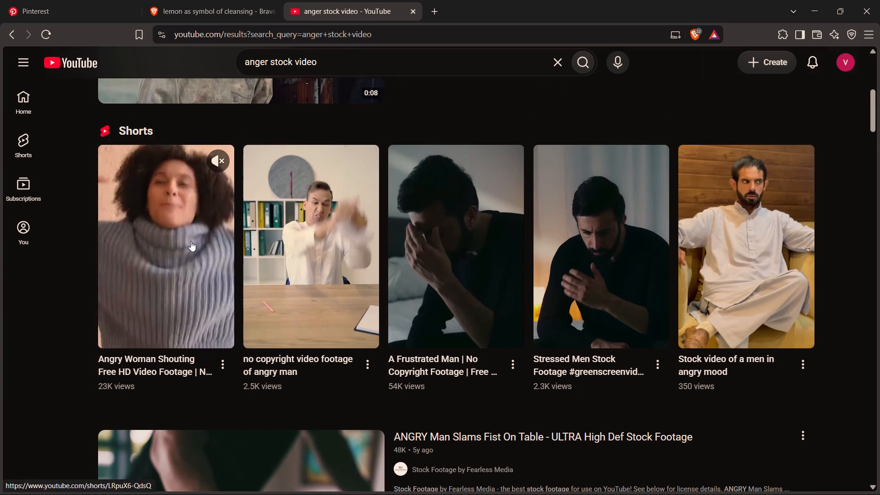
scroll(191, 241, down, 7)
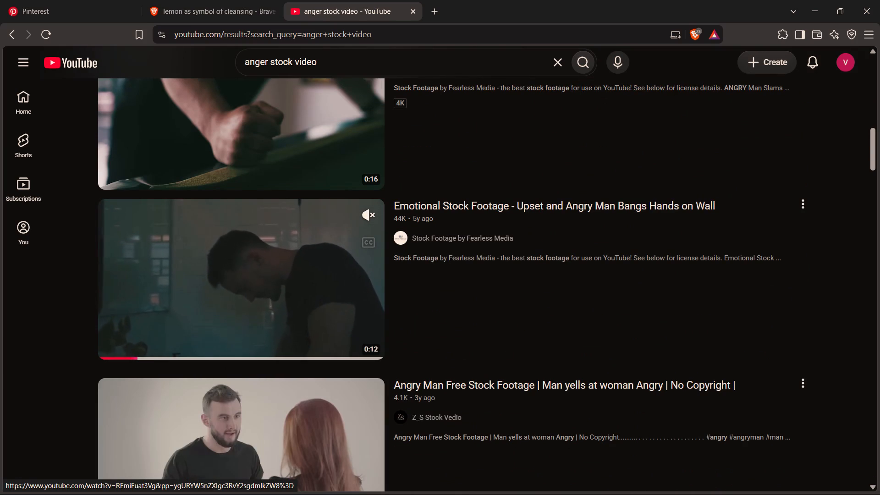
scroll(227, 292, down, 7)
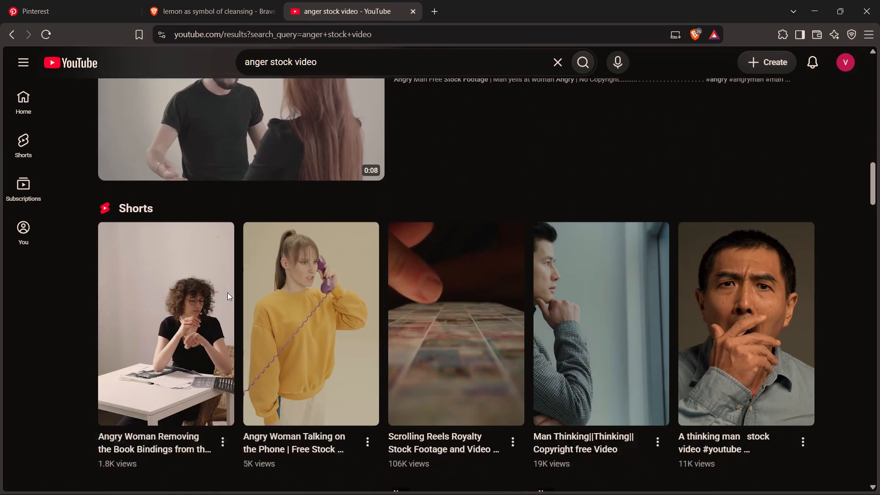
scroll(227, 292, down, 5)
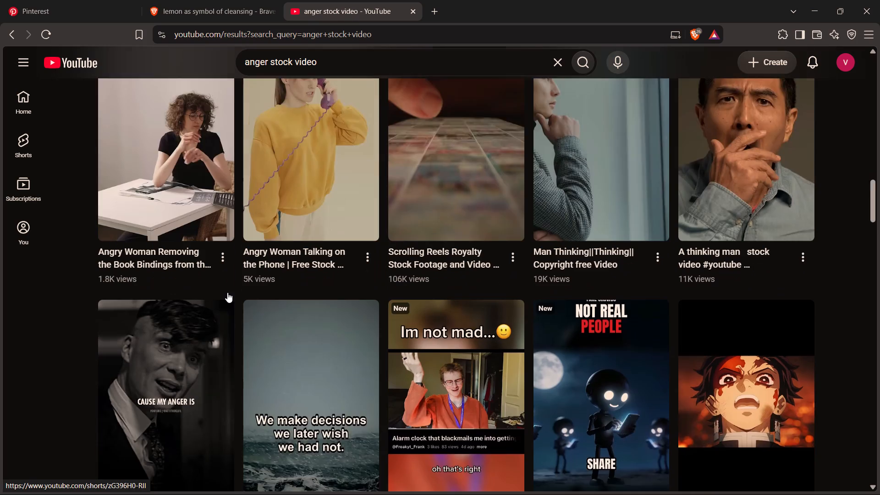
scroll(227, 292, down, 6)
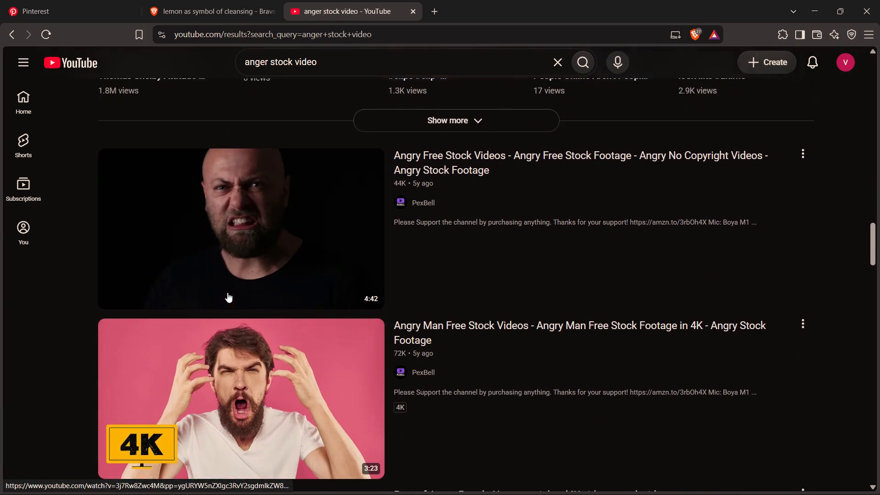
scroll(227, 292, down, 8)
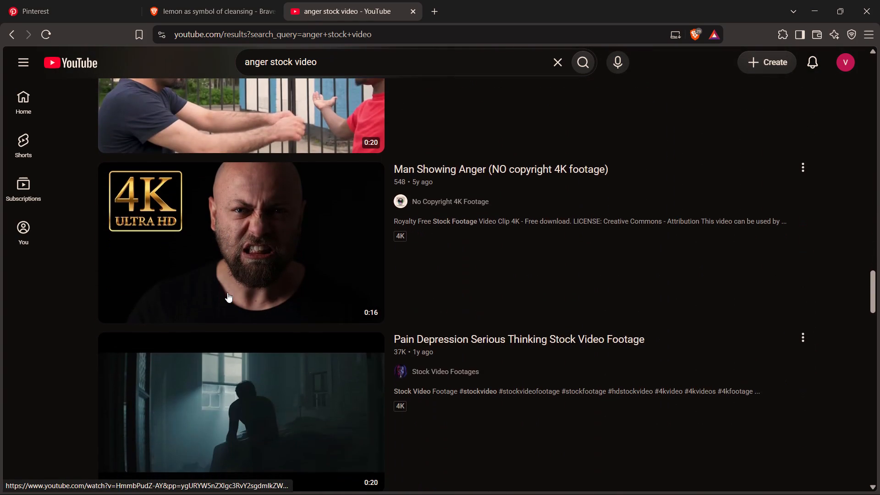
scroll(227, 292, down, 4)
scroll(227, 292, up, 9)
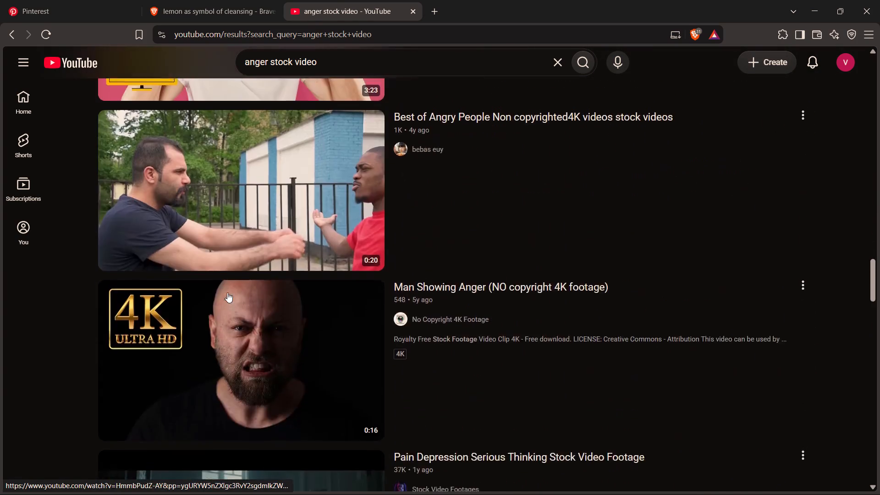
scroll(227, 292, up, 19)
scroll(227, 292, up, 7)
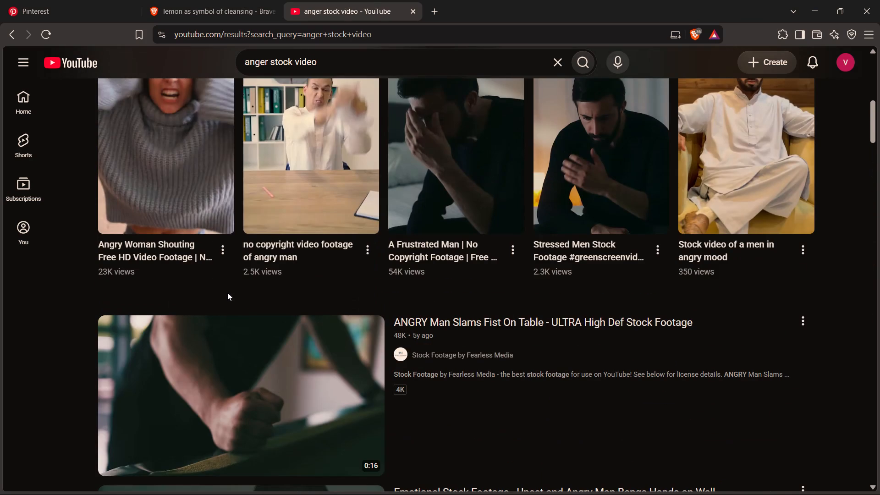
scroll(227, 292, up, 4)
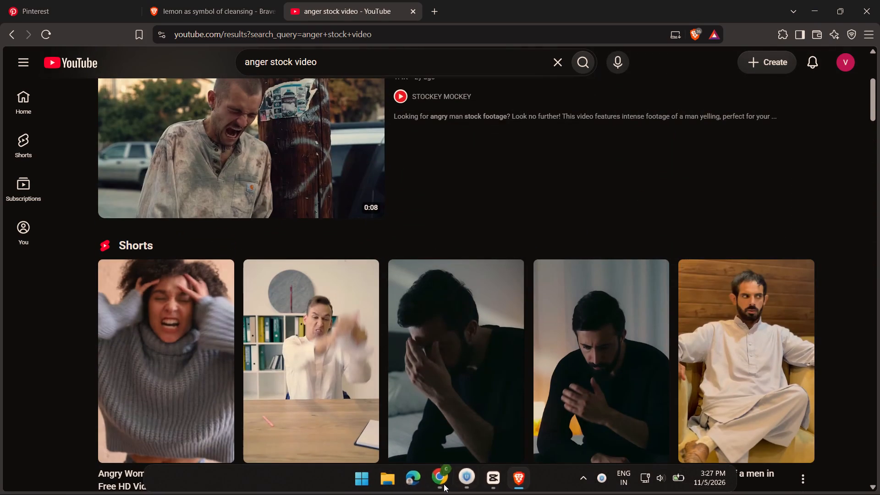
Switch to File Explorer and look through the yt downloads folder for already downloaded footage that suits the anger theme.
click(385, 472)
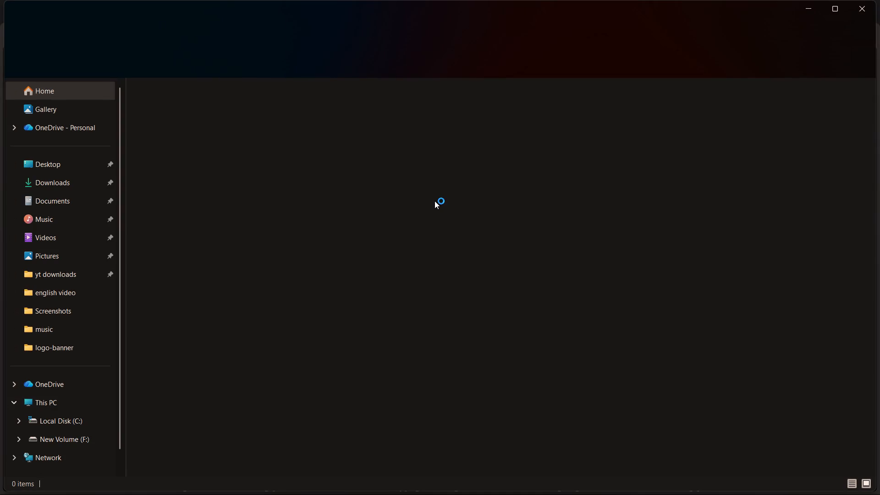
click(79, 268)
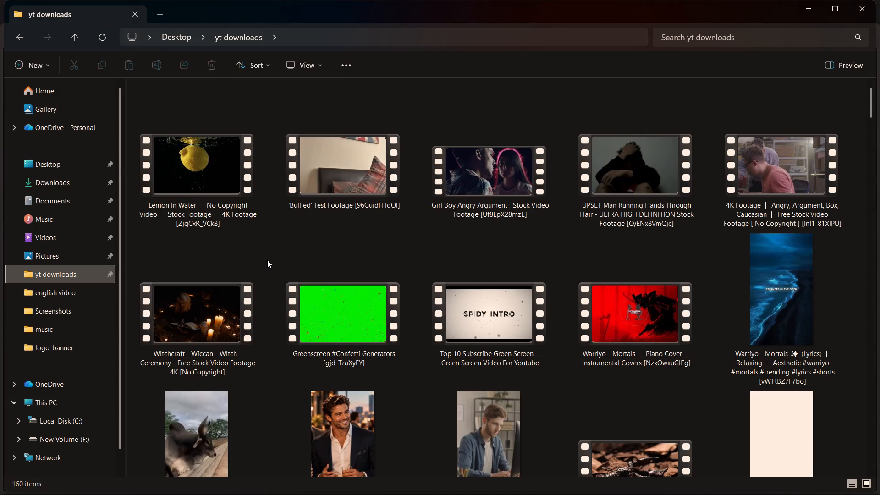
scroll(267, 260, down, 1)
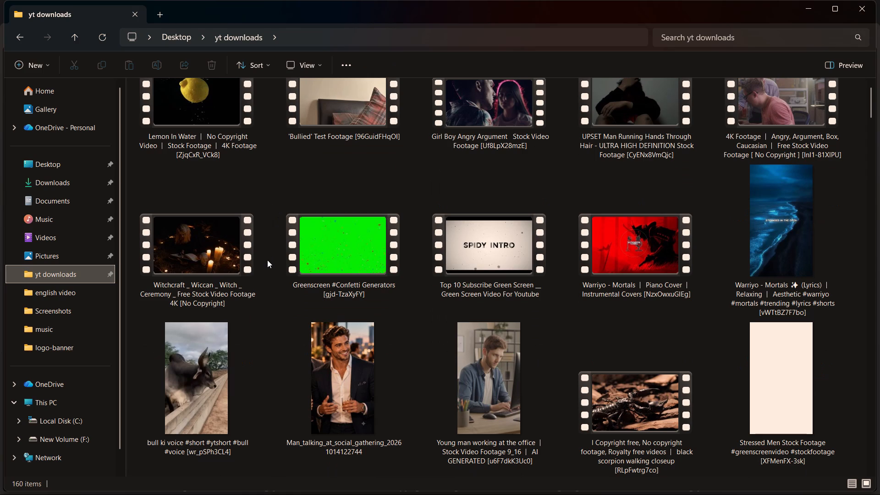
scroll(267, 260, down, 2)
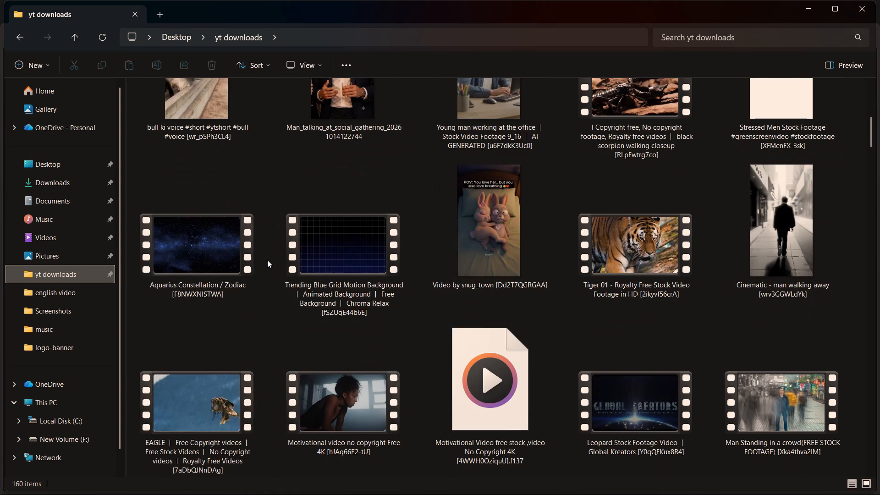
scroll(267, 260, down, 1)
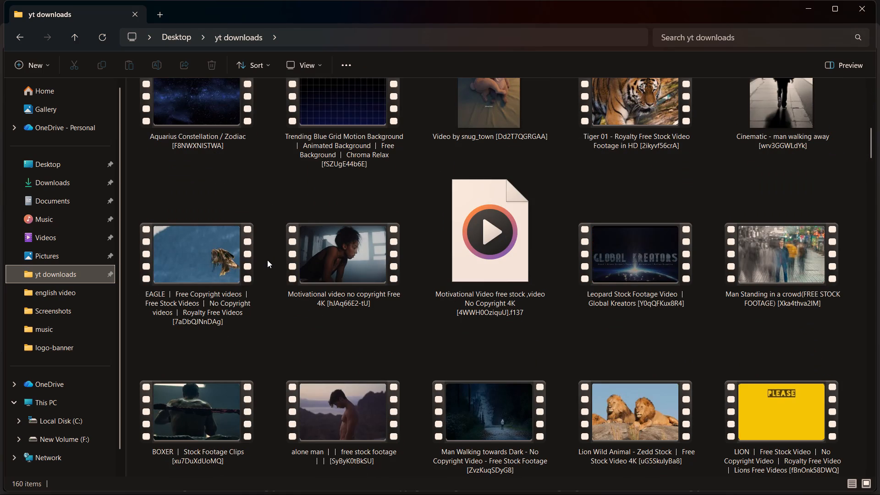
scroll(267, 260, down, 2)
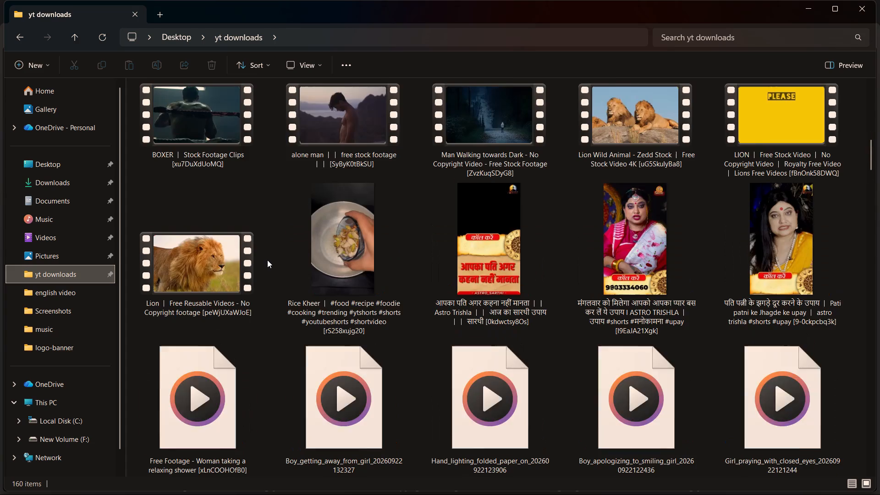
scroll(267, 260, down, 1)
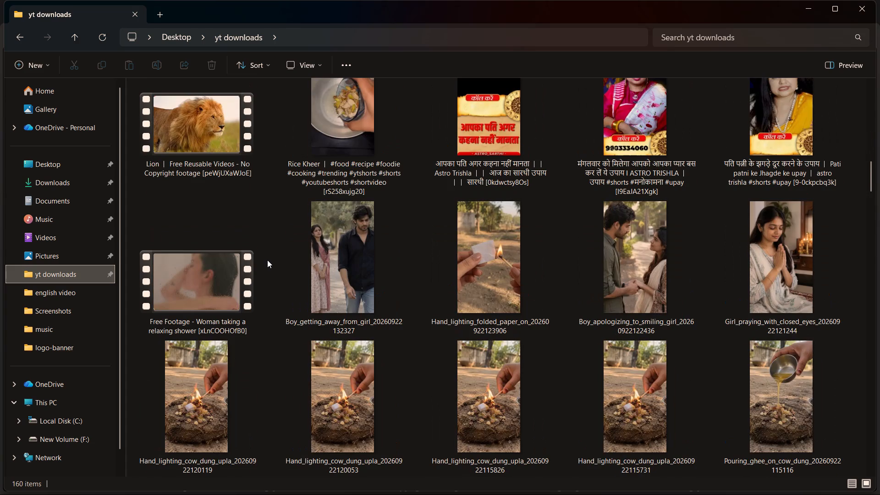
scroll(267, 260, down, 3)
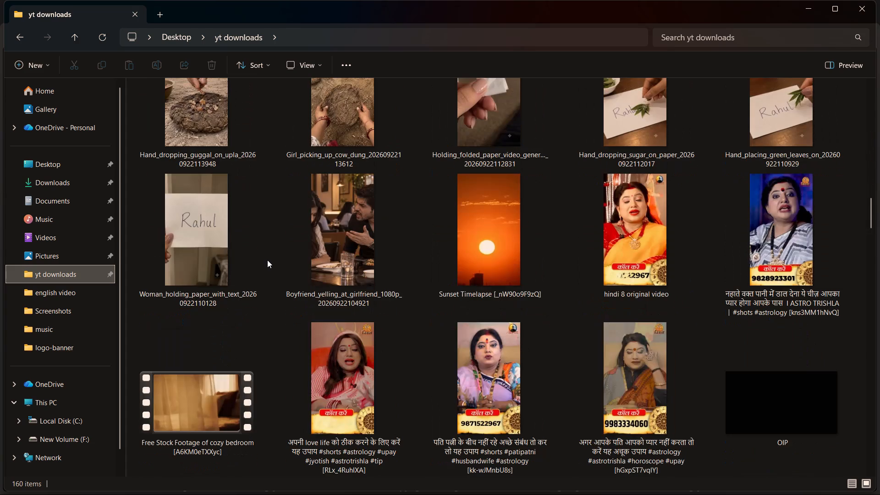
scroll(267, 260, down, 3)
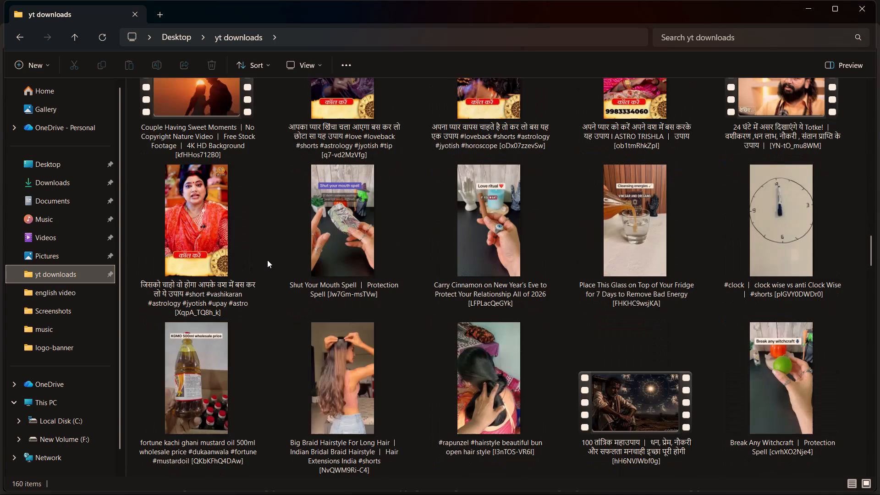
scroll(267, 260, down, 5)
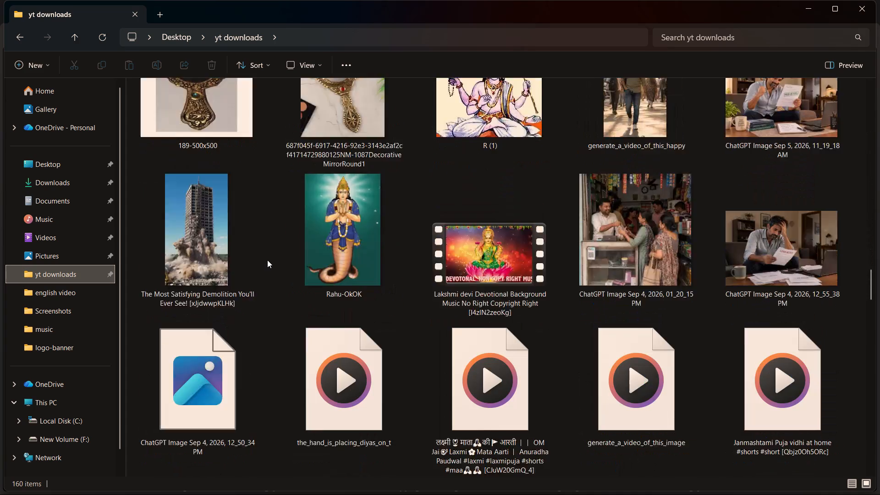
scroll(267, 260, down, 2)
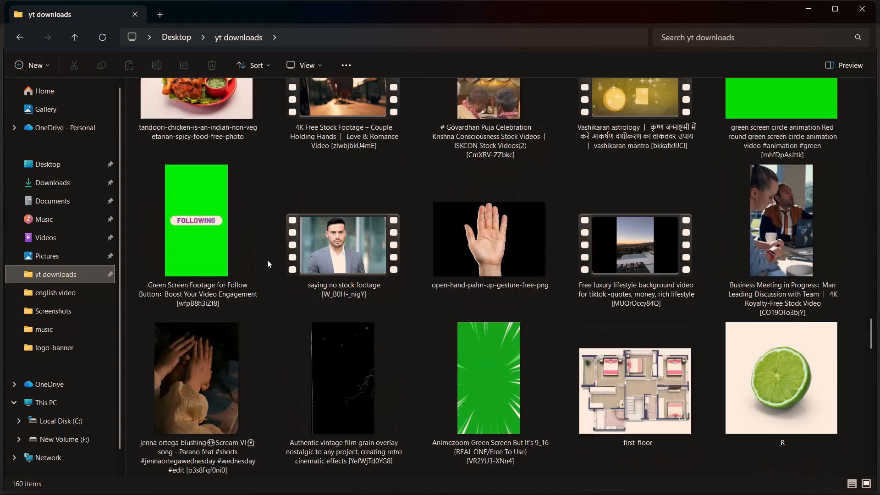
scroll(267, 260, down, 1)
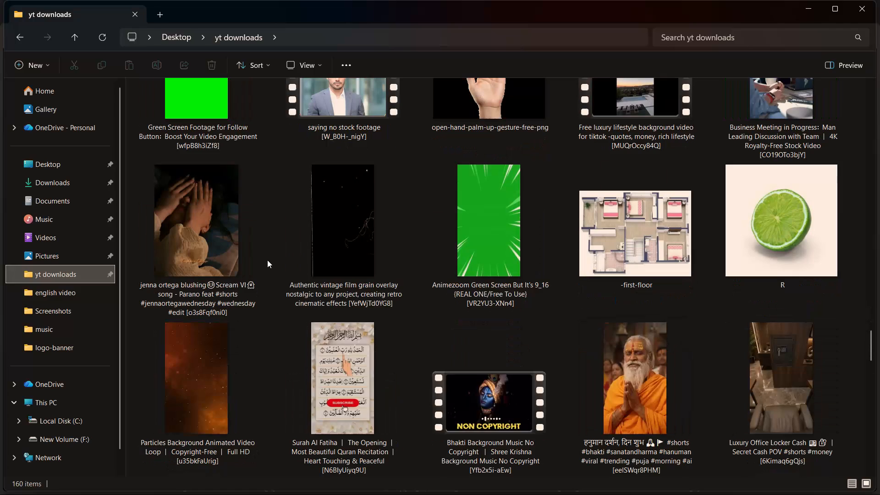
scroll(267, 260, down, 3)
scroll(267, 260, up, 1)
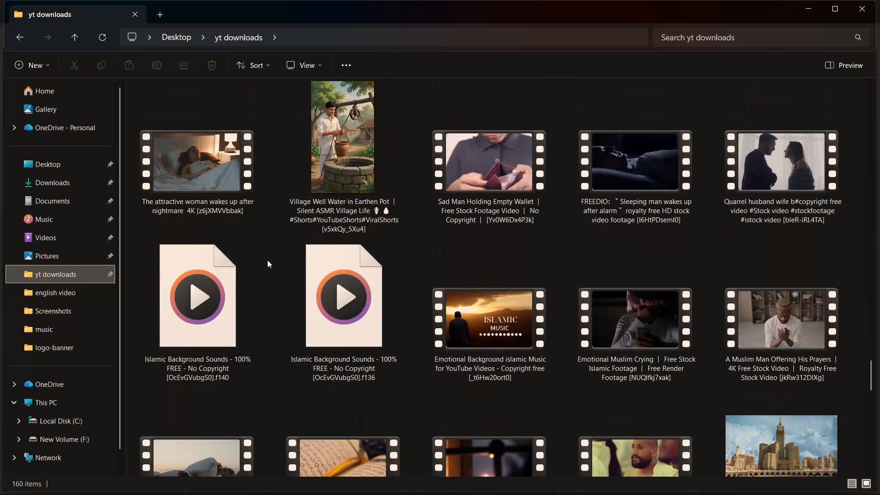
scroll(267, 260, down, 1)
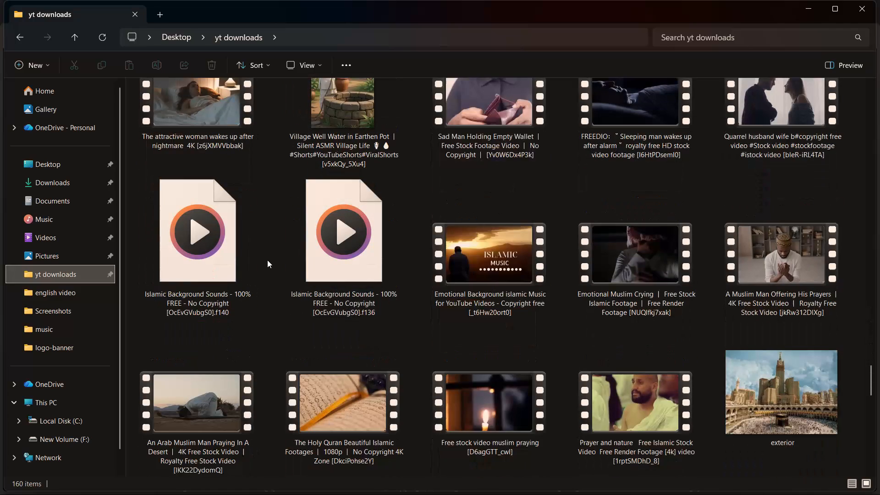
scroll(267, 260, down, 2)
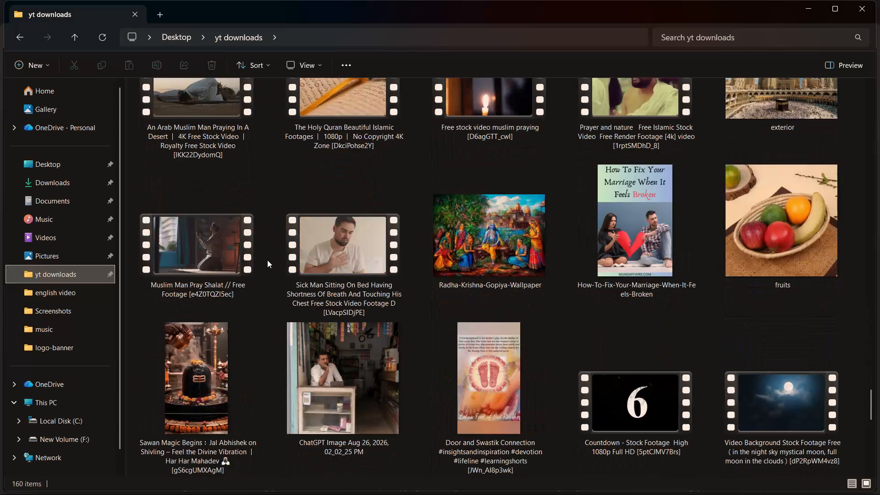
scroll(267, 260, down, 3)
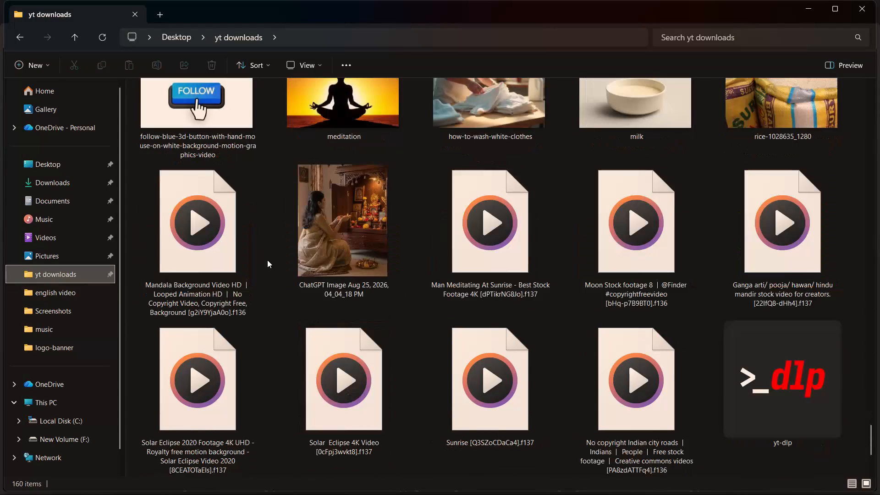
scroll(267, 260, down, 1)
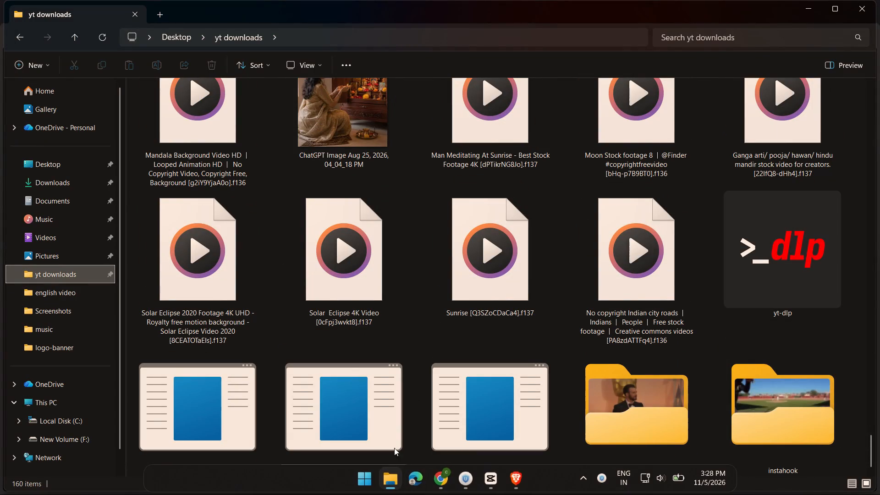
Return to the Brave browser and examine the "anger stock video" results and previews for a suitable angry man clip.
click(515, 482)
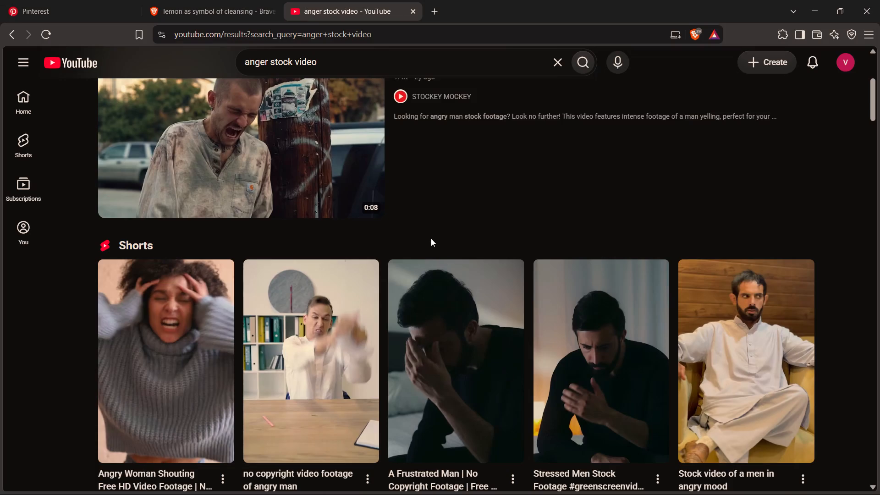
scroll(430, 238, up, 4)
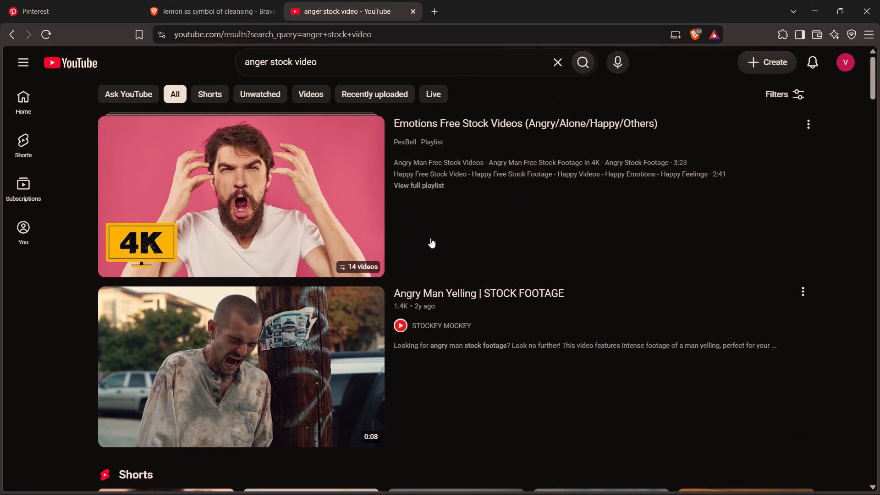
scroll(430, 238, down, 10)
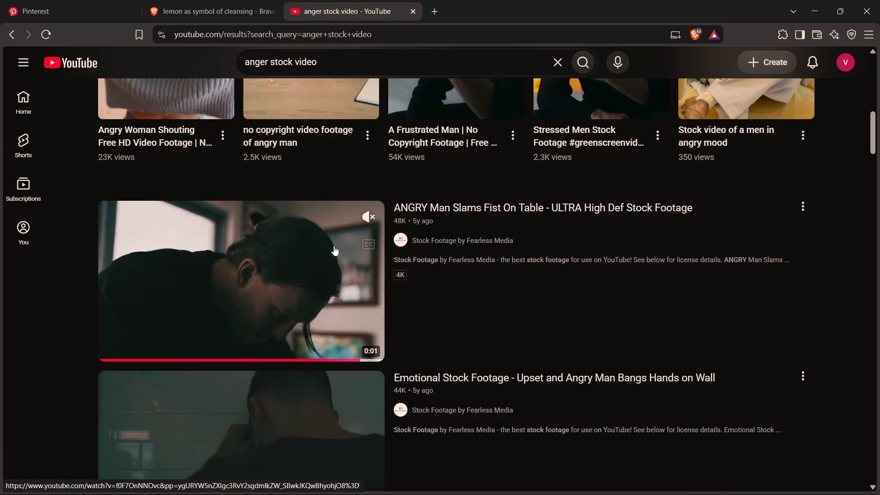
scroll(325, 252, down, 2)
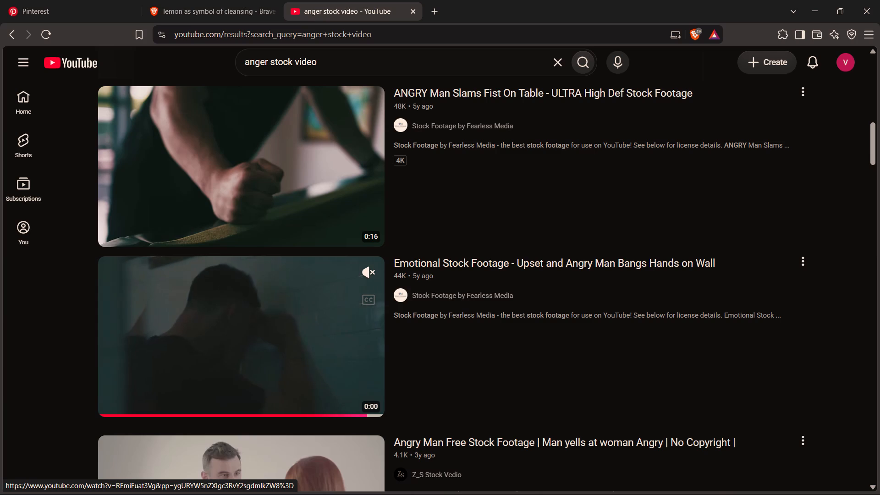
scroll(250, 326, down, 3)
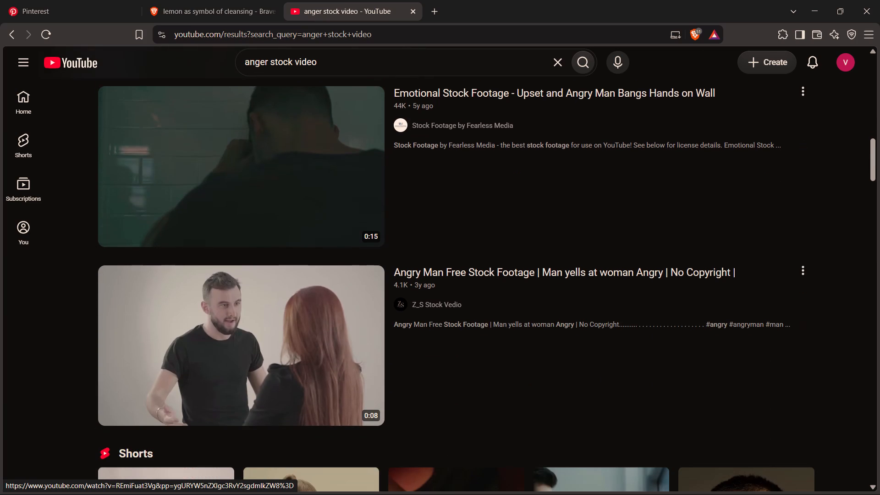
scroll(250, 326, up, 1)
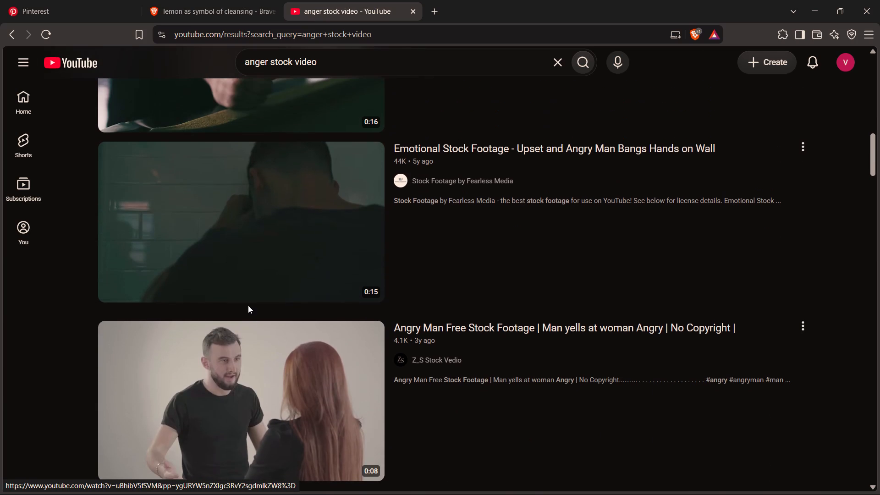
Open the video "Emotional Stock Footage - Upset and Angry Man Bangs Hands on Wall", pause it and copy its share link.
click(248, 305)
click(246, 269)
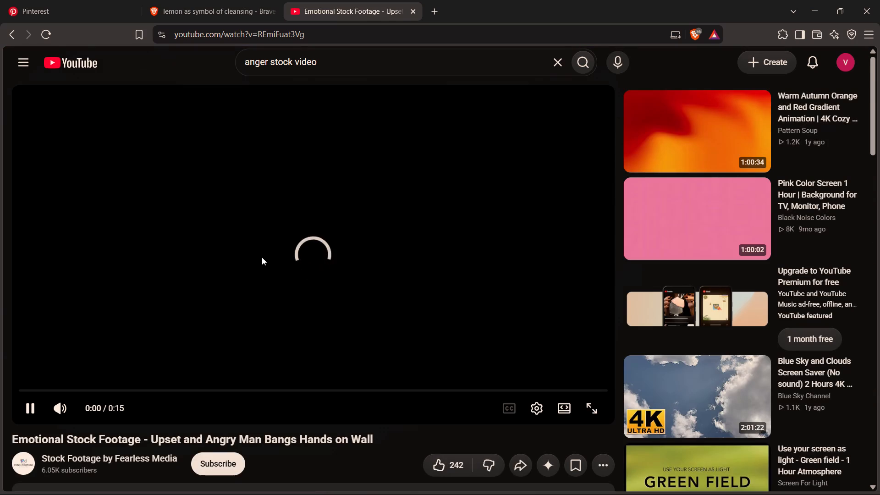
scroll(262, 257, down, 2)
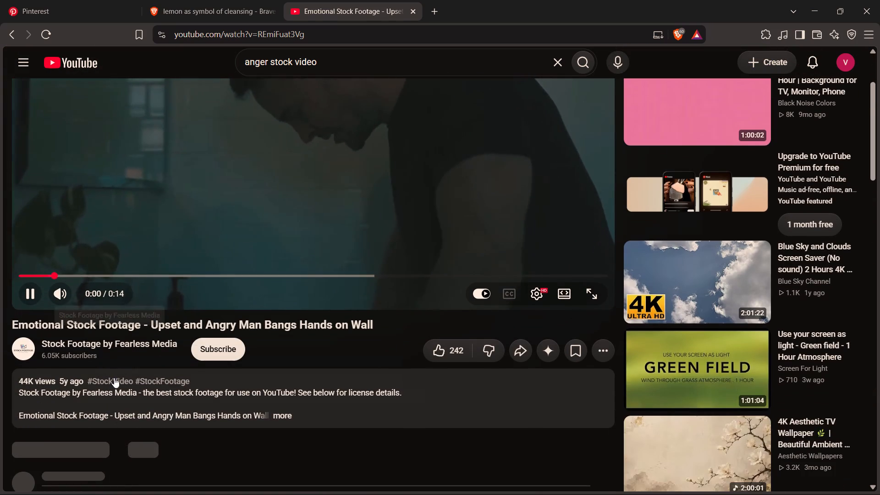
click(269, 172)
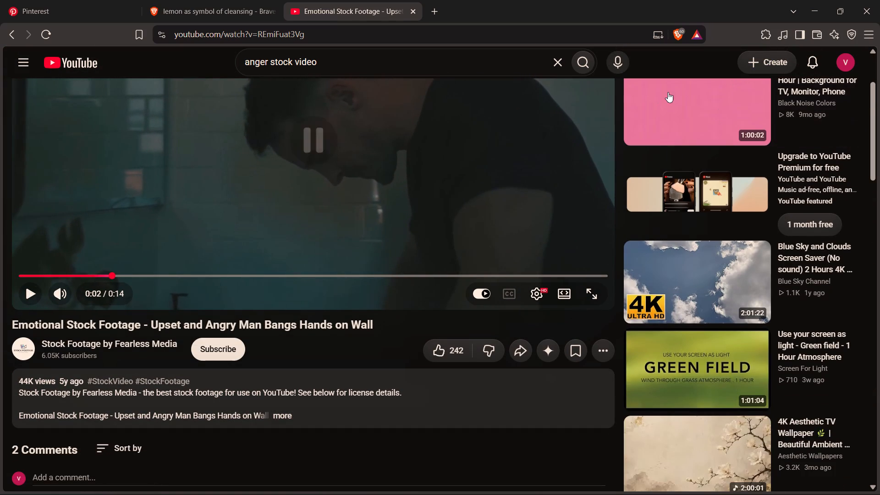
click(767, 37)
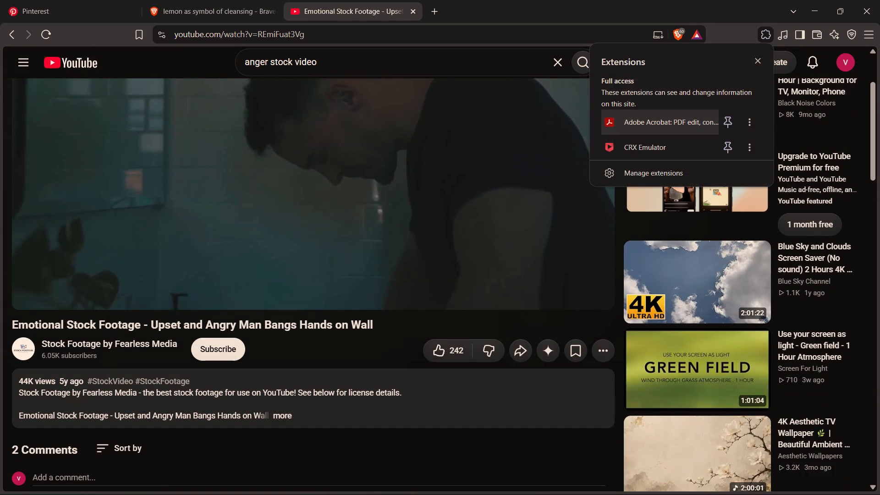
click(349, 348)
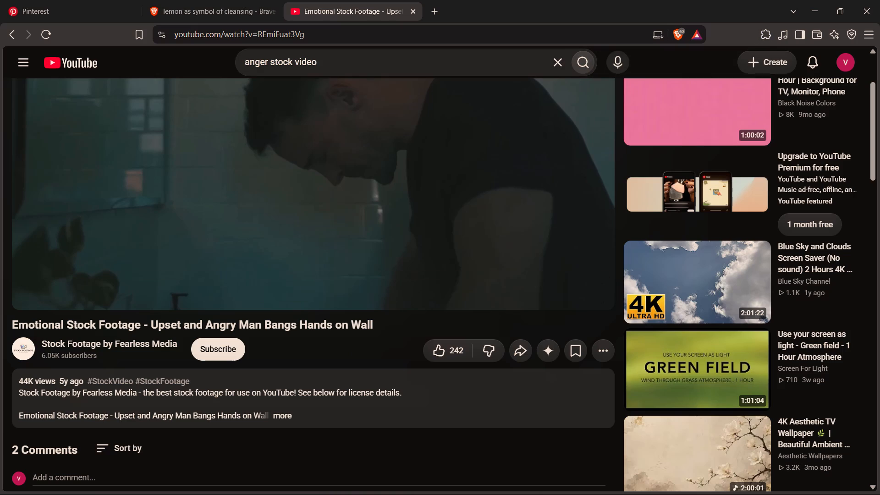
click(518, 355)
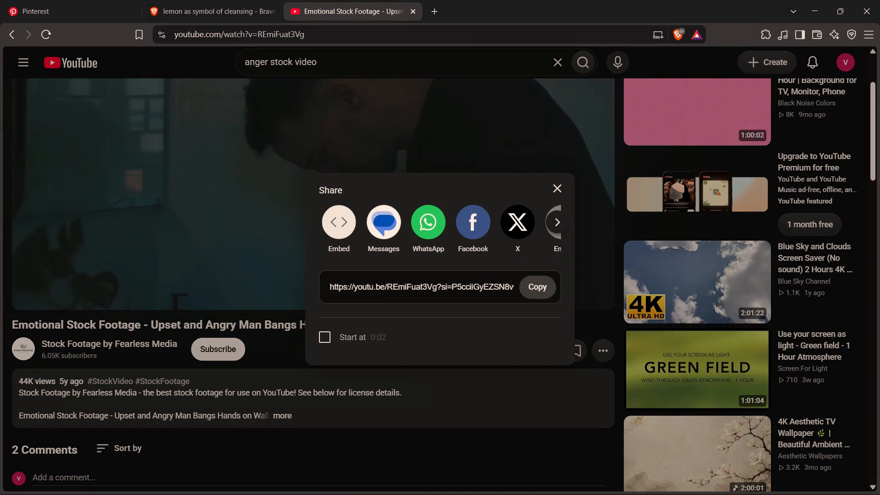
click(537, 298)
Switch to File Explorer and open a cmd command prompt in the yt downloads folder.
click(393, 477)
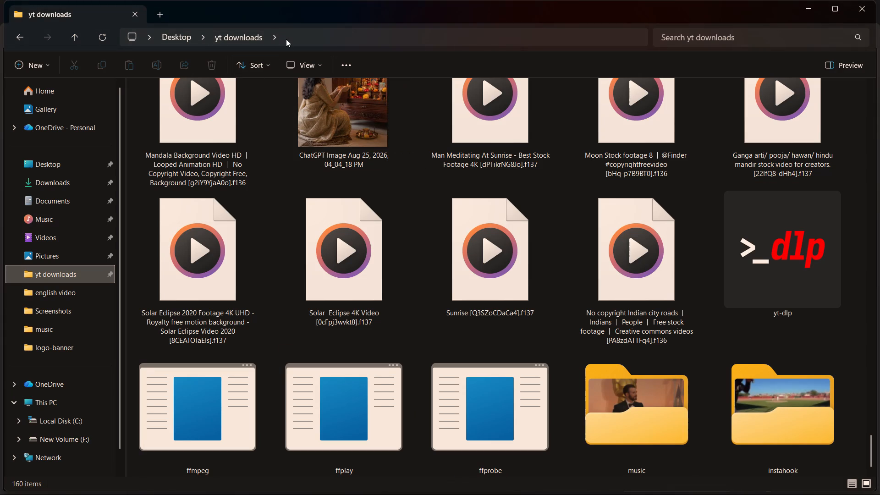
click(301, 40)
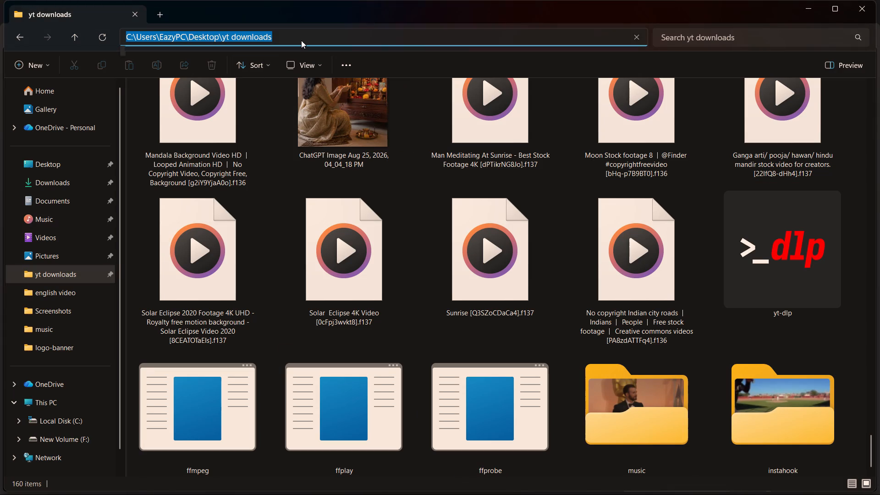
text(cmd)
key(Return)
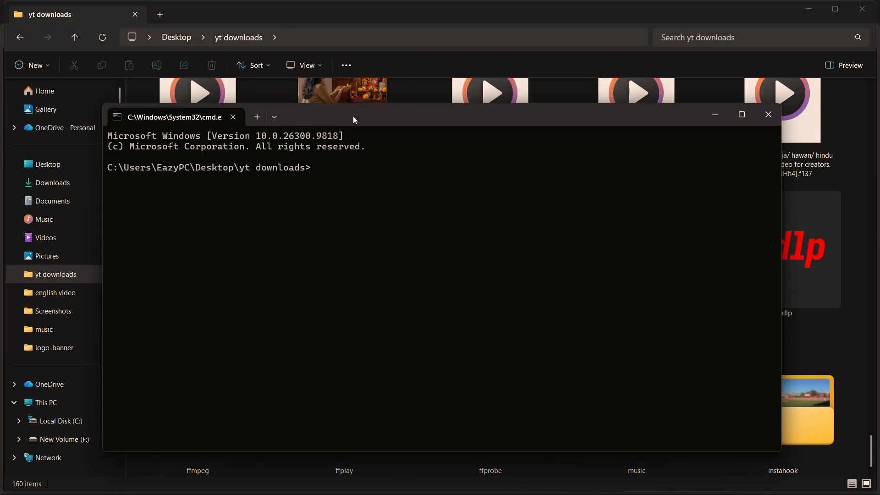
Download the video from the copied YouTube link as MP4 by running yt-dlp -t mp4 with that link.
drag(352, 117, 344, 83)
key(t)
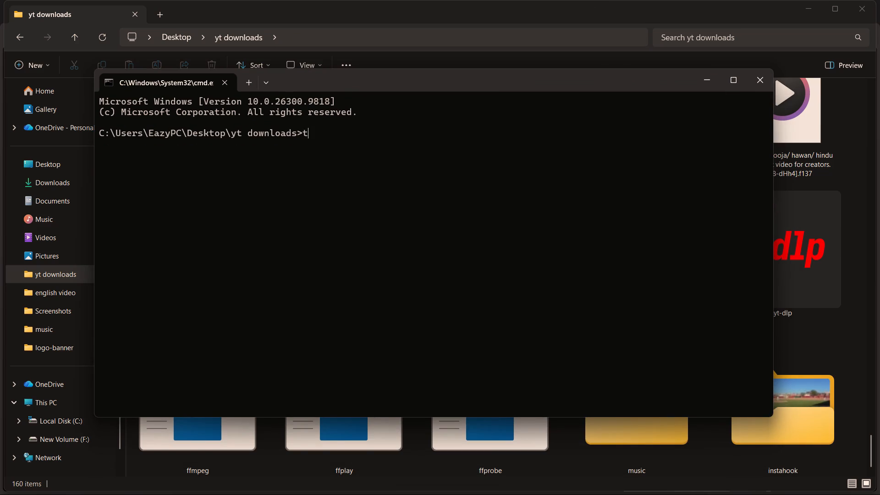
key(BackSpace)
text(yt)
text(-dlp -t mp4)
key(space)
key(ctrl+v)
key(Return)
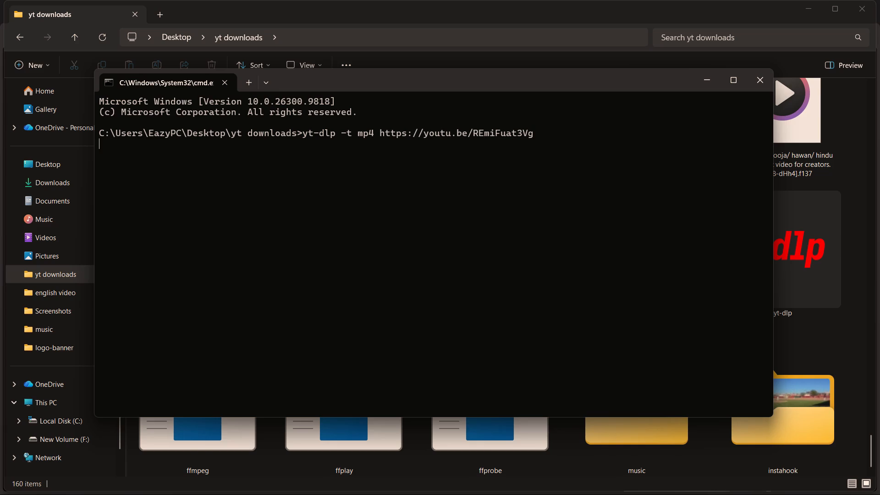
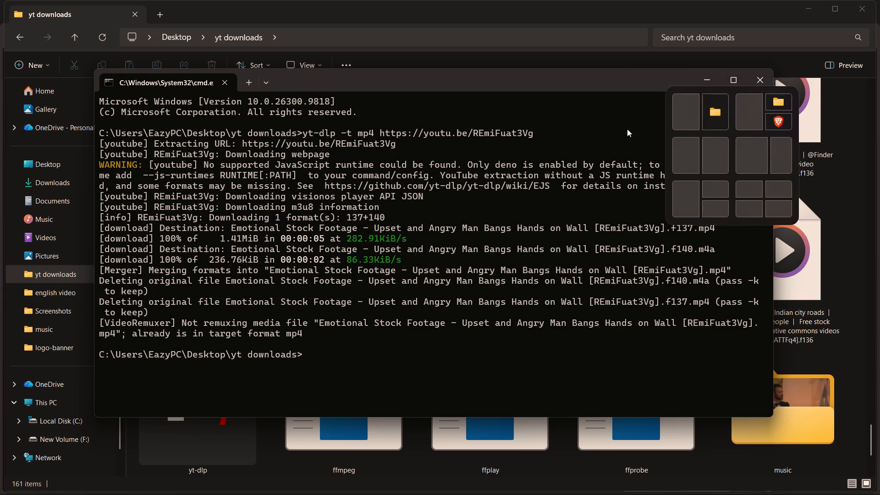
Close the command prompt window covering the yt downloads folder.
click(622, 106)
click(757, 81)
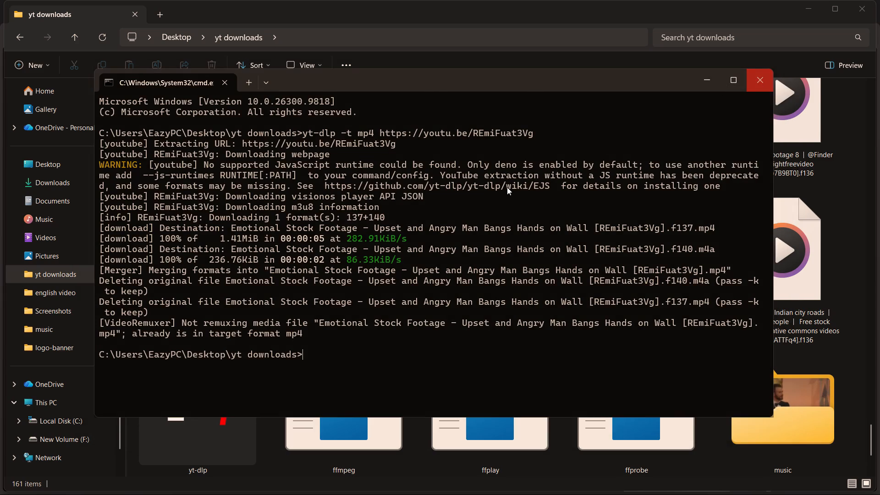
Add the "Emotional Stock Footage - Upset and Angry Man Bangs Hands on Wall" video from yt downloads to the CapCut timeline at 02:01:19.
scroll(369, 214, up, 20)
scroll(369, 214, up, 17)
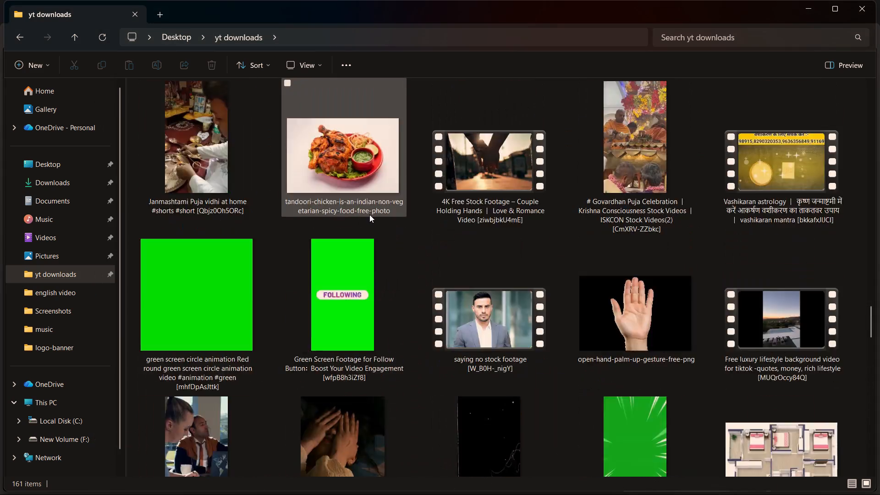
scroll(369, 214, up, 20)
scroll(369, 214, up, 20)
scroll(369, 214, up, 10)
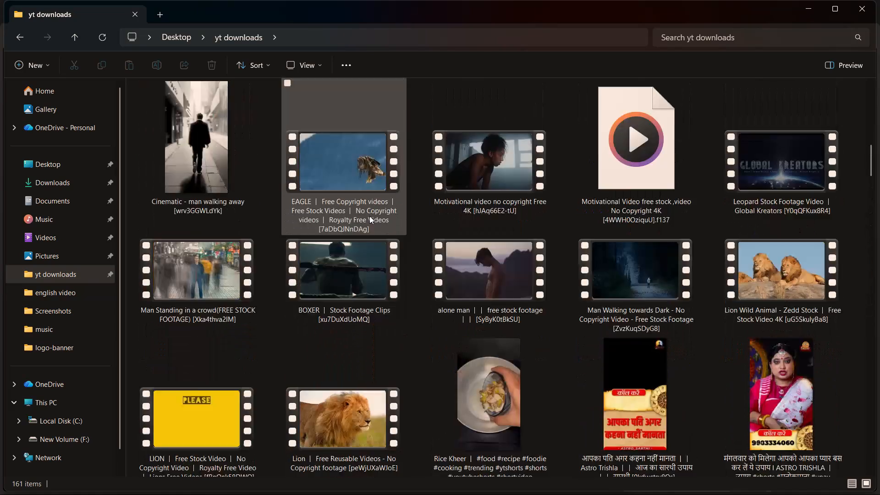
scroll(369, 216, up, 20)
drag(222, 129, 532, 494)
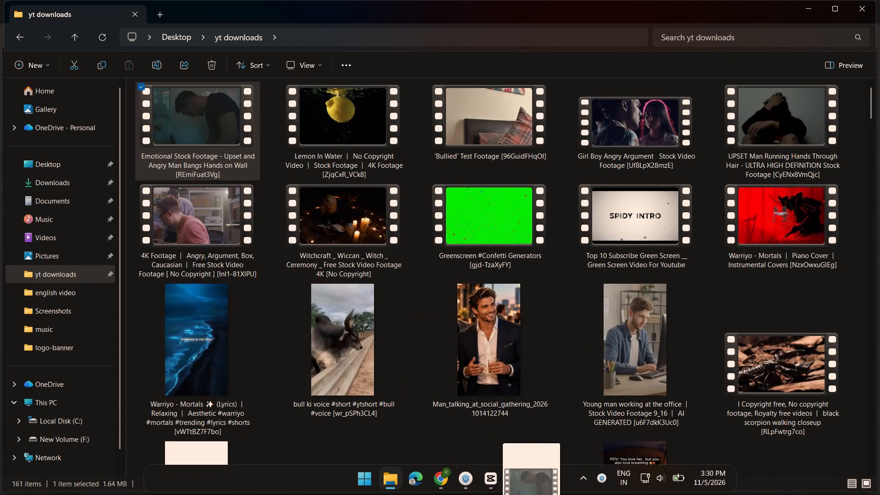
drag(532, 494, 268, 335)
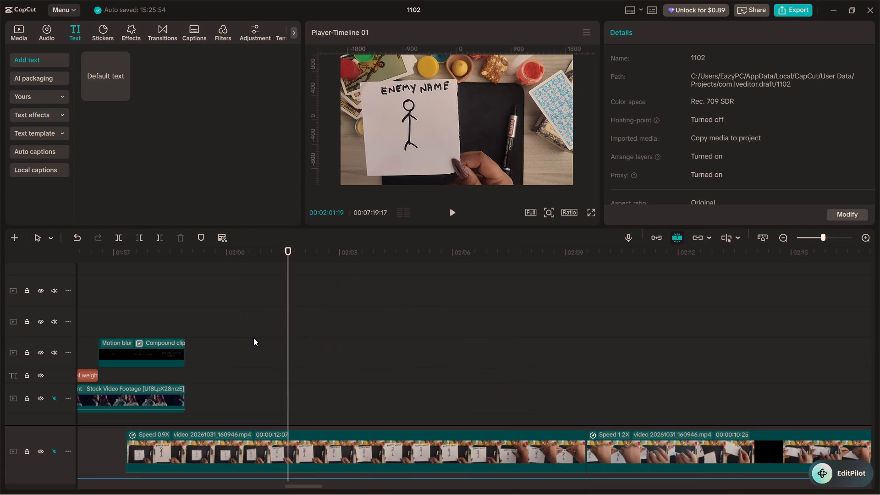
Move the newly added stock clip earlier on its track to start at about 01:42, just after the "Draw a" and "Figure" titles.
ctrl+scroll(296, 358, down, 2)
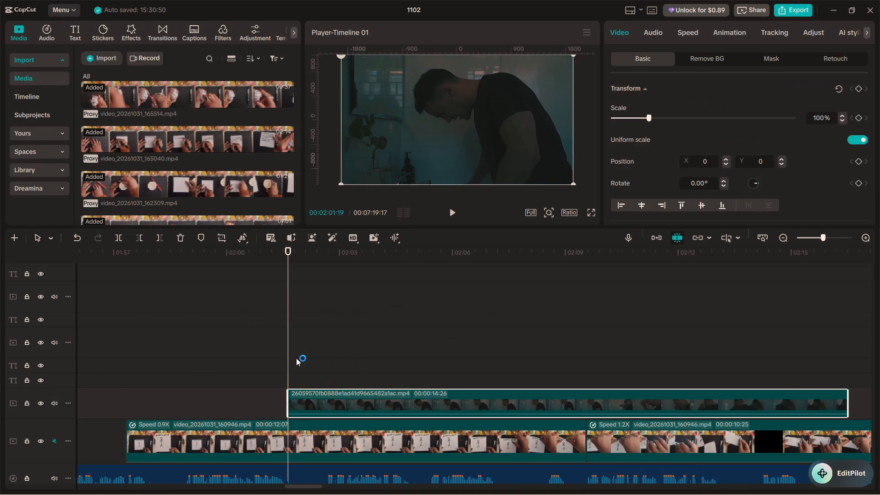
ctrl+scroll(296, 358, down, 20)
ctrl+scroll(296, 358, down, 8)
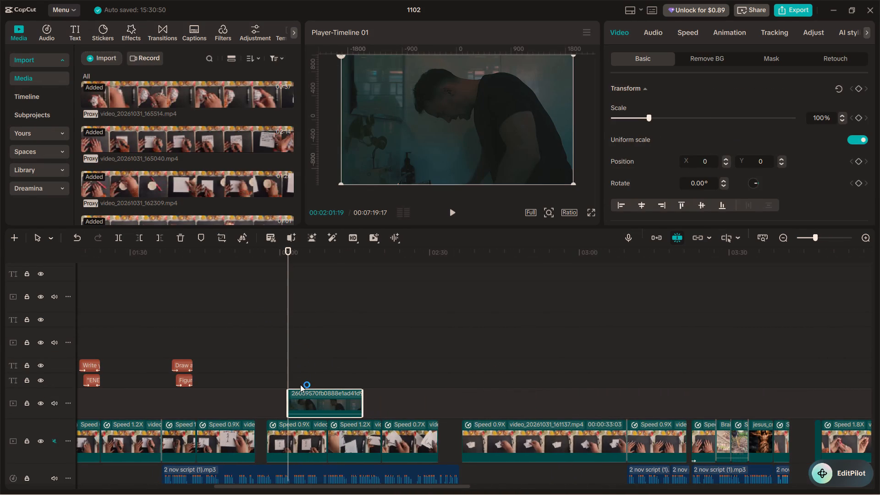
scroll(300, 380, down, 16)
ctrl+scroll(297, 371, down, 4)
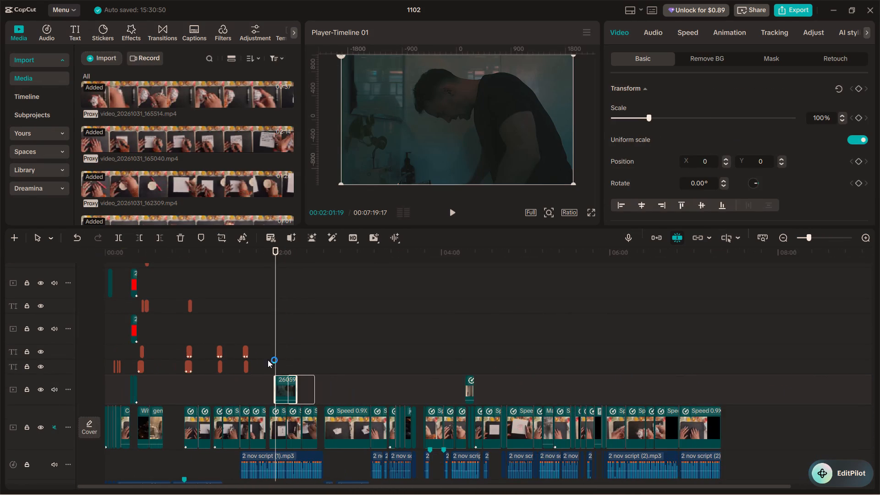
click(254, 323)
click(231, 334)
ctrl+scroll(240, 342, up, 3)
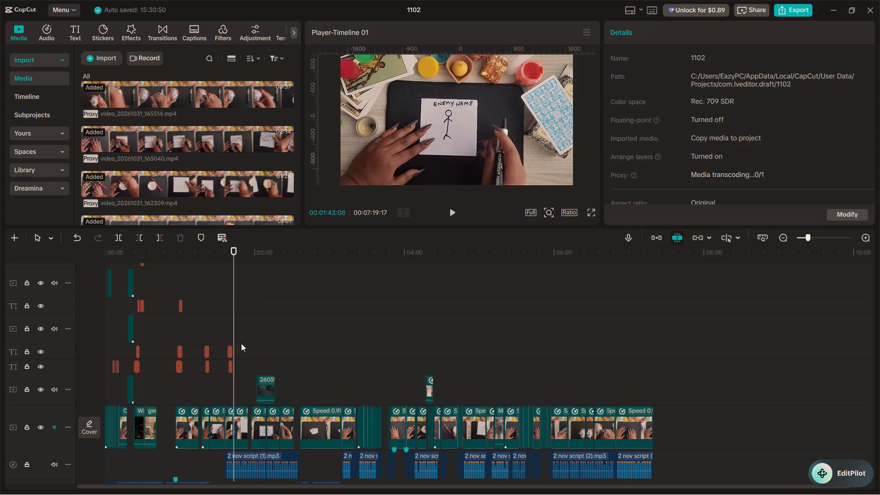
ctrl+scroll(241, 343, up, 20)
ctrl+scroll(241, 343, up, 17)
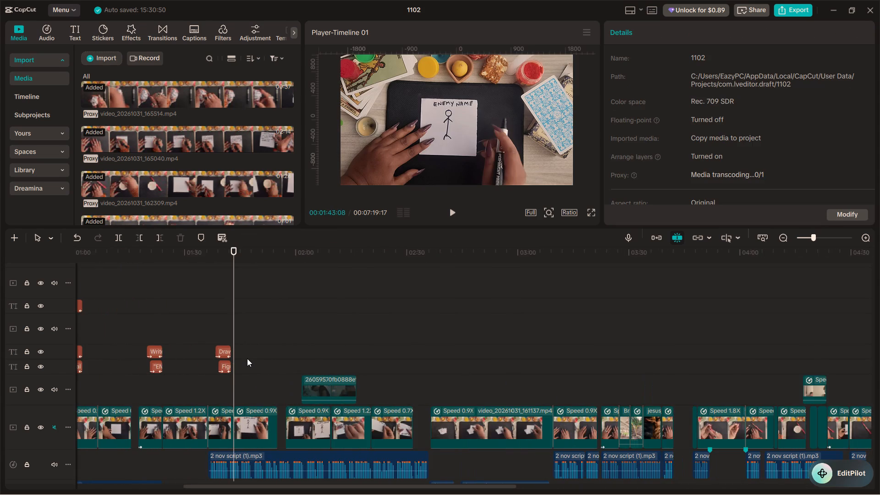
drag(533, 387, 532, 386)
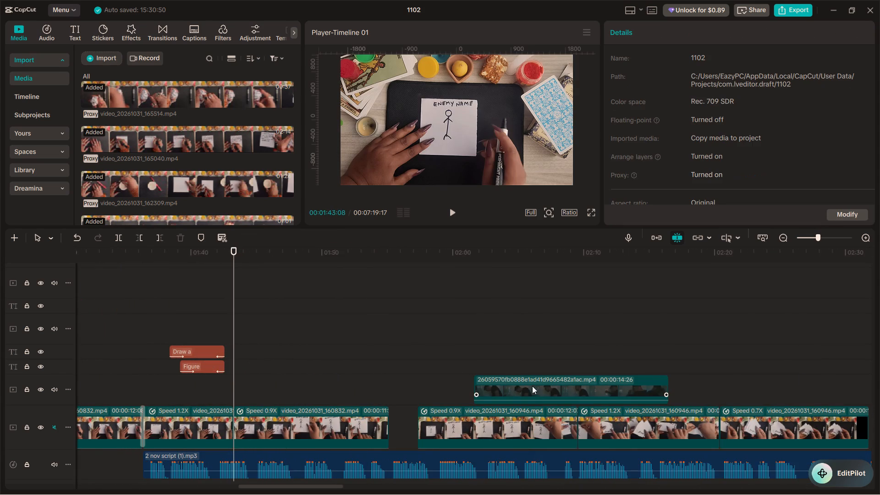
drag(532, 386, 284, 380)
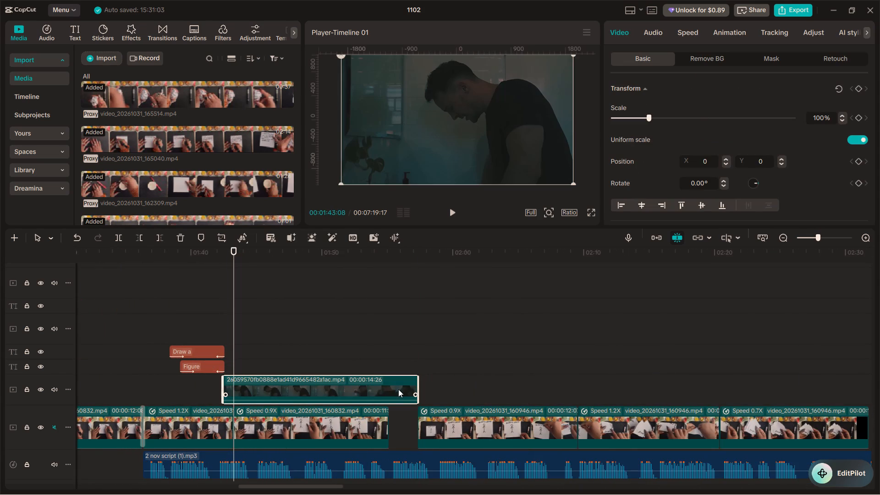
Play the timeline from about 01:42 to about 02:00 to review how the stock clip fits with the surrounding footage.
click(226, 319)
key(space)
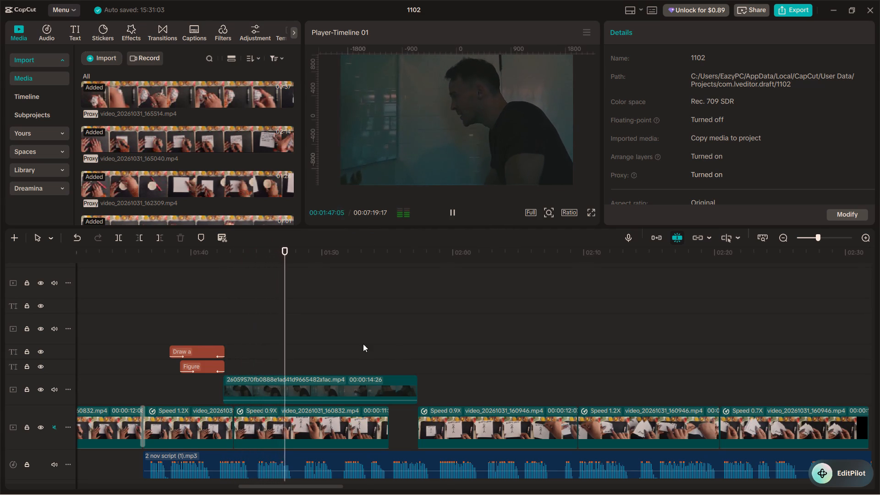
ctrl+scroll(399, 348, down, 6)
ctrl+scroll(336, 350, up, 2)
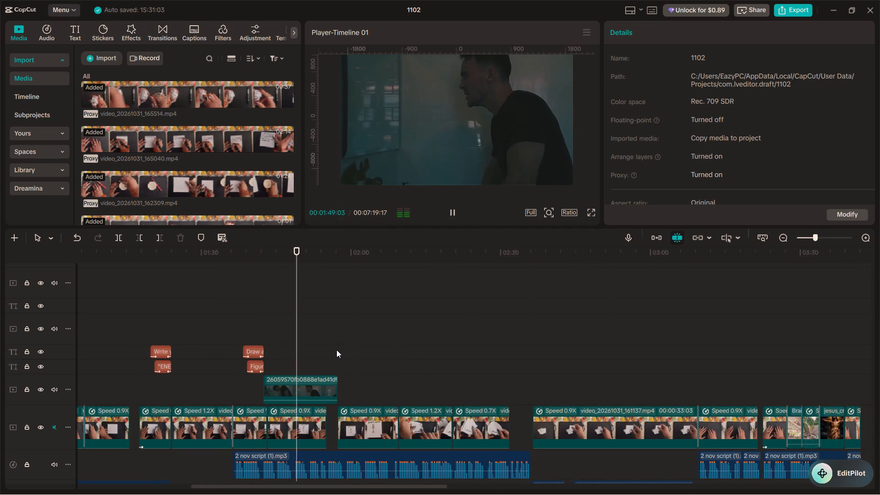
ctrl+scroll(336, 350, up, 7)
ctrl+scroll(336, 350, down, 13)
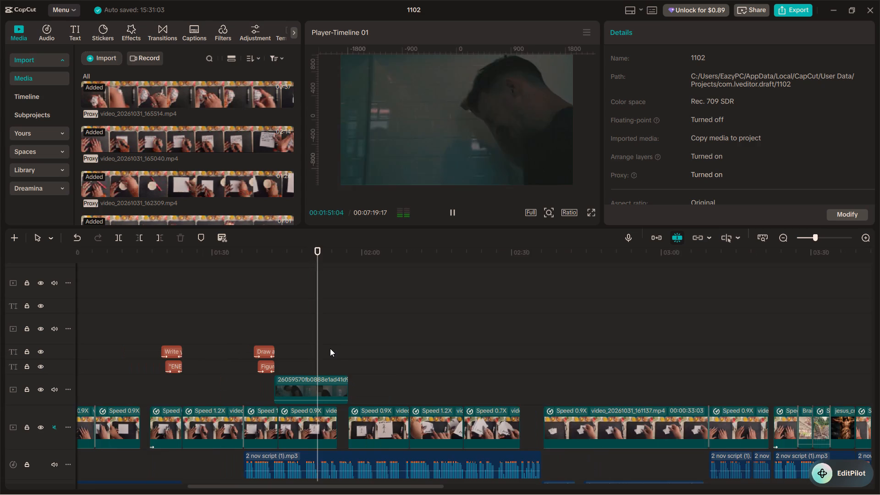
ctrl+scroll(330, 348, down, 13)
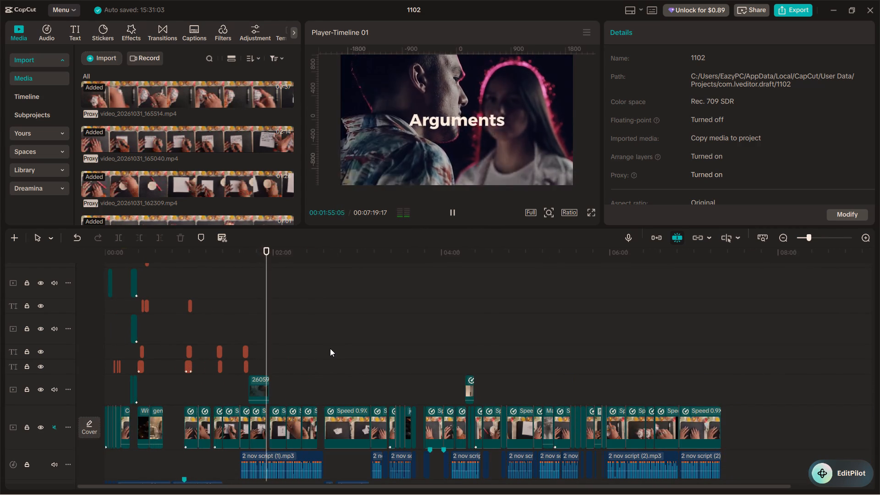
ctrl+scroll(330, 348, up, 2)
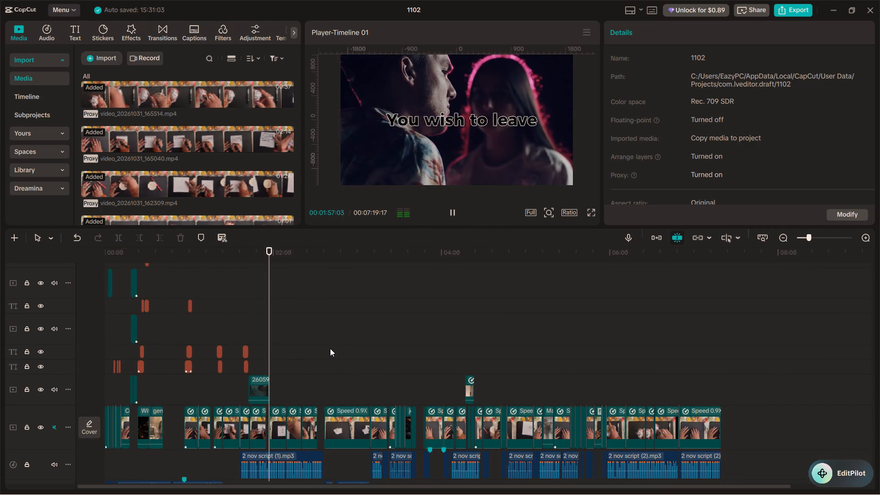
ctrl+scroll(330, 348, up, 18)
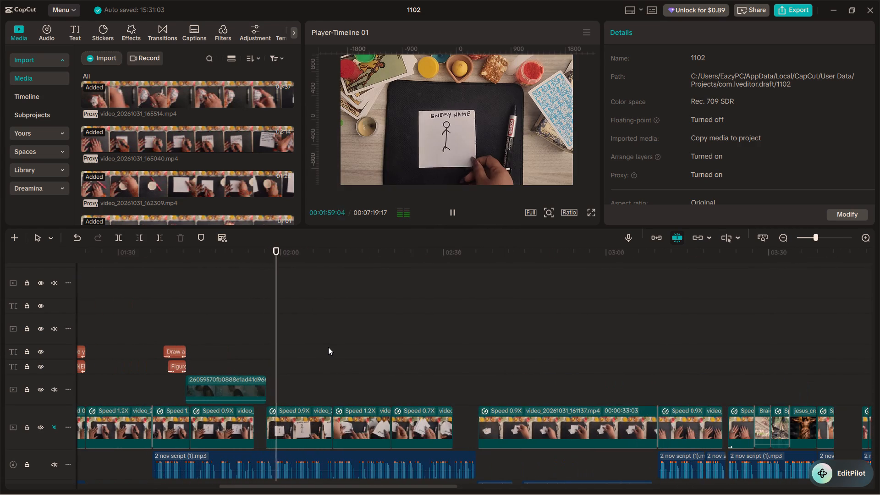
key(space)
Move the stock clip to start at about 01:57, aligned with the start of the 0.9X video_20261031_160946.mp4 clip.
drag(236, 386, 242, 386)
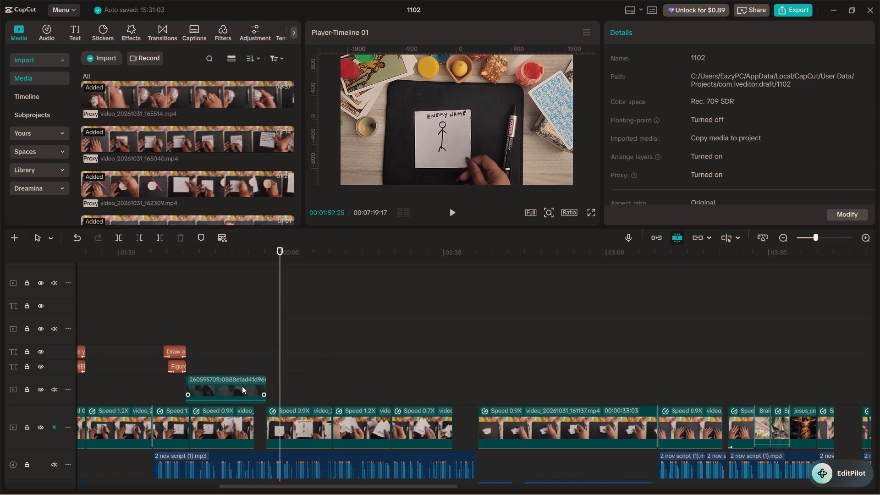
drag(242, 386, 316, 391)
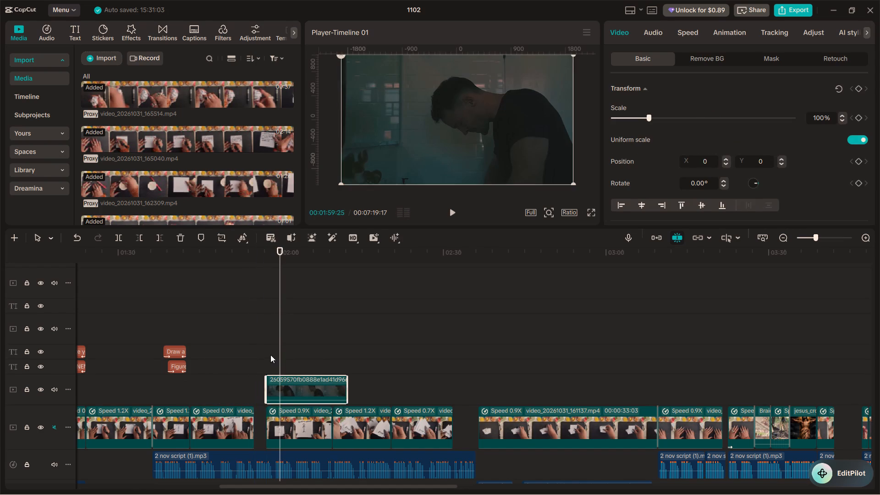
Split the stock clip at 02:10:01, finding the cut point frame by frame where the man leans against the wall.
click(270, 355)
key(space)
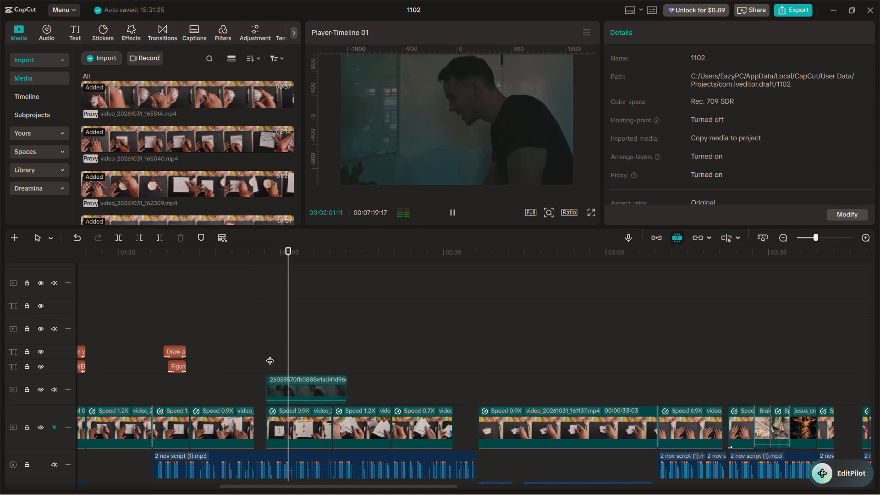
key(space)
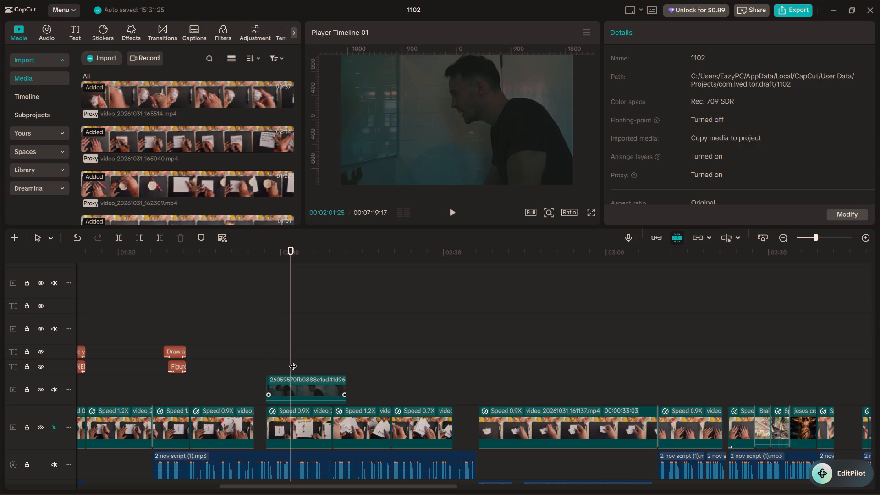
drag(293, 360, 313, 371)
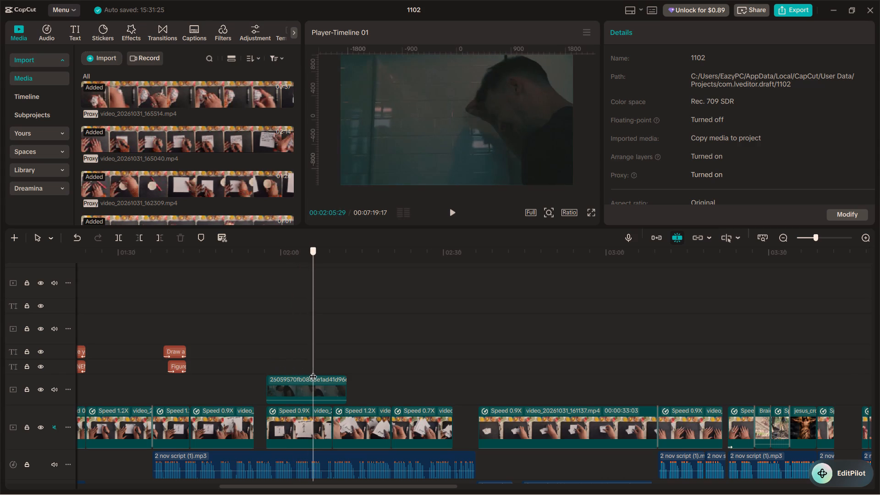
drag(313, 371, 319, 376)
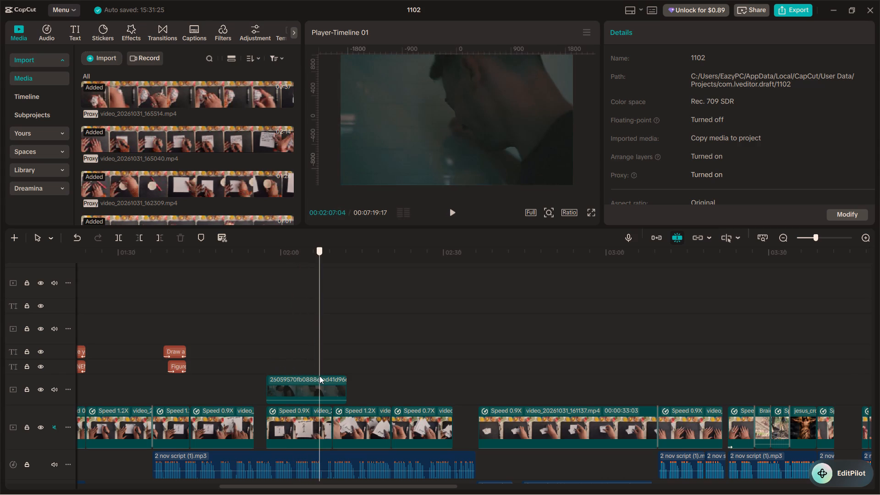
drag(319, 376, 322, 378)
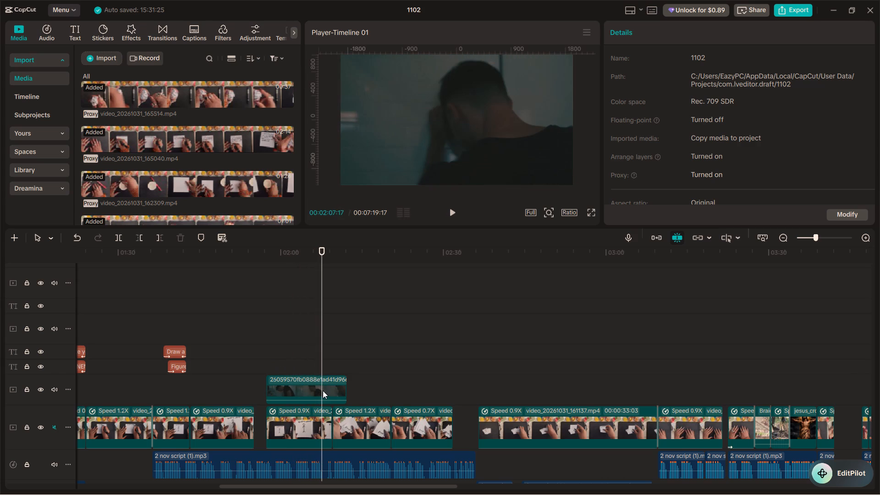
key(Right)
key(Right)
key(Right)
key(Right)
key(Right)
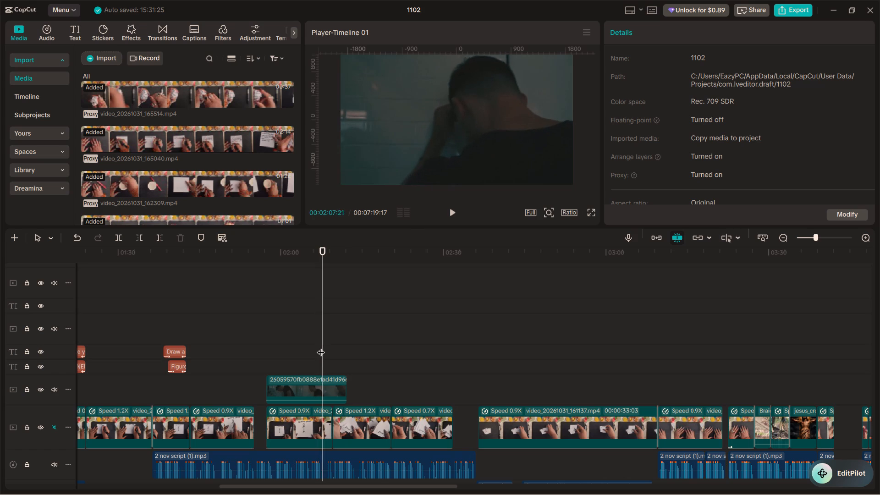
key(Right)
key(Right)
key(Right)
key(Right)
key(Right)
key(Right)
key(Right)
key(Right)
key(Right)
key(Right)
key(Right)
key(Right)
key(Right)
key(Right)
key(Right)
key(Right)
key(Right)
key(Right)
key(Right)
key(Right)
key(Right)
key(Right)
key(Right)
key(Right)
key(Right)
key(Right)
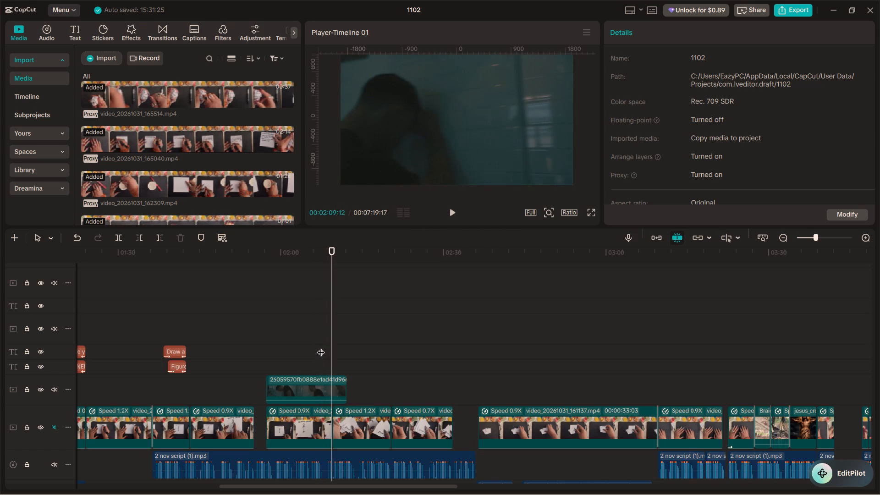
key(Left)
key(Left)
key(Left)
key(Left)
key(Left)
key(Left)
key(Left)
key(Left)
key(Left)
key(Left)
key(Left)
key(Left)
key(Left)
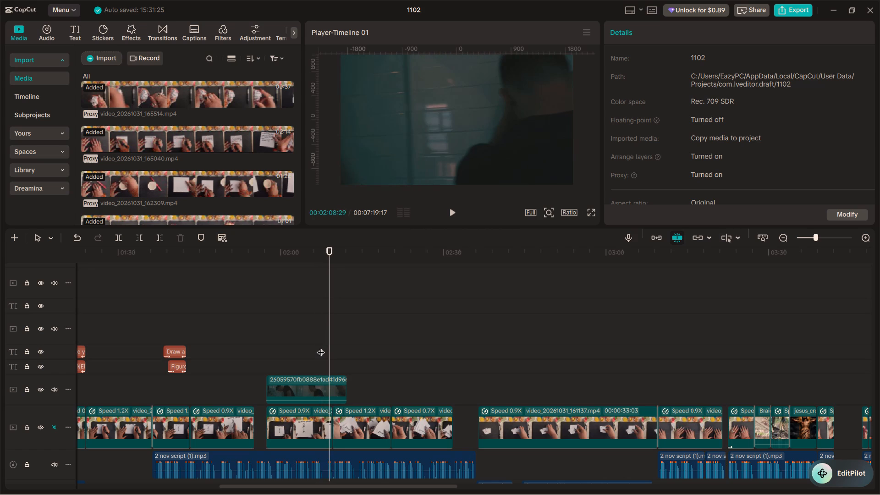
key(Right)
key(Right)
key(Right)
key(Right)
key(Right)
key(Right)
key(Right)
key(Right)
key(Right)
key(Right)
key(Right)
key(Right)
key(Right)
key(Right)
key(Right)
key(Right)
key(Right)
key(Right)
key(Right)
key(Right)
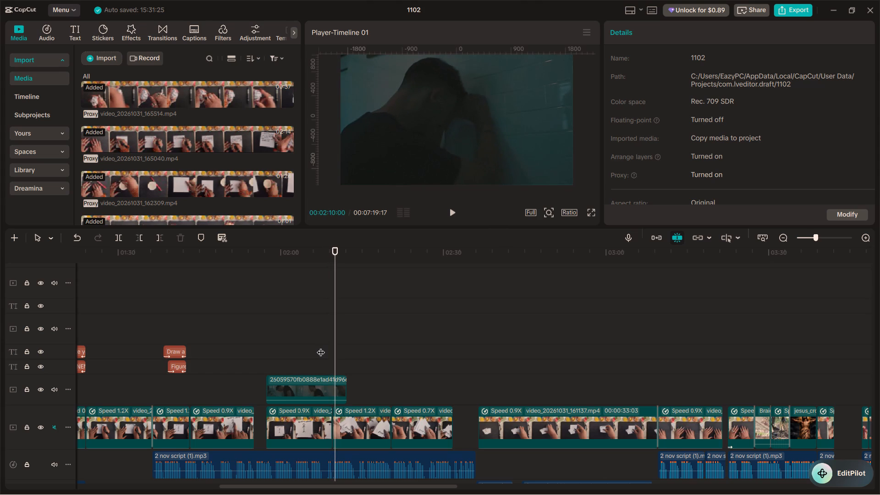
click(319, 402)
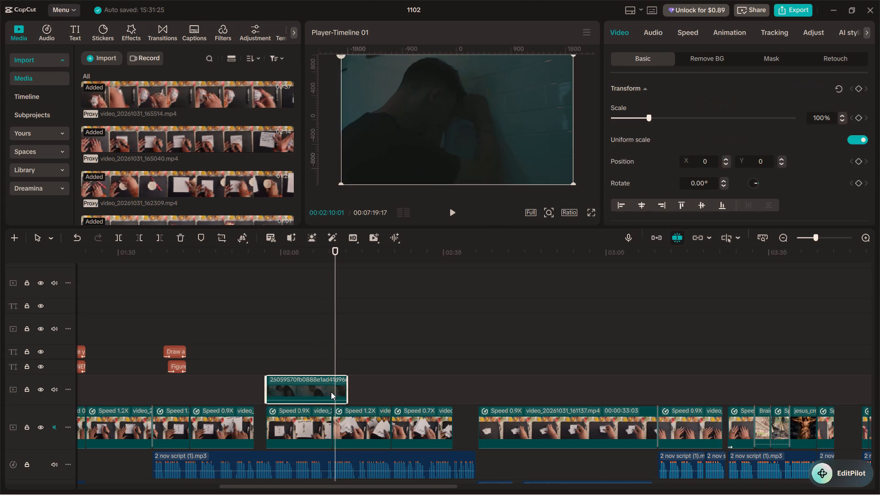
key(ctrl+b)
Move the longer first part of the split stock clip aside to a higher track at about 02:18.
click(318, 384)
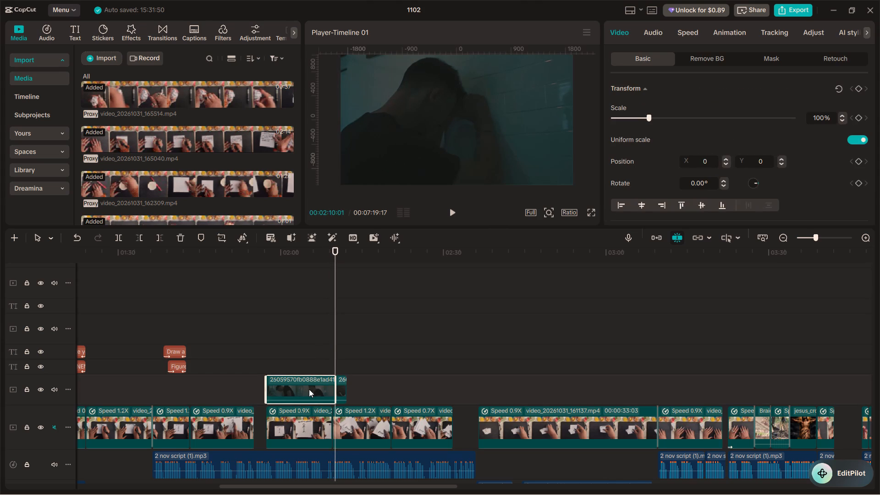
drag(309, 389, 422, 341)
Move the short remaining part of the stock clip back to start at about 02:03 above the main video.
drag(339, 388, 284, 381)
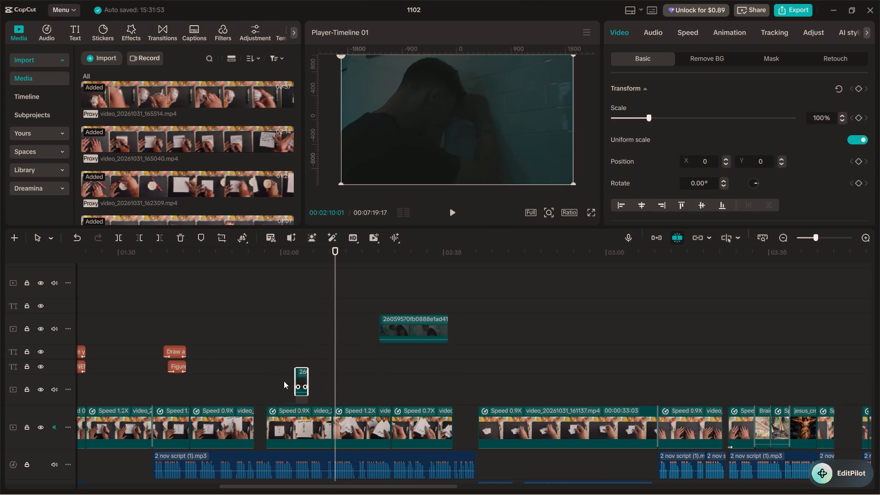
drag(284, 381, 302, 385)
Move the short stock clip up to the Girl Boy Angry Argument track, directly after that clip at about 01:59.
click(272, 378)
key(space)
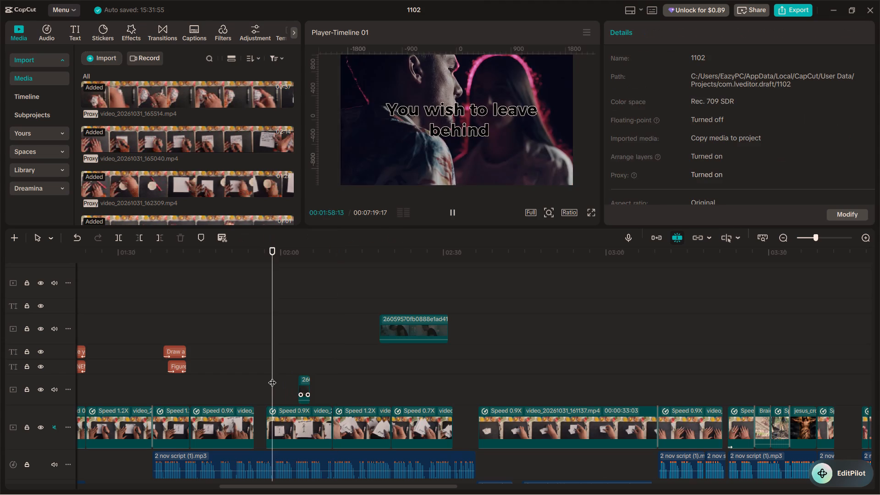
key(space)
scroll(294, 384, up, 6)
scroll(294, 384, down, 2)
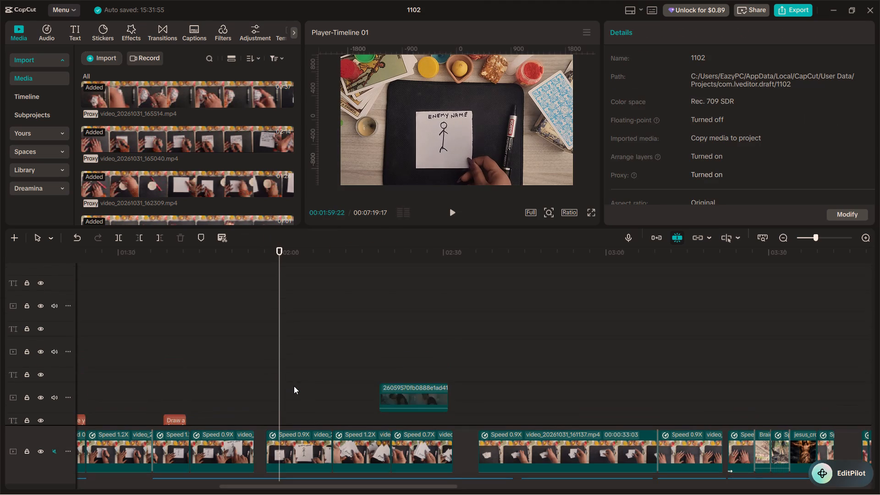
scroll(294, 386, down, 6)
scroll(294, 386, up, 18)
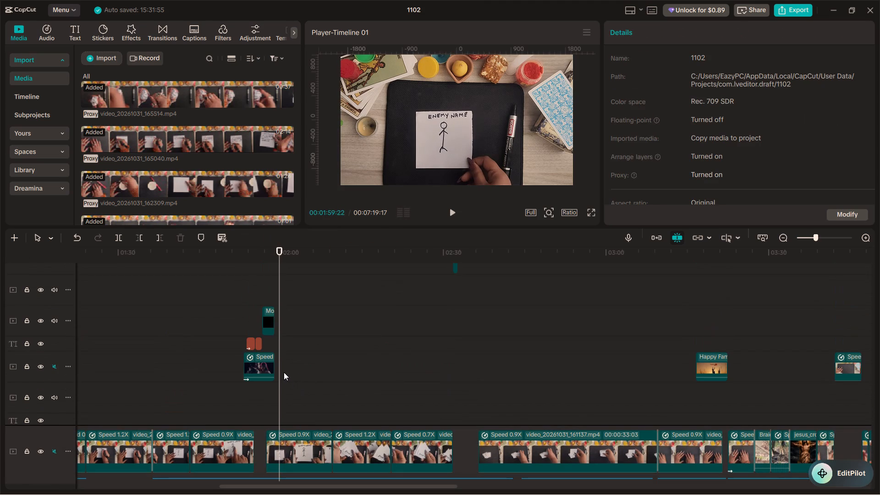
scroll(284, 372, up, 7)
scroll(284, 372, down, 16)
scroll(302, 403, down, 6)
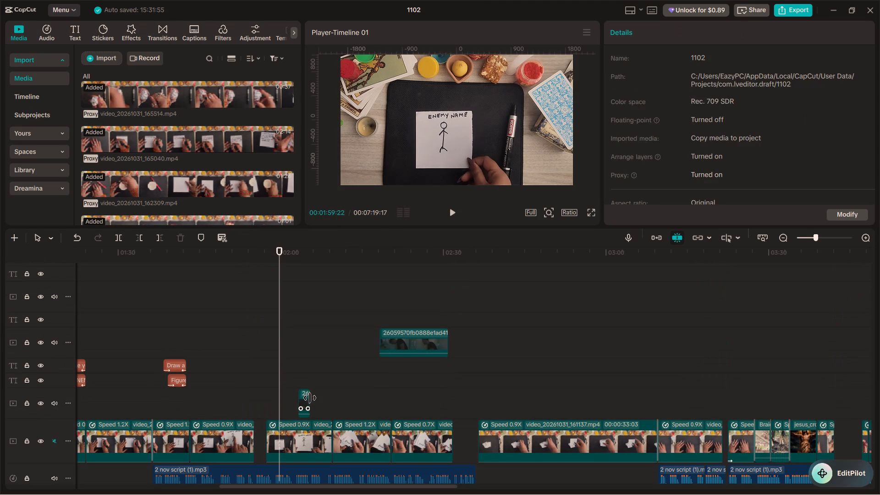
drag(305, 396, 288, 245)
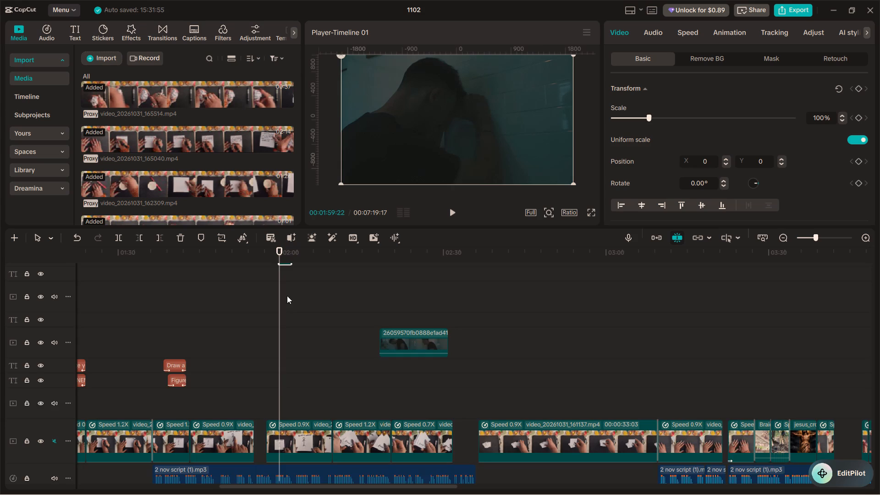
scroll(288, 304, up, 14)
scroll(298, 335, down, 4)
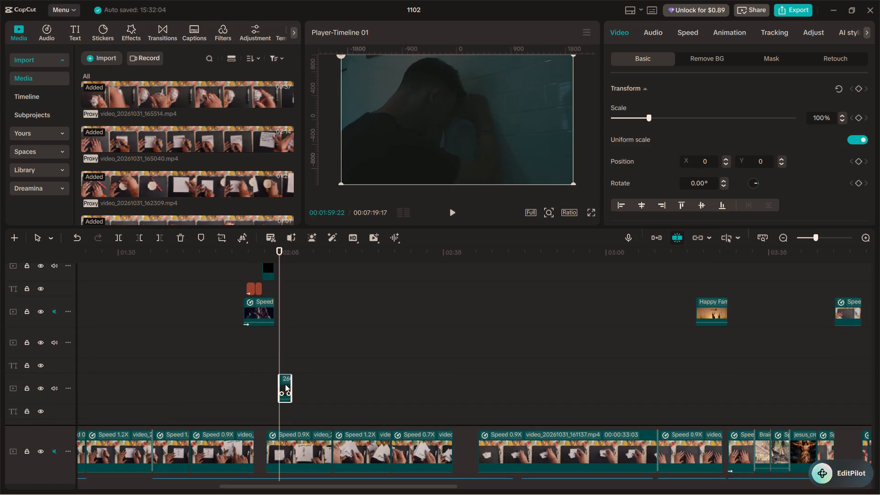
drag(285, 384, 285, 269)
scroll(297, 331, up, 6)
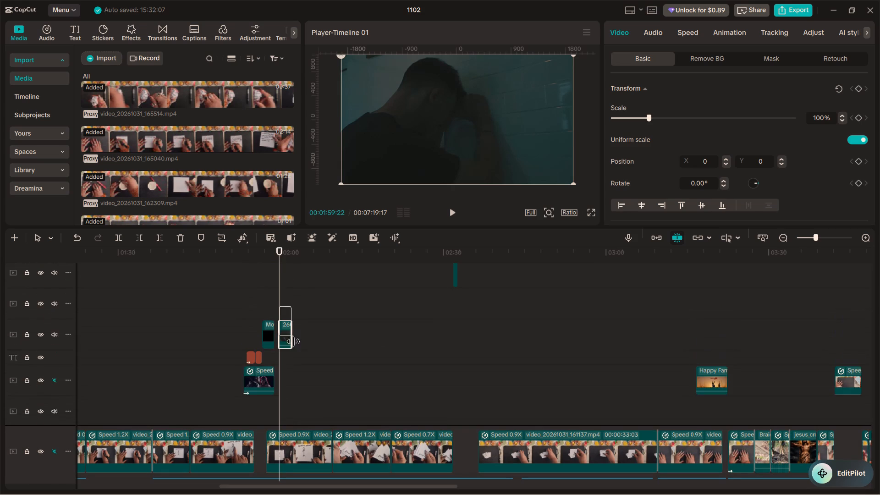
drag(284, 341, 280, 392)
Play back the cut, then slow the short stock clip to 0.58x by stretching its end to 02:02:20.
click(268, 370)
key(space)
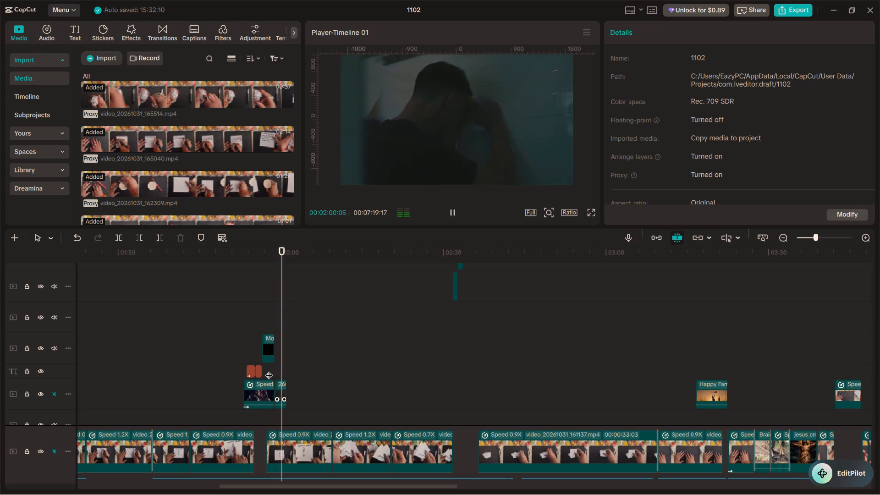
key(space)
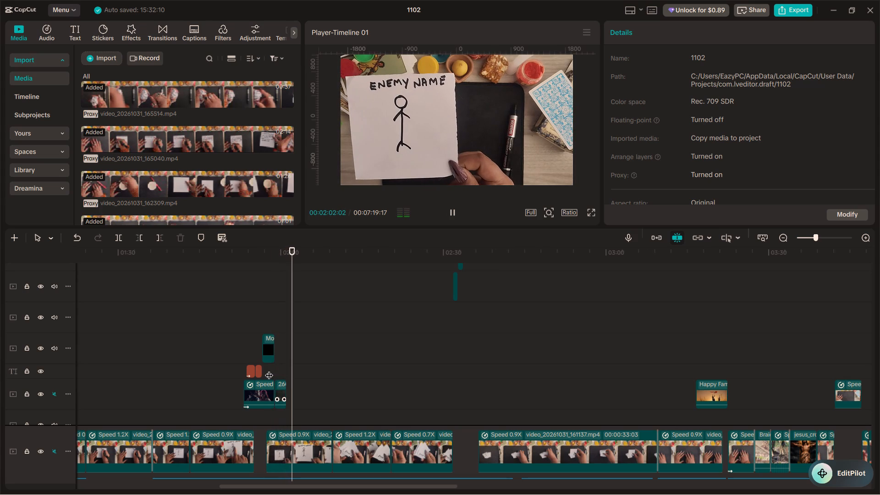
ctrl+scroll(311, 407, up, 16)
ctrl+scroll(311, 407, down, 8)
ctrl+scroll(311, 407, up, 6)
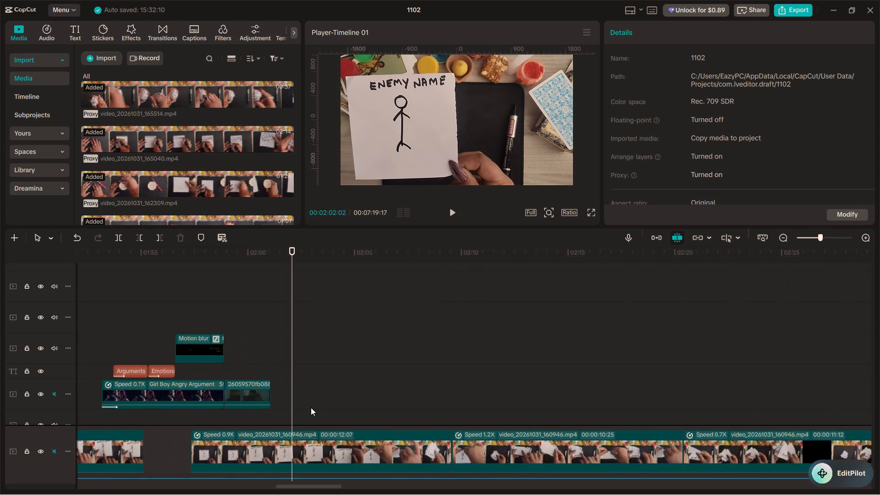
ctrl+scroll(311, 407, up, 2)
scroll(311, 407, down, 20)
scroll(311, 407, down, 3)
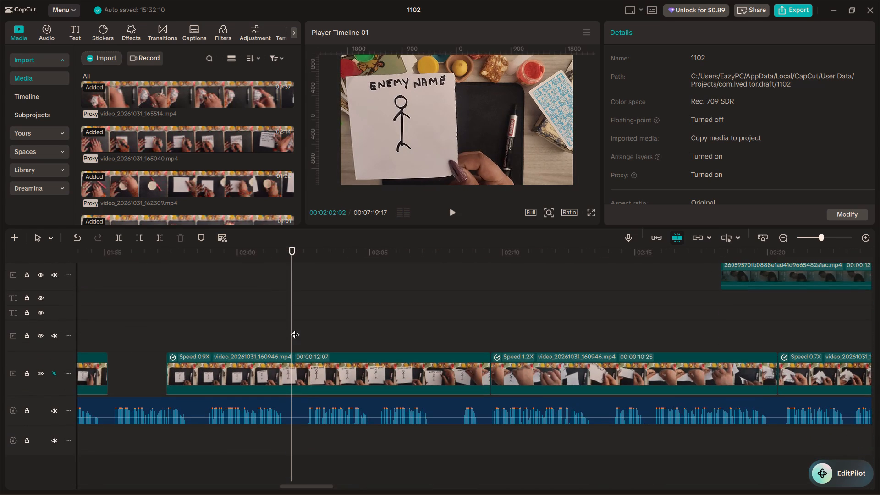
drag(295, 329, 308, 329)
scroll(308, 330, up, 15)
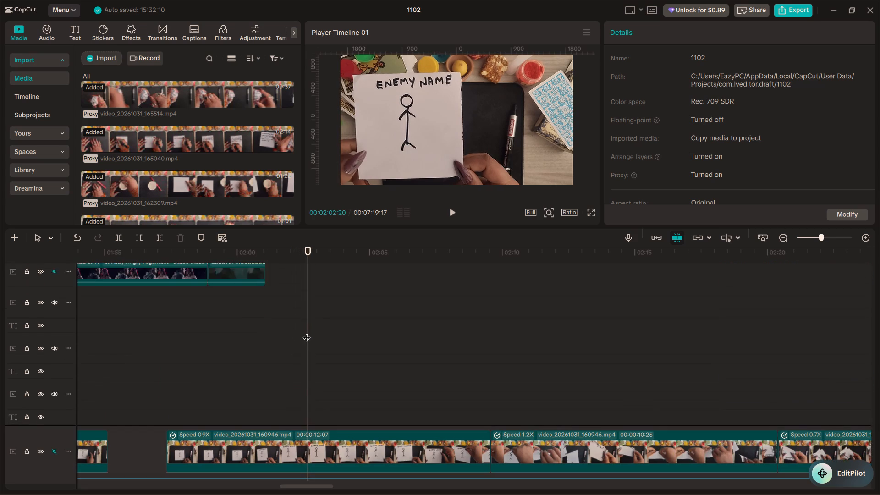
scroll(307, 332, up, 4)
click(249, 370)
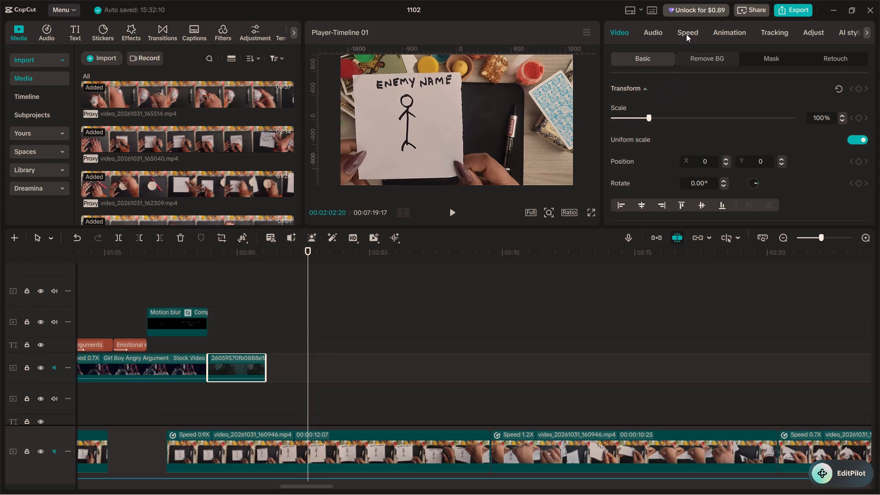
click(686, 34)
drag(262, 356, 304, 363)
Enable smooth slow-mo on the slowed stock clip using the Optical flow method.
click(612, 185)
scroll(635, 176, down, 3)
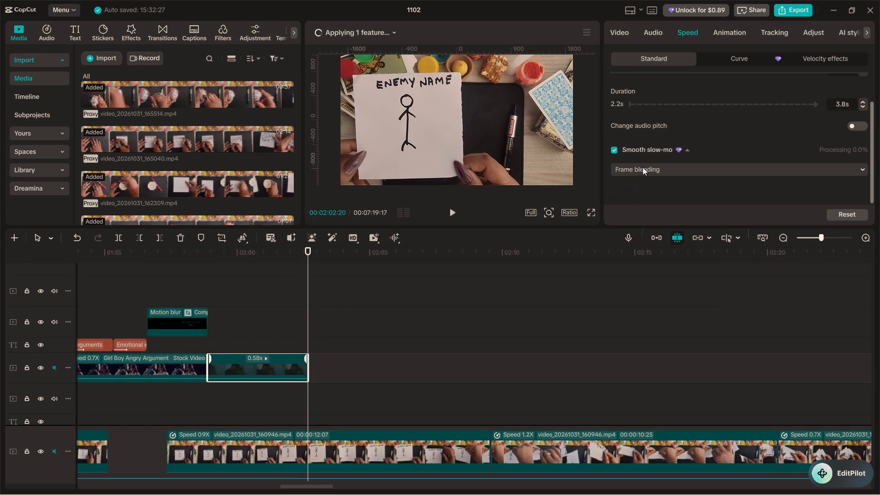
click(642, 166)
click(635, 221)
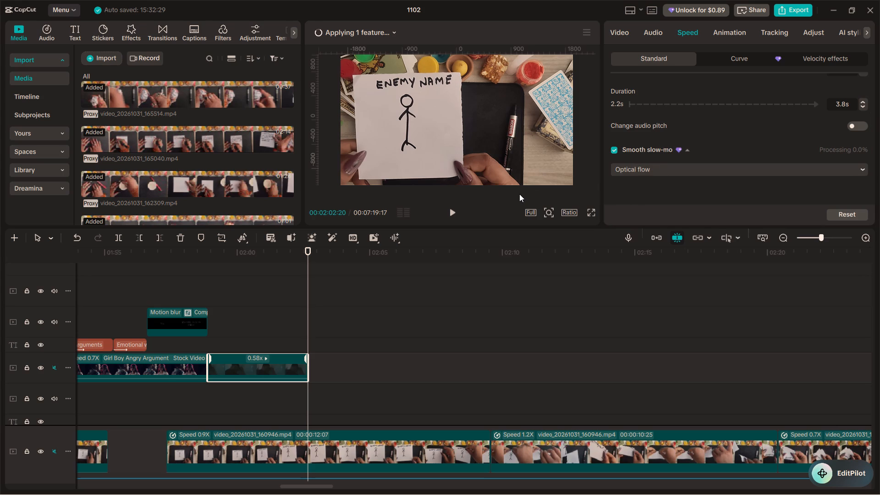
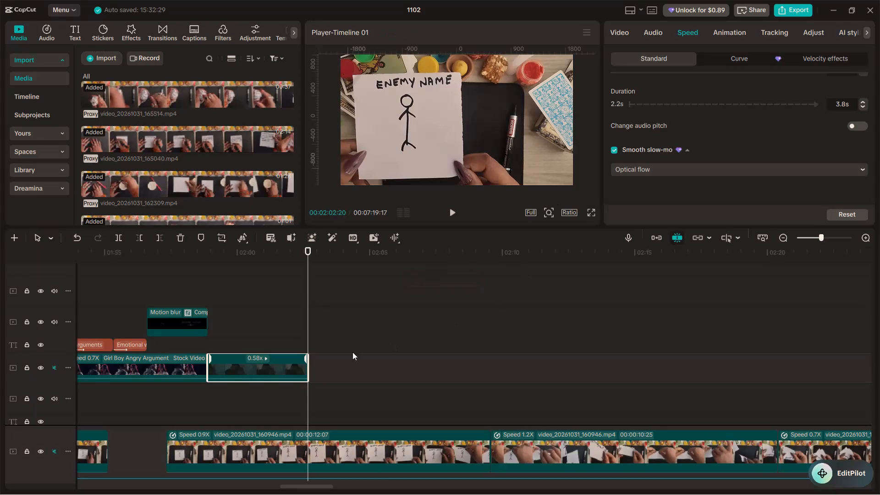
Play back the cut from about 01:58 through 02:23 to review the slowed stock clip and following footage with sound.
click(254, 318)
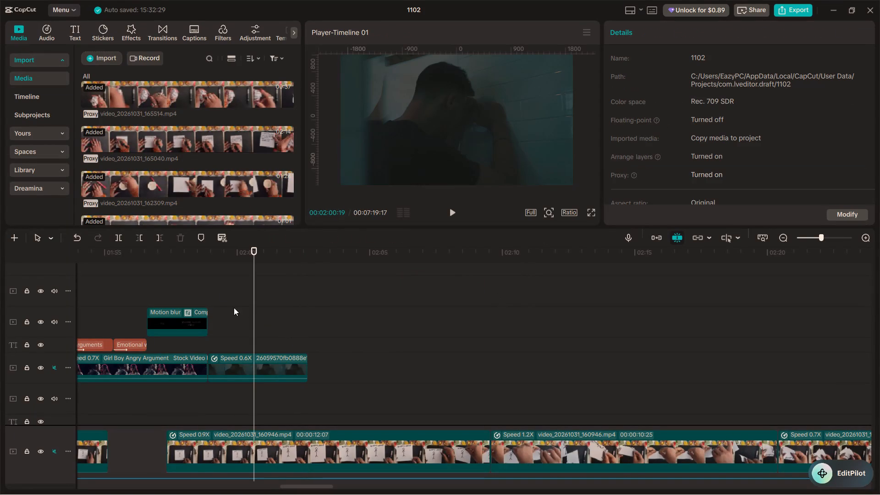
click(202, 280)
key(space)
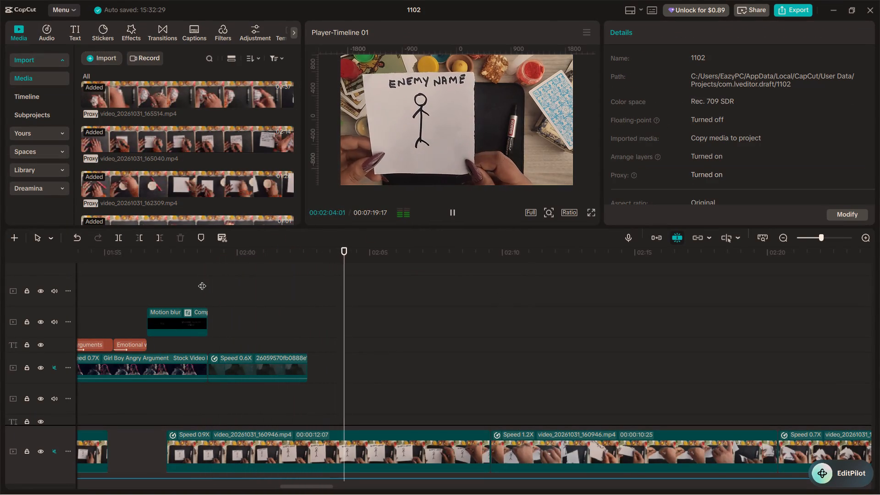
click(205, 286)
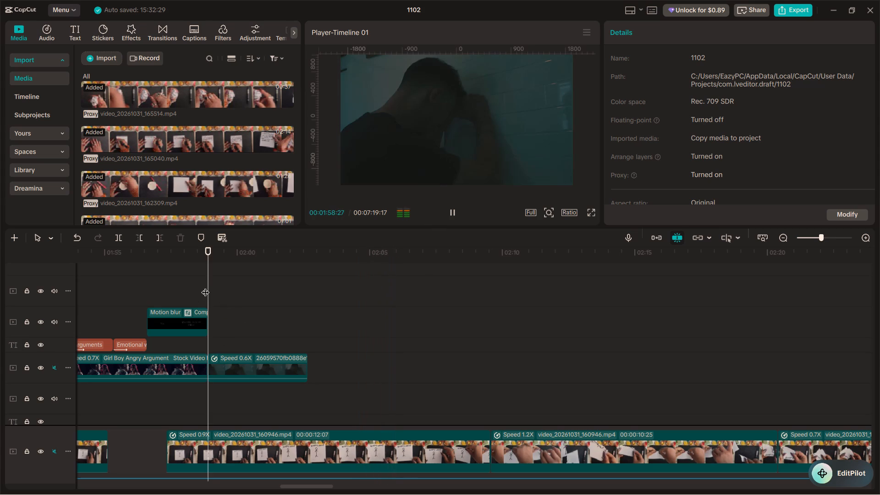
key(space)
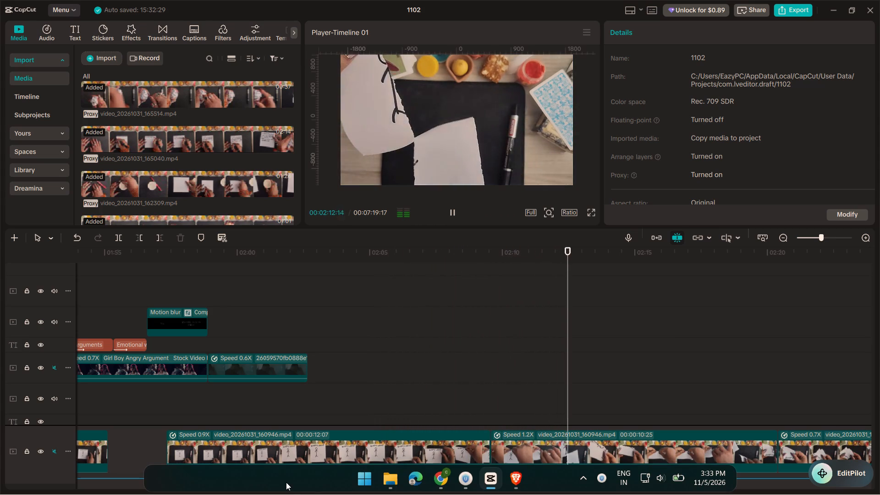
scroll(286, 482, up, 6)
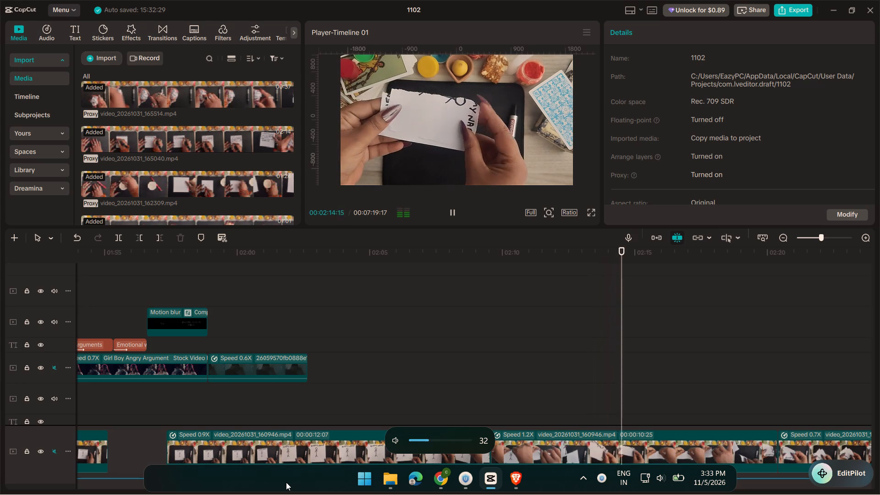
scroll(286, 482, down, 1)
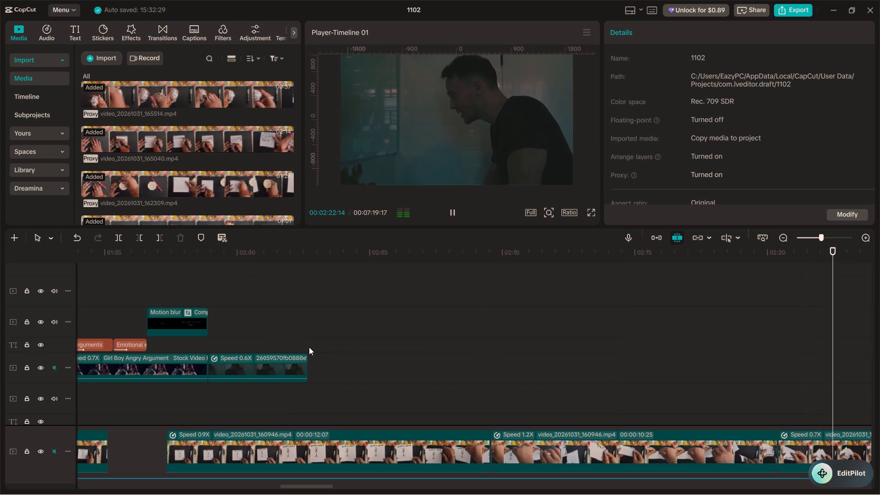
key(space)
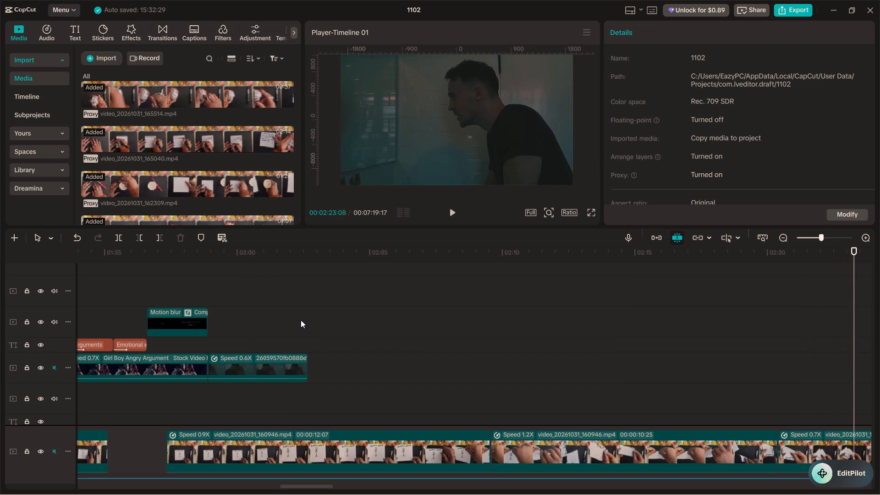
Delete the leftover upset-man stock clip above the main video at about 02:18 to 02:30.
ctrl+scroll(301, 320, down, 11)
alt+scroll(301, 320, down, 8)
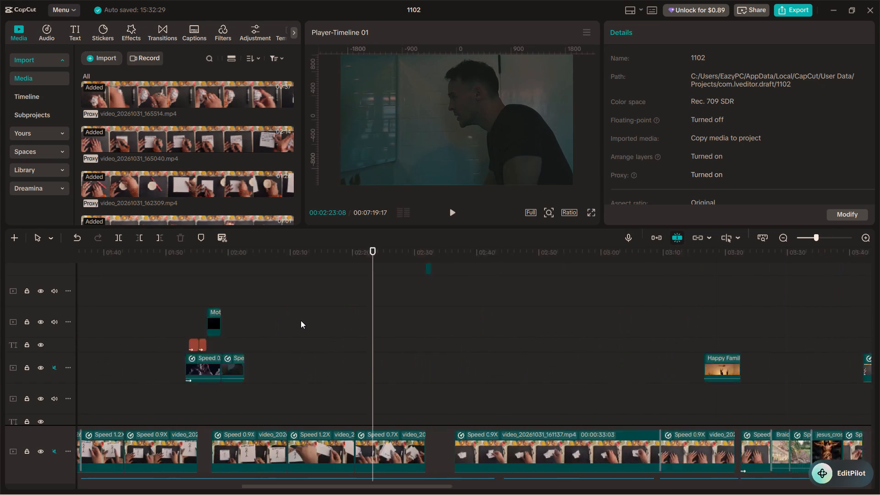
alt+scroll(301, 320, down, 2)
alt+scroll(234, 332, up, 7)
alt+scroll(234, 332, down, 4)
scroll(234, 332, up, 13)
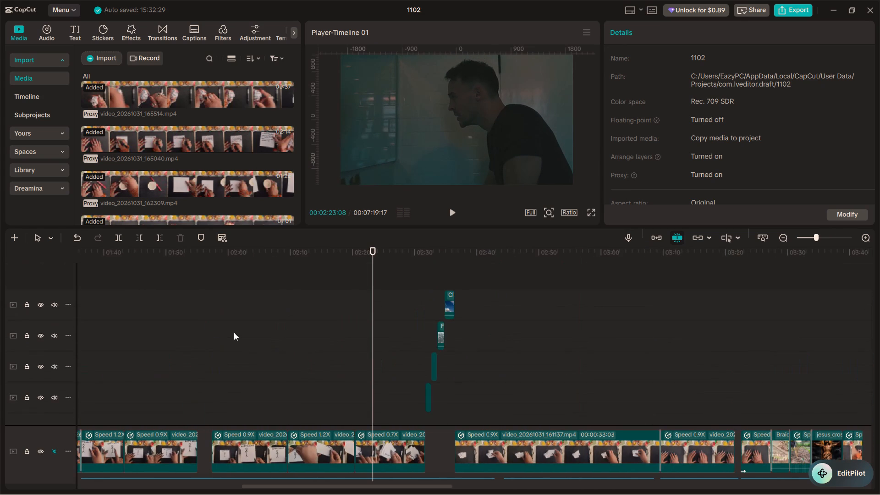
scroll(234, 332, up, 2)
scroll(234, 332, down, 20)
scroll(234, 332, down, 5)
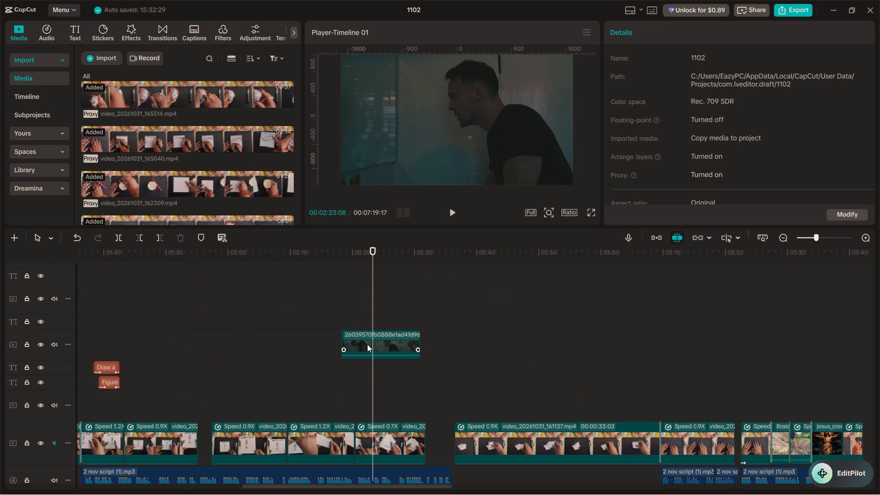
click(367, 344)
key(v)
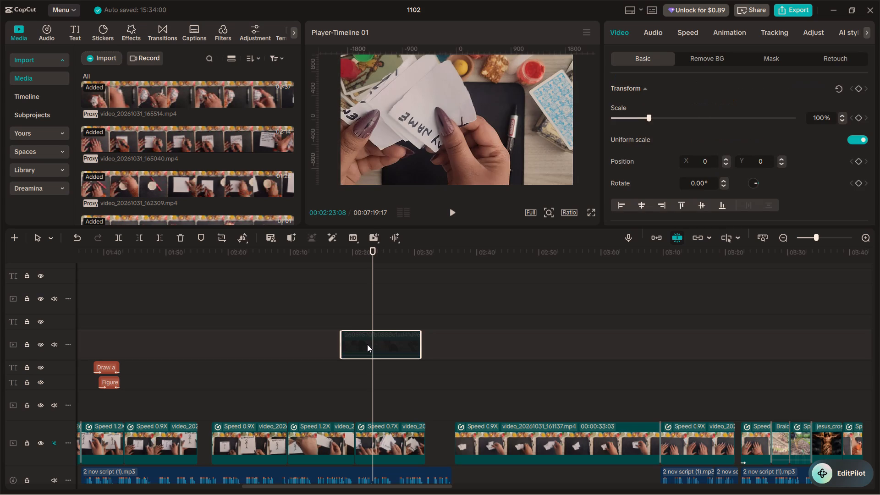
key(BackSpace)
Play back the main footage from about 02:19 to review the section where the stock clip was deleted.
click(347, 338)
key(space)
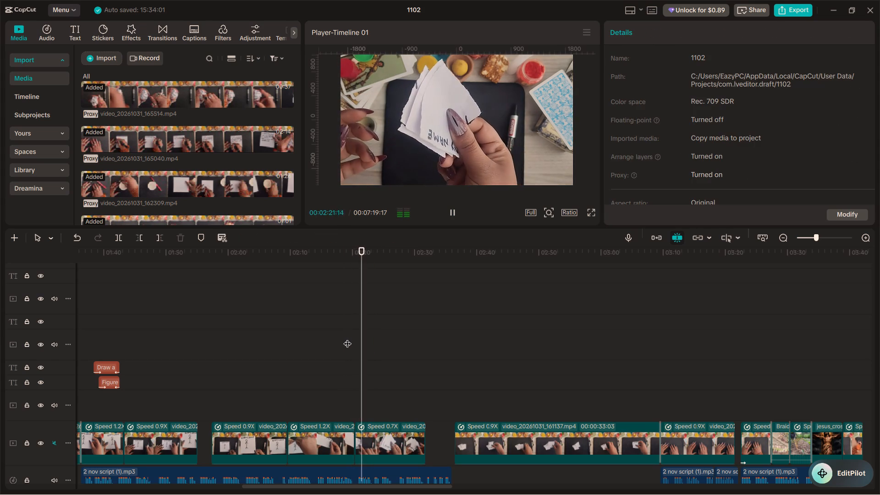
scroll(350, 467, down, 5)
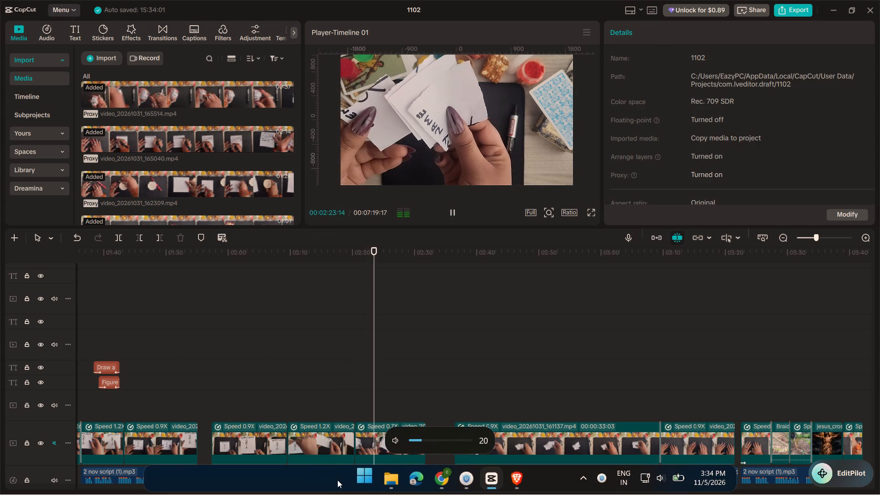
scroll(337, 480, down, 1)
scroll(337, 480, up, 1)
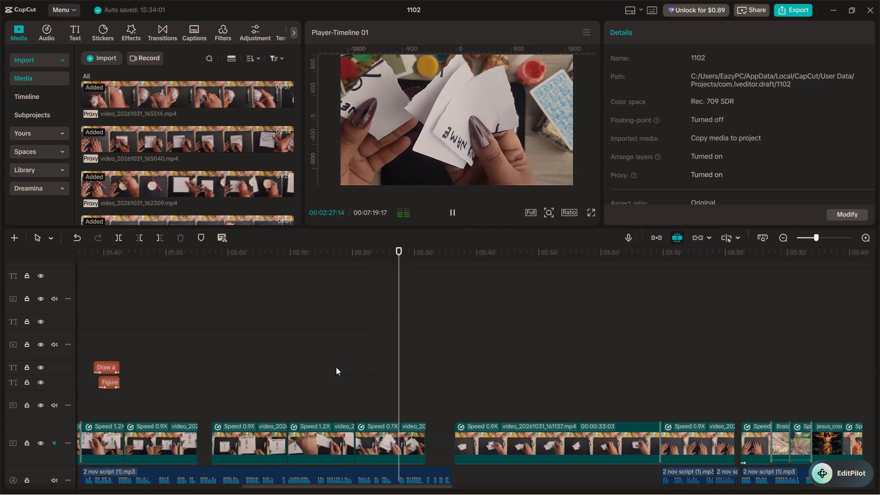
click(336, 367)
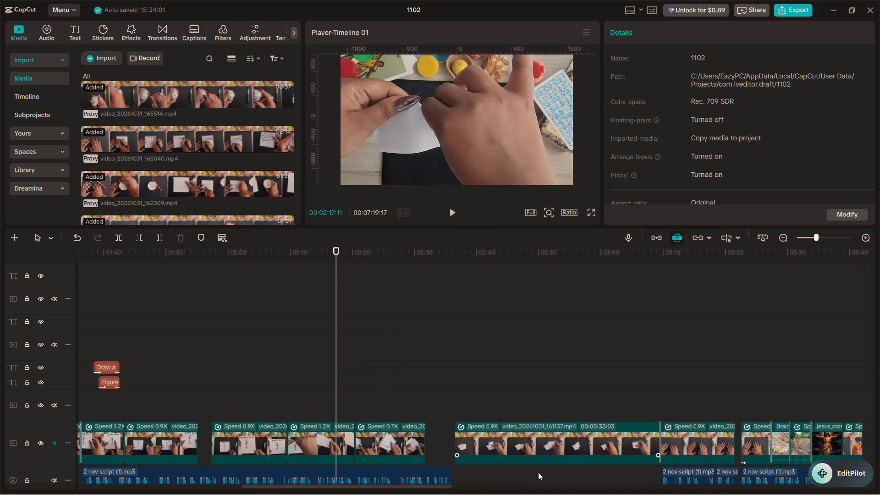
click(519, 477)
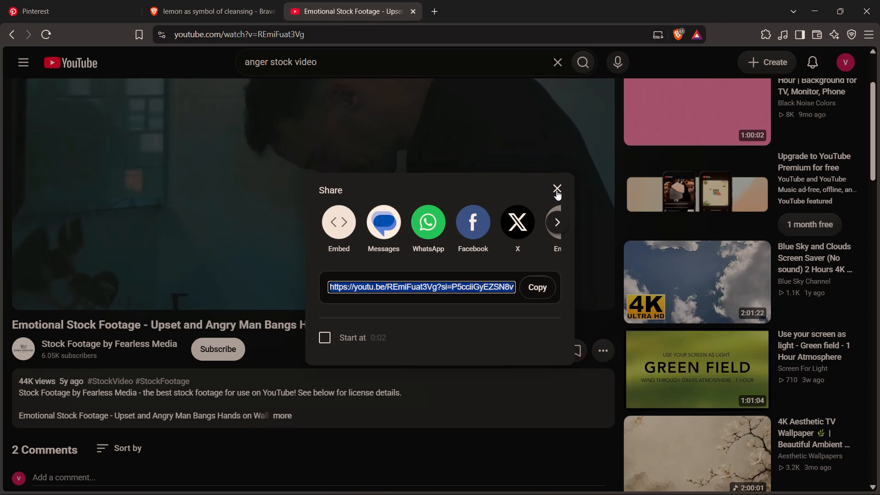
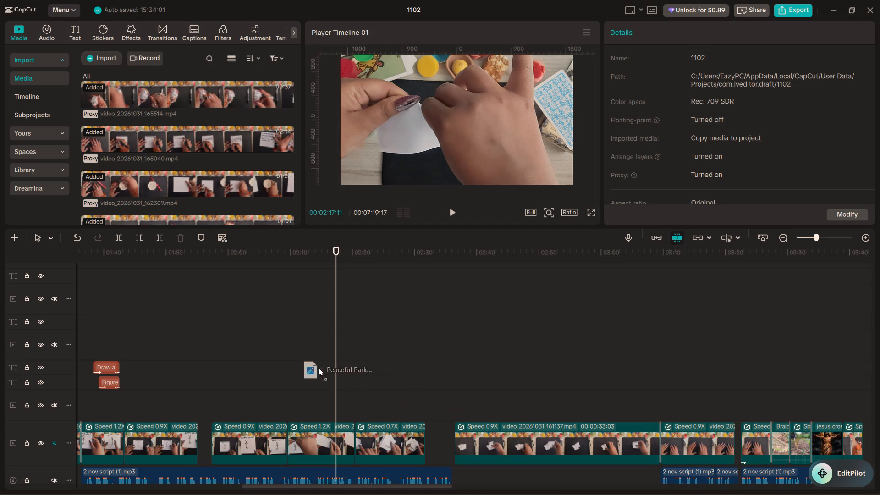
drag(319, 368, 309, 368)
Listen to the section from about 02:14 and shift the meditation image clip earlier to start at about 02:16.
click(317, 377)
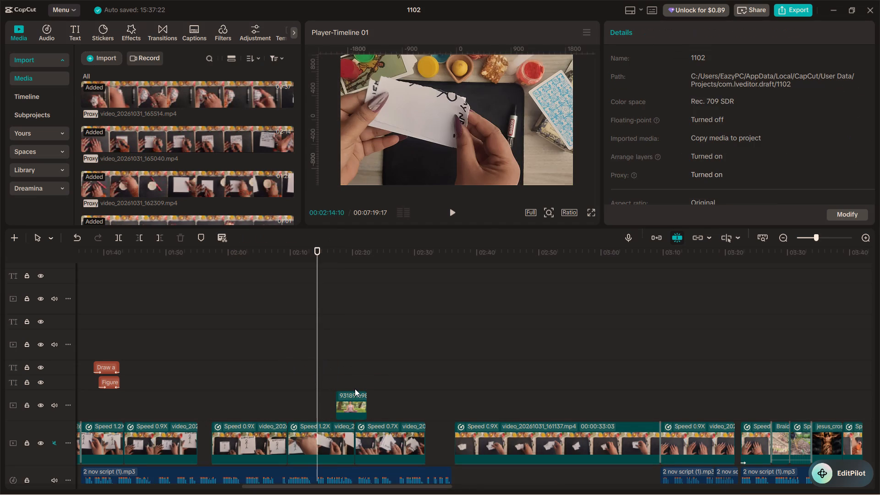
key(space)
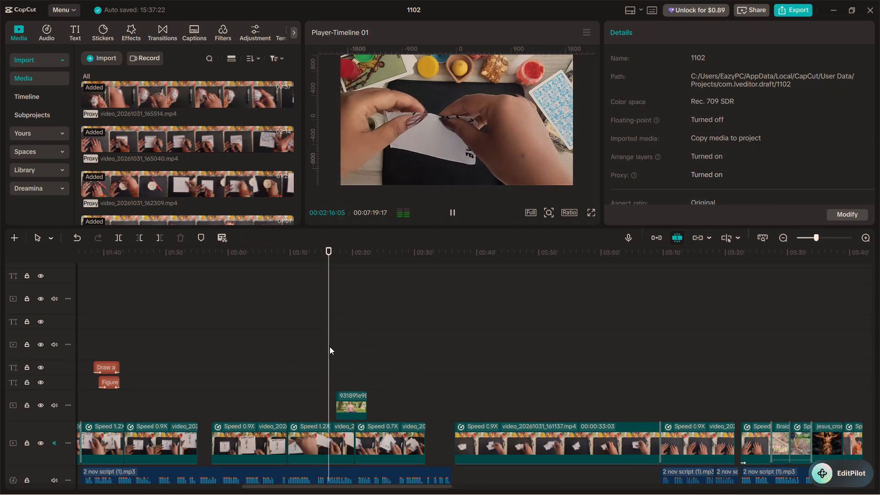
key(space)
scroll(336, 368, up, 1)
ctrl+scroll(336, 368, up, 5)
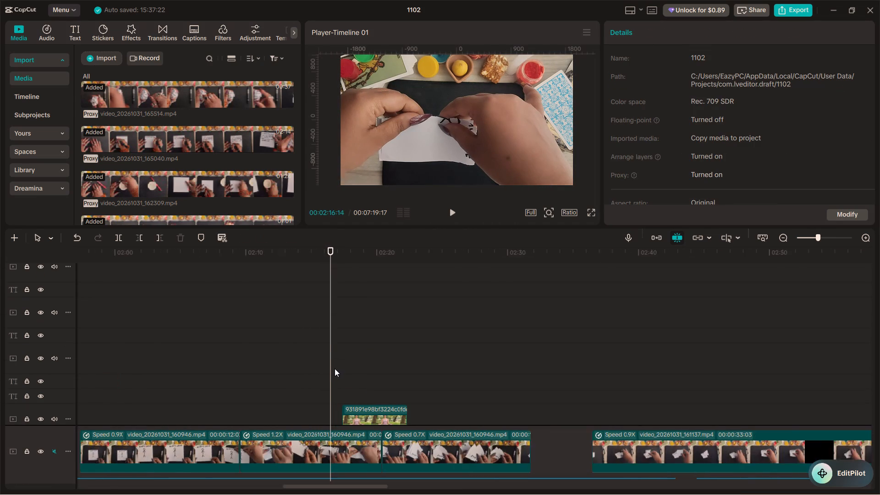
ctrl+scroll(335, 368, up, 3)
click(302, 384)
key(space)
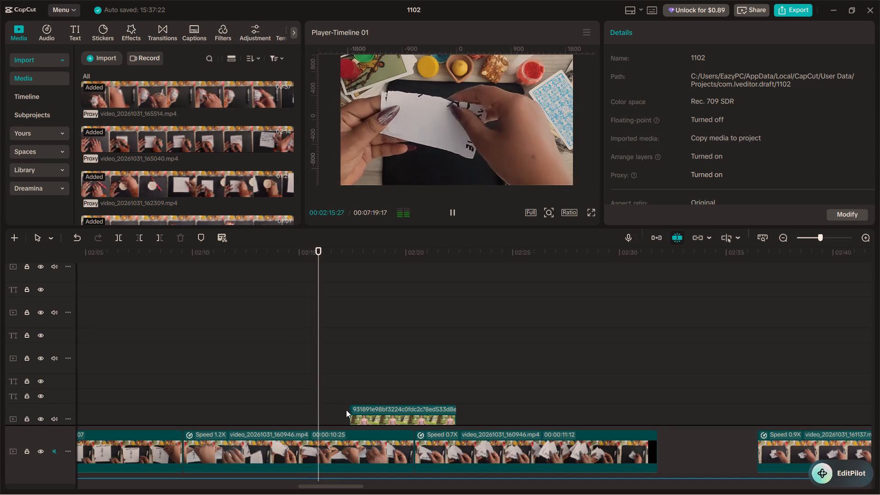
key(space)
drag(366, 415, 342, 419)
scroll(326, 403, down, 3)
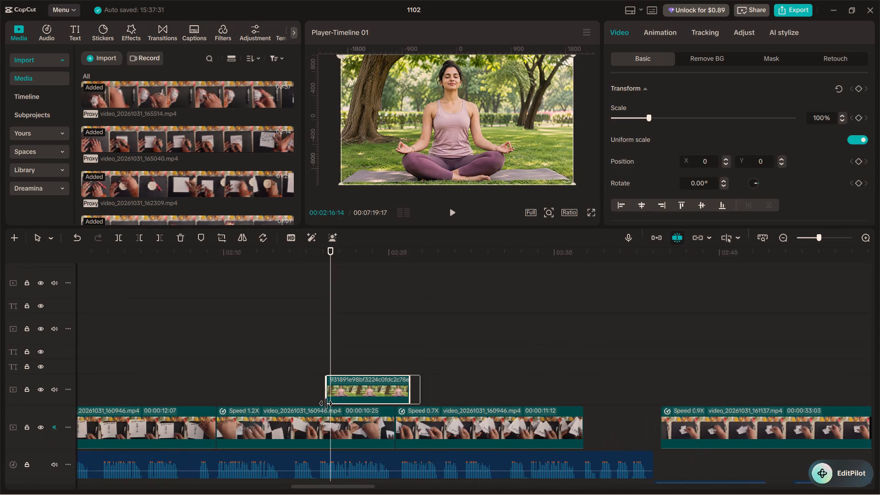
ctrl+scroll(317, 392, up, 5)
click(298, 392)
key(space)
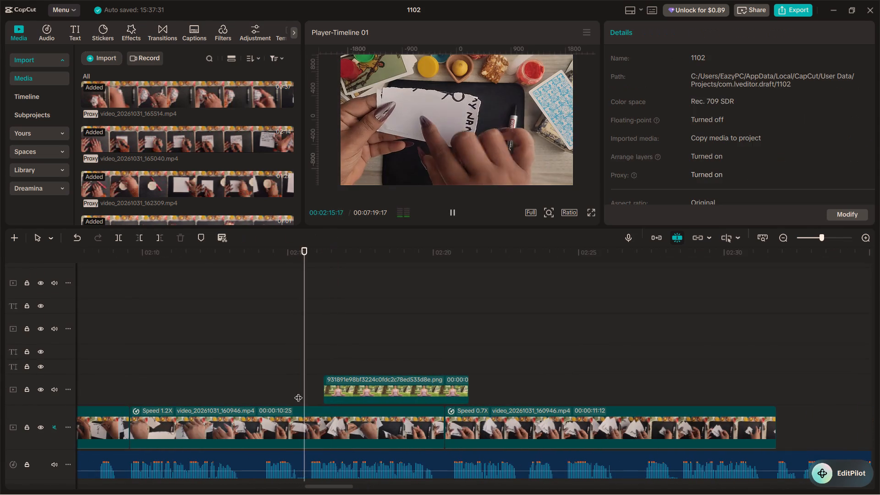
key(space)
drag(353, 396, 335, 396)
Play on to about 02:21 and move the meditation image clip to start at that point.
key(space)
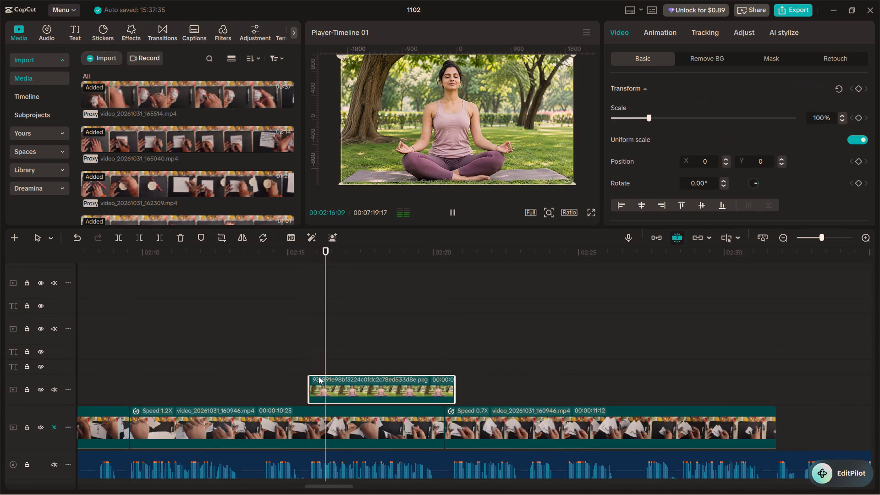
key(space)
key(space)
key(space)
key(space)
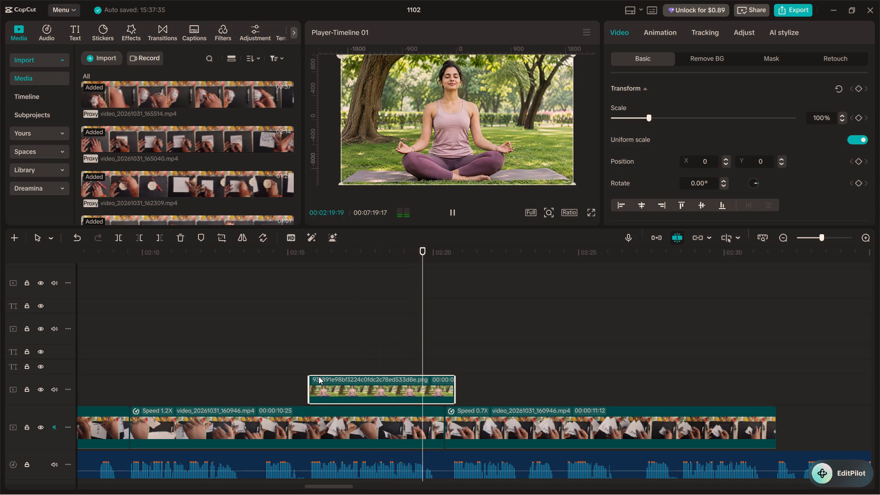
key(space)
drag(390, 396, 506, 424)
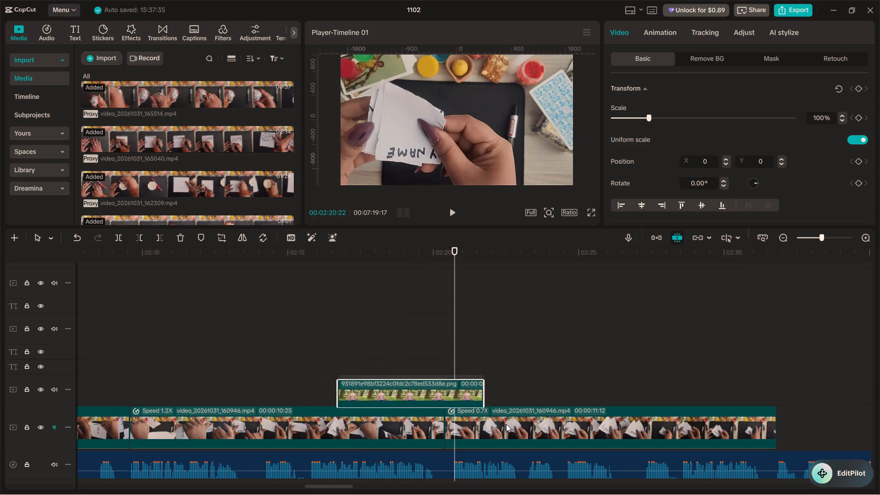
drag(506, 424, 535, 401)
Play from about 02:20 to 02:23 and trim the end of the meditation image clip to 02:23:01.
click(443, 365)
key(space)
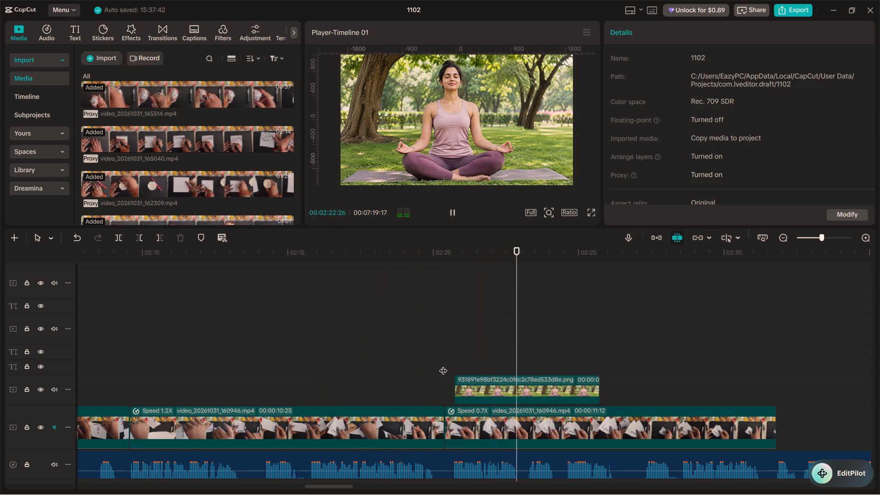
key(space)
click(501, 392)
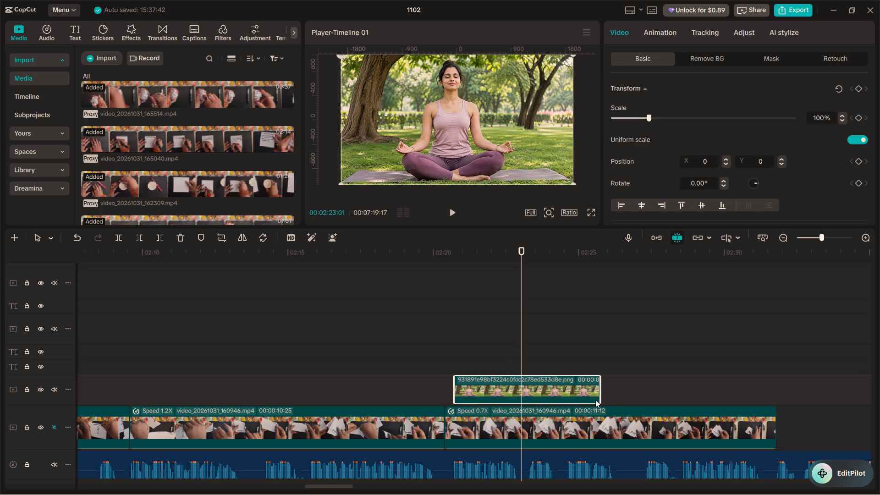
drag(602, 385, 523, 378)
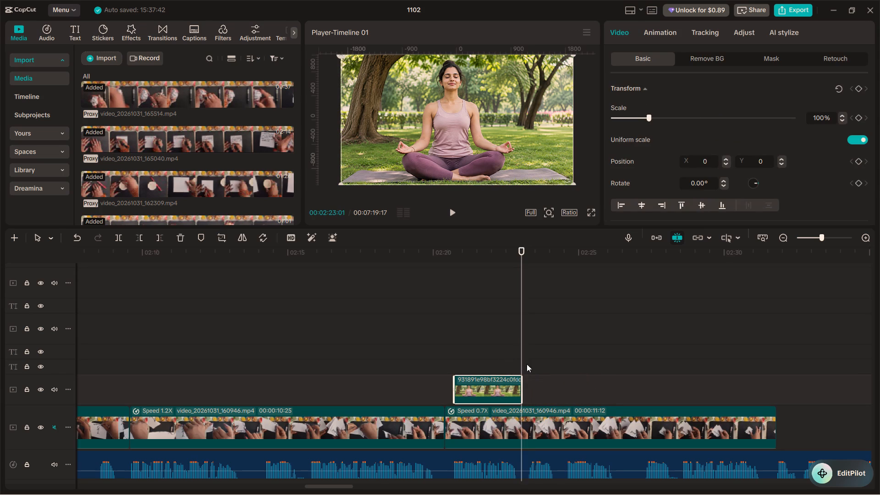
Search the In animations for "pull" with the meditation image clip selected.
click(655, 32)
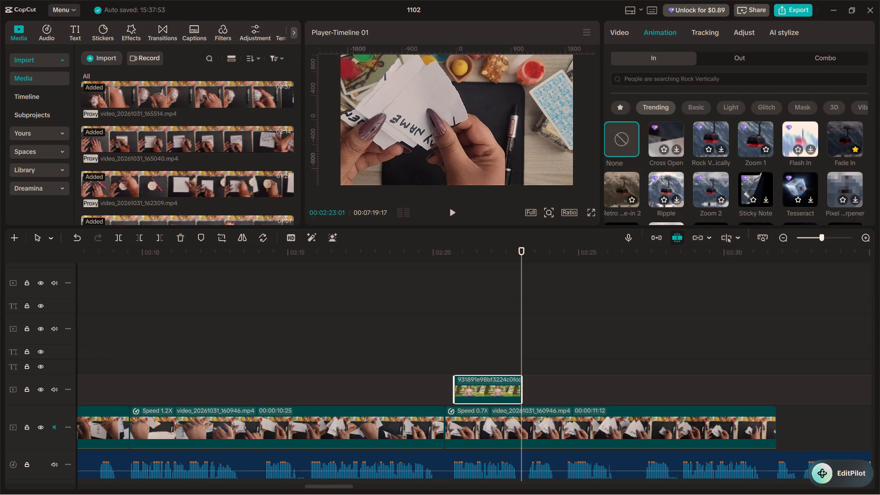
click(672, 80)
text(zoom)
key(BackSpace)
key(BackSpace)
key(BackSpace)
key(BackSpace)
key(BackSpace)
key(BackSpace)
key(BackSpace)
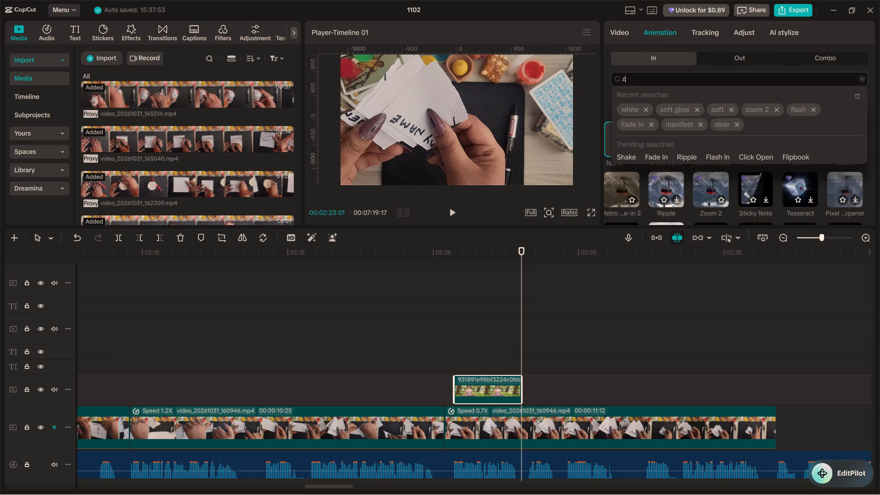
text(pull)
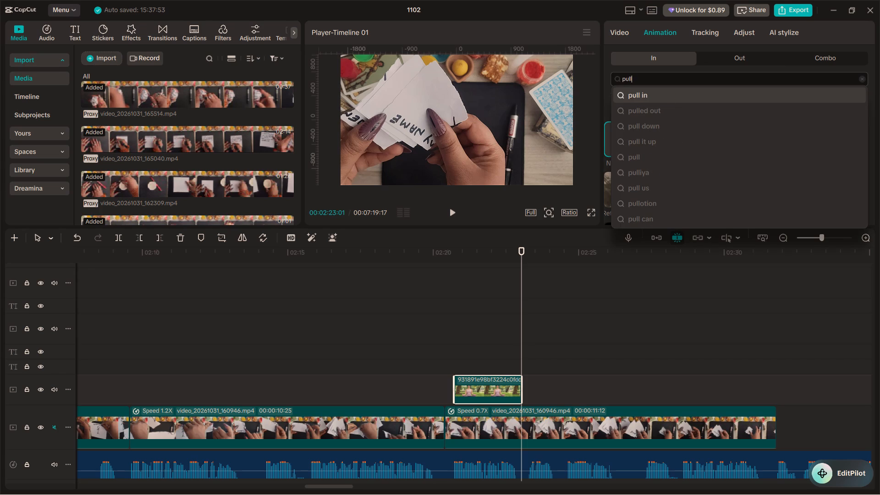
key(Return)
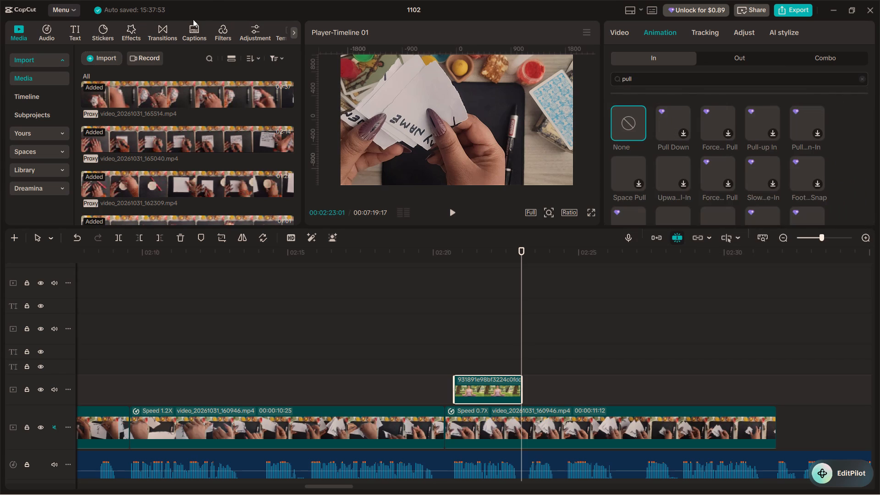
click(156, 26)
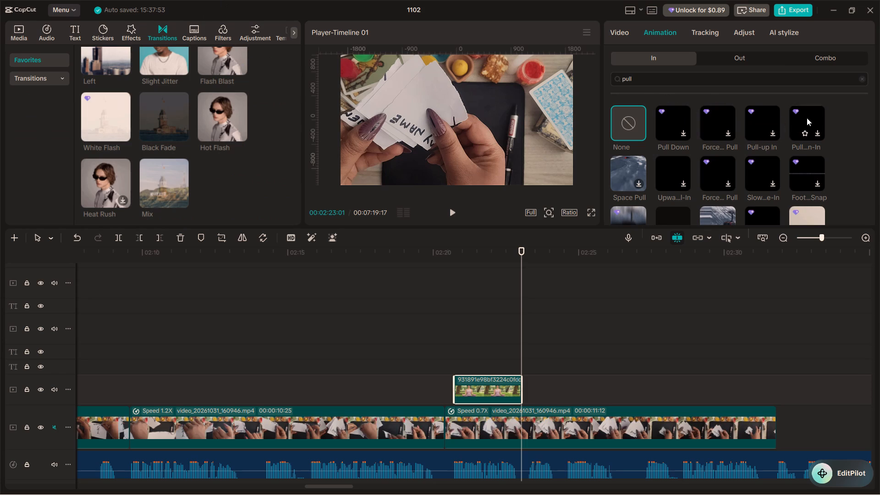
Search the In animations for "zoom", apply Zoom 1 to the meditation image clip with a 2.3 s duration, and preview it.
click(863, 77)
click(752, 76)
text(zoom)
key(Return)
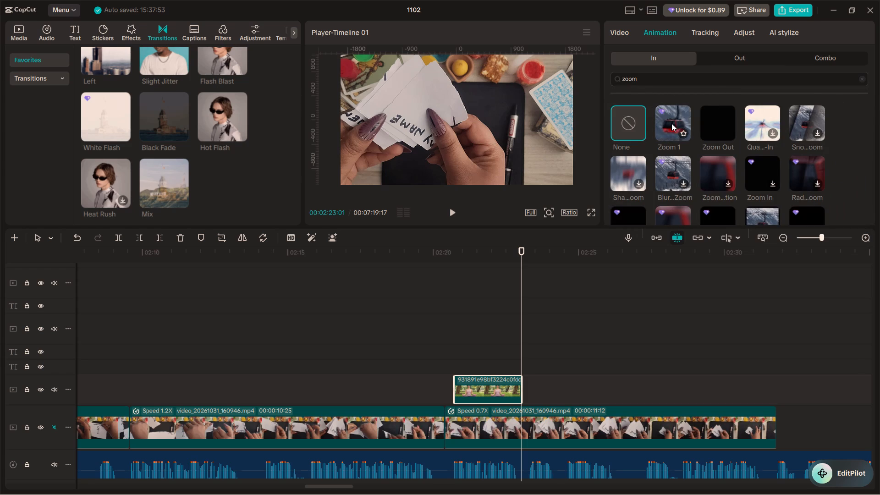
click(671, 123)
drag(737, 209, 879, 209)
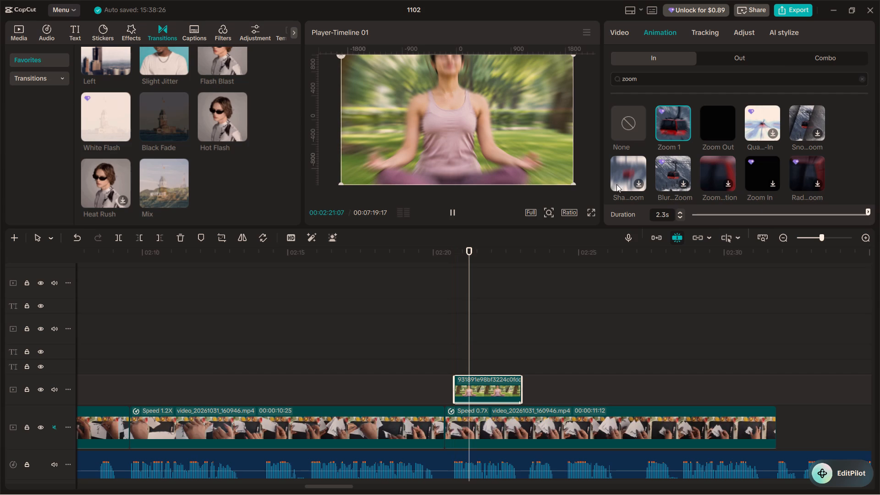
click(442, 323)
key(space)
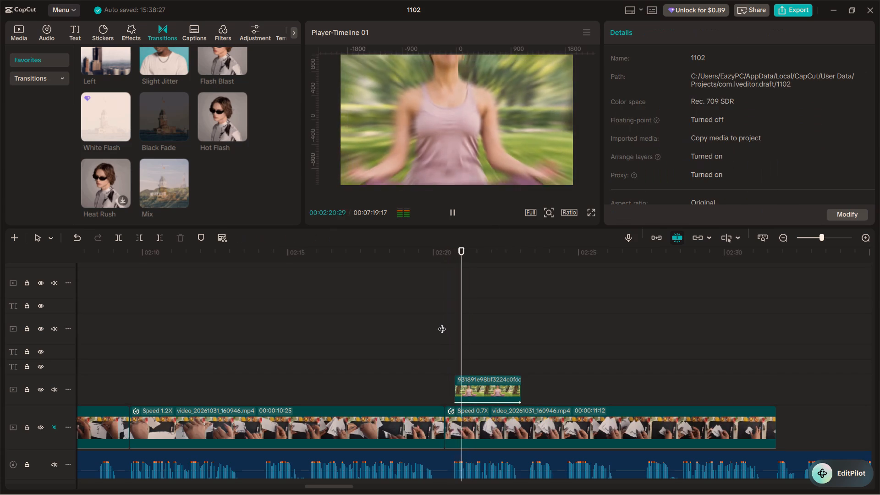
key(space)
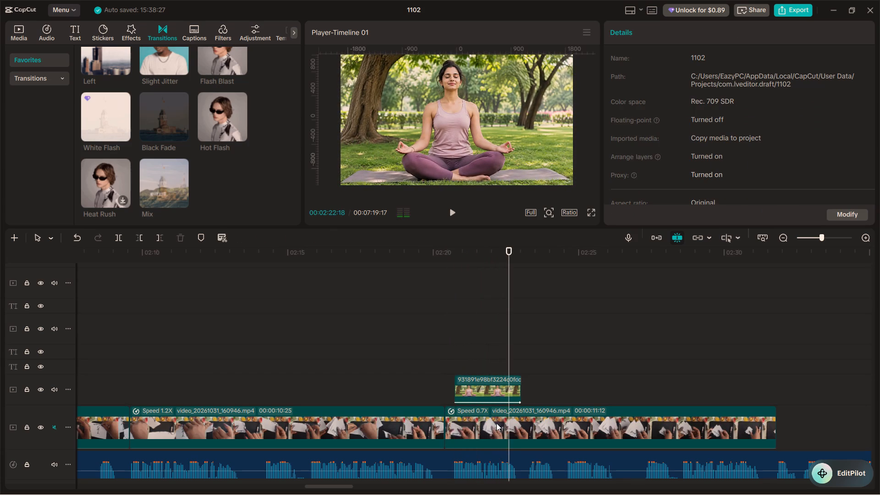
Set the duration of the meditation image clip's Zoom 1 animation to 1.0 s.
click(492, 399)
click(672, 30)
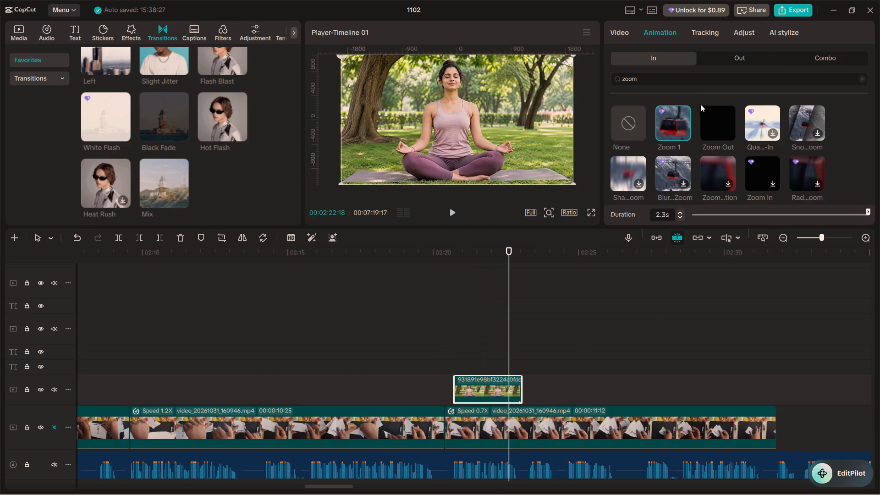
drag(847, 206, 759, 224)
click(754, 217)
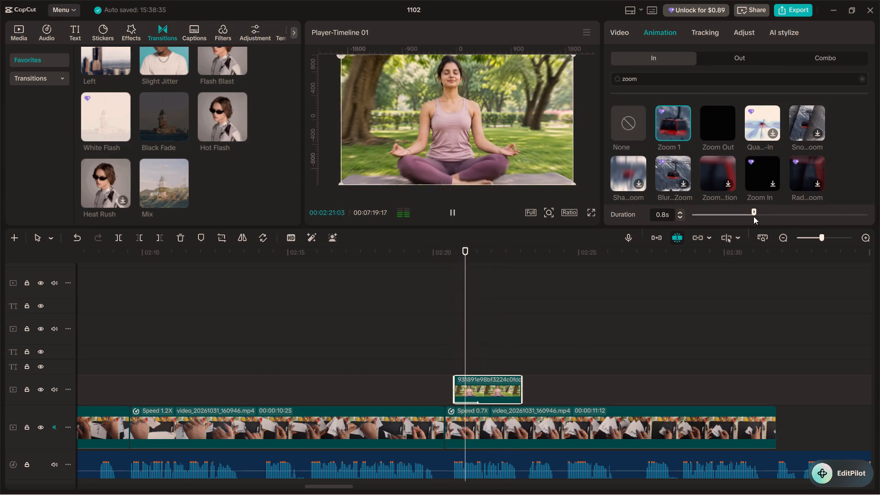
drag(752, 215, 758, 214)
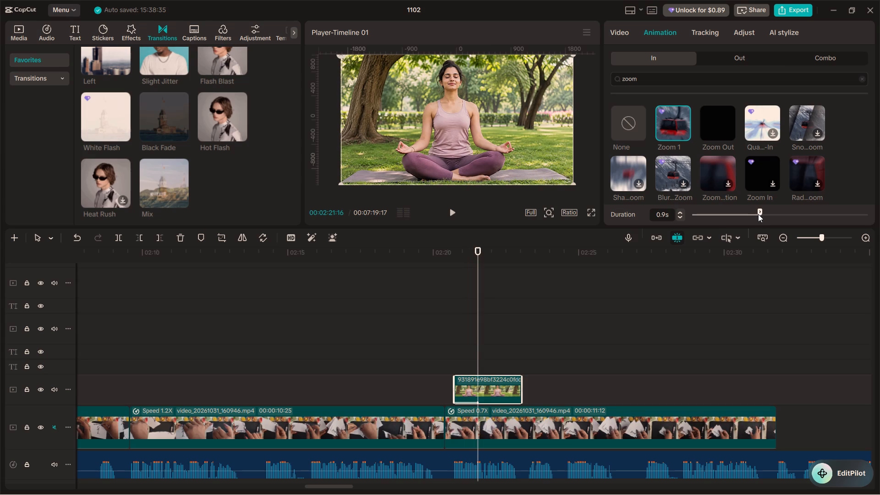
drag(758, 214, 760, 214)
drag(762, 214, 766, 215)
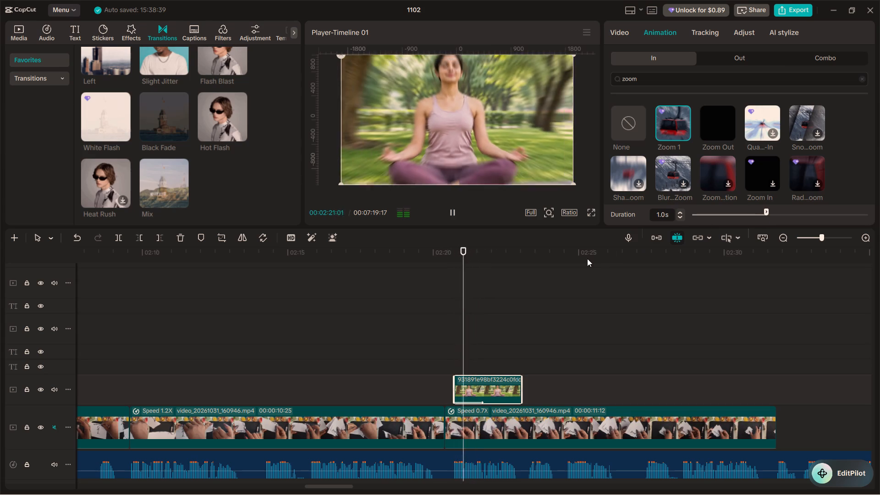
Play the section from about 02:20 to 02:24 repeatedly to check the meditation image's zoom-in against the narration.
click(426, 336)
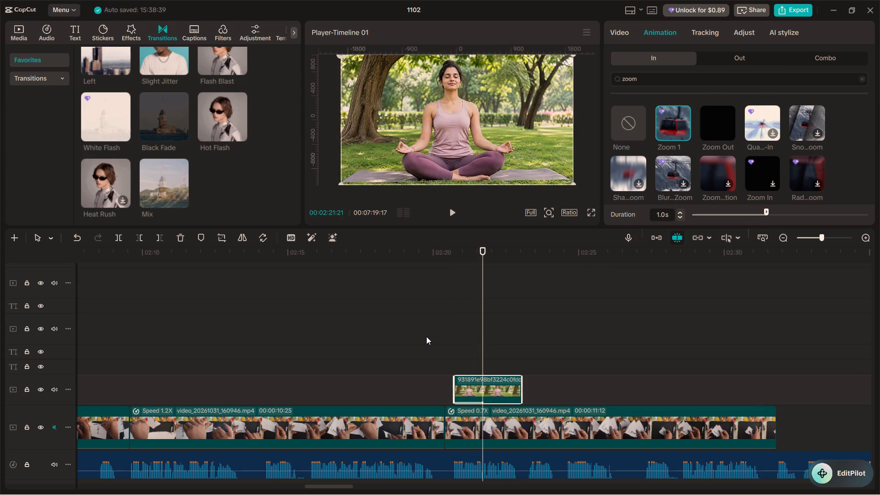
key(space)
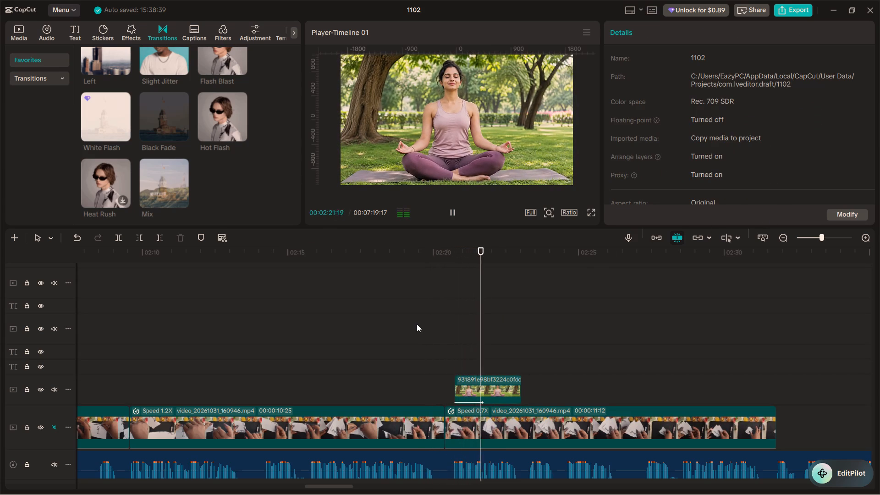
key(space)
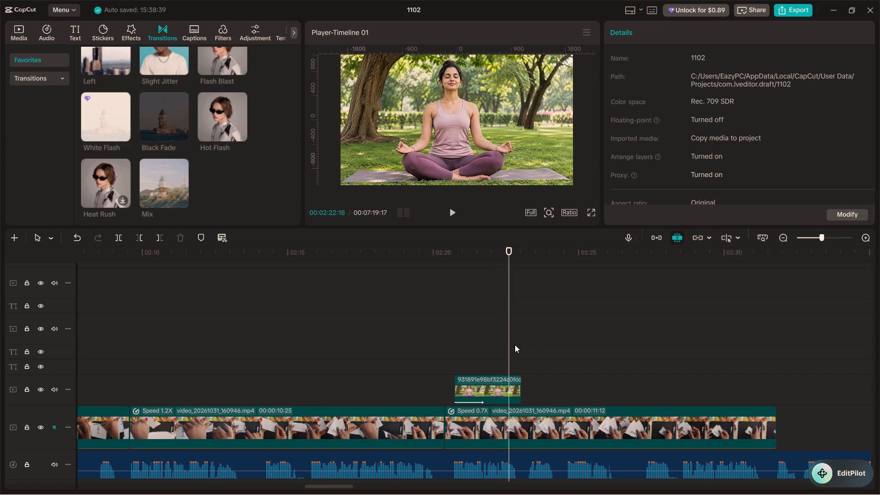
key(space)
key(space)
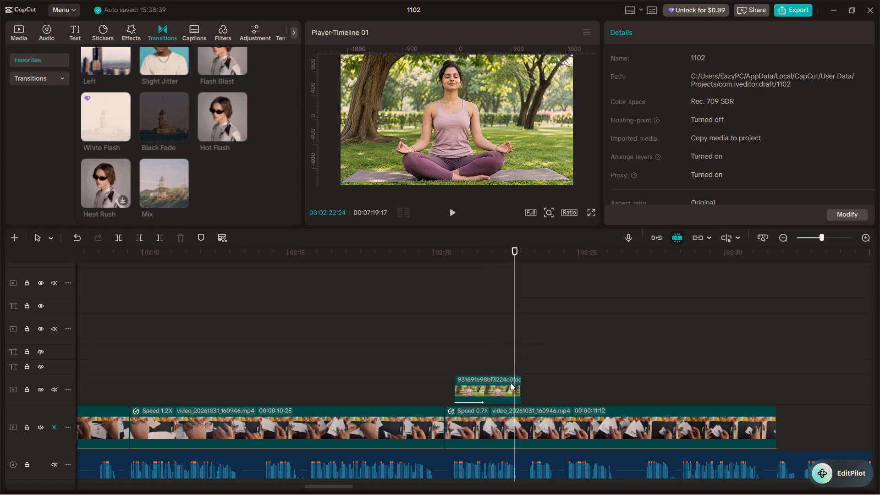
key(space)
key(space)
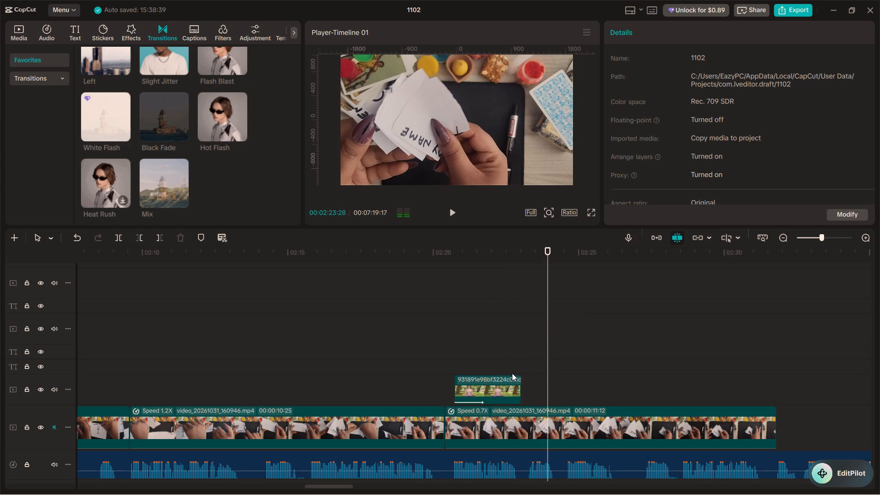
click(510, 390)
click(469, 346)
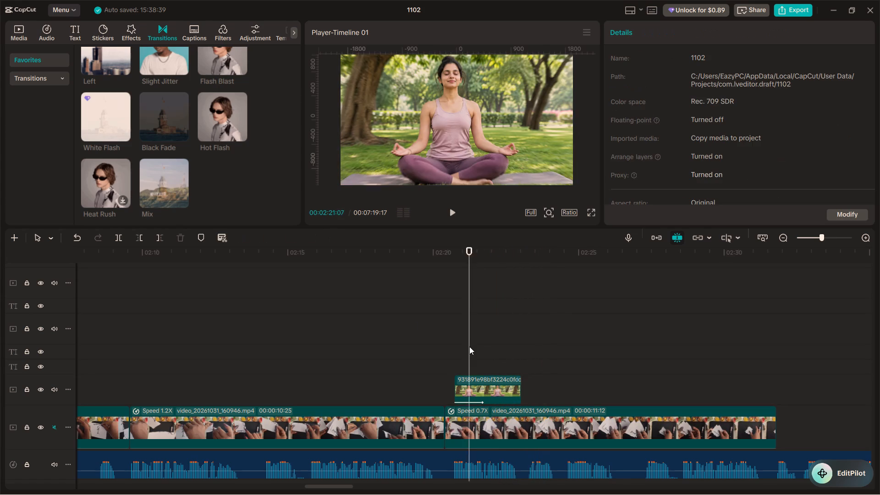
key(space)
key(space)
key(space)
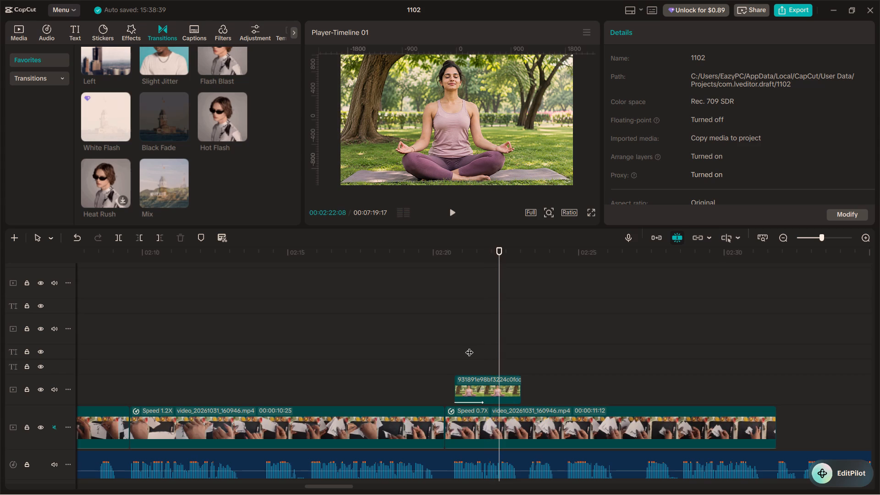
key(space)
click(453, 346)
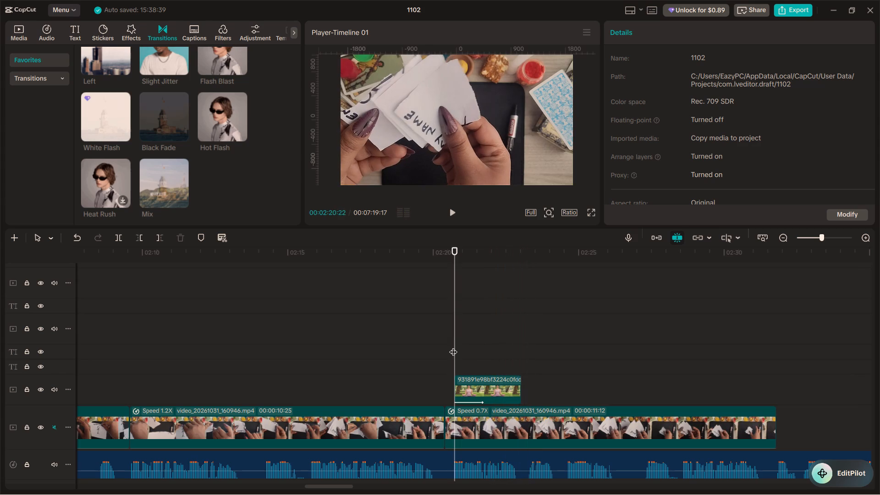
key(space)
Add a scale keyframe at the meditation image clip's start, at 02:20:22, and set its scale to 110%.
click(476, 387)
key(space)
drag(482, 353, 478, 352)
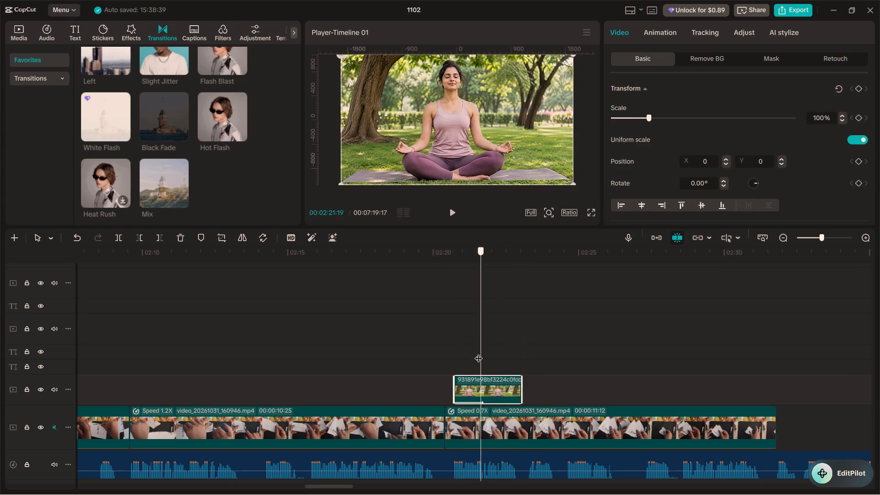
drag(478, 352, 454, 360)
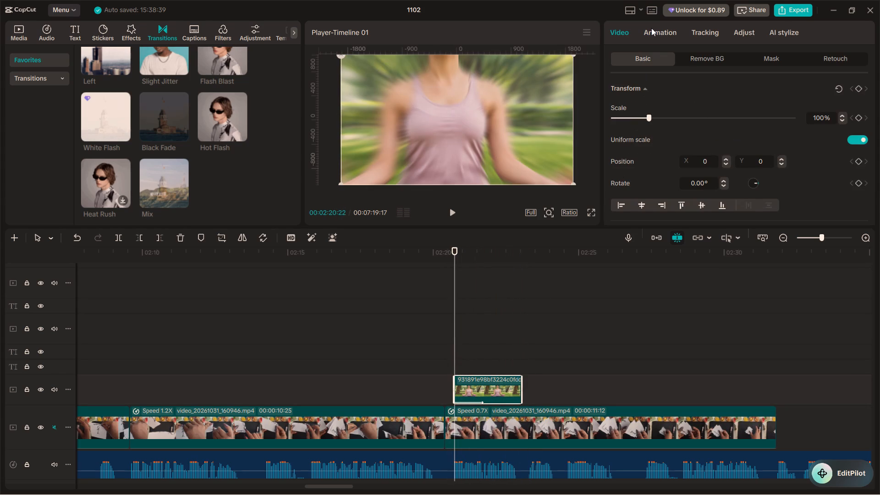
click(652, 28)
click(631, 36)
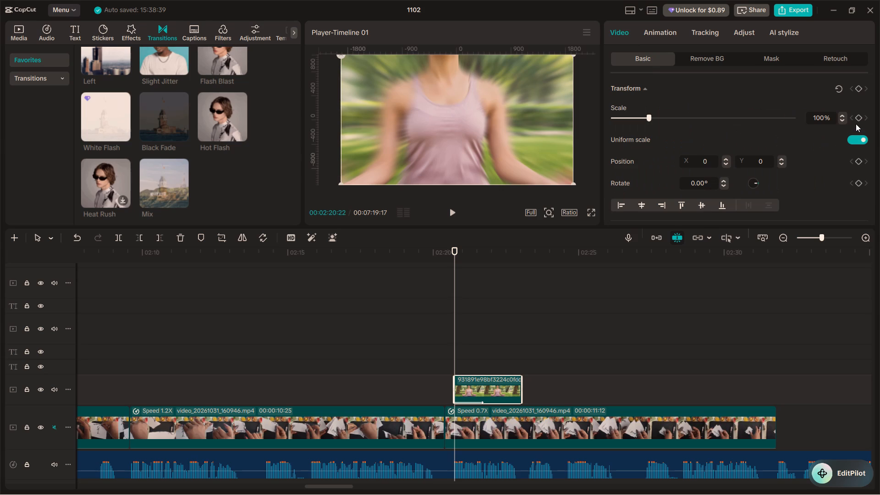
click(858, 118)
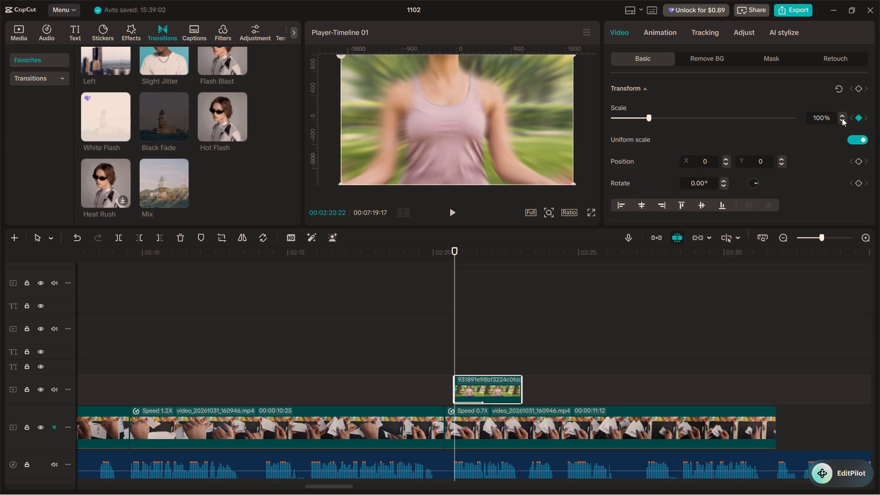
click(842, 117)
triple_click(842, 117)
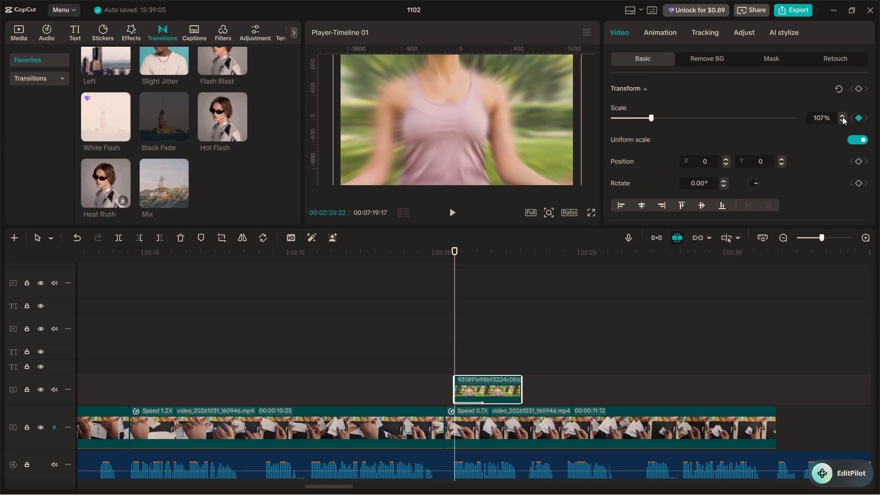
click(842, 117)
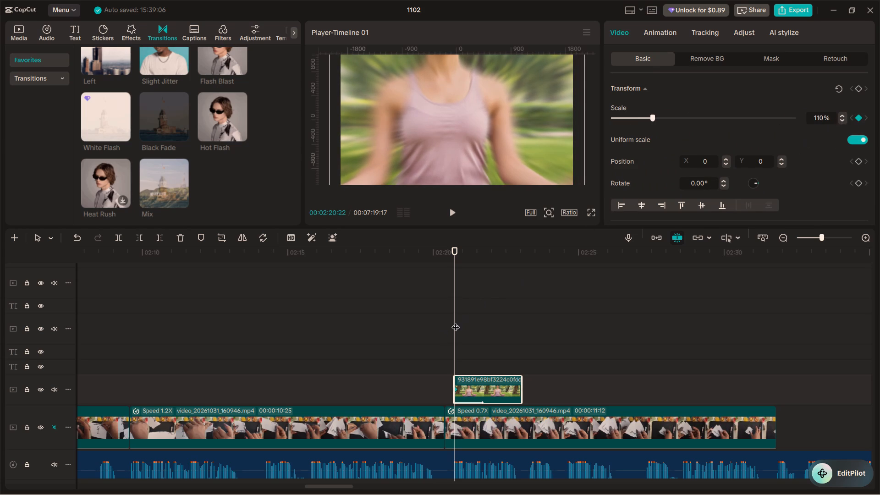
Add a second scale keyframe to the meditation image clip at 02:22:27, set it to 100%, and move it to the clip's end.
drag(456, 321, 517, 325)
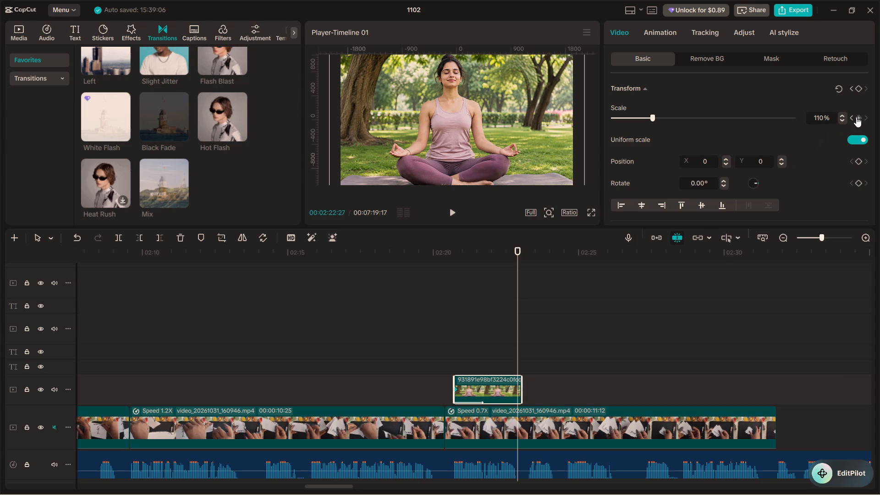
click(856, 117)
triple_click(844, 120)
triple_click(844, 120)
triple_click(844, 120)
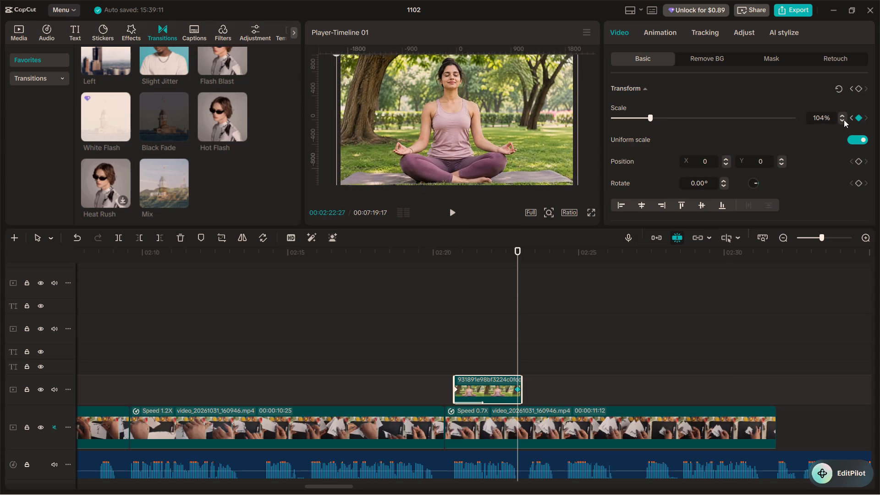
click(844, 120)
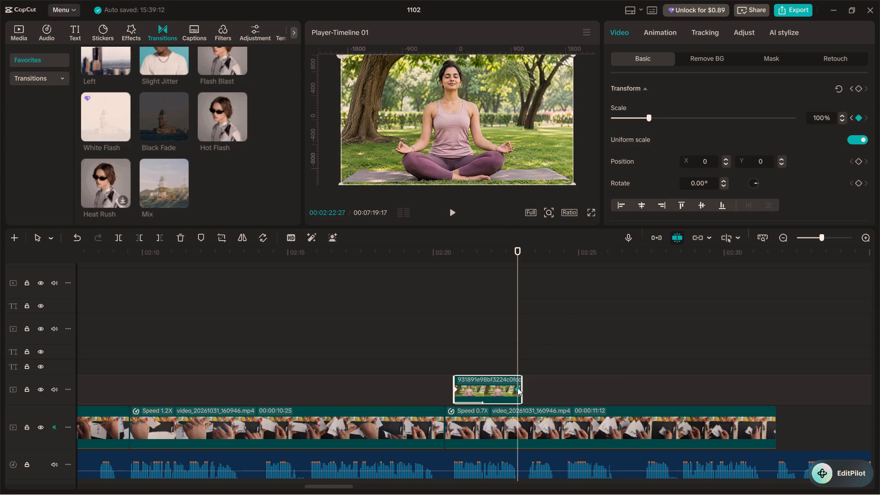
drag(517, 388, 539, 388)
Play from about 02:20 to 02:24 to review the meditation image's scale animation, and select its clip.
click(444, 342)
key(space)
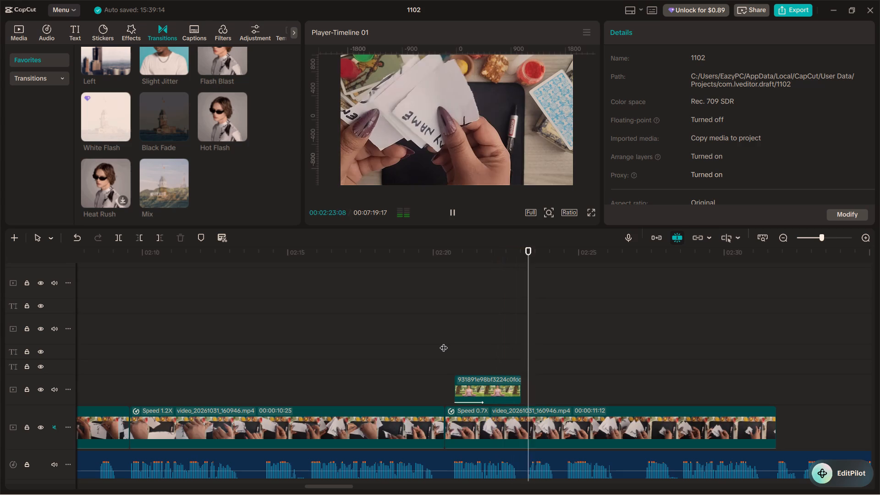
key(space)
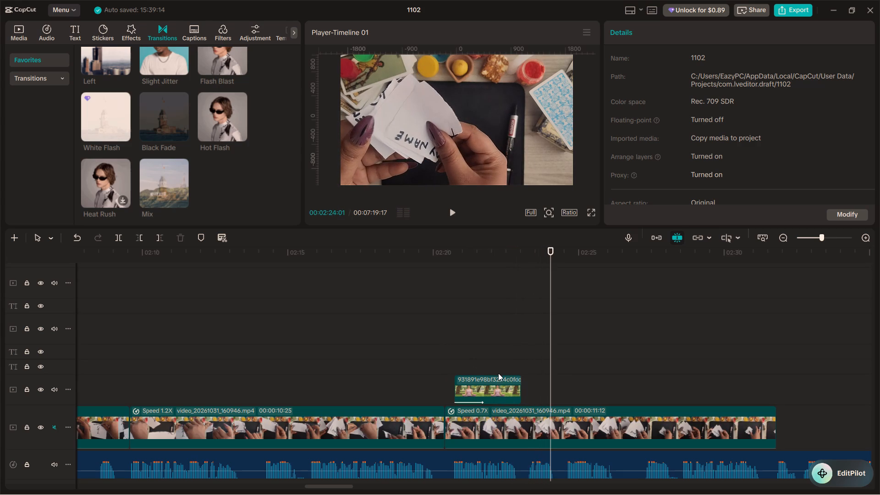
click(515, 379)
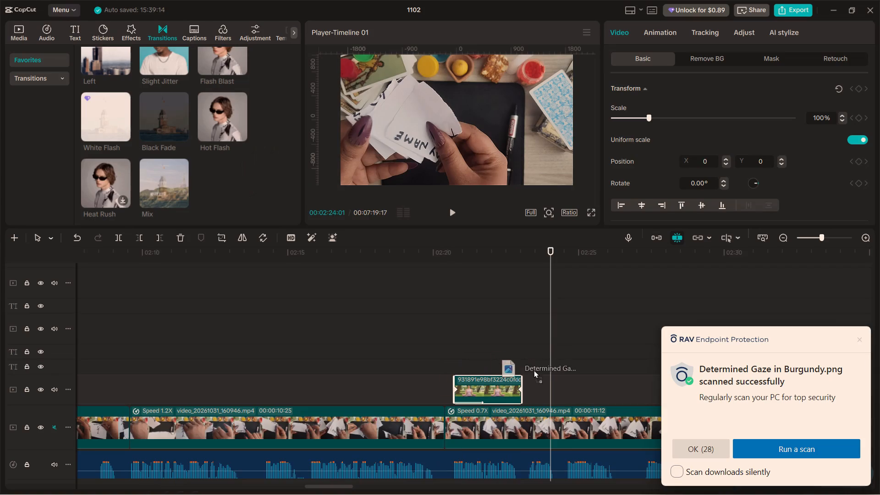
drag(533, 370, 539, 378)
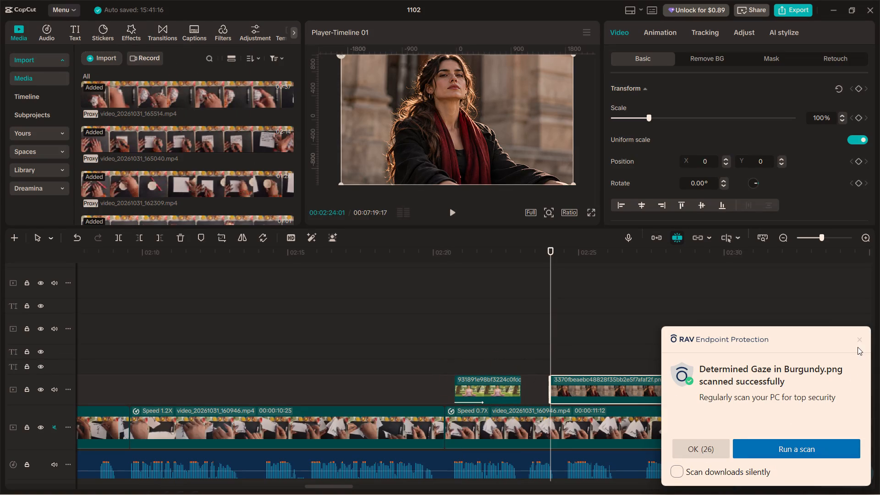
click(859, 338)
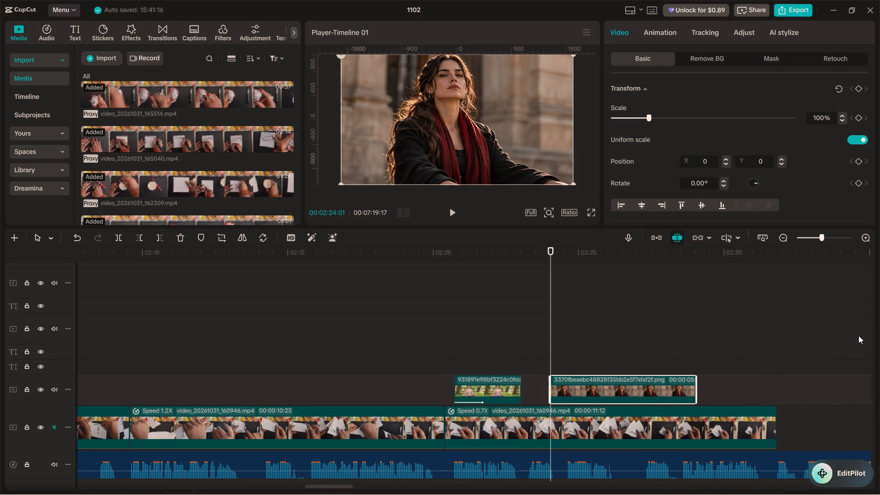
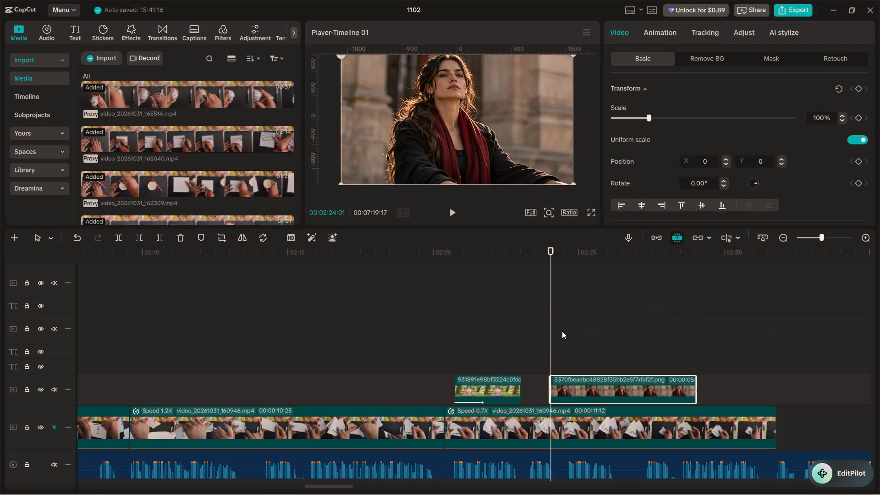
Move the burgundy-scarf woman image to 02:23:01, directly against the end of the meditation image, and play the narration around the join.
click(540, 300)
key(space)
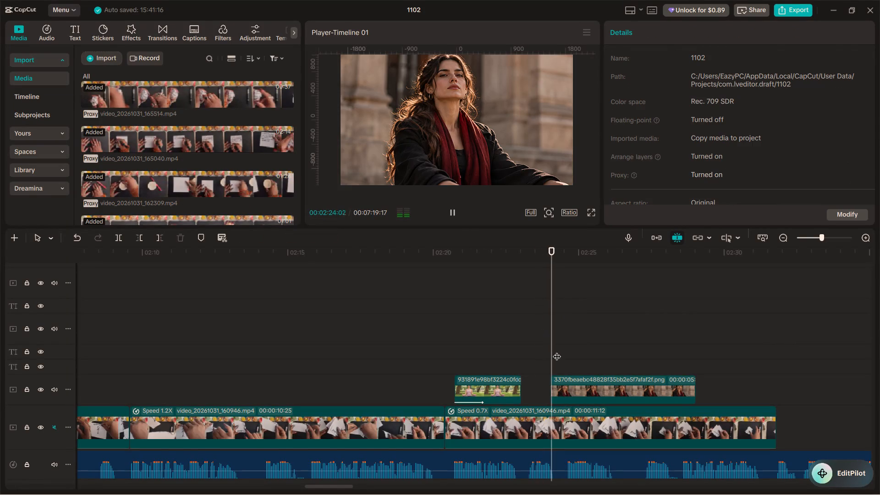
key(space)
drag(580, 385, 549, 384)
click(519, 354)
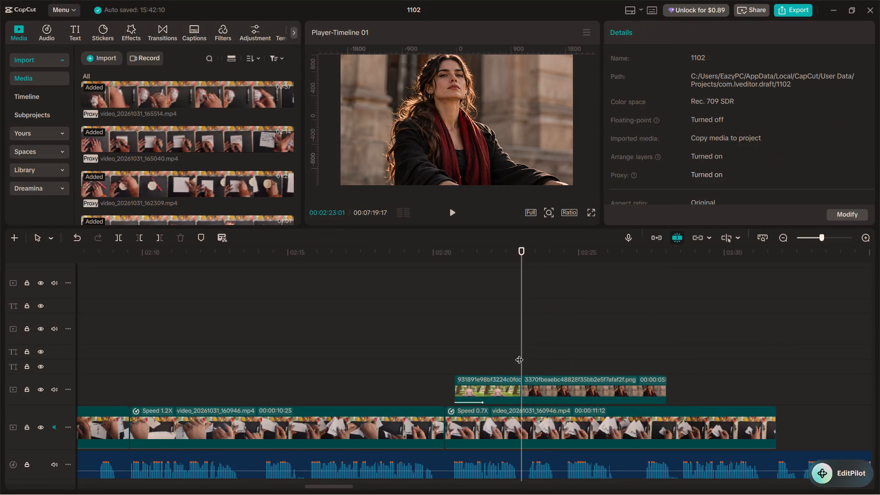
click(510, 352)
key(space)
key(space)
Apply the Zoom 1 intro animation to the woman image with a 1.0 s duration and play it back.
click(549, 385)
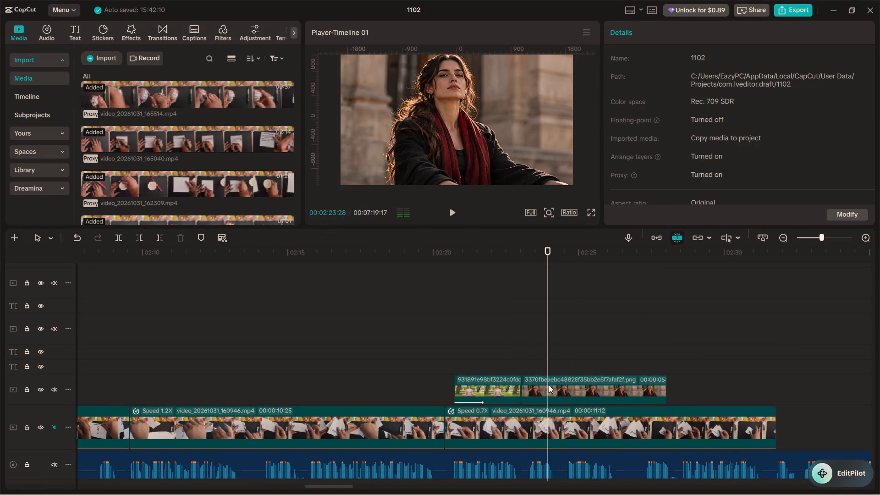
click(660, 33)
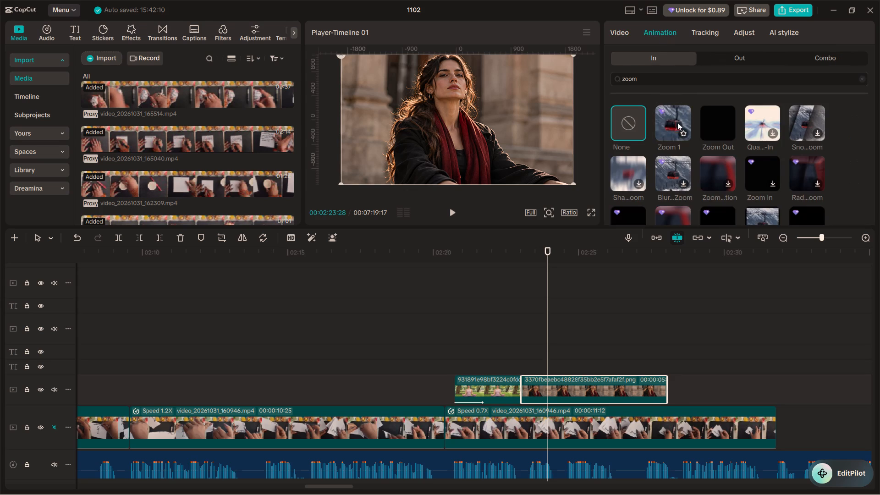
click(677, 122)
drag(711, 215, 743, 216)
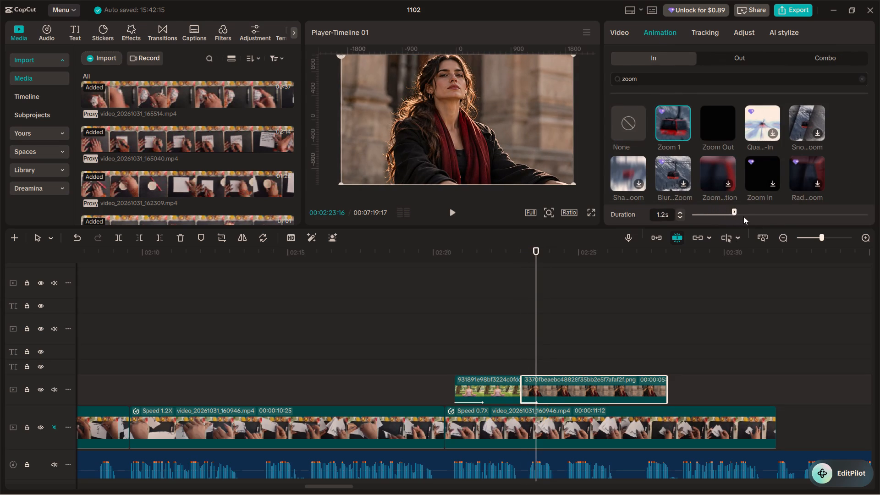
drag(743, 216, 728, 213)
key(space)
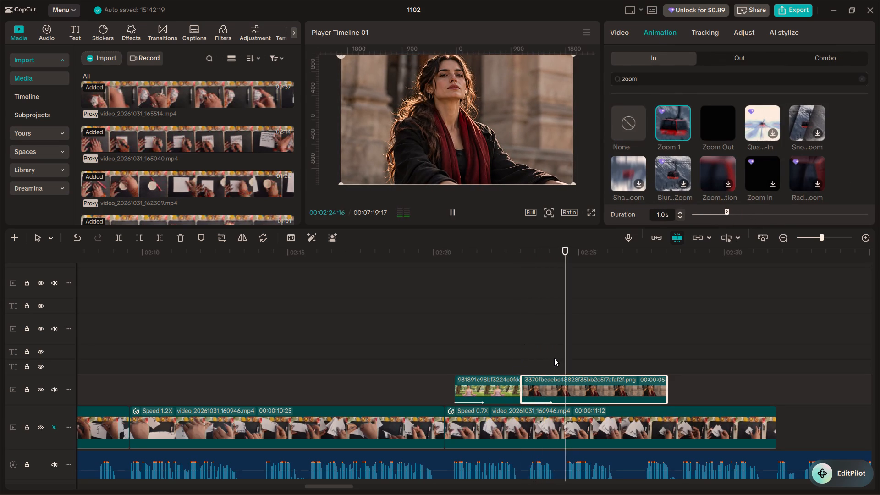
Trim the end of the woman image clip to about 02:24:17.
key(space)
drag(572, 346, 566, 343)
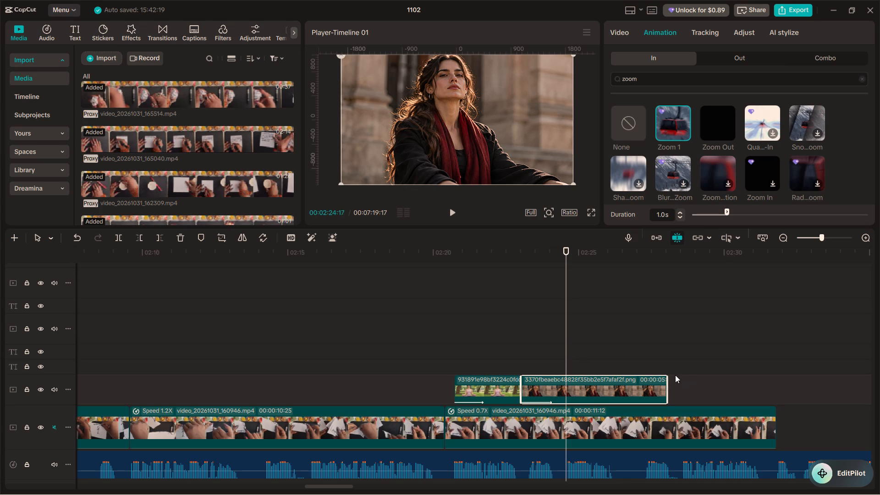
drag(670, 380, 567, 390)
Add a scale keyframe at the woman clip's start, 02:23:01, and set its scale to 110%.
click(517, 354)
click(539, 390)
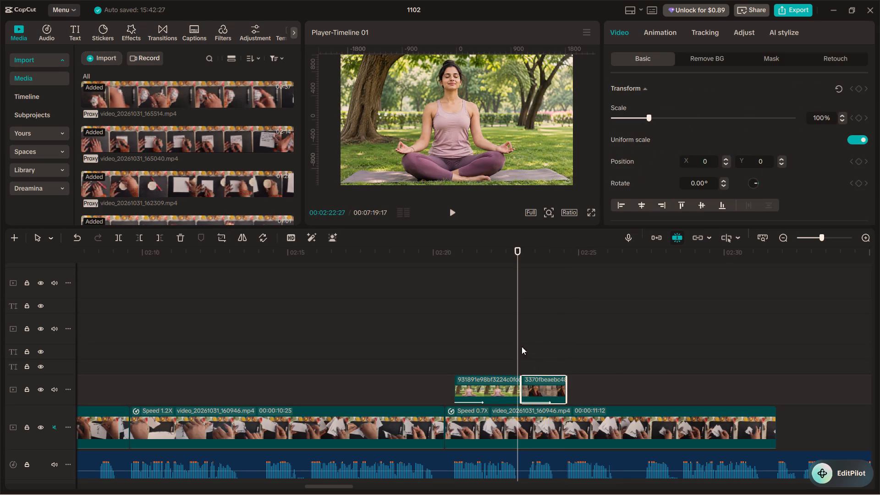
drag(515, 341, 522, 345)
click(666, 33)
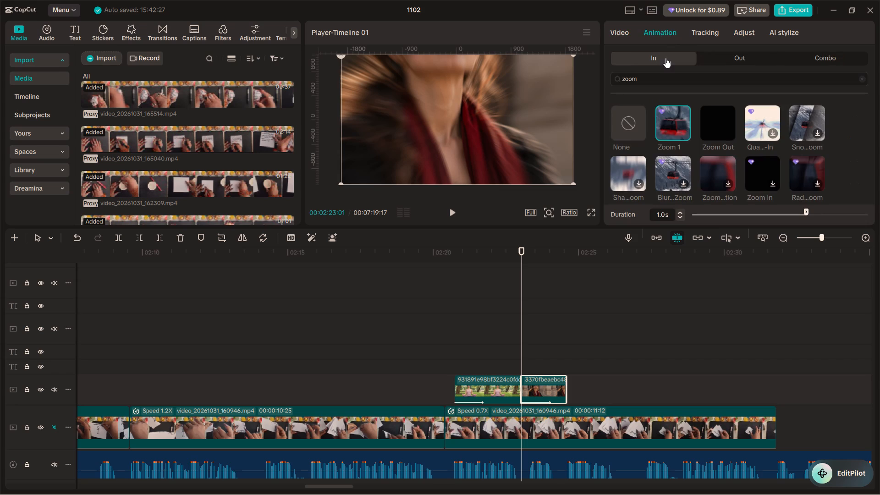
click(621, 33)
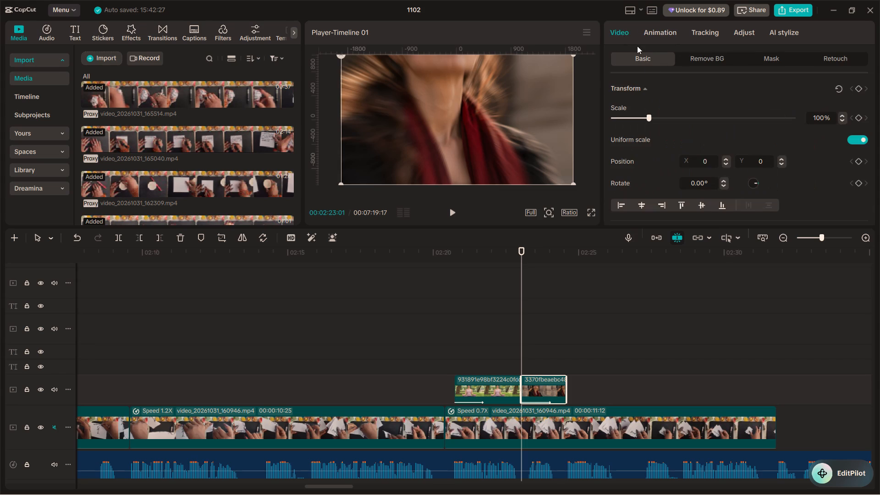
click(860, 116)
triple_click(842, 115)
triple_click(842, 115)
triple_click(842, 115)
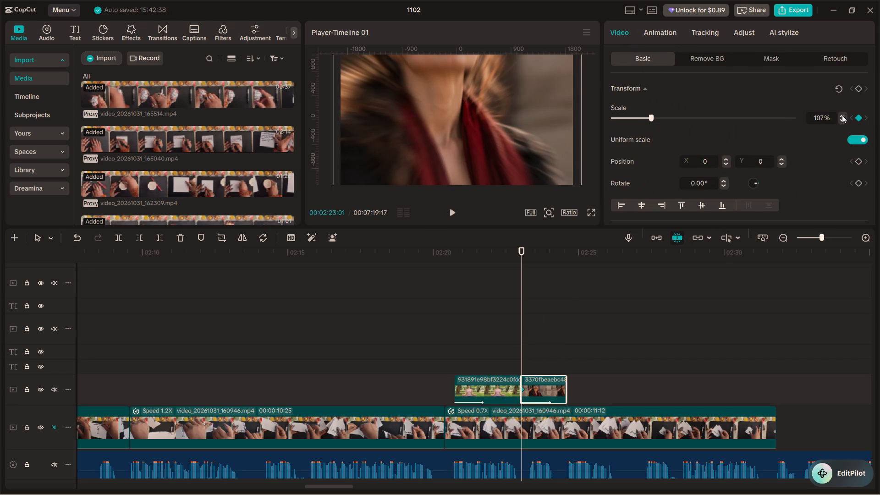
click(842, 115)
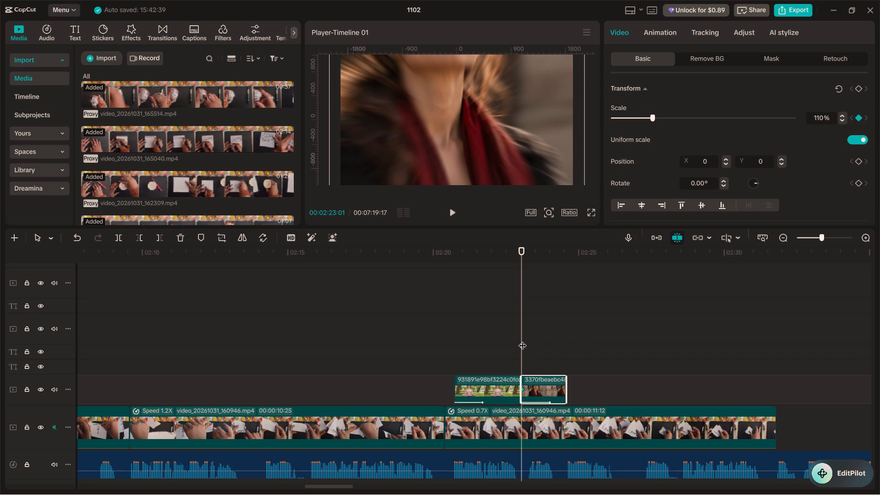
Add a second scale keyframe on the woman clip at 02:24:10 and set its scale to 100%.
drag(522, 340, 559, 343)
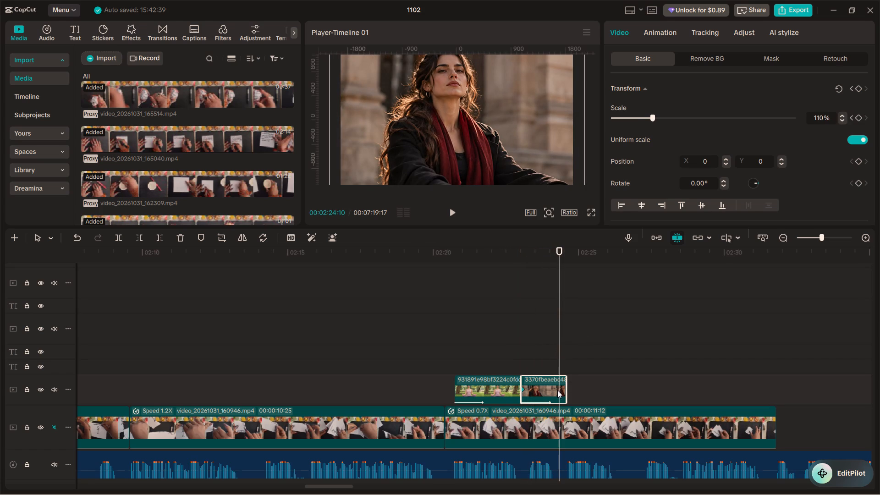
click(820, 115)
scroll(826, 123, down, 3)
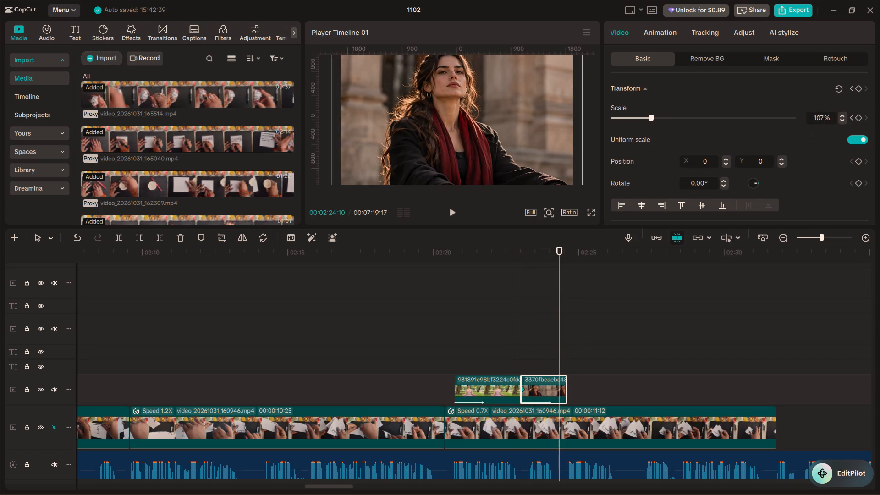
scroll(826, 124, down, 4)
scroll(825, 132, up, 5)
scroll(825, 120, down, 5)
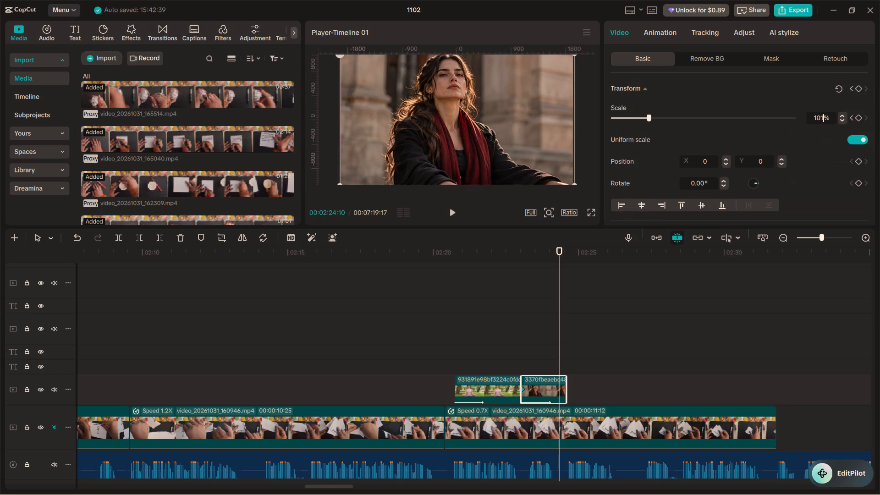
scroll(825, 120, down, 1)
click(854, 116)
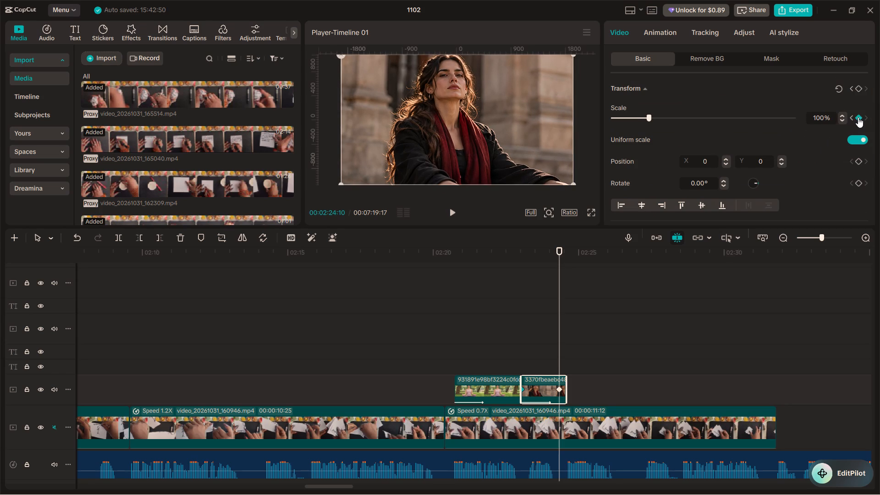
click(858, 117)
click(858, 117)
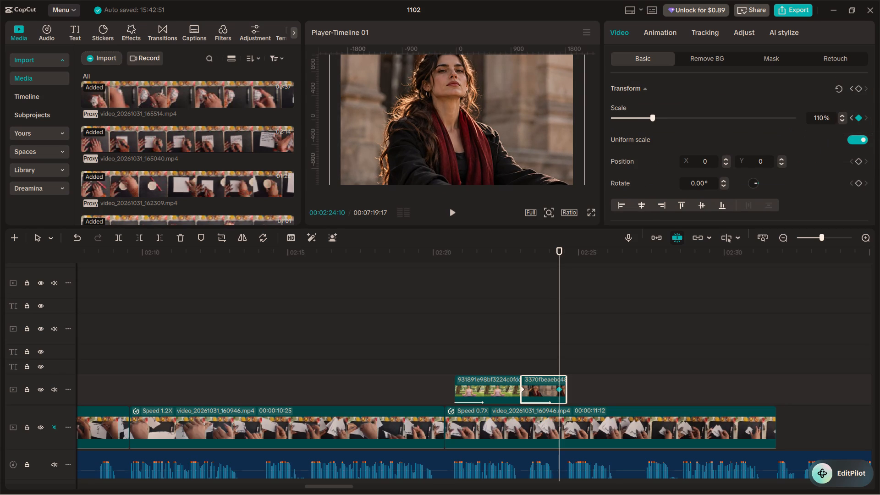
click(821, 119)
scroll(821, 119, down, 8)
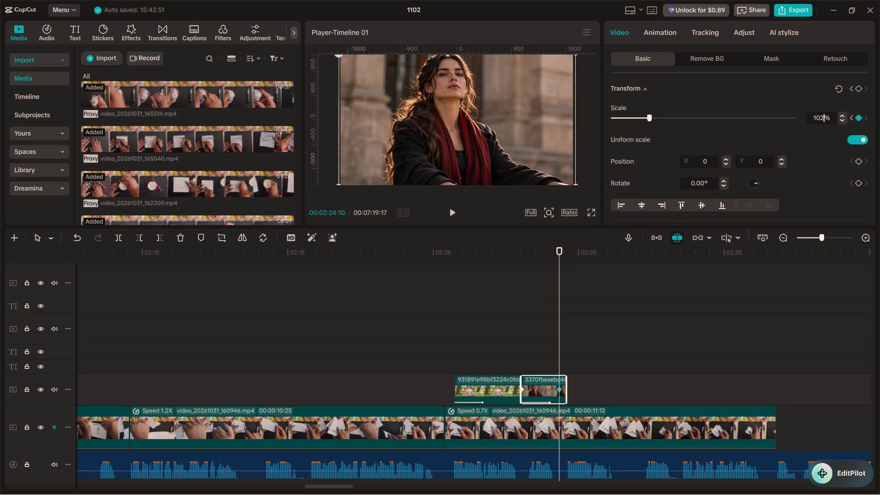
scroll(822, 119, down, 2)
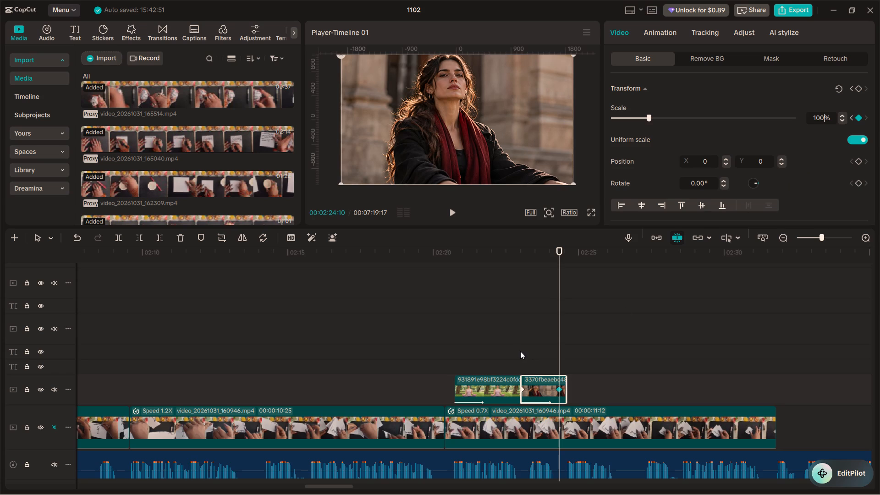
Move the woman clip's second scale keyframe toward the clip's end and play back both image clips.
click(519, 350)
key(space)
click(545, 390)
drag(559, 390, 591, 390)
click(495, 355)
key(space)
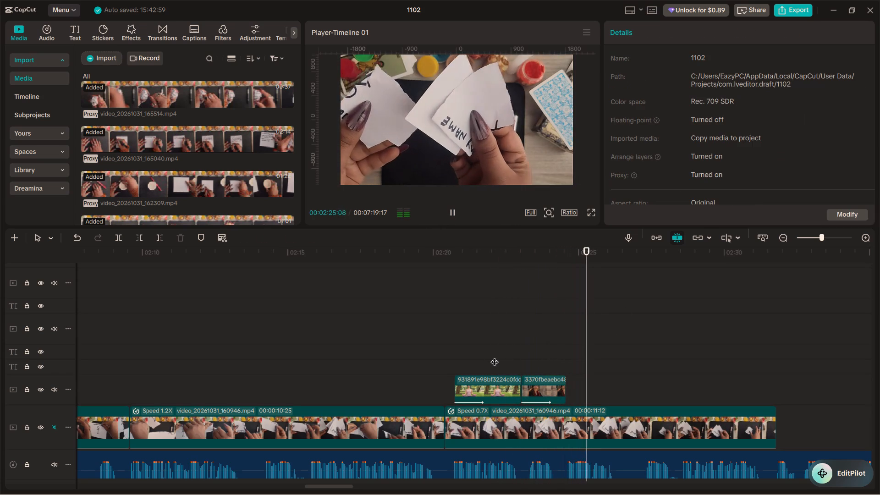
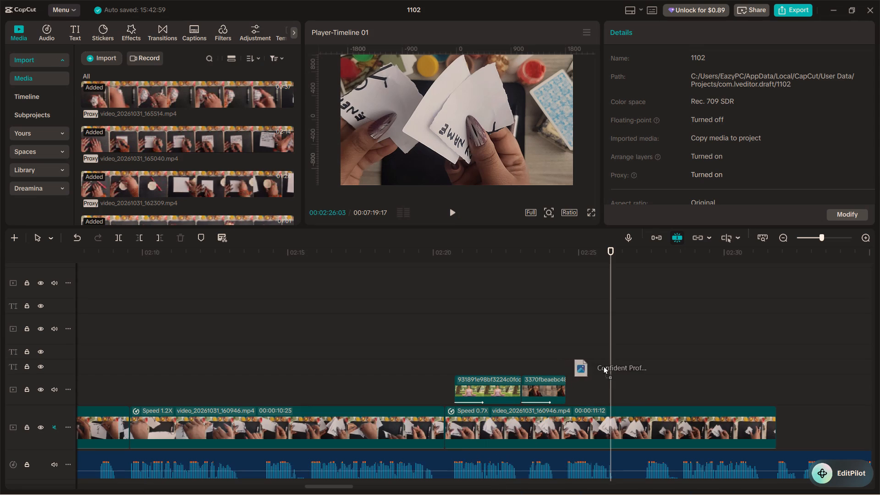
drag(603, 366, 604, 366)
drag(631, 392, 589, 390)
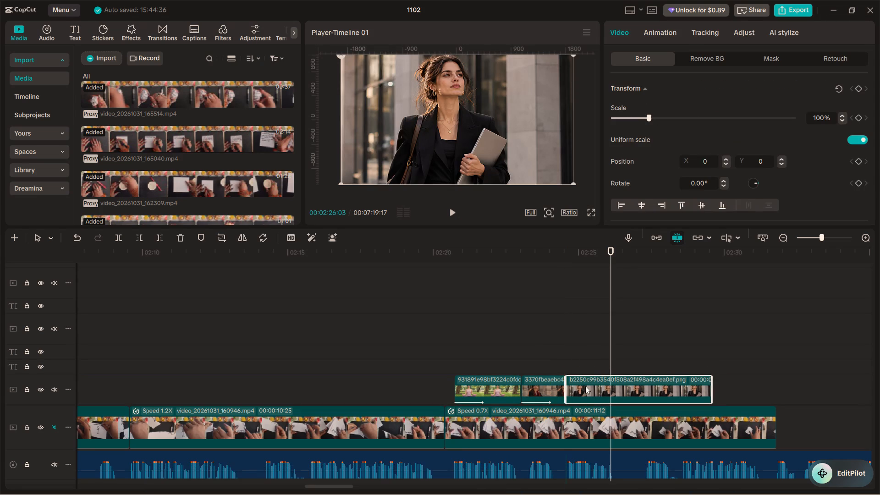
Apply the Zoom 1 entrance animation to the independent girl clip with a duration of 1.0 s.
click(566, 352)
click(588, 394)
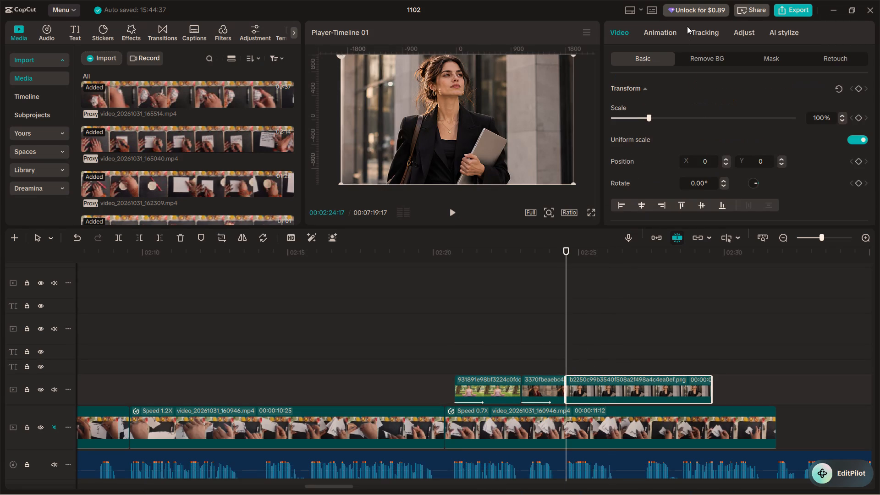
click(669, 28)
click(672, 128)
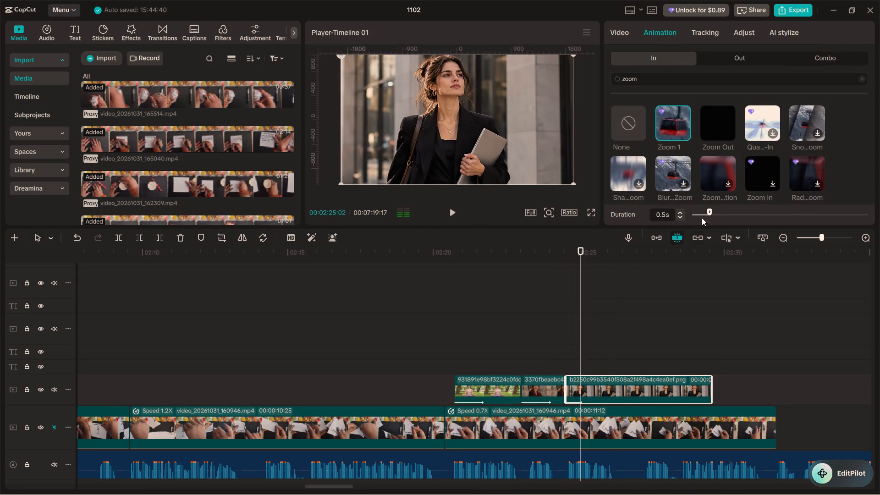
drag(708, 211, 726, 219)
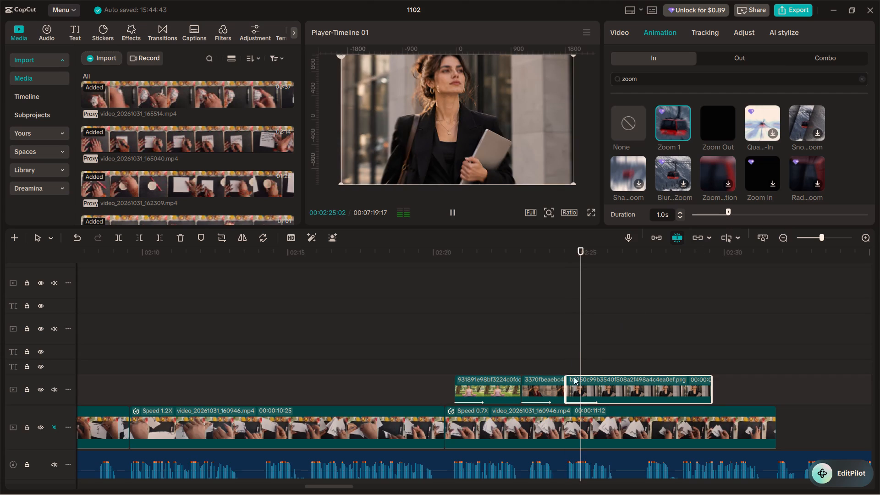
Play the independent girl clip against the narration and trim its end to 02:26:07.
click(572, 353)
key(space)
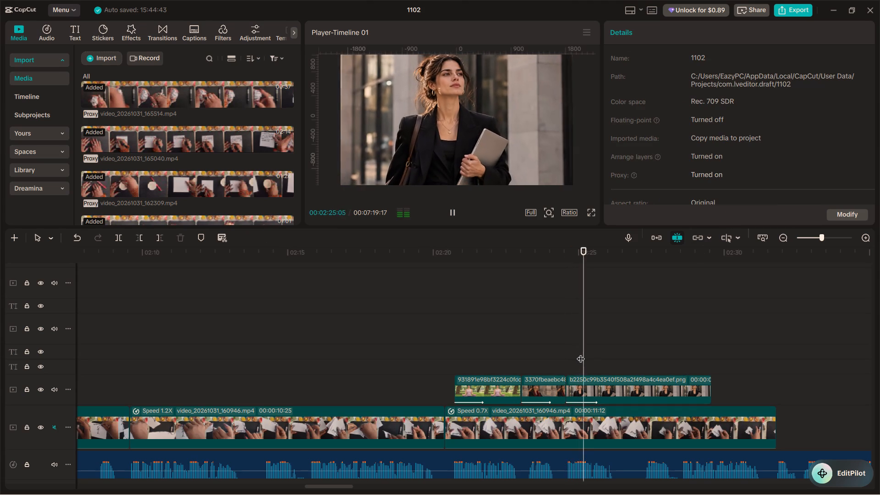
key(space)
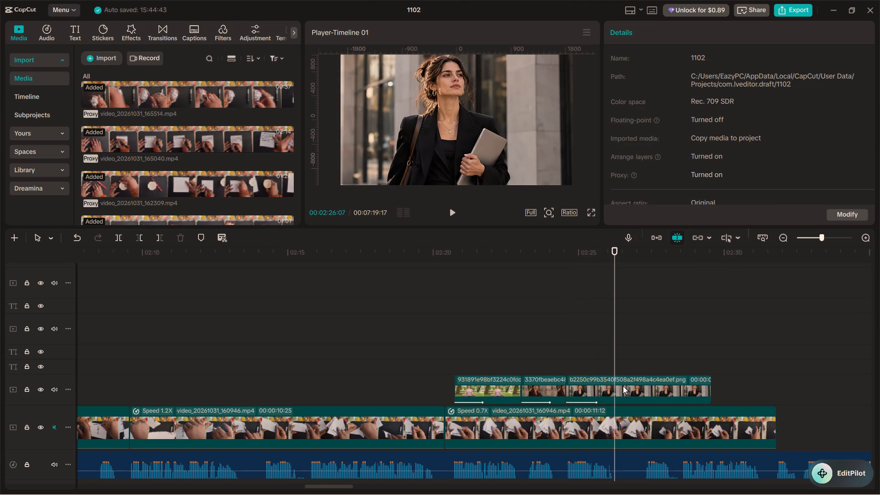
click(652, 401)
drag(711, 392, 707, 390)
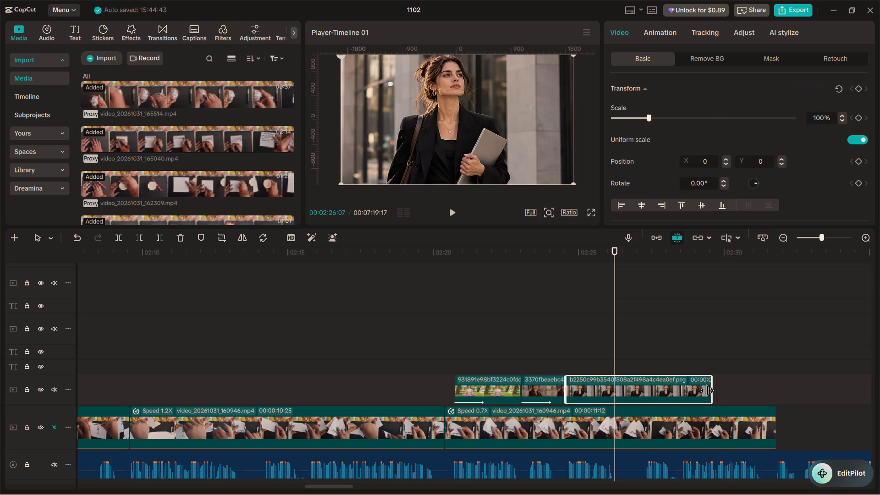
drag(707, 390, 612, 382)
Add a scale keyframe at the start of the independent girl clip and set its scale to 110%.
click(590, 355)
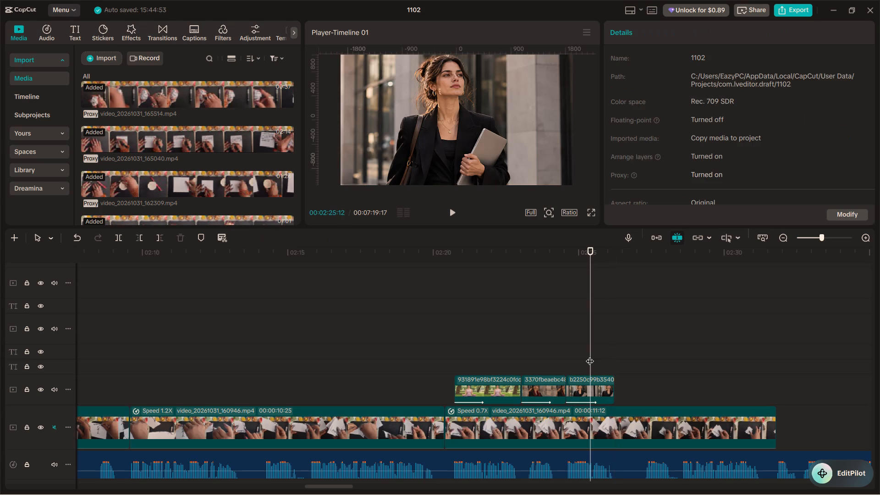
click(596, 382)
drag(590, 345, 567, 338)
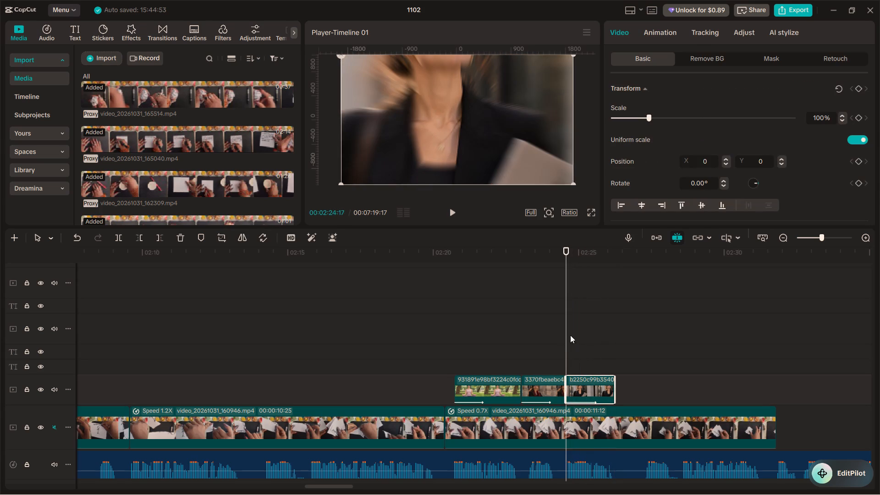
click(651, 34)
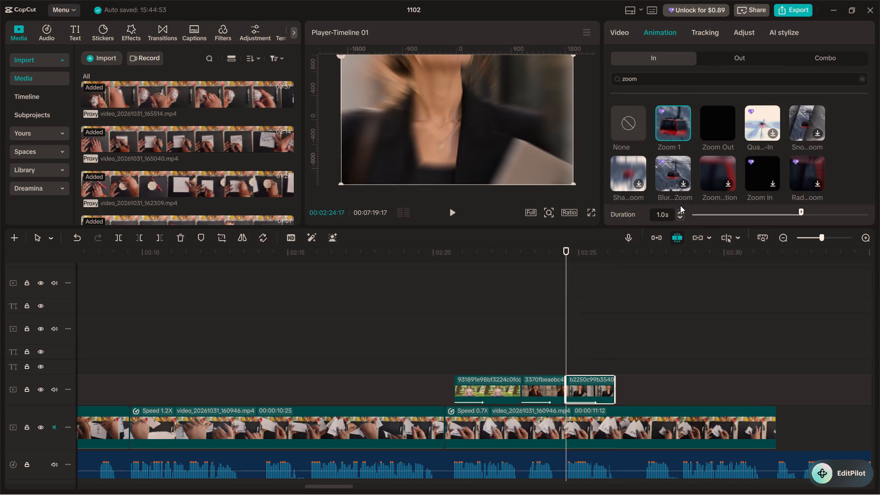
click(624, 35)
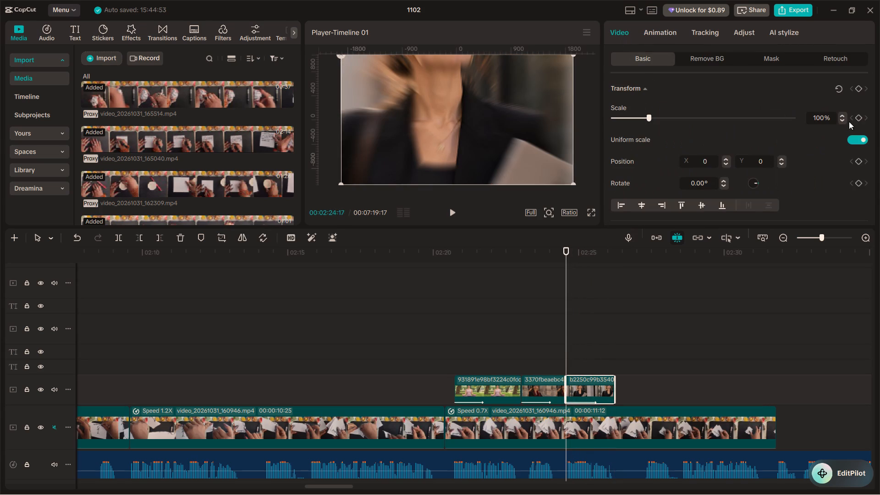
click(860, 118)
triple_click(844, 116)
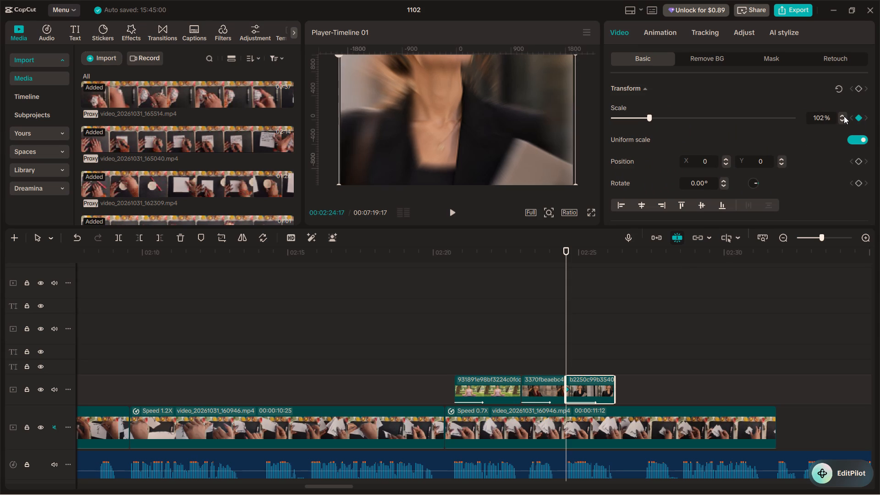
triple_click(843, 116)
triple_click(843, 116)
click(843, 116)
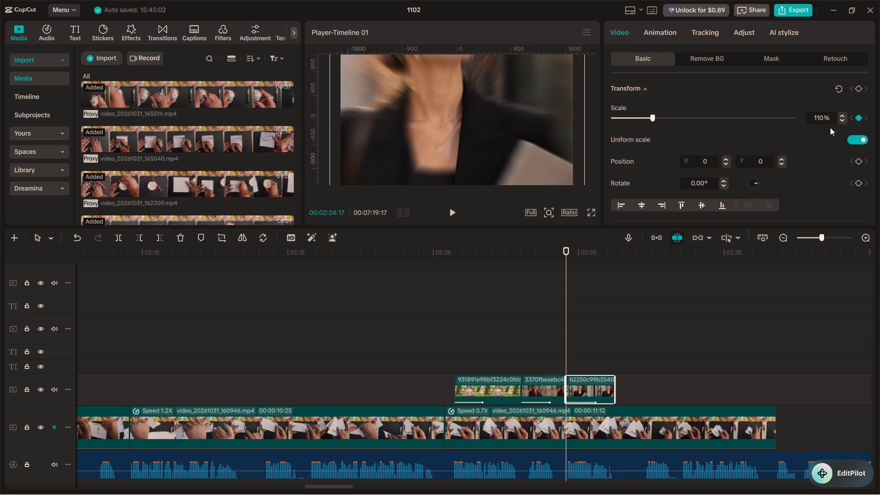
Add a second scale keyframe on the independent girl clip at 02:25:23 and set its scale to 100%.
drag(569, 345, 601, 346)
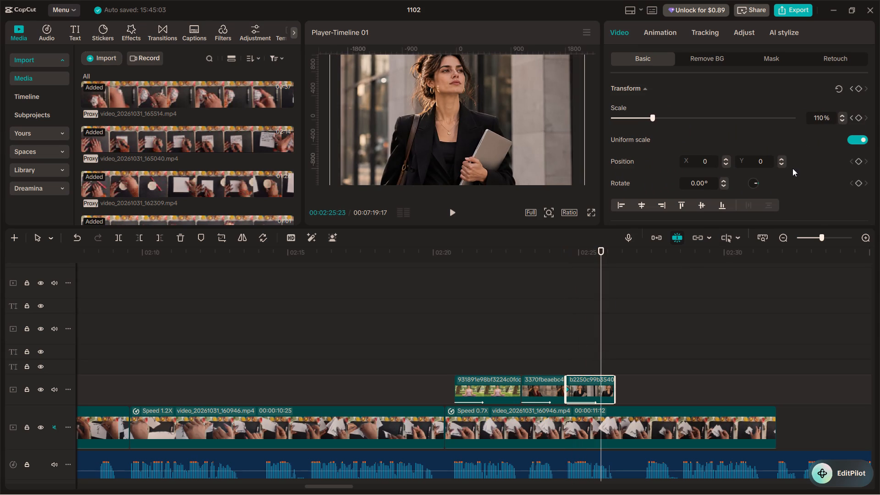
click(859, 121)
triple_click(843, 119)
triple_click(843, 119)
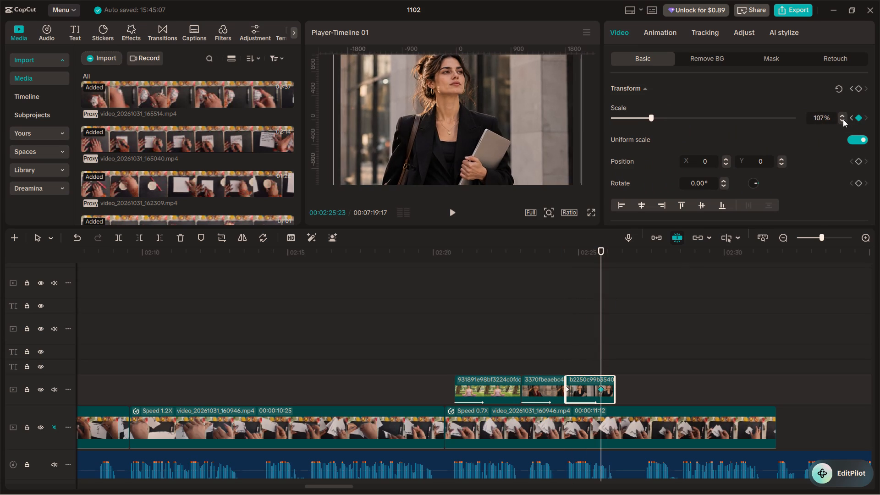
triple_click(843, 119)
click(843, 119)
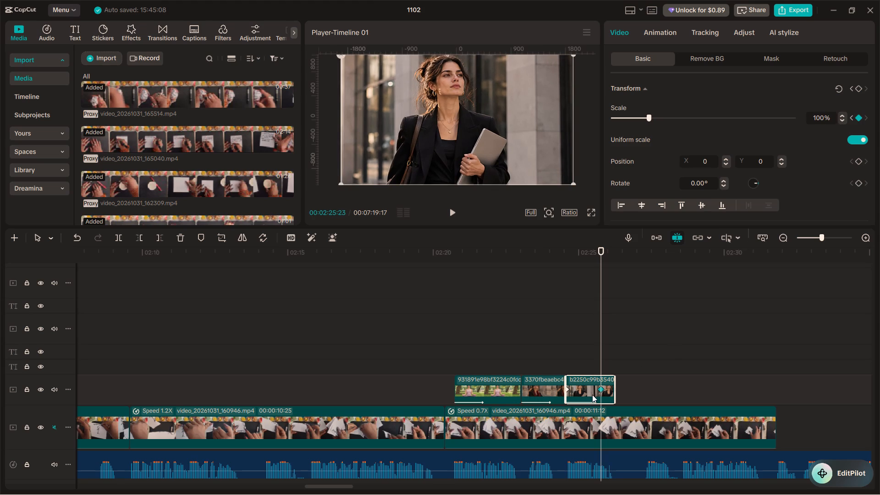
Move the independent girl clip's second scale keyframe to the clip's end and play back the result.
drag(600, 387, 627, 390)
click(547, 358)
key(space)
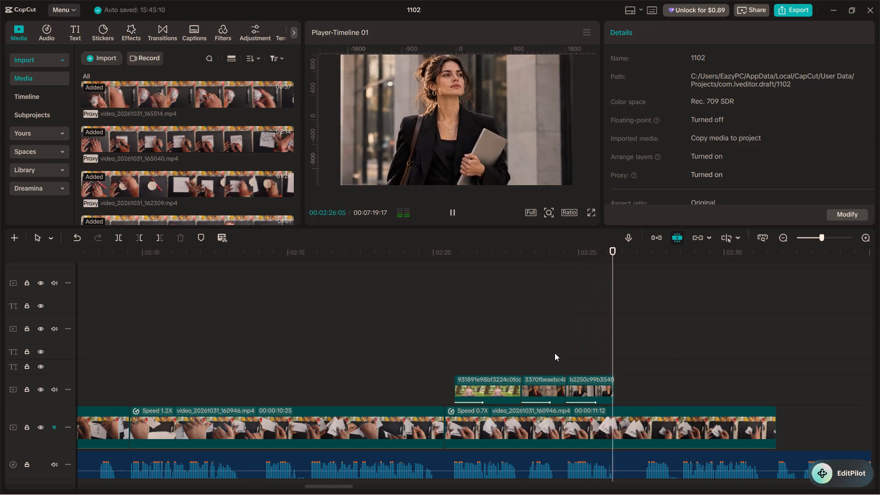
key(space)
Apply the Fade Out exit animation to the independent girl clip with a duration of 0.3 s.
click(611, 387)
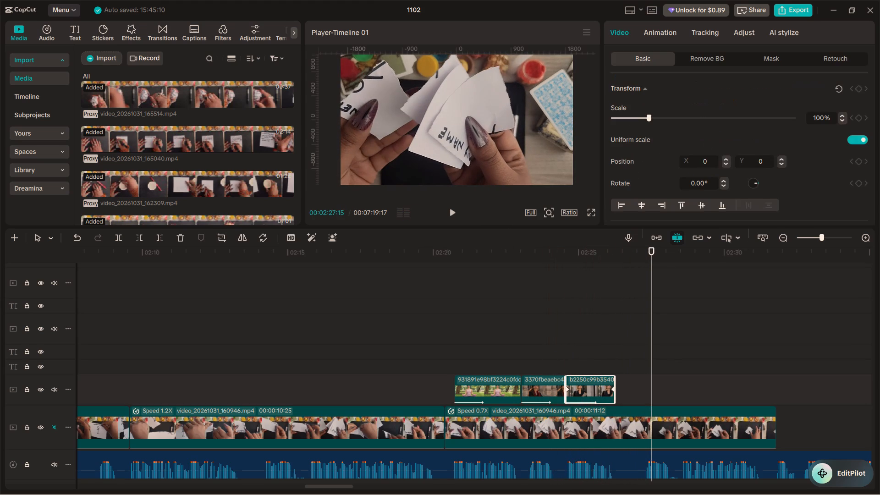
click(672, 32)
click(717, 62)
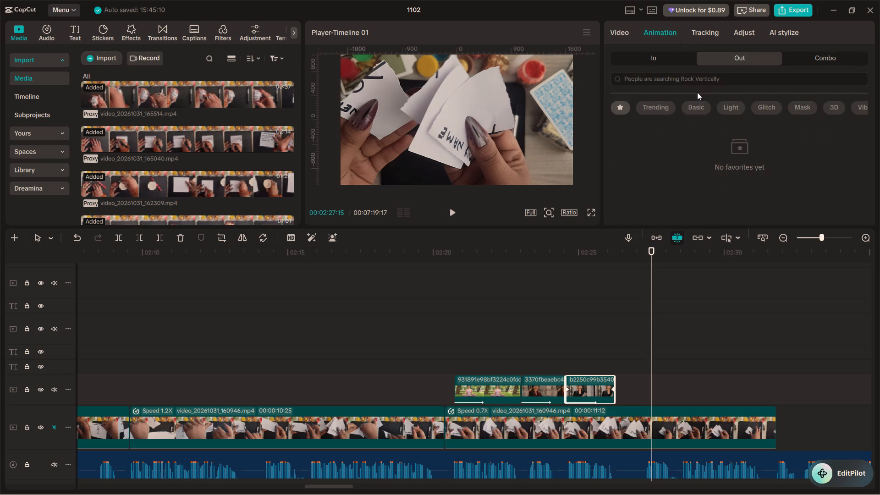
click(658, 105)
click(626, 186)
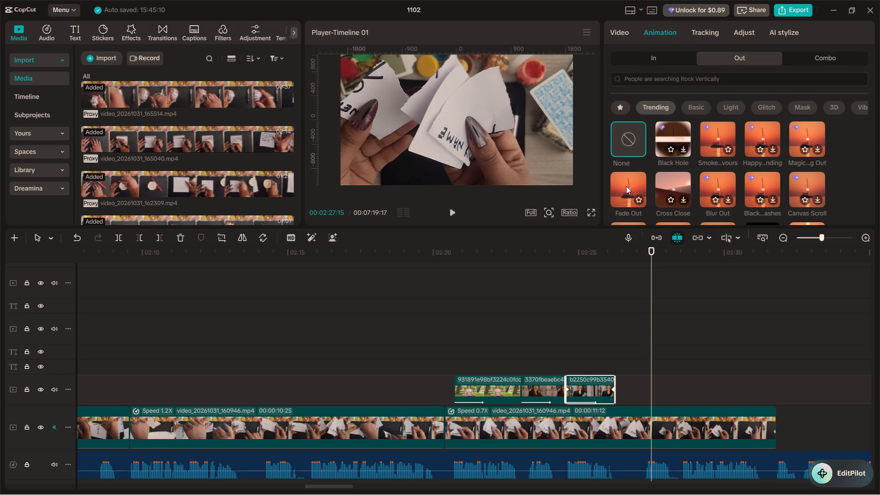
drag(785, 217, 805, 226)
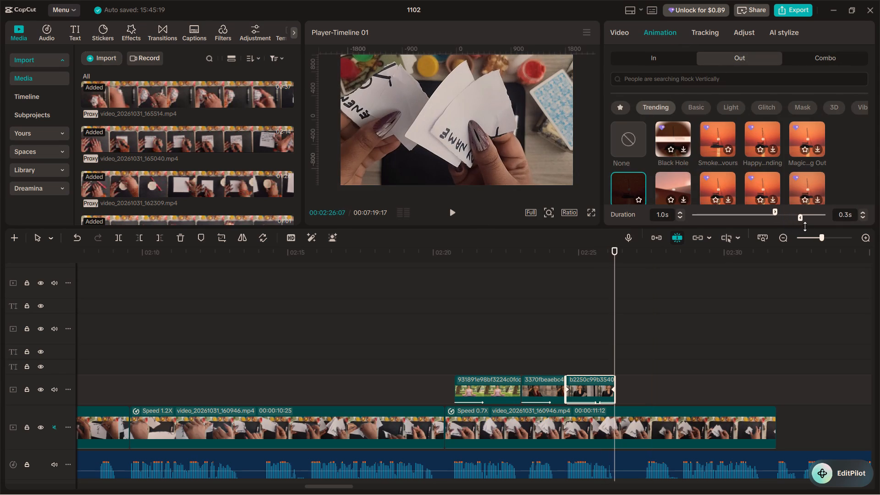
drag(805, 226, 805, 225)
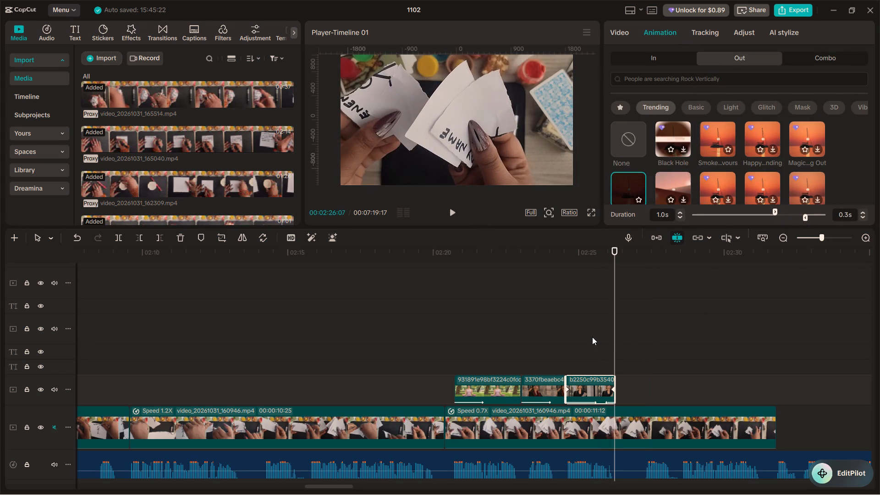
Play back the three-image sequence together with the footage before and after it to check timing and animations.
click(591, 337)
key(space)
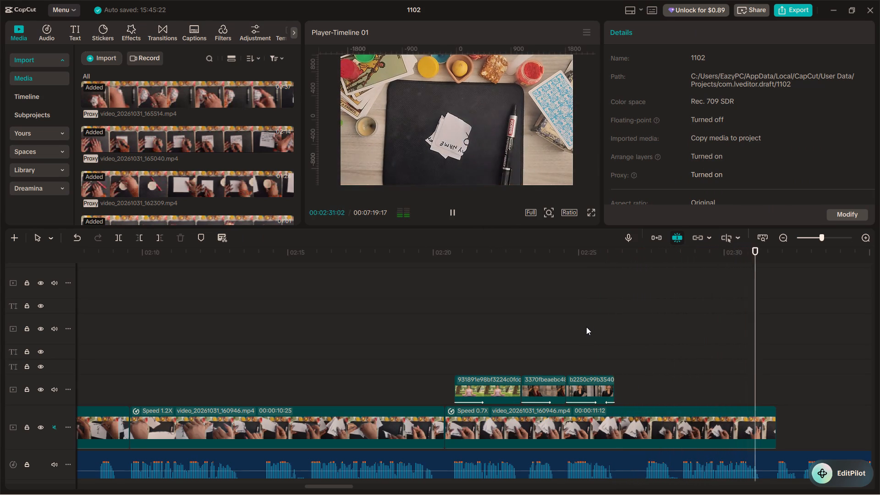
click(384, 352)
key(space)
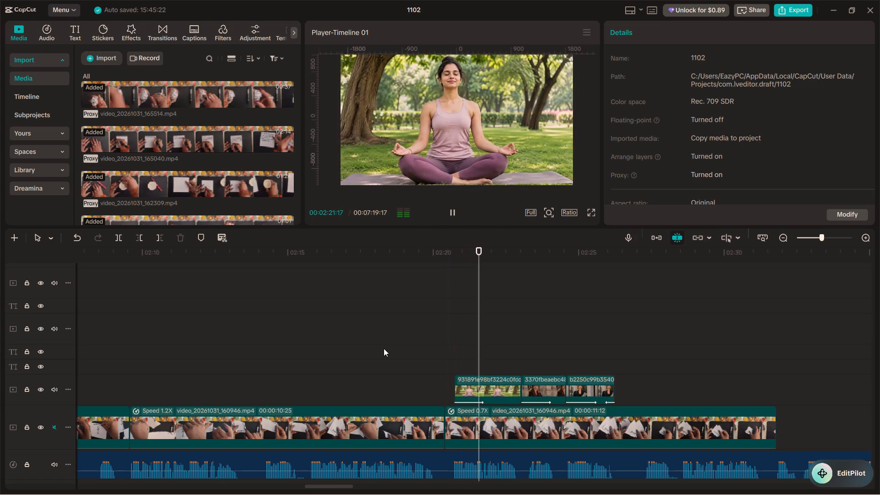
click(287, 366)
click(232, 368)
key(space)
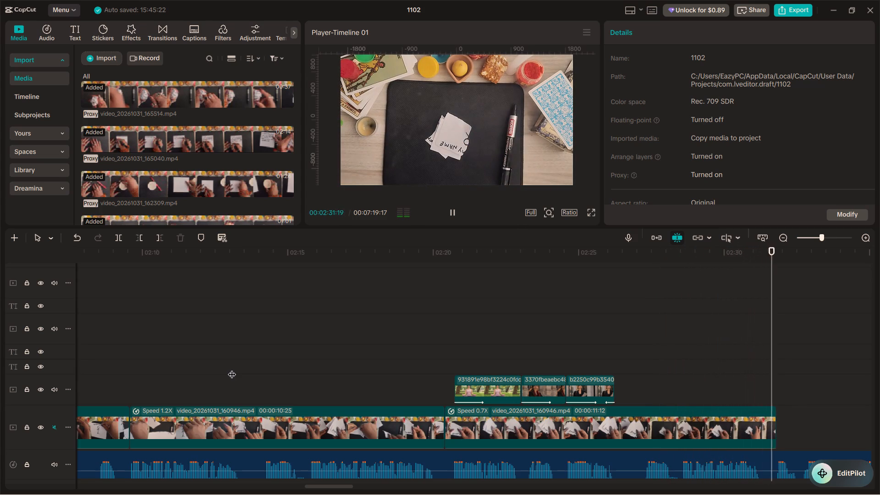
key(space)
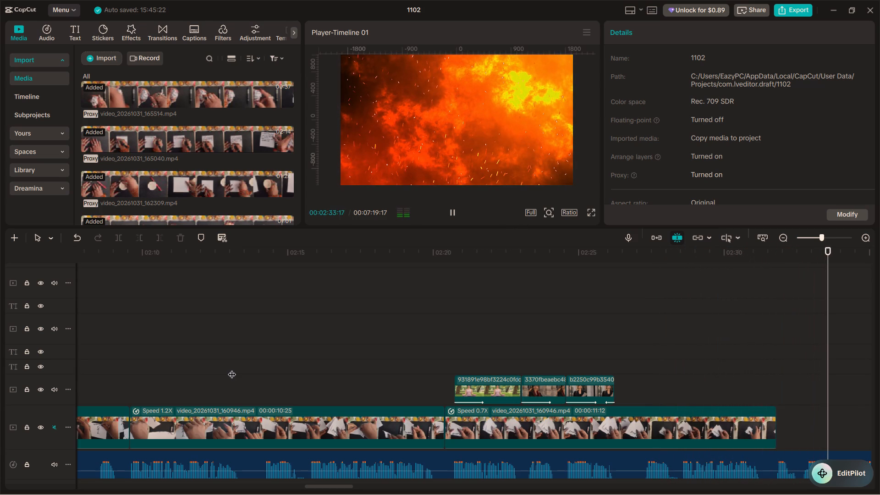
Add a default text at 02:31:24 on a new track above the plants clip and trim it to the plants clip's end.
alt+scroll(174, 406, down, 2)
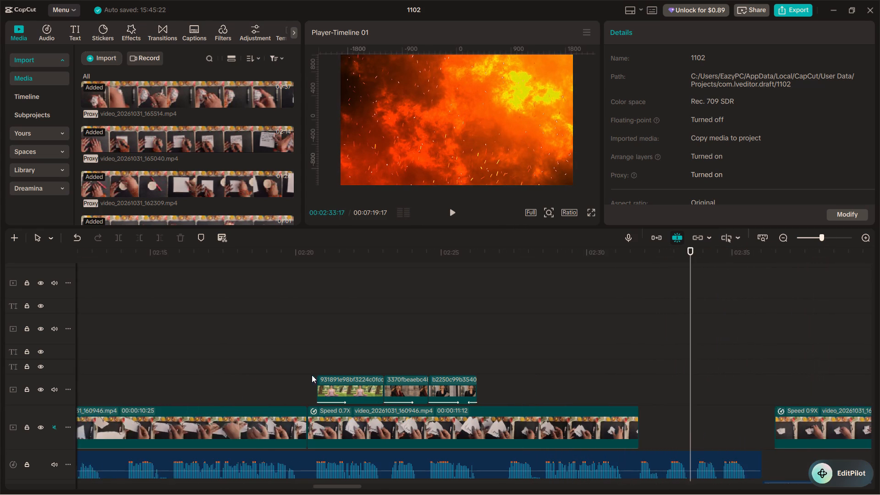
alt+scroll(312, 375, down, 5)
click(253, 372)
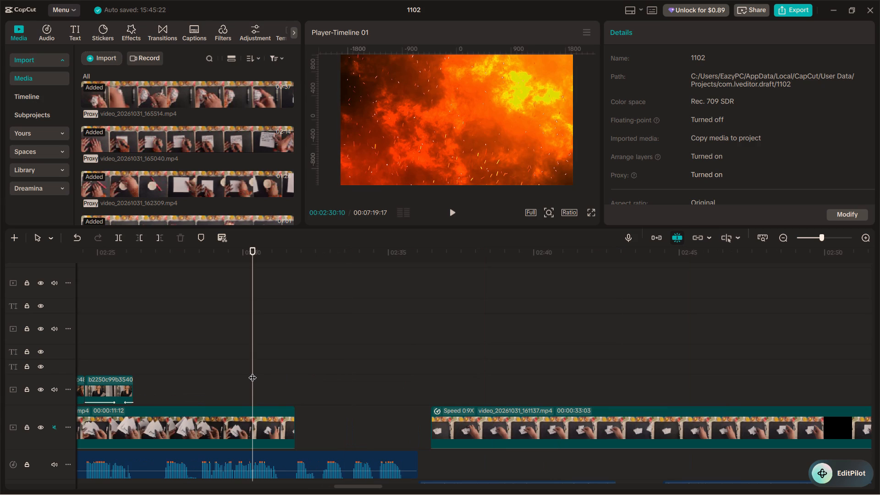
key(space)
key(space)
scroll(268, 372, up, 5)
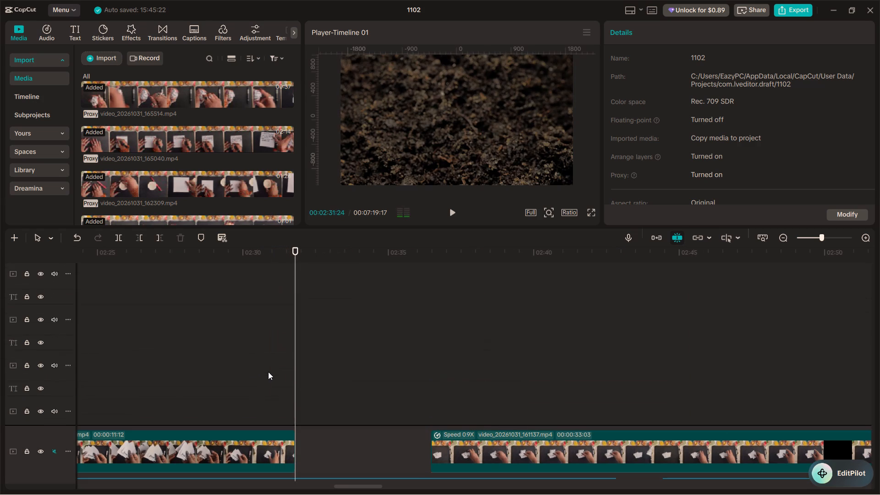
scroll(268, 372, up, 20)
scroll(268, 372, up, 10)
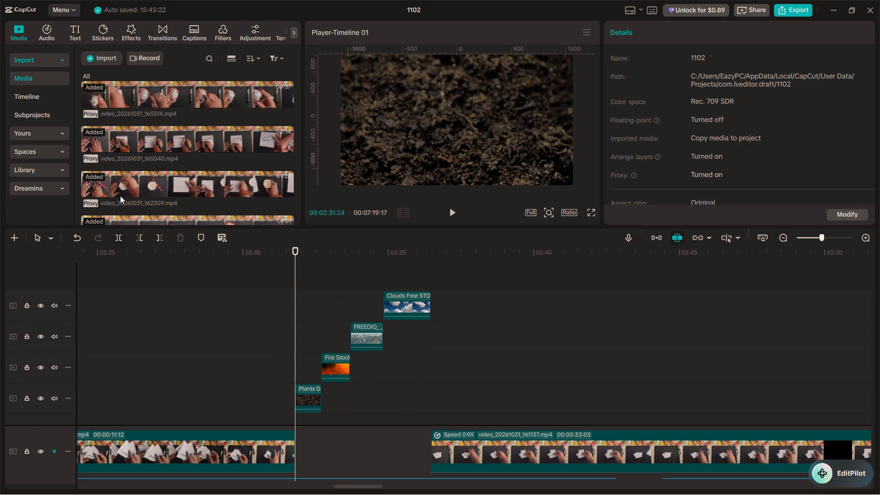
click(67, 32)
drag(102, 71, 294, 360)
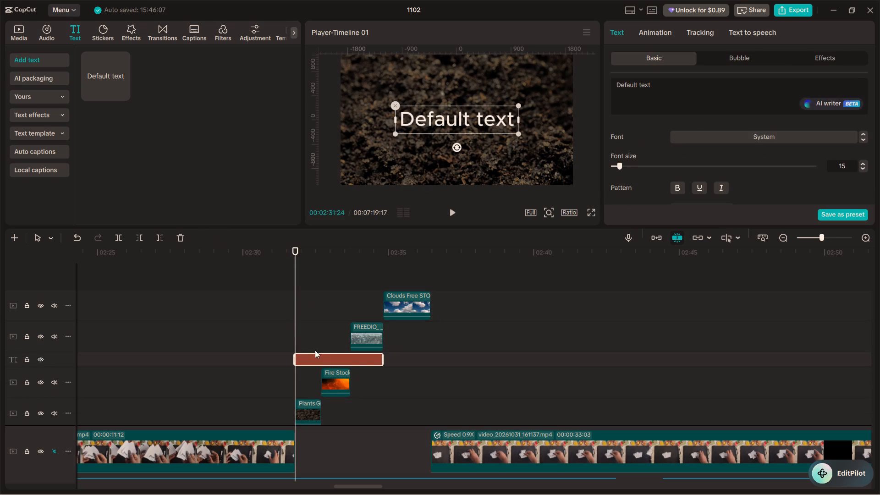
drag(385, 357, 318, 353)
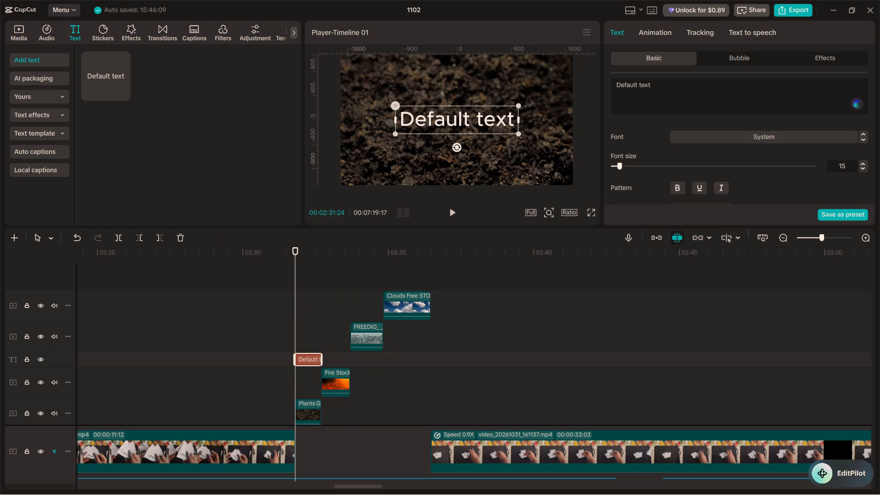
Change the wording of the new text over the plants clip to EARTH.
drag(656, 85, 611, 83)
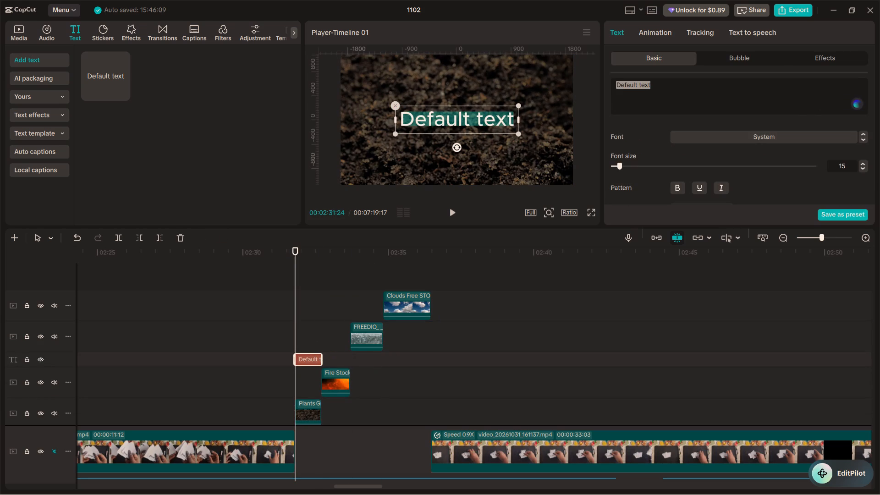
text(Ear)
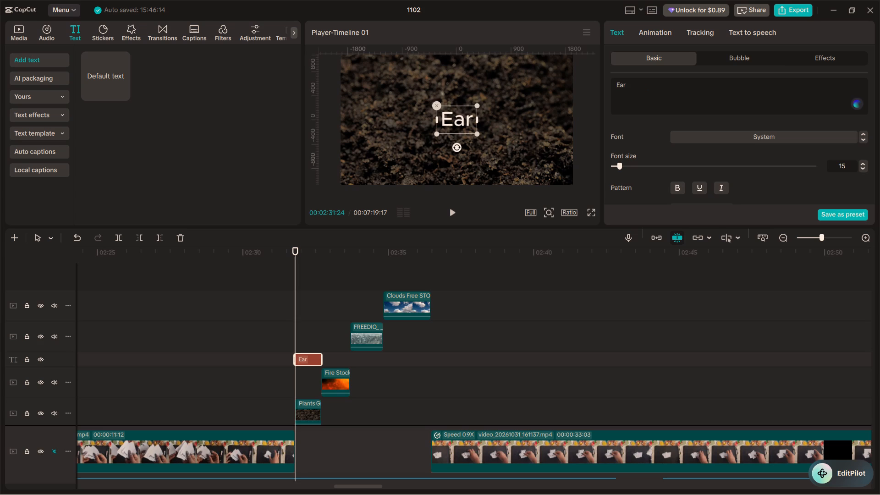
key(BackSpace)
text(AT)
key(BackSpace)
text(RTH)
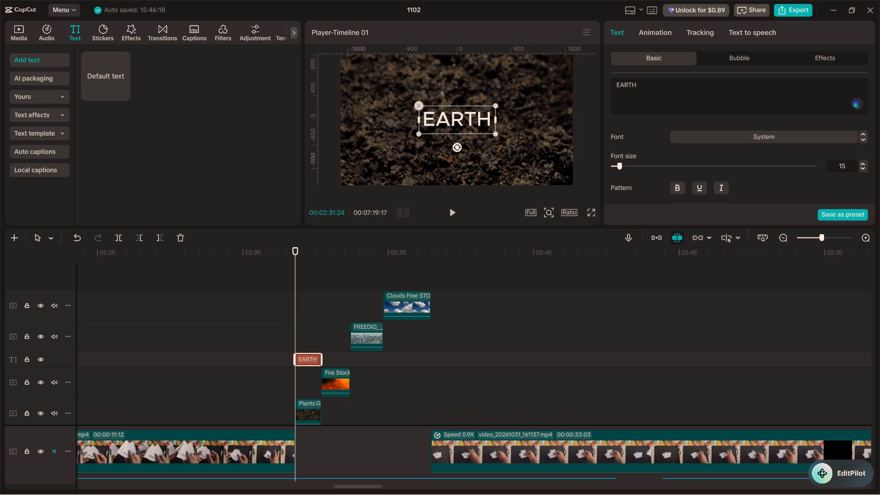
click(324, 358)
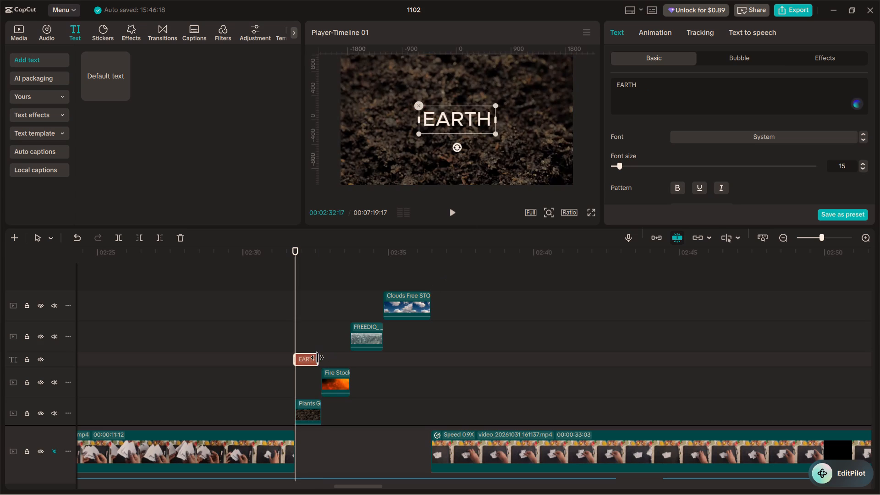
click(317, 342)
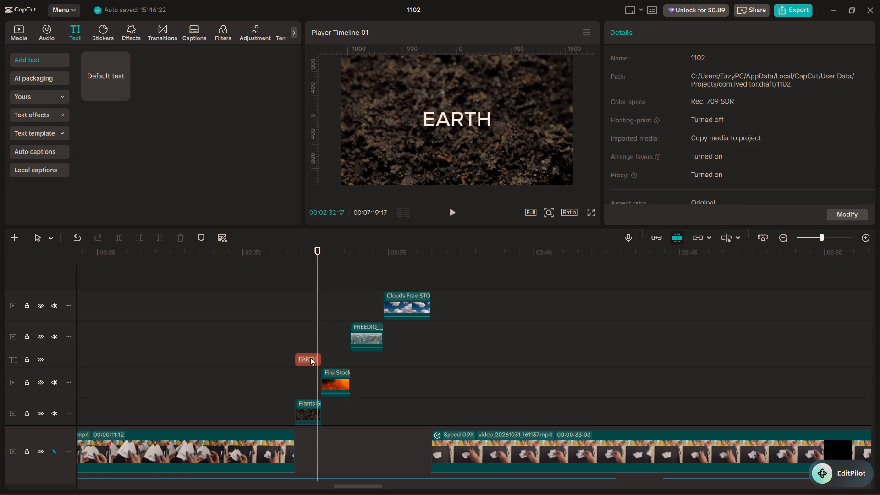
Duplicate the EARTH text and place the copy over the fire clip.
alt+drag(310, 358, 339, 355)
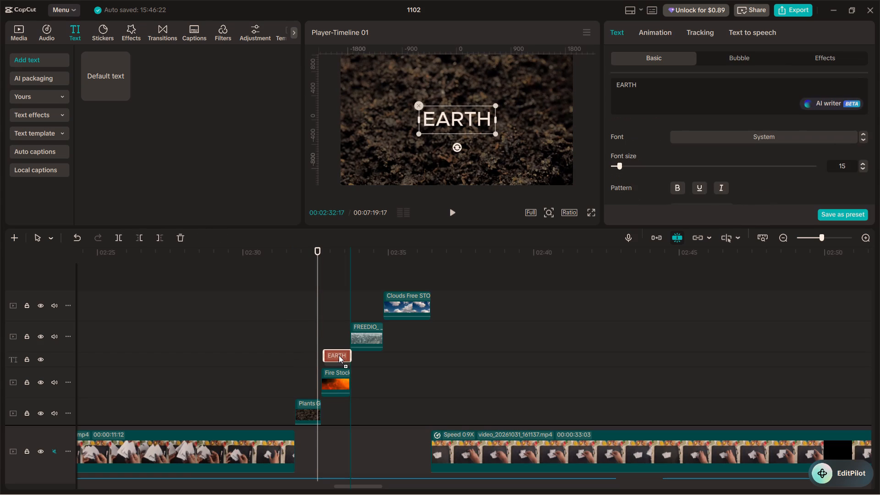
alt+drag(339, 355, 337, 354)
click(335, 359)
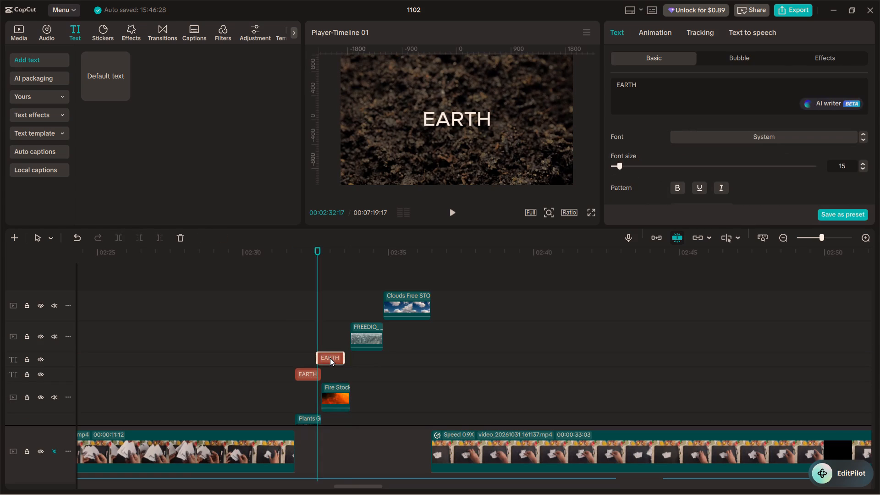
Set the font of the EARTH text over the plants clip to Montserrat.
click(316, 342)
click(319, 371)
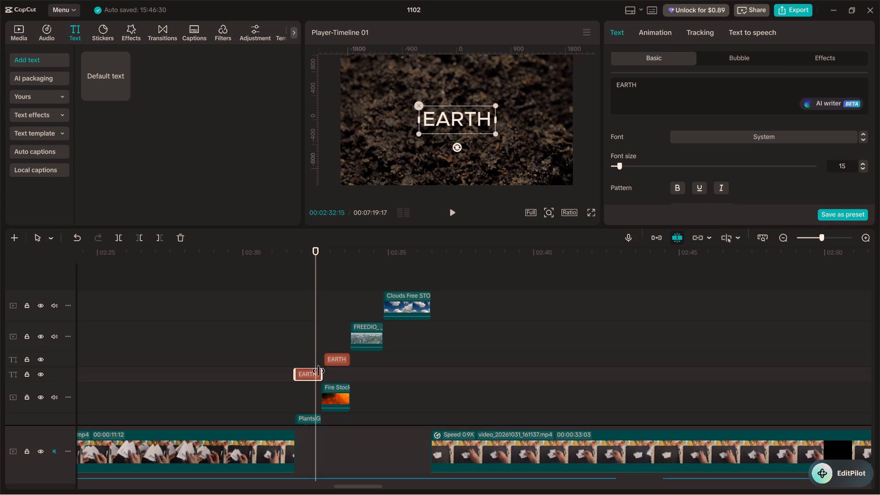
click(863, 141)
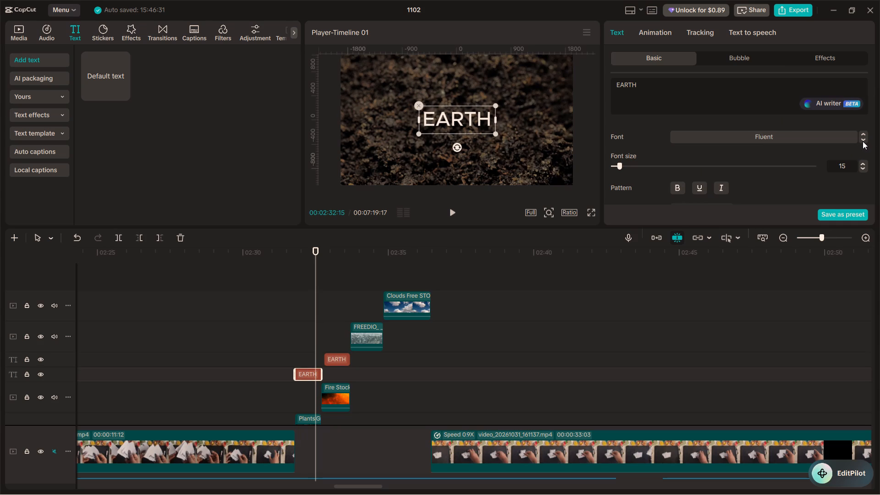
click(864, 141)
click(864, 141)
click(864, 141)
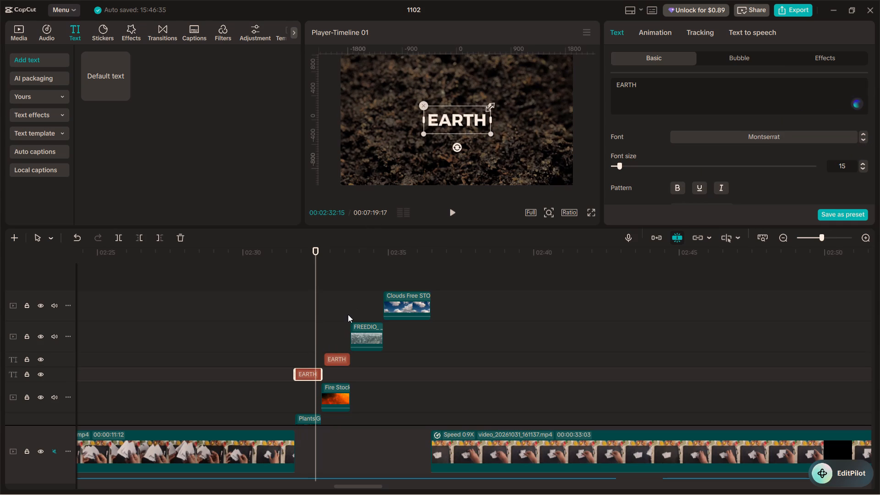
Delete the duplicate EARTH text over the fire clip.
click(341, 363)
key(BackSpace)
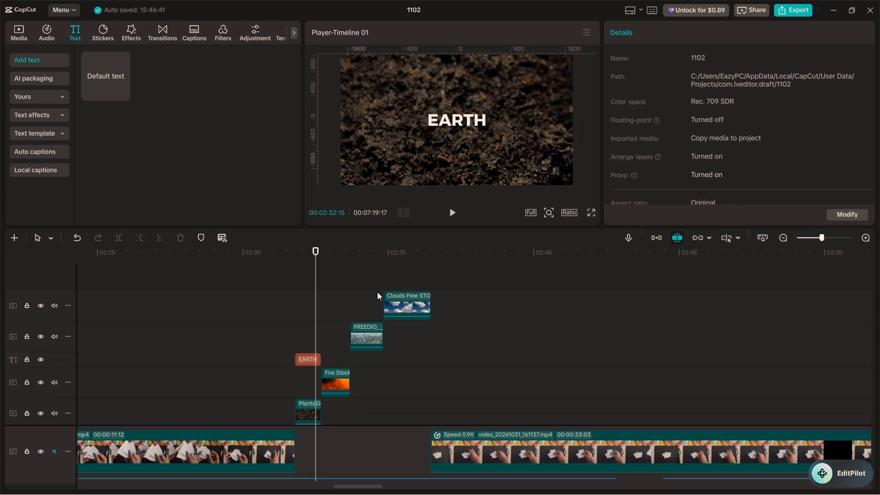
Enlarge the EARTH text in the preview by about a third, keeping it centred over the plants footage.
click(303, 340)
click(311, 358)
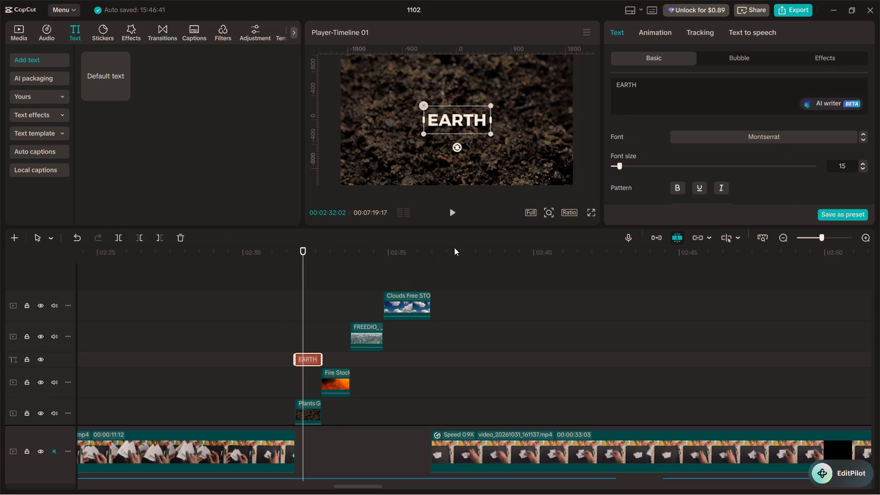
drag(491, 103, 506, 99)
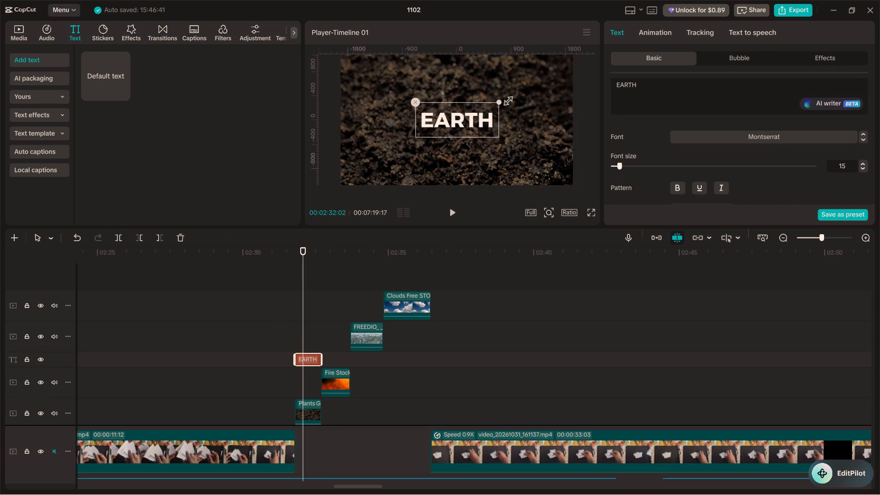
drag(506, 99, 511, 98)
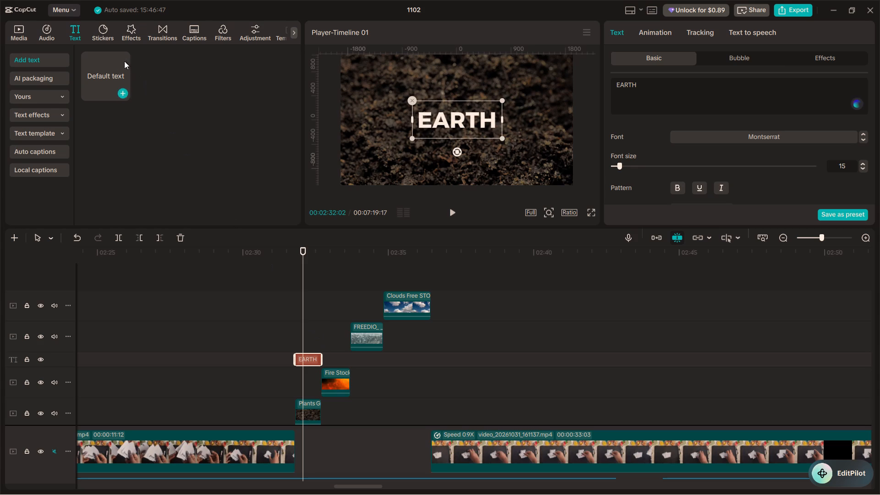
Convert the EARTH text into a compound clip.
click(106, 38)
click(138, 28)
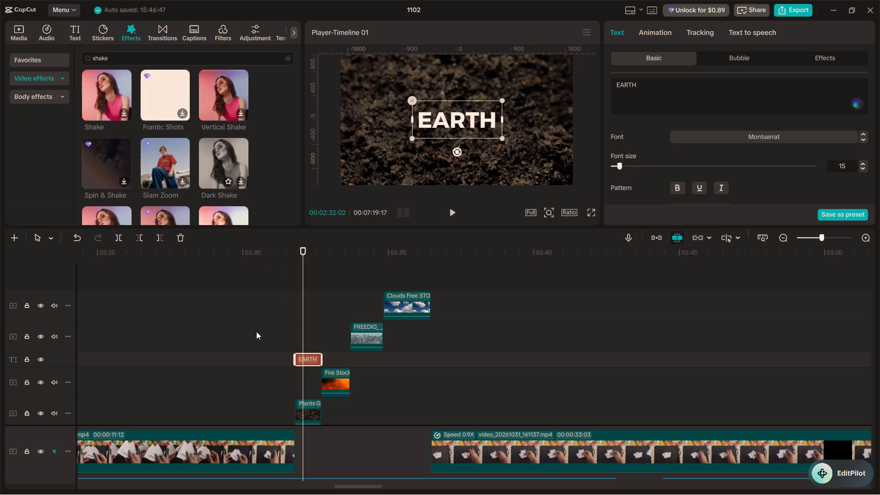
right_click(311, 361)
click(355, 365)
Search the video effects for INVERT.
click(57, 59)
click(54, 73)
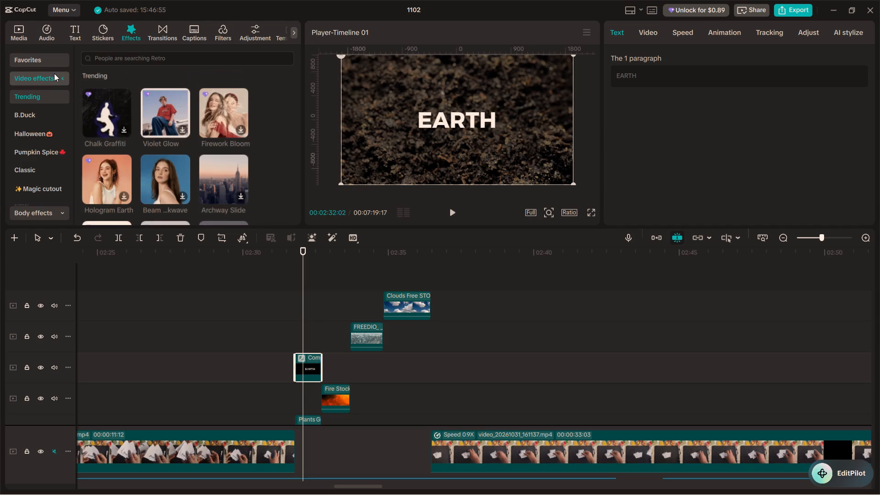
click(122, 60)
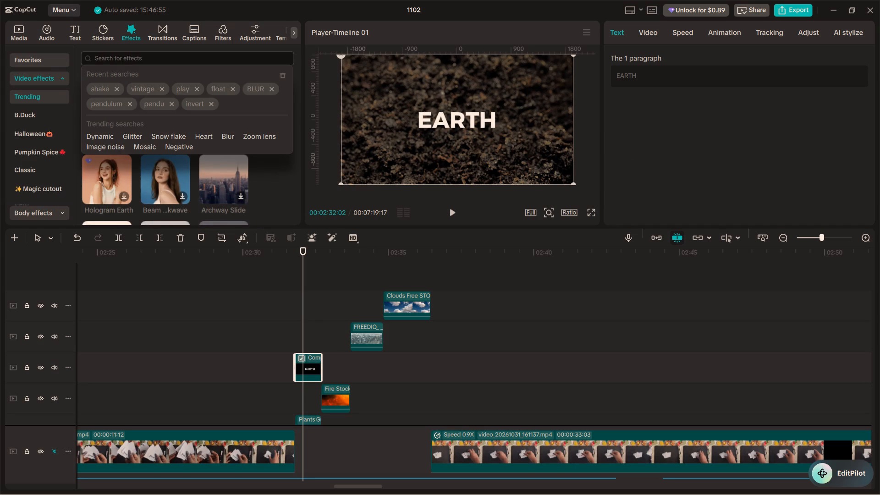
text(INVERT)
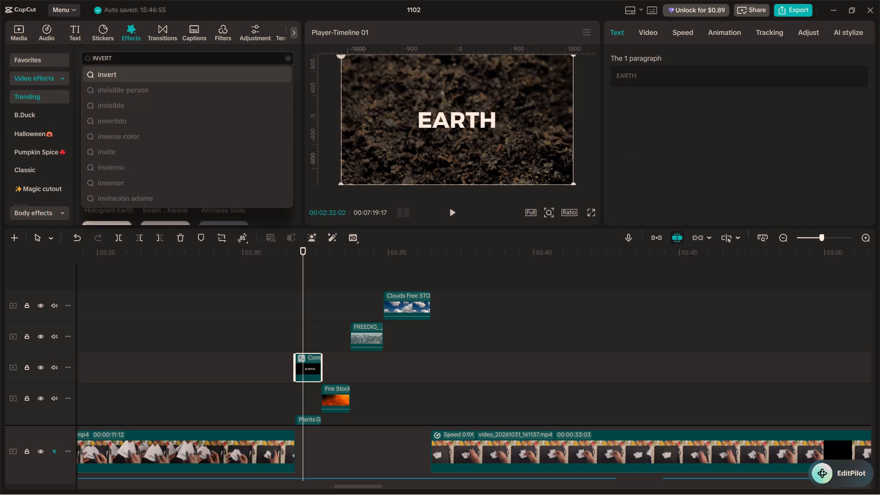
key(Return)
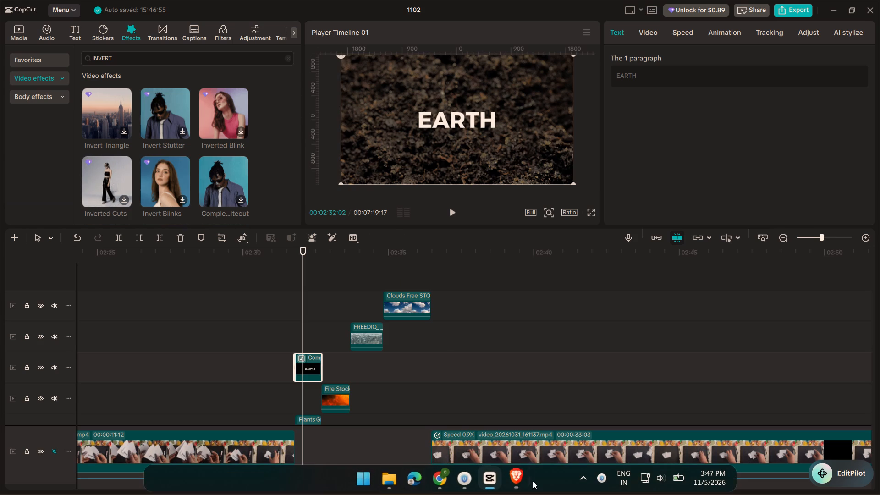
Switch to the Brave browser and search YouTube for HOW MAKE INVERTED TEXT IN CAPCUT PC.
click(516, 480)
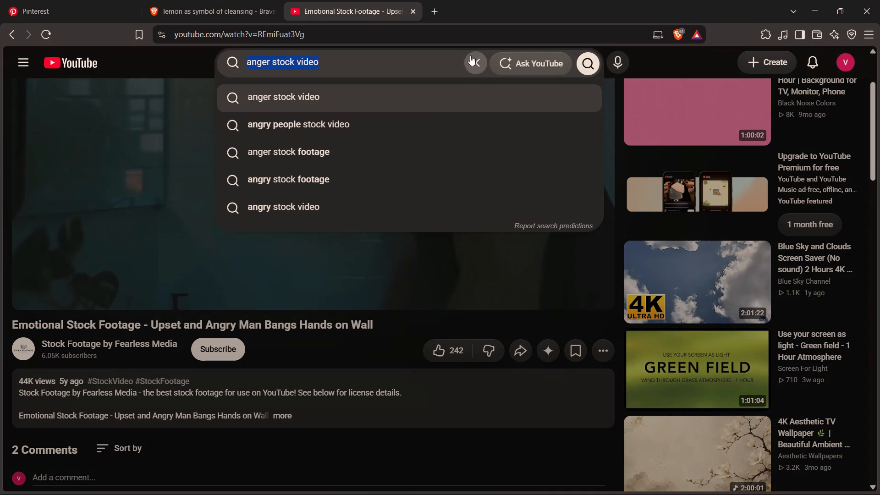
click(470, 55)
click(413, 69)
text(HOW)
key(space)
text(MAKE INVERTED G)
key(BackSpace)
text(TEXT)
key(space)
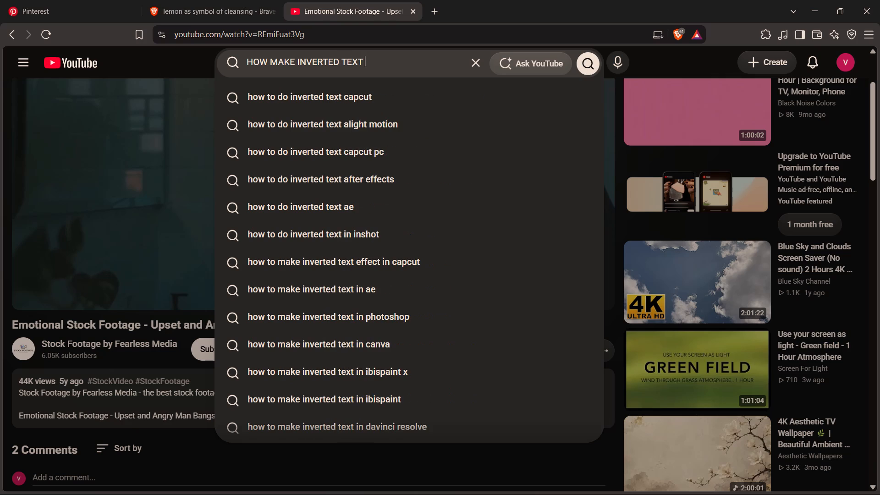
text(IN P)
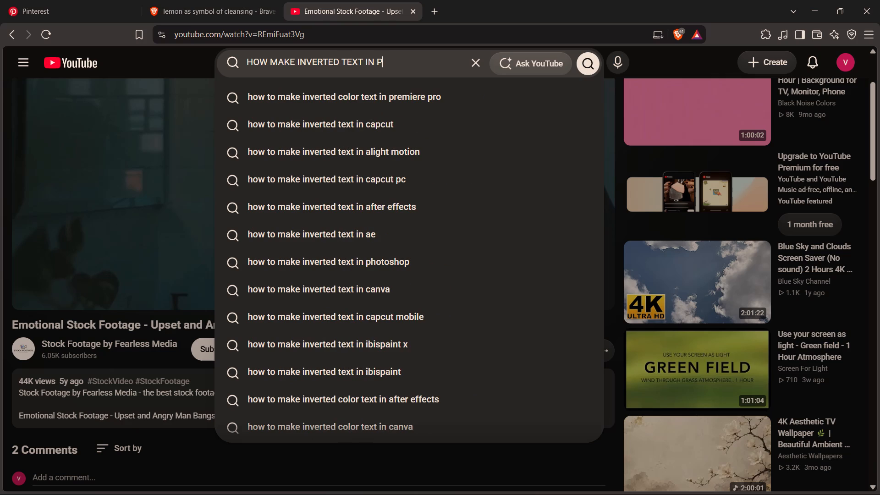
key(BackSpace)
text(CAPCUT PC)
key(Return)
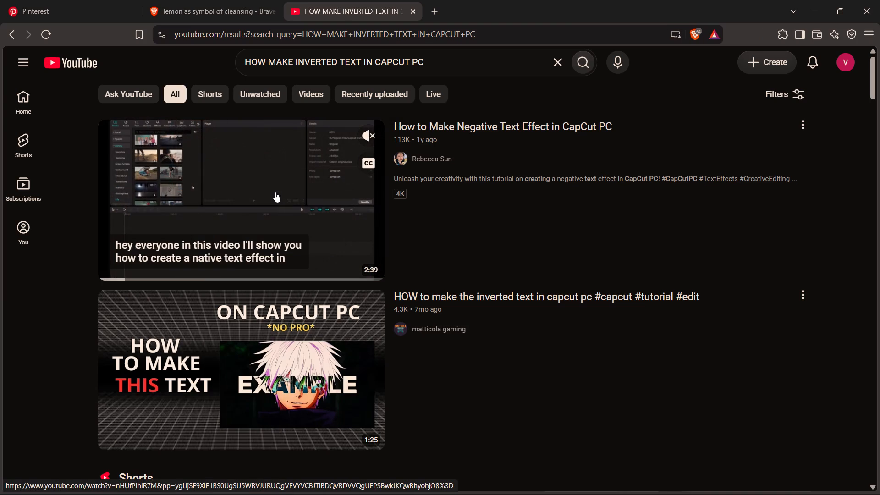
Open the tutorial "HOW to make the inverted text in capcut pc", skim its opening and watch it from the start.
scroll(275, 192, down, 4)
scroll(275, 193, up, 1)
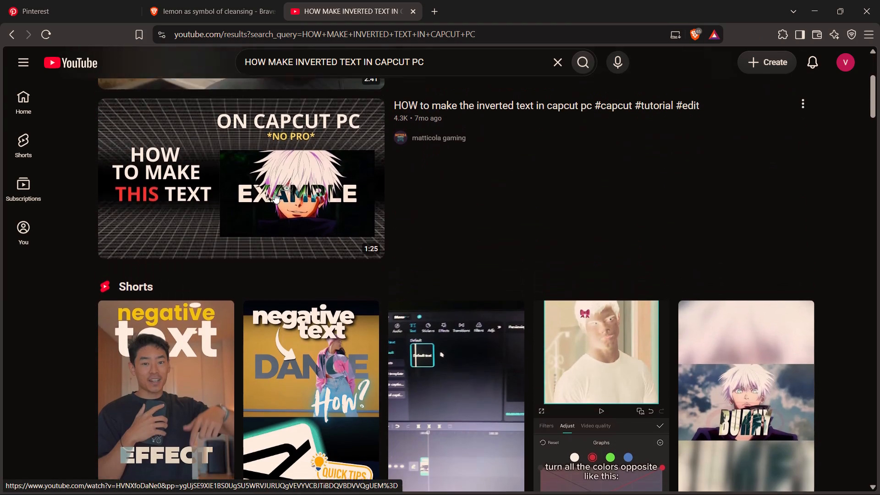
click(275, 193)
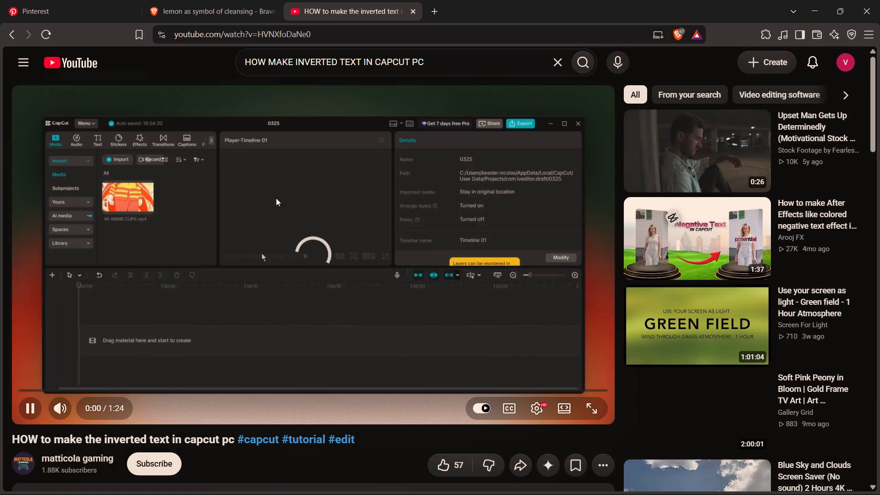
key(Right)
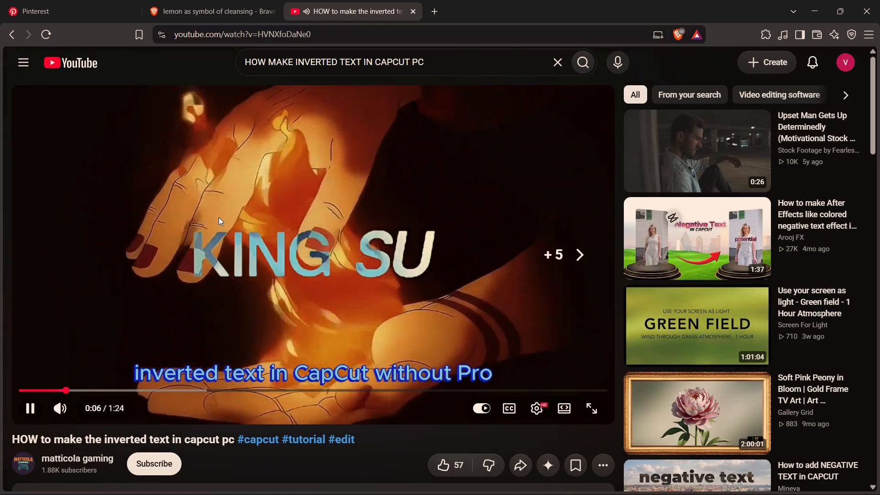
key(Right)
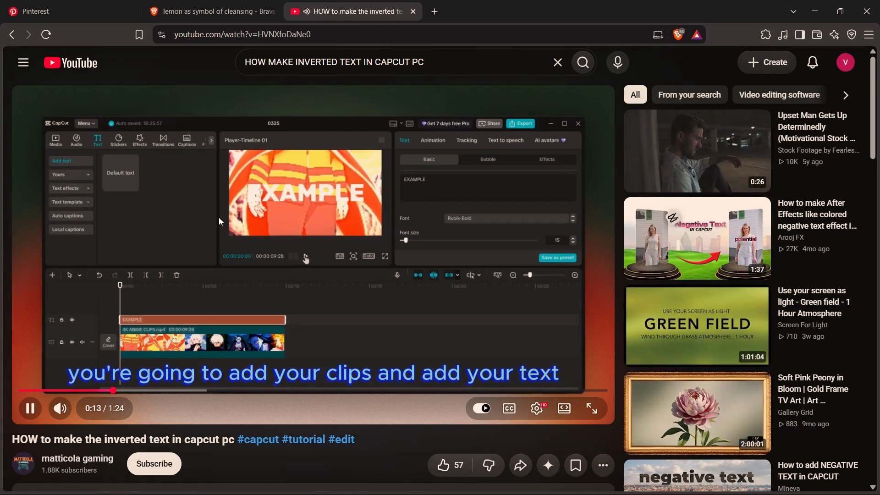
key(Left)
key(Left)
key(Left)
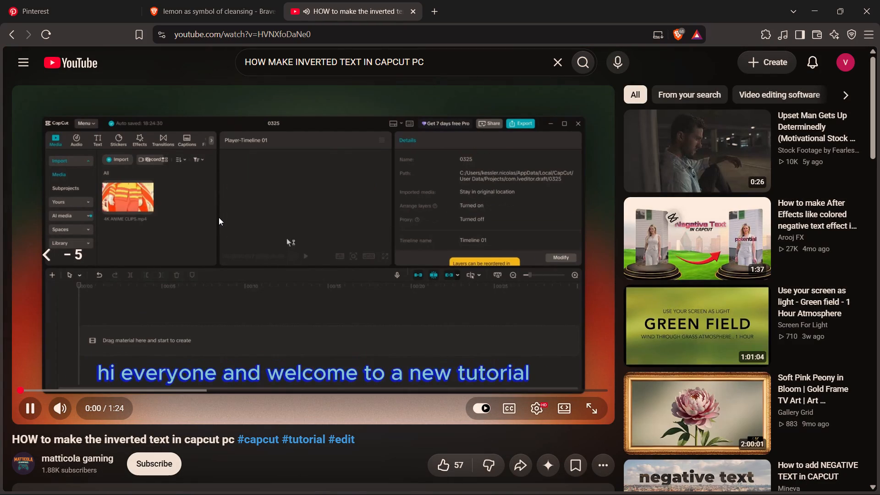
key(Left)
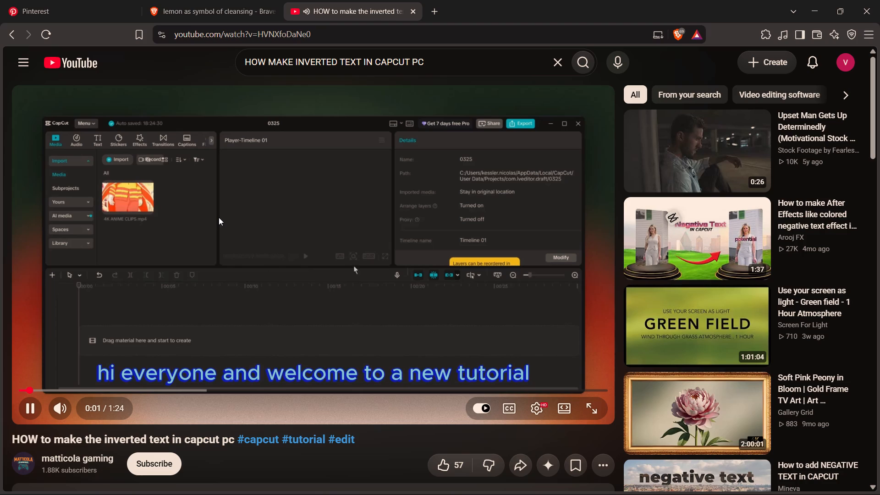
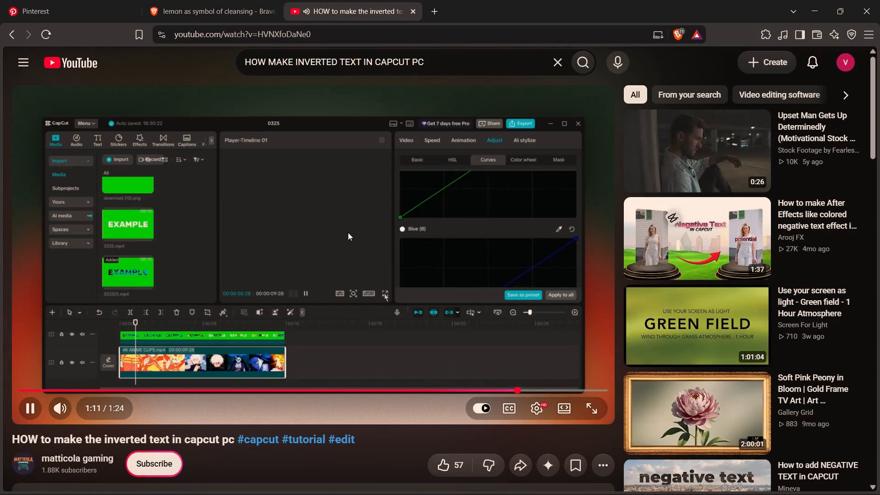
Switch back to CapCut and invert the Luma curve of the EARTH compound clip, running from maximum at the dark end to zero.
click(363, 236)
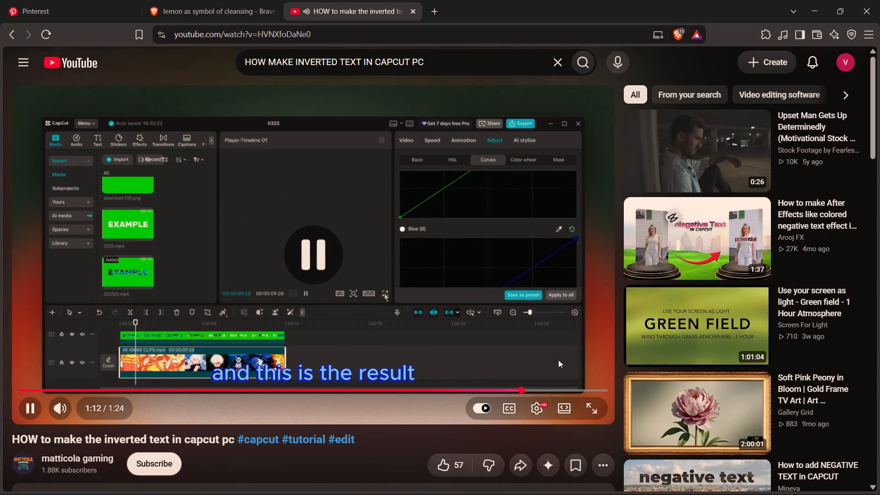
click(486, 485)
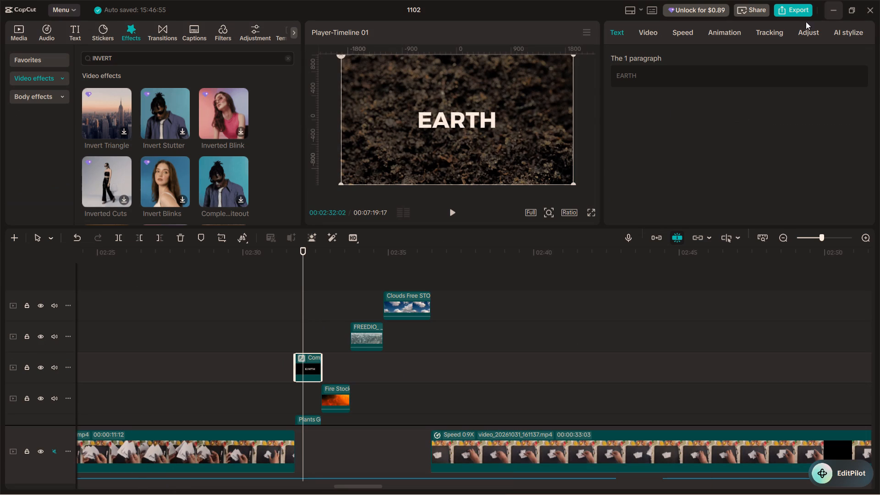
click(812, 32)
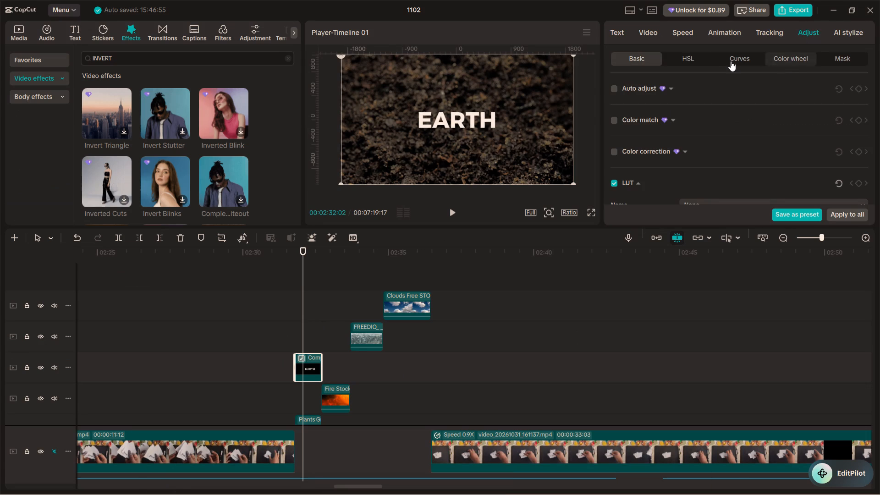
click(723, 61)
drag(867, 115, 876, 168)
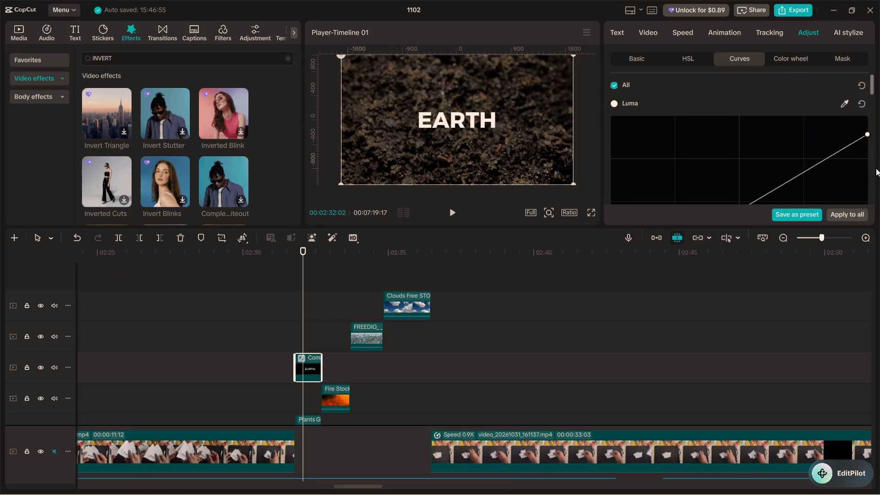
drag(876, 168, 879, 304)
scroll(829, 192, down, 5)
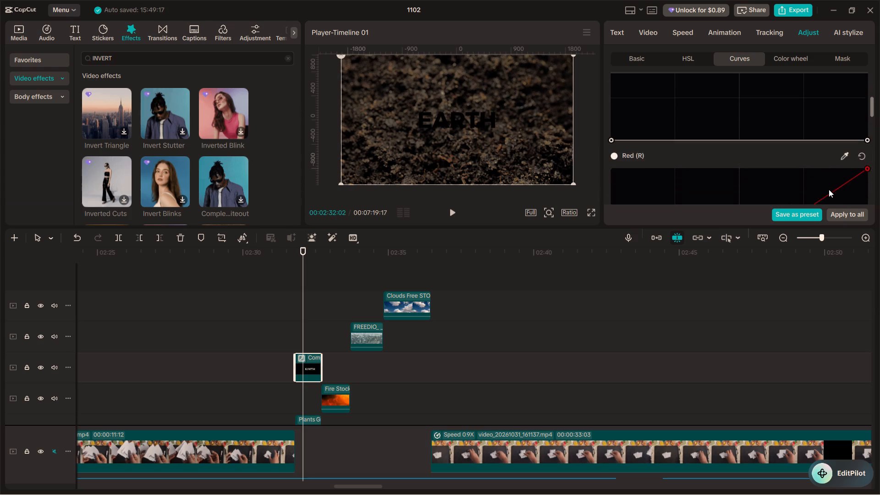
scroll(829, 189, up, 2)
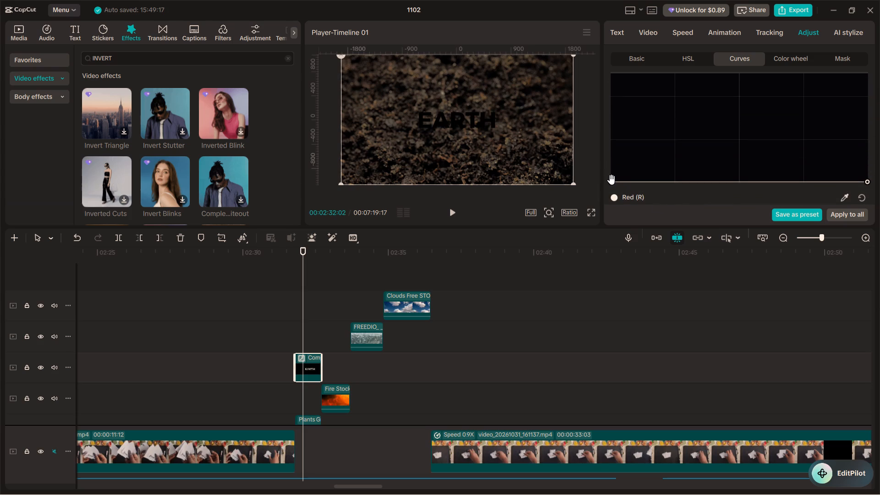
drag(611, 180, 652, 0)
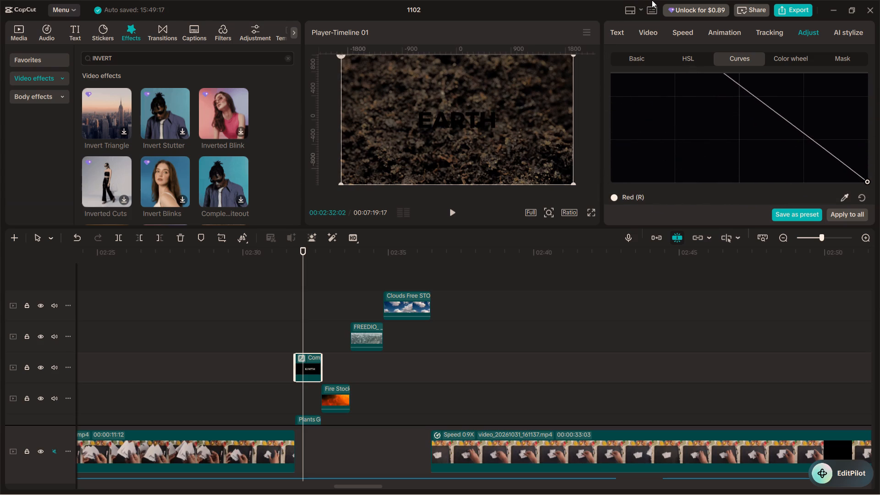
drag(652, 0, 559, 67)
scroll(703, 108, up, 3)
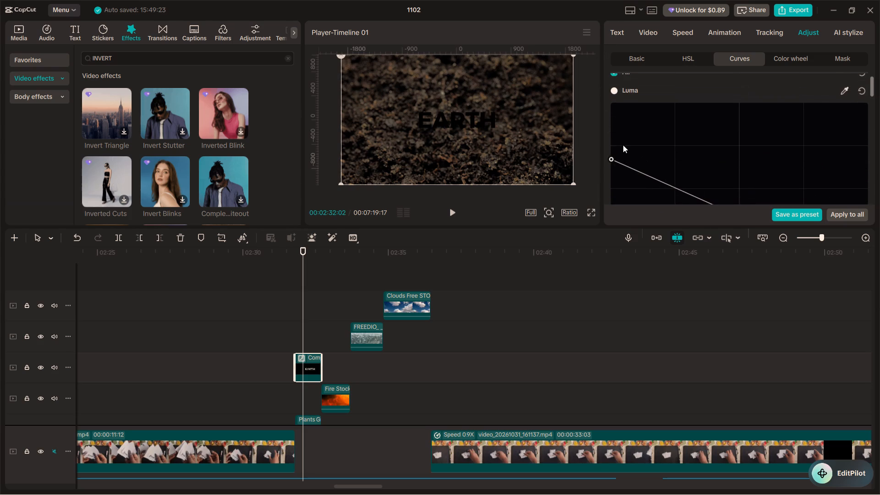
drag(610, 157, 604, 88)
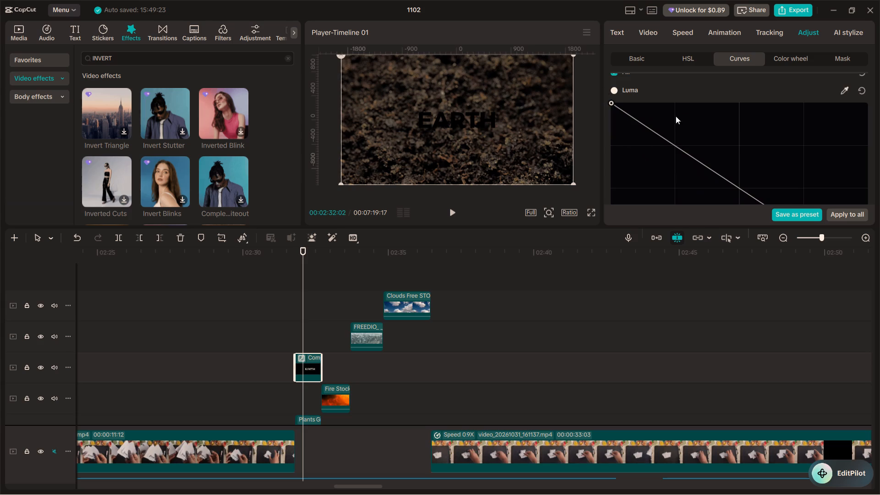
Invert the Red curve of the EARTH compound clip so it descends from maximum to zero, enlarging the curve area for access.
scroll(682, 120, down, 8)
scroll(844, 75, up, 1)
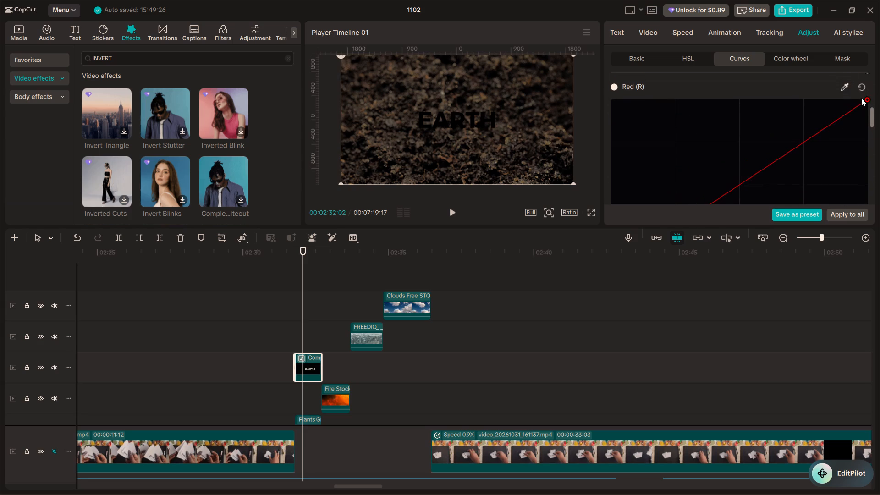
drag(866, 100, 879, 350)
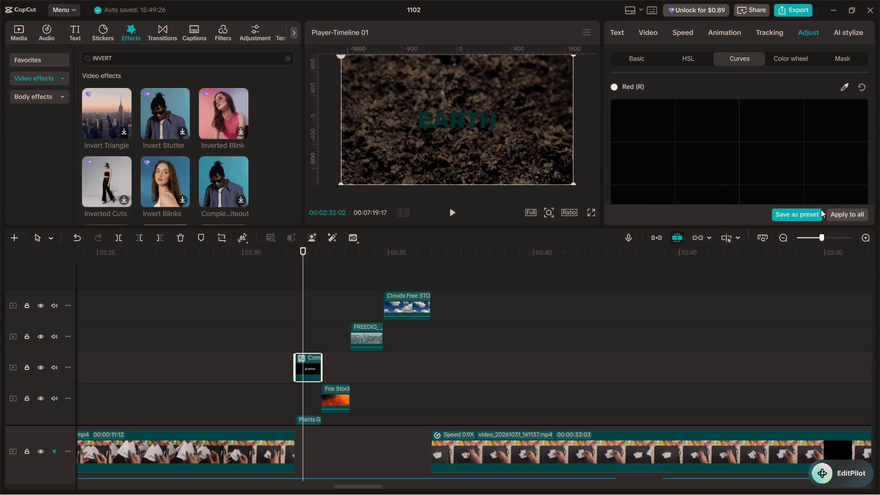
scroll(804, 183, down, 3)
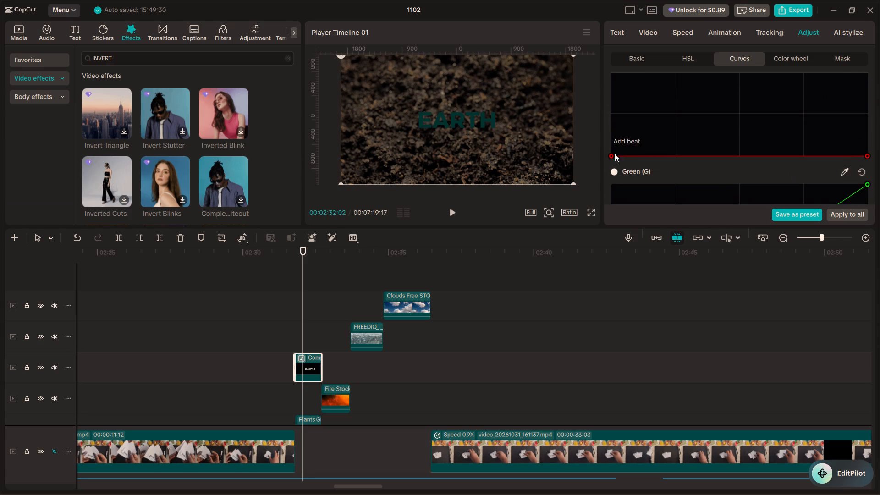
drag(621, 226, 625, 253)
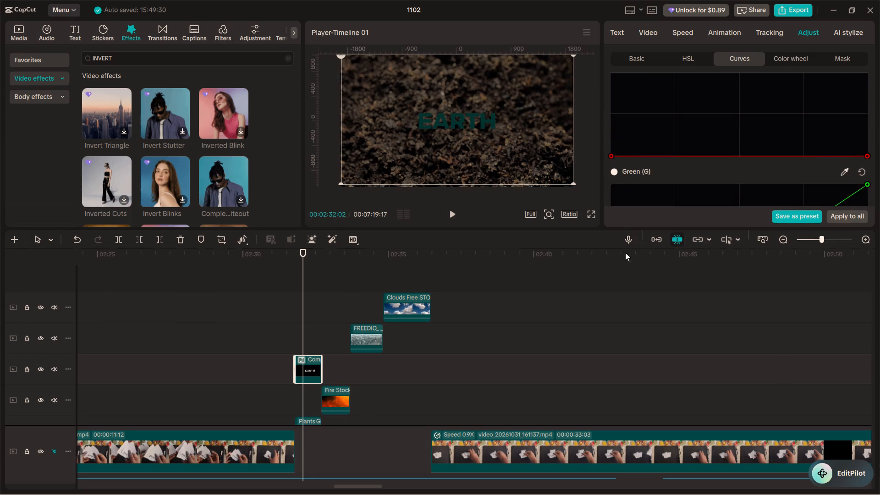
drag(625, 253, 620, 379)
scroll(689, 222, up, 2)
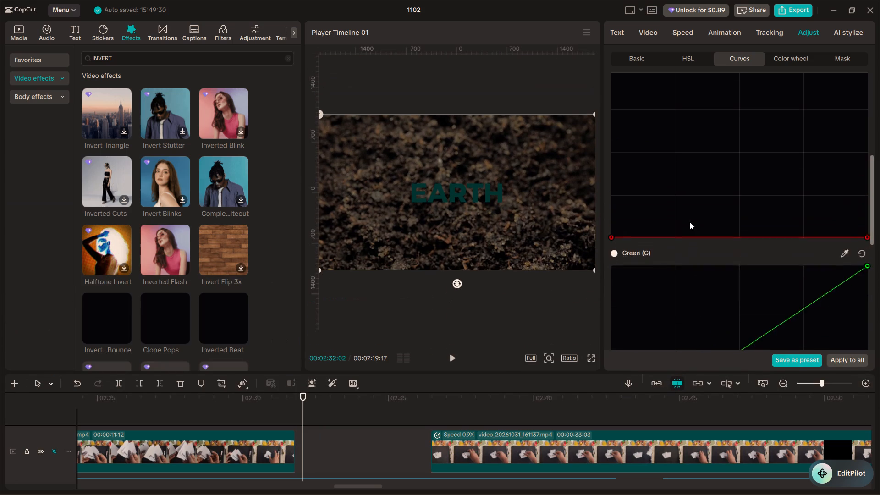
scroll(689, 222, up, 2)
drag(610, 319, 609, 132)
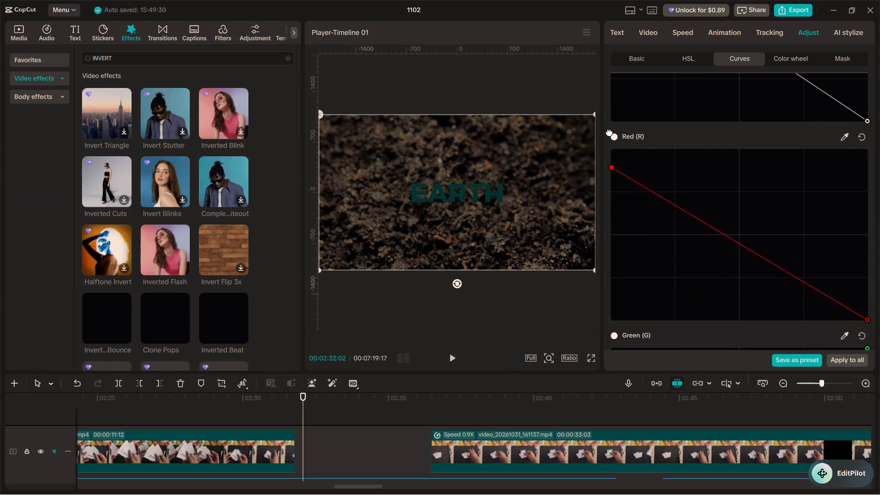
drag(609, 132, 607, 128)
Invert the Green curve of the EARTH compound clip so it descends from maximum to zero.
scroll(687, 164, down, 9)
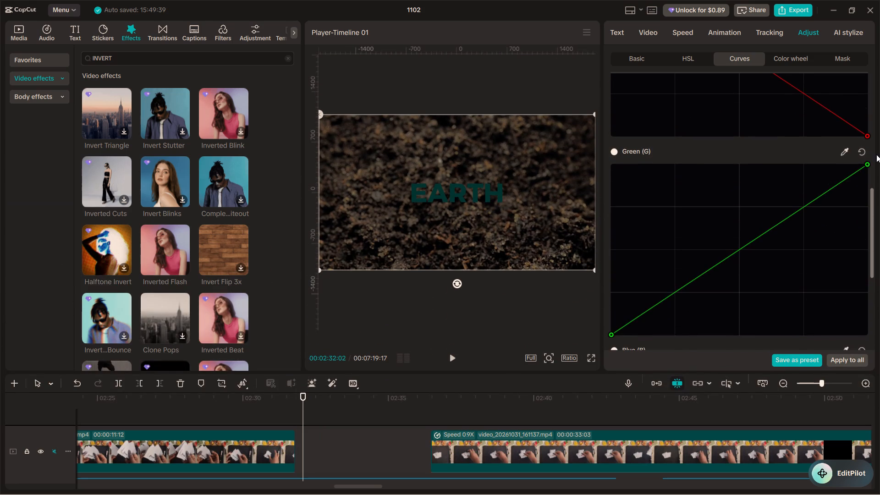
drag(868, 164, 879, 441)
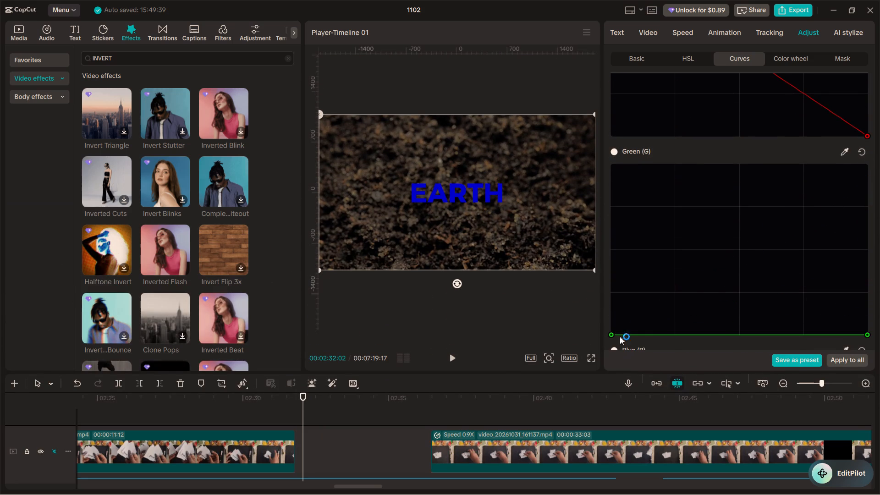
drag(612, 335, 619, 146)
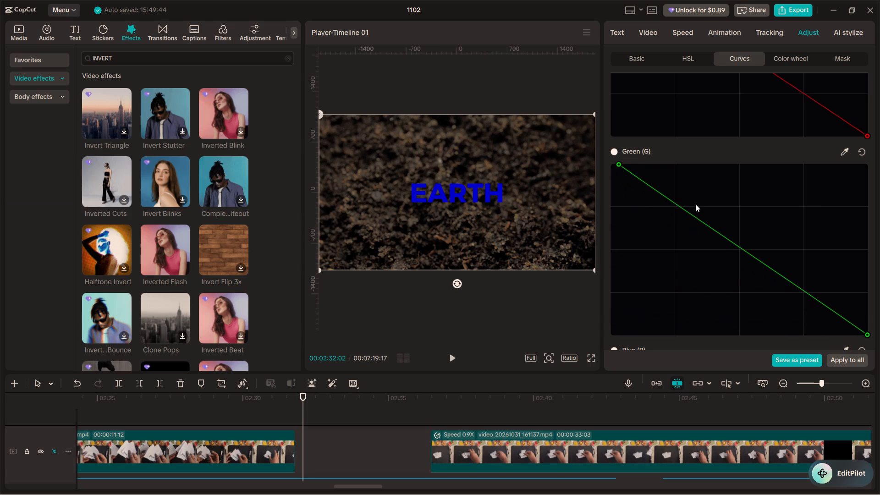
drag(617, 163, 604, 161)
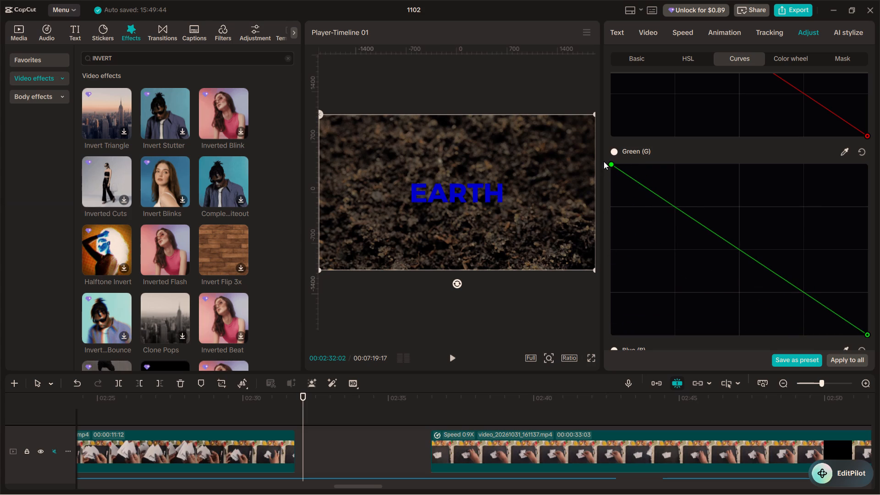
Invert the Blue curve of the EARTH compound clip so it descends from maximum to zero.
scroll(707, 182, down, 8)
drag(867, 143, 874, 394)
drag(610, 315, 607, 121)
scroll(703, 215, down, 7)
scroll(703, 215, up, 5)
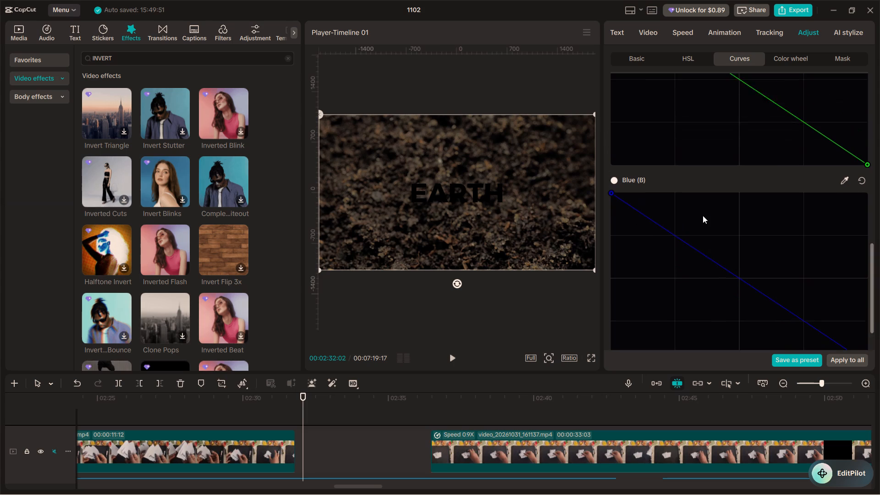
Review the inverted curves, enlarge the timeline area and play back the EARTH title over the soil clip.
scroll(703, 215, up, 17)
scroll(703, 215, up, 20)
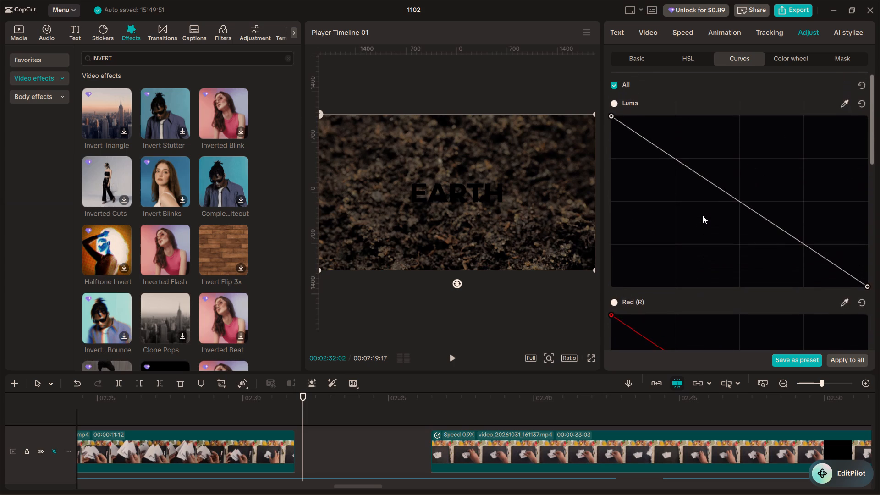
scroll(703, 215, up, 7)
scroll(494, 208, down, 14)
scroll(462, 319, down, 7)
scroll(456, 425, down, 6)
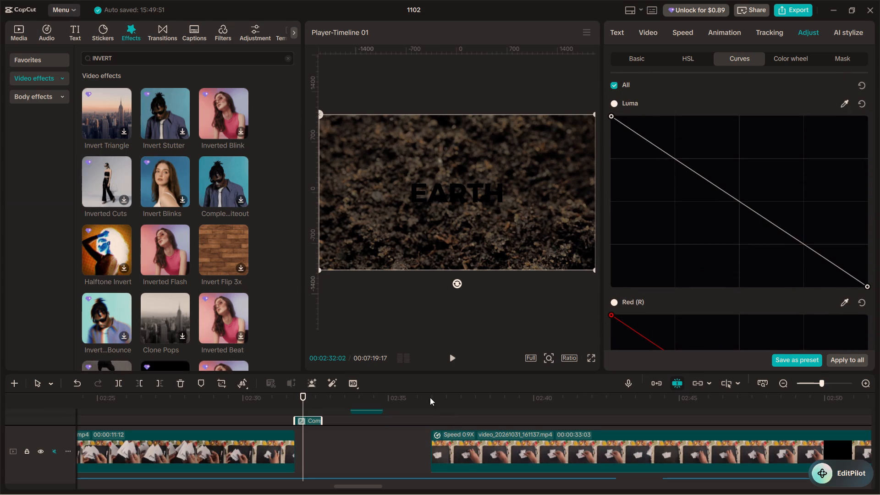
scroll(430, 397, down, 1)
scroll(427, 398, up, 3)
drag(440, 373, 453, 254)
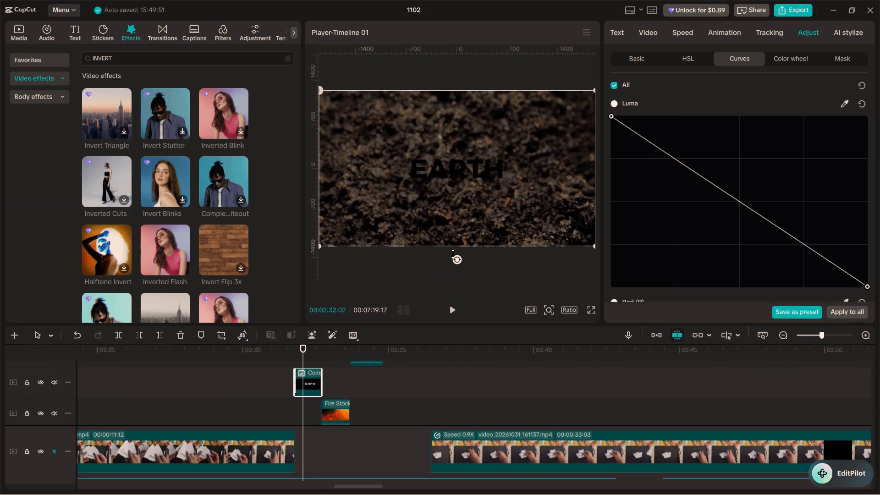
drag(453, 254, 470, 167)
click(295, 259)
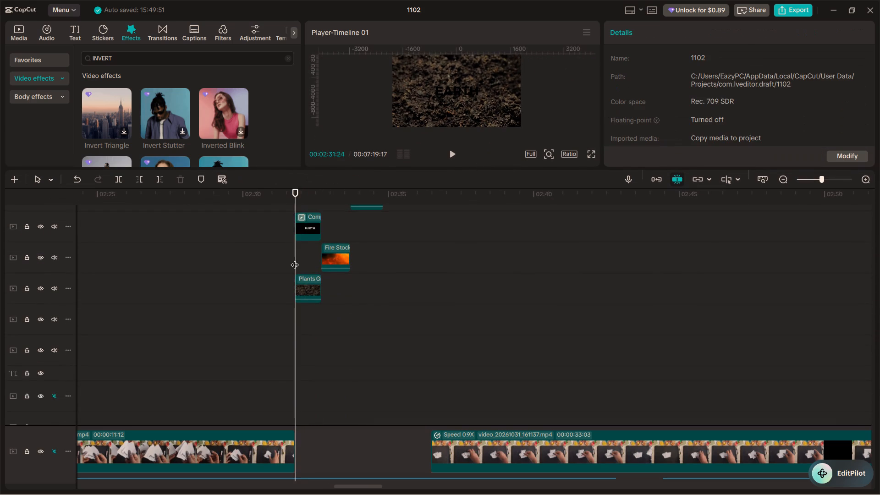
click(295, 259)
click(280, 259)
key(space)
key(space)
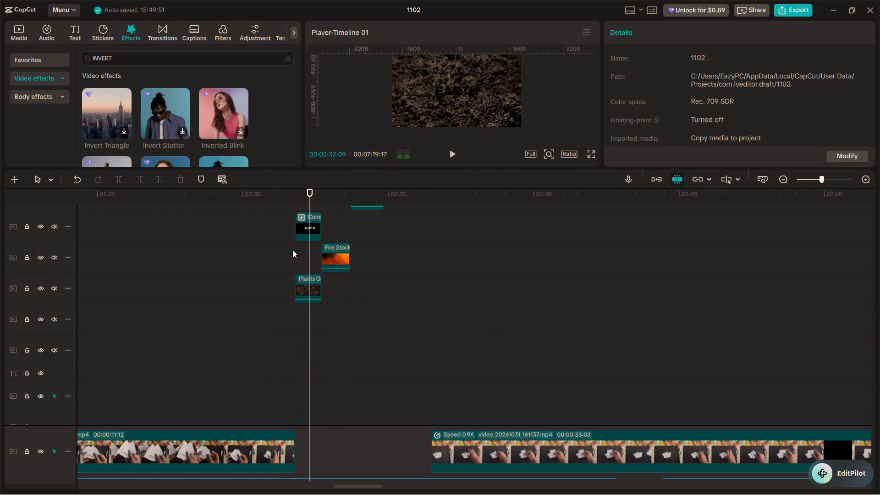
Select the EARTH compound clip and clear the INVERT search from the video effects.
click(309, 215)
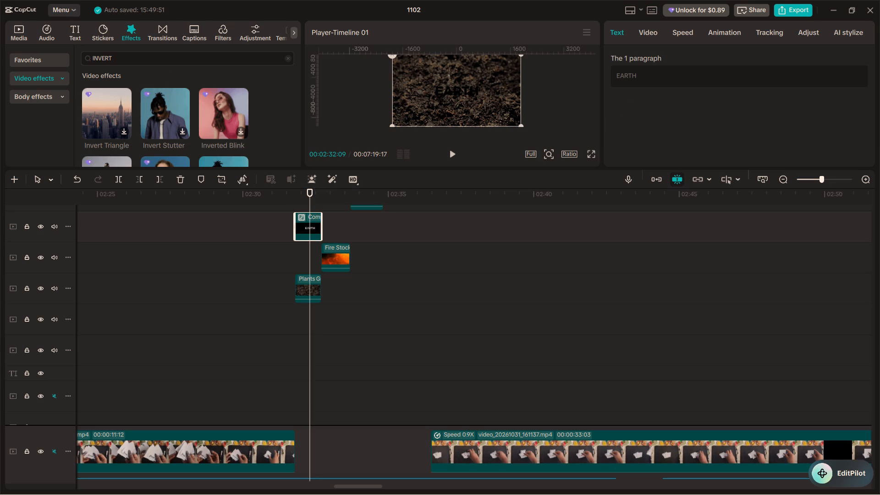
click(288, 59)
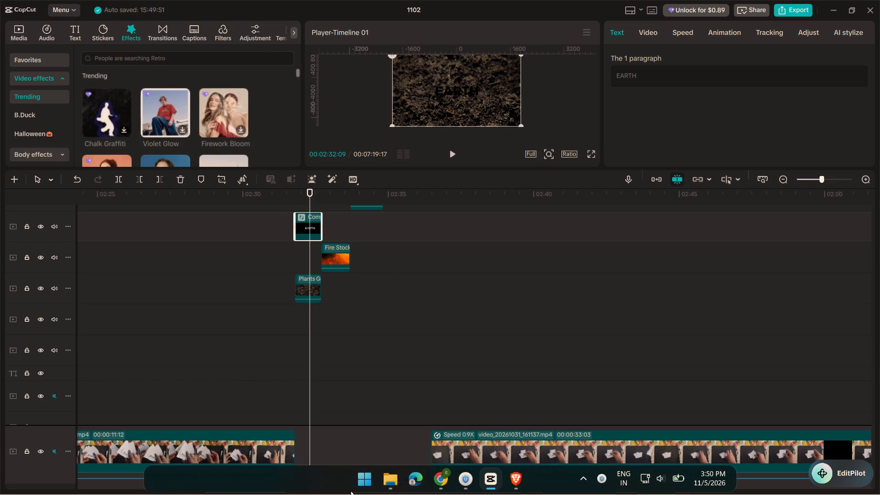
Switch to the Brave browser, search the web for GREEN SCREEN and browse the image results.
click(407, 474)
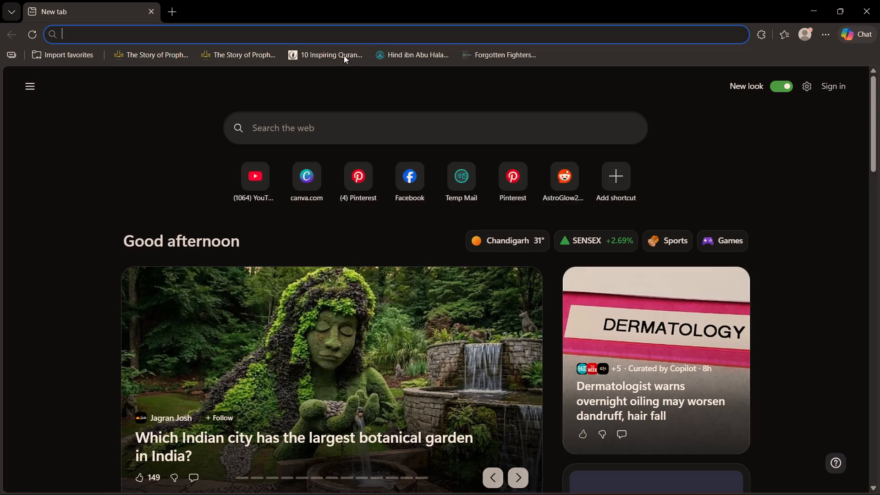
click(870, 0)
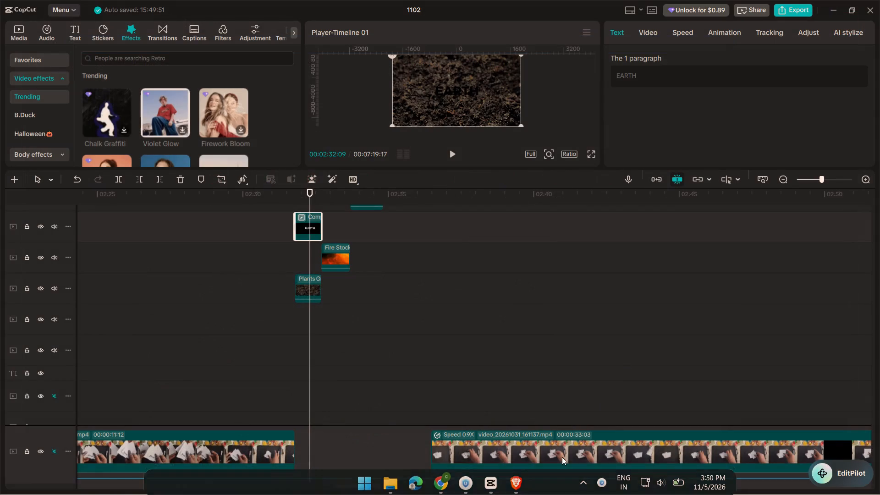
click(509, 483)
click(195, 0)
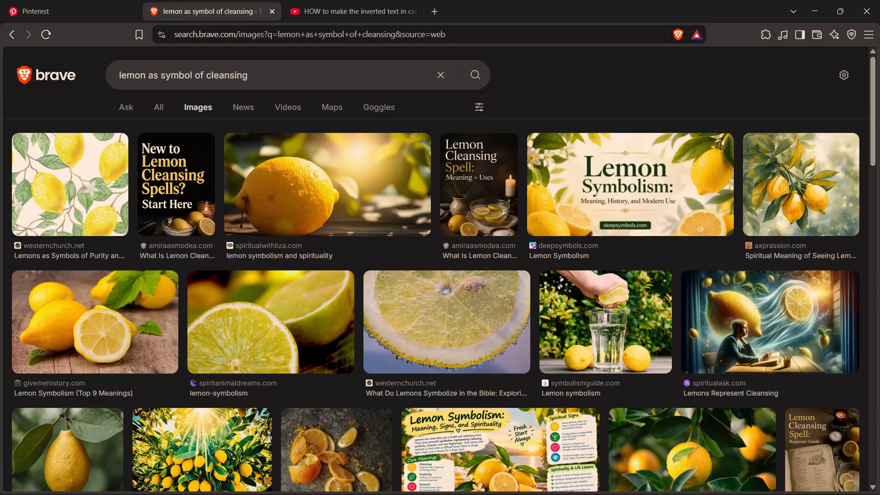
click(208, 31)
text(GREEN SCREEN)
key(Return)
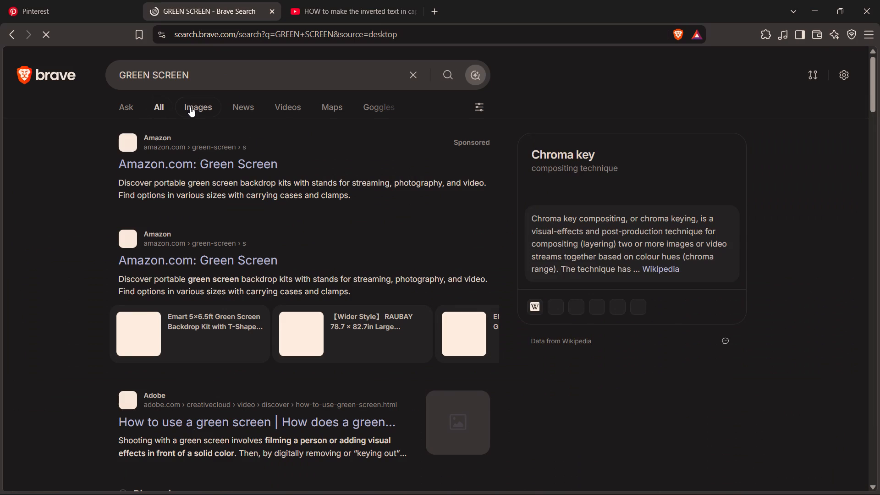
click(190, 107)
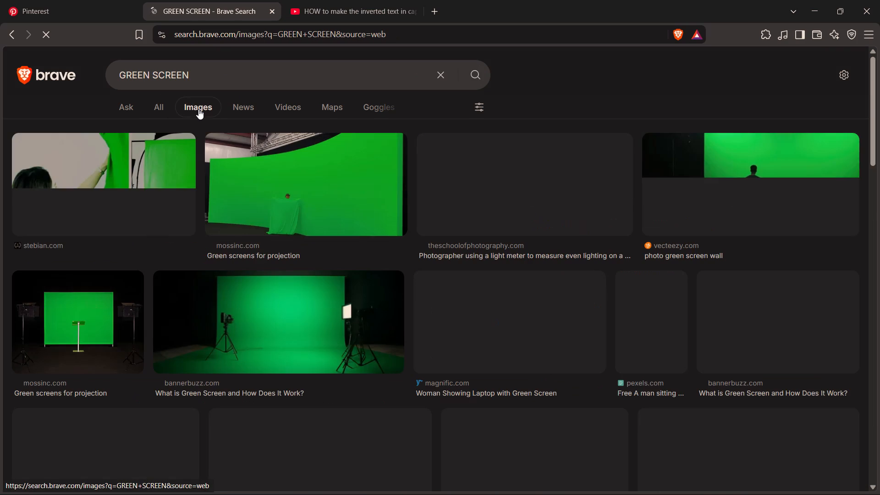
scroll(325, 213, down, 3)
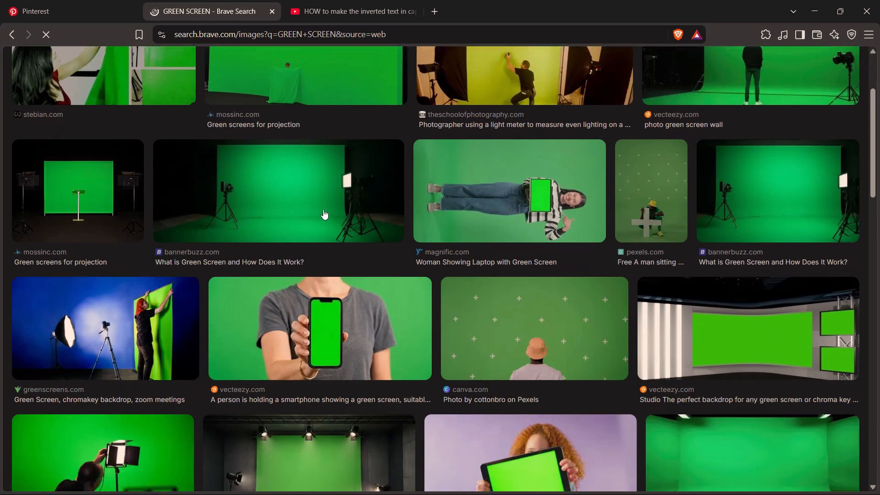
scroll(323, 209, down, 4)
scroll(327, 215, up, 8)
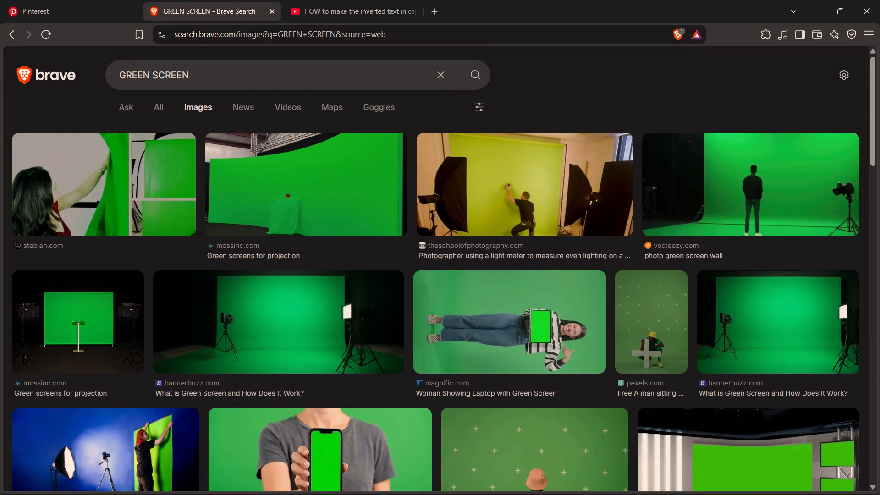
Shorten the image search to GREEN and browse the results for a plain green background.
drag(215, 77, 153, 76)
key(BackSpace)
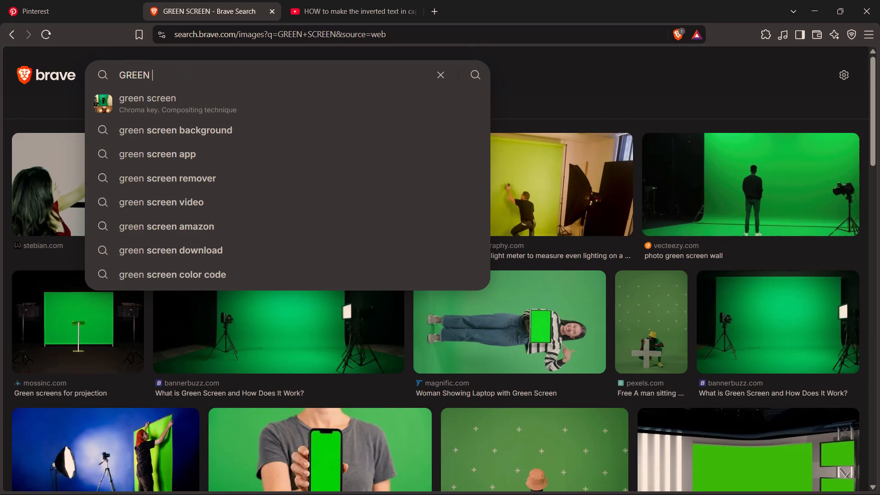
key(Return)
scroll(153, 74, up, 1)
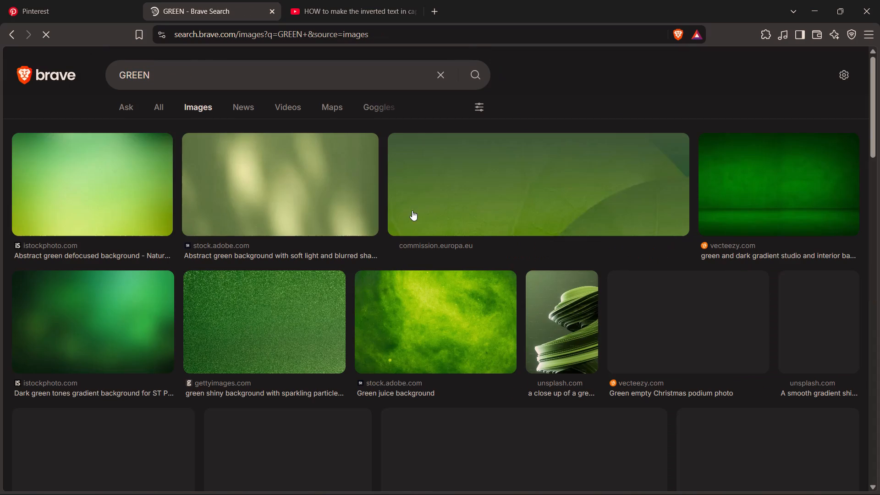
scroll(414, 191, down, 5)
scroll(375, 177, down, 5)
scroll(343, 179, up, 3)
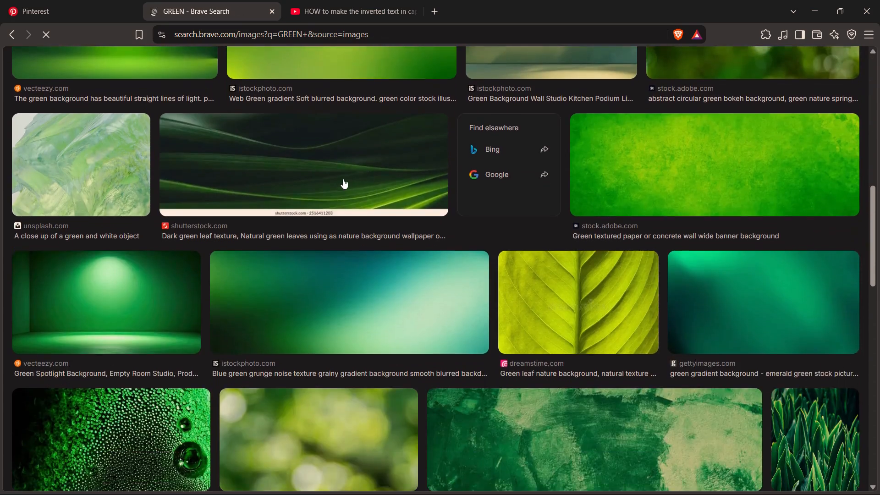
scroll(343, 179, up, 11)
Change the image search to SOLID GREEN COLOUR and run it.
click(167, 74)
click(123, 73)
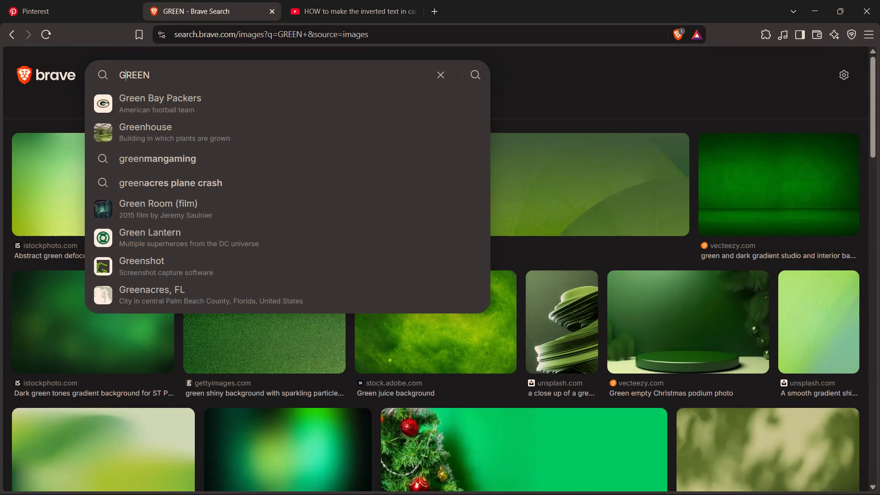
click(117, 69)
click(155, 70)
key(BackSpace)
key(Left)
key(Left)
key(Left)
key(Left)
key(Left)
key(Left)
key(Left)
key(Left)
key(Left)
key(Left)
key(Left)
key(Left)
text(SOLID GREEN)
key(space)
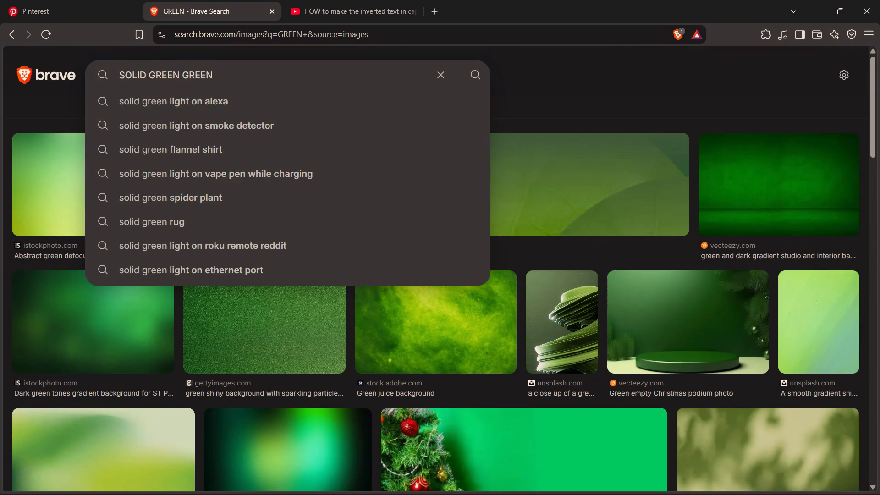
key(BackSpace)
key(BackSpace)
key(BackSpace)
key(BackSpace)
key(BackSpace)
key(BackSpace)
key(BackSpace)
key(space)
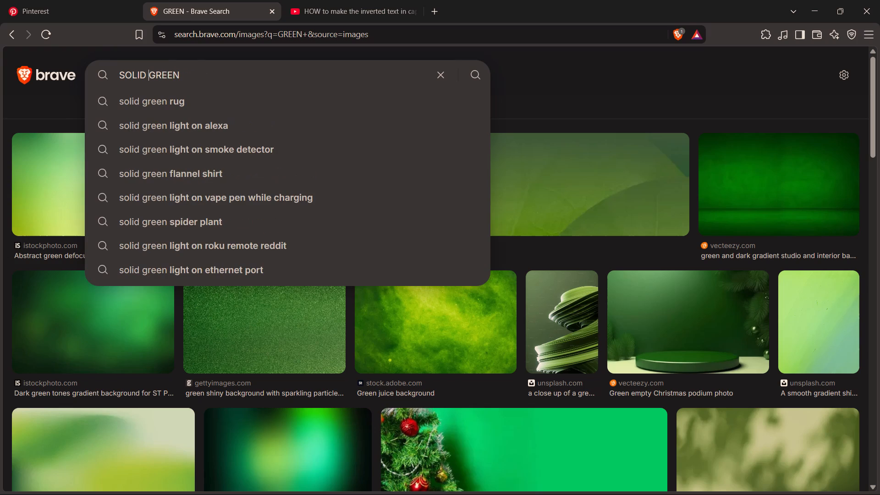
key(Right)
key(Right)
key(Right)
key(Right)
key(Right)
key(Right)
key(Right)
key(Right)
key(Right)
key(Right)
key(space)
text(COLOUR)
key(Return)
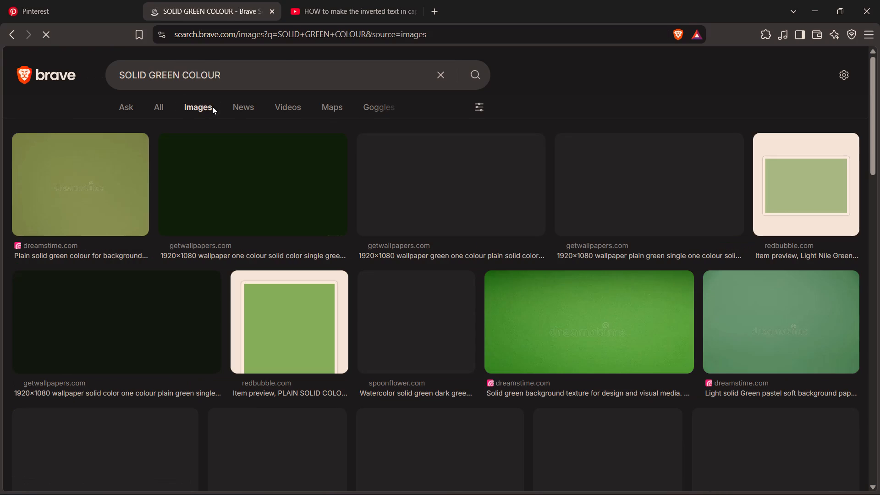
Browse the SOLID GREEN COLOUR image results for an even, bright green background.
scroll(290, 239, down, 5)
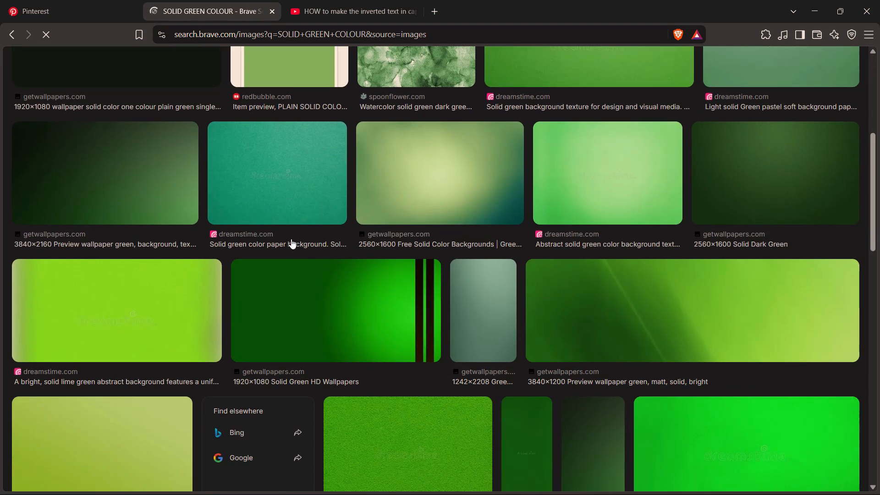
scroll(291, 239, down, 4)
scroll(416, 209, down, 5)
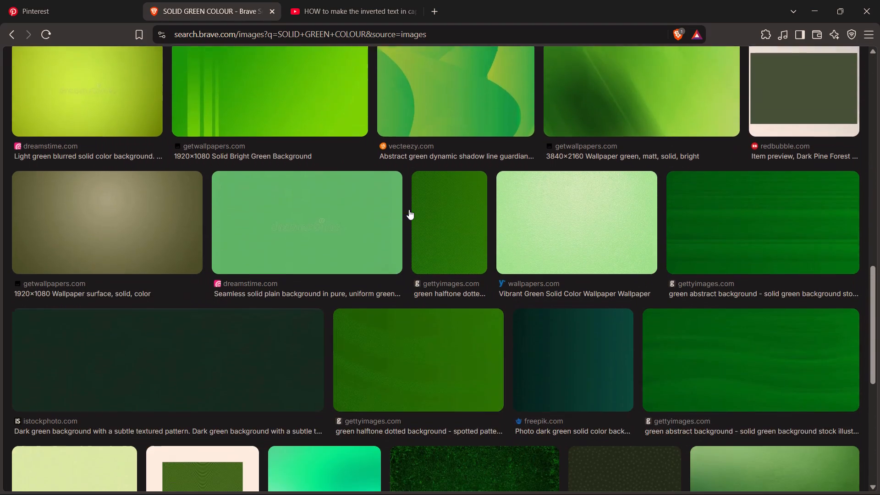
scroll(409, 209, down, 17)
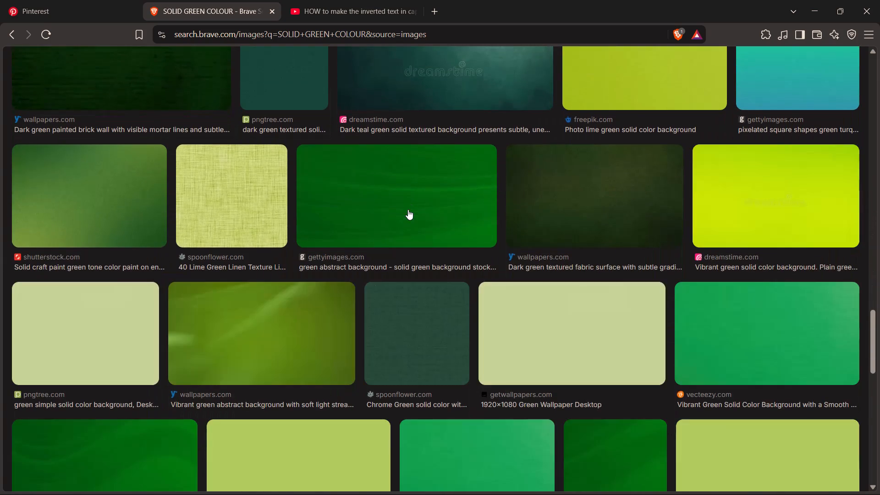
scroll(408, 209, down, 11)
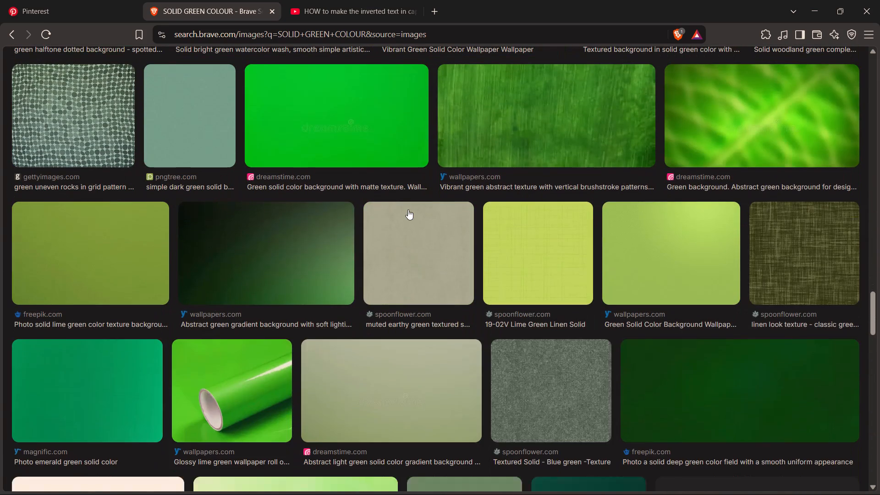
Open the preview of the wallpapers.com solid green chroma key background and save the image in the Desktop's logo-banner folder.
click(351, 126)
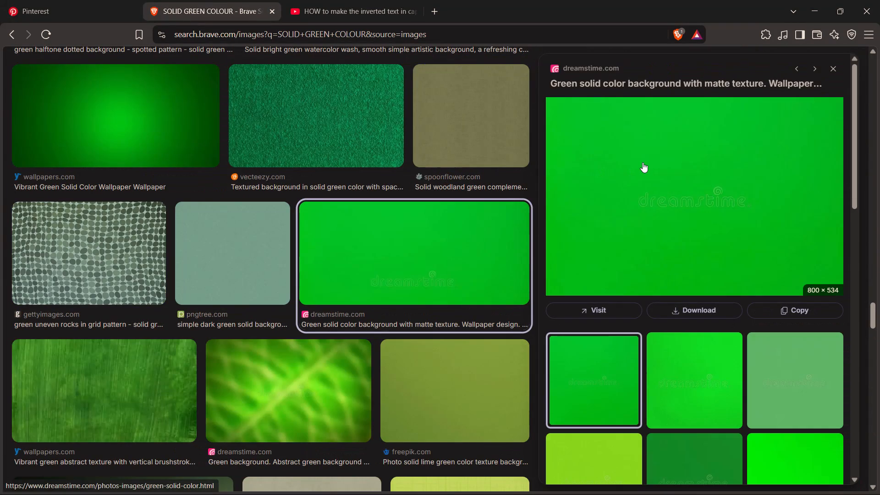
scroll(593, 247, down, 3)
click(691, 225)
scroll(691, 224, down, 3)
click(797, 227)
scroll(647, 190, up, 1)
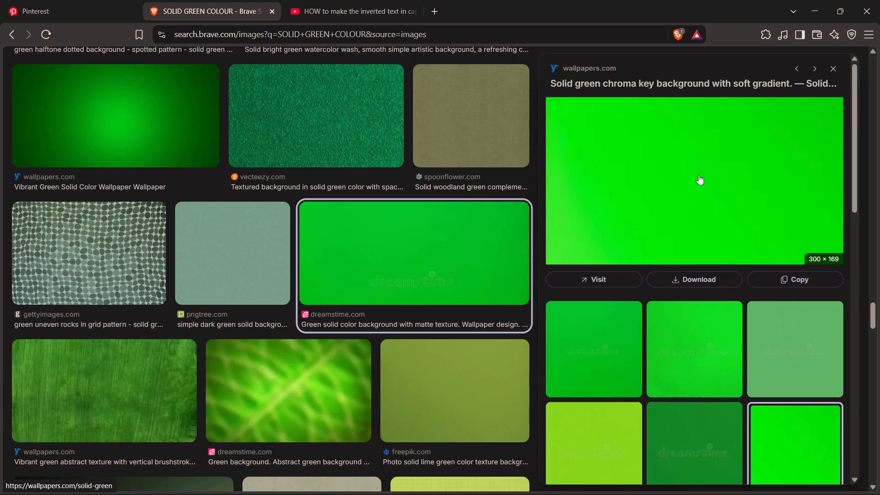
right_click(698, 175)
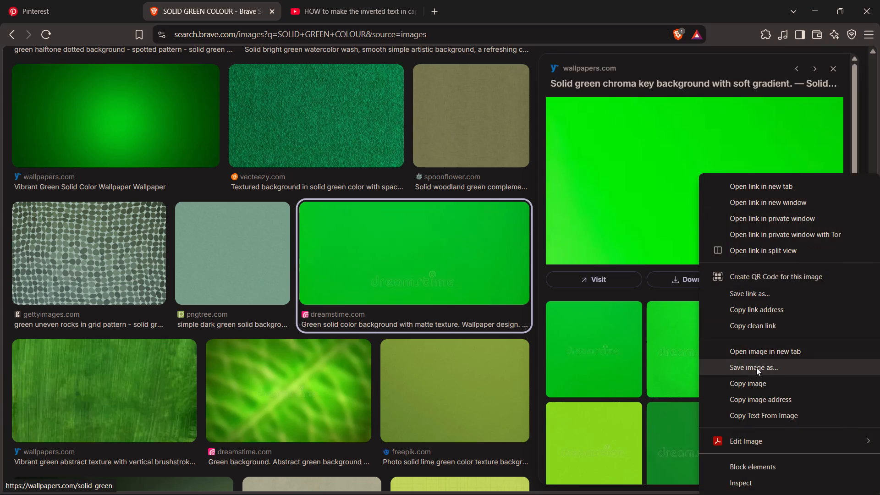
click(756, 368)
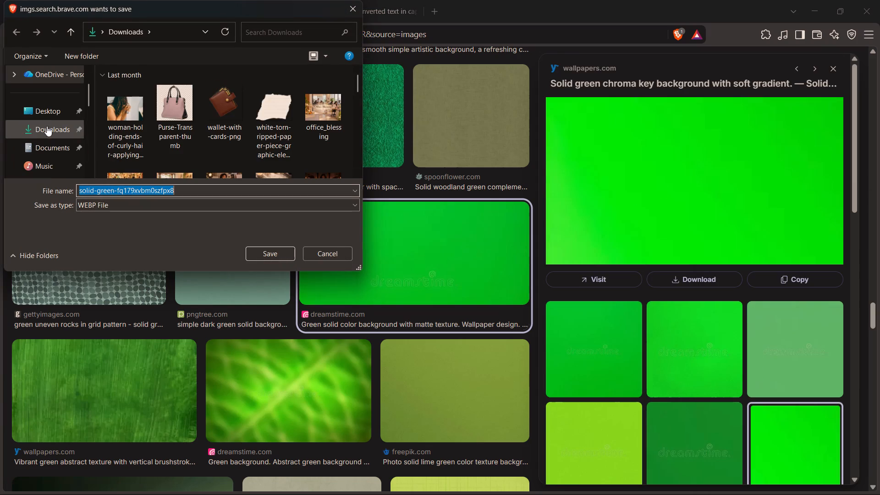
click(49, 121)
click(50, 113)
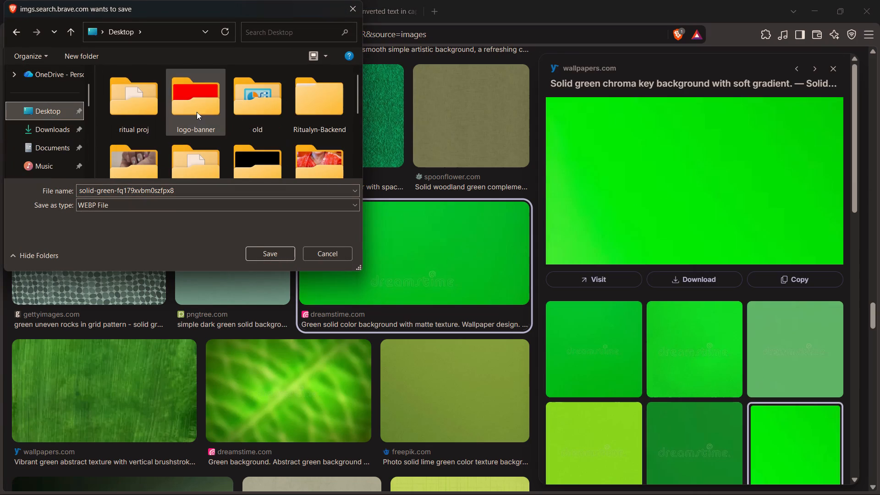
click(217, 112)
click(272, 254)
click(272, 254)
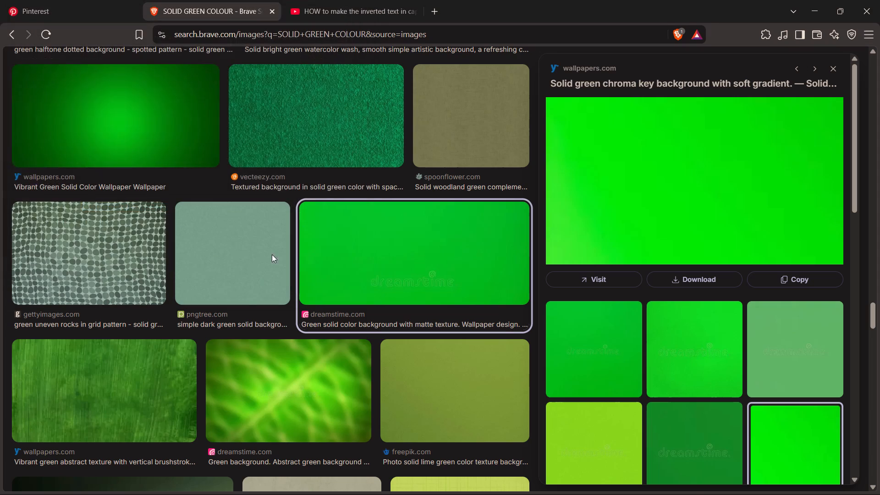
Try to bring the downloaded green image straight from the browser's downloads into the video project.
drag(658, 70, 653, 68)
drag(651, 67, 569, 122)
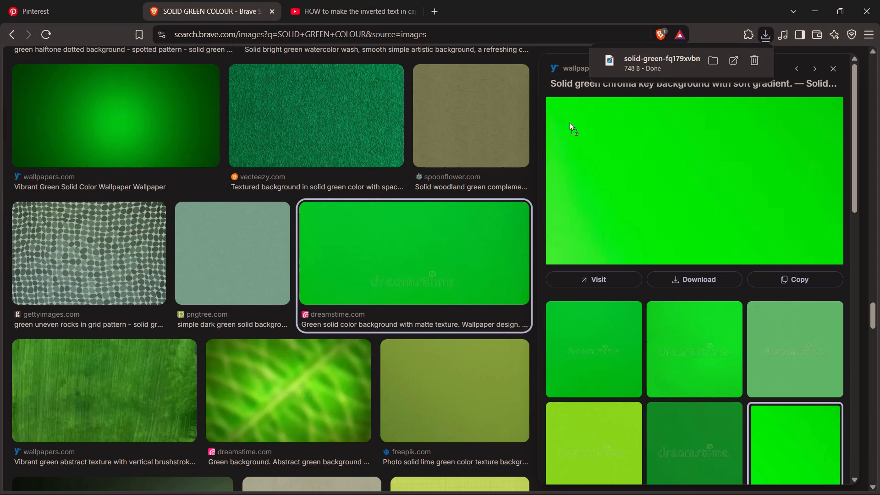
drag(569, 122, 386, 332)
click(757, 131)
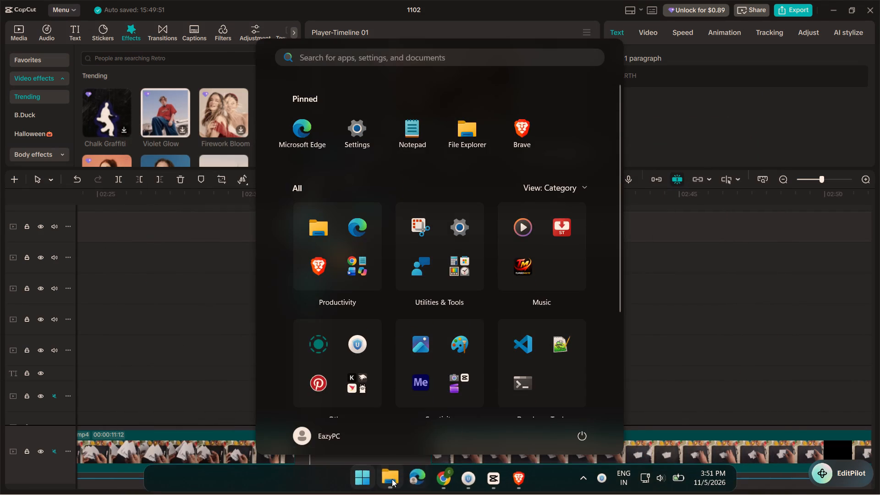
Switch to File Explorer, open the Desktop's logo-banner folder and bring the green image into the CapCut timeline.
click(392, 479)
scroll(503, 221, up, 7)
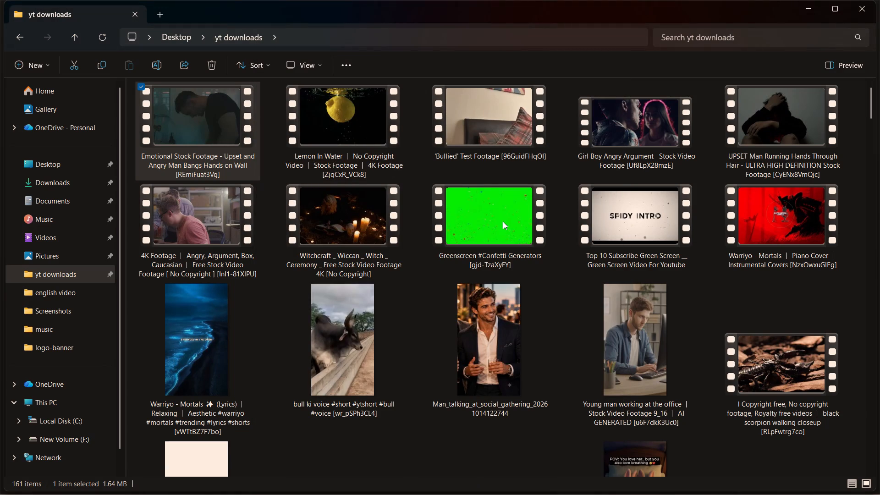
scroll(501, 221, down, 7)
scroll(484, 231, up, 7)
click(171, 41)
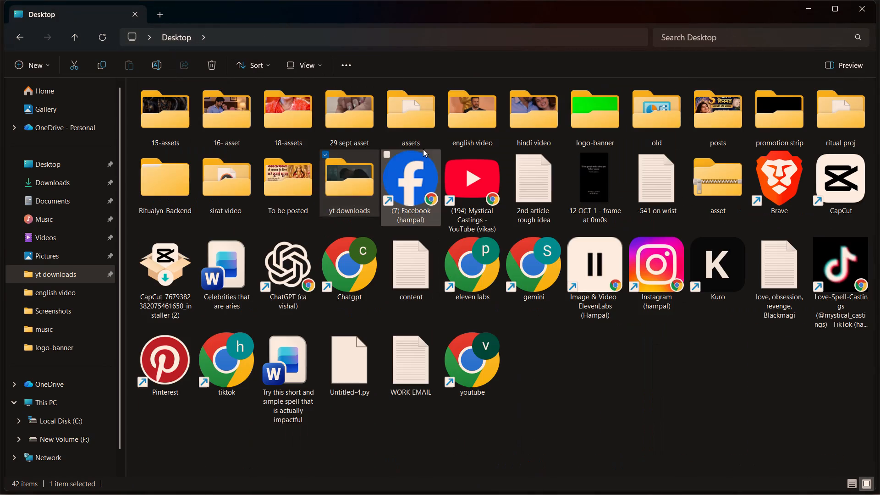
double_click(608, 123)
drag(524, 242, 530, 237)
drag(605, 120, 489, 478)
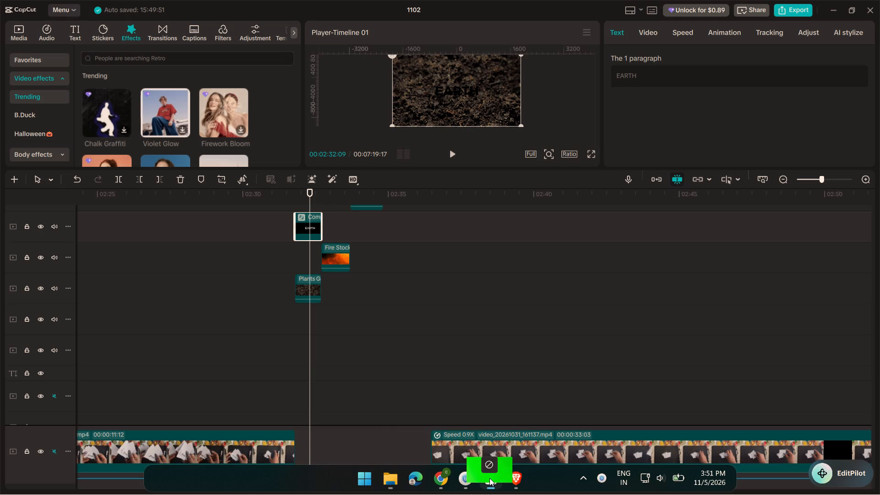
drag(489, 478, 301, 242)
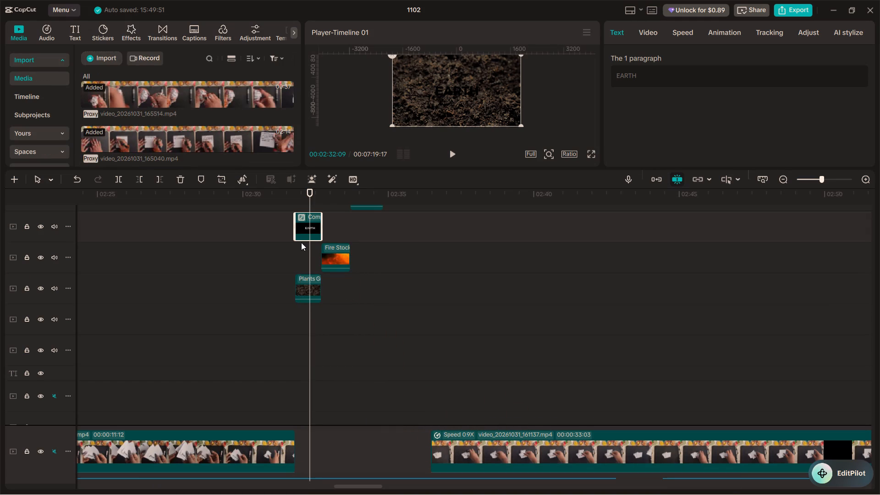
Move the green image clip onto a track directly beneath the EARTH compound clip, aligned with its start.
drag(348, 395, 333, 209)
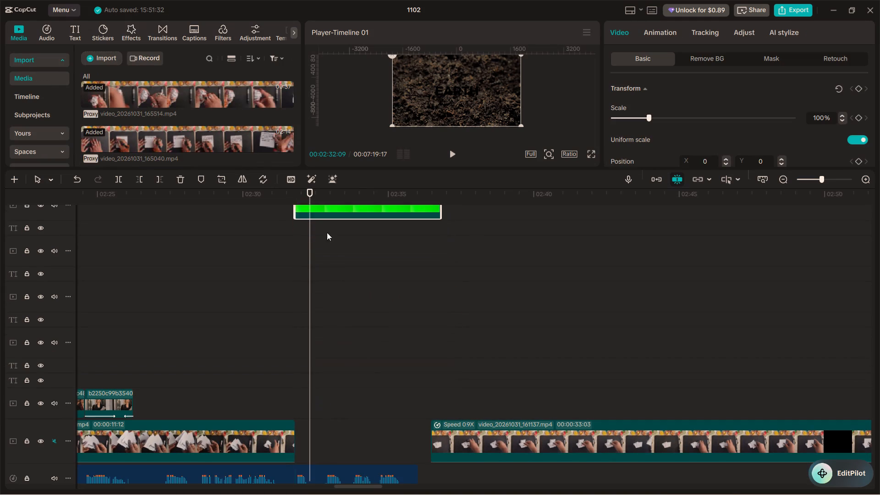
scroll(336, 277, up, 12)
drag(335, 375, 354, 230)
scroll(341, 264, up, 6)
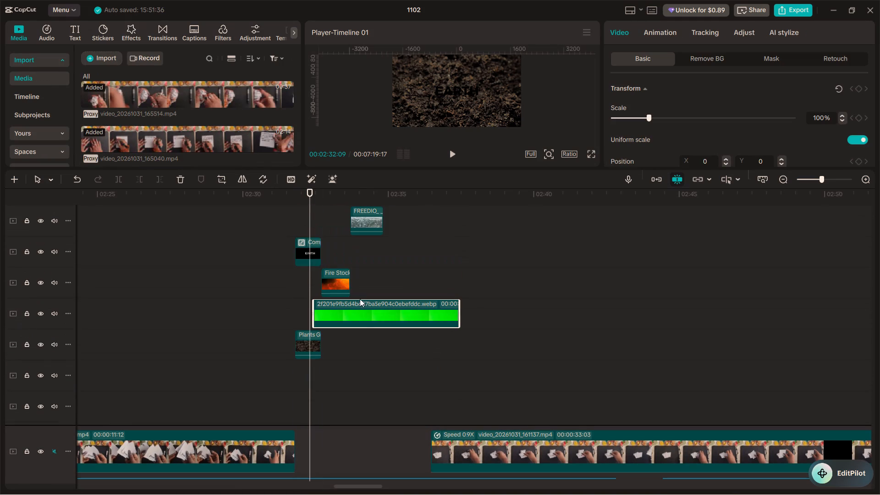
drag(365, 308, 348, 274)
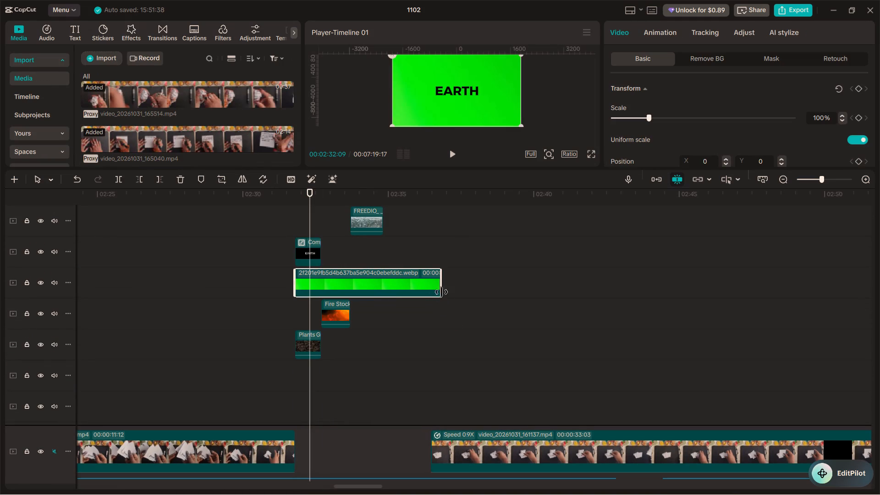
Trim the green image clip to the length of the EARTH compound clip and play back that section.
drag(438, 281, 320, 279)
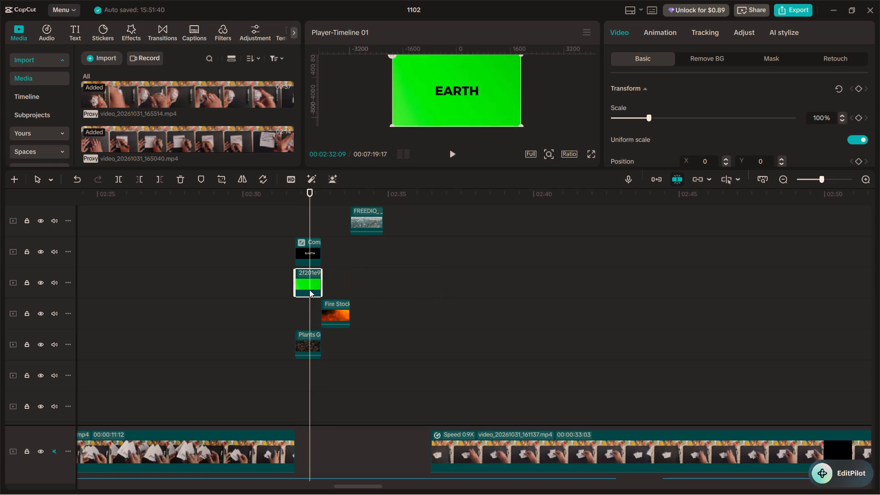
click(278, 277)
key(space)
key(space)
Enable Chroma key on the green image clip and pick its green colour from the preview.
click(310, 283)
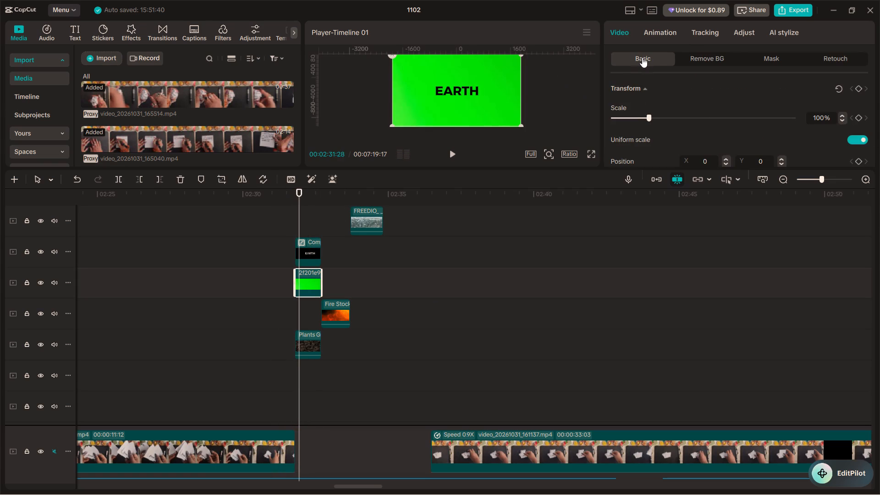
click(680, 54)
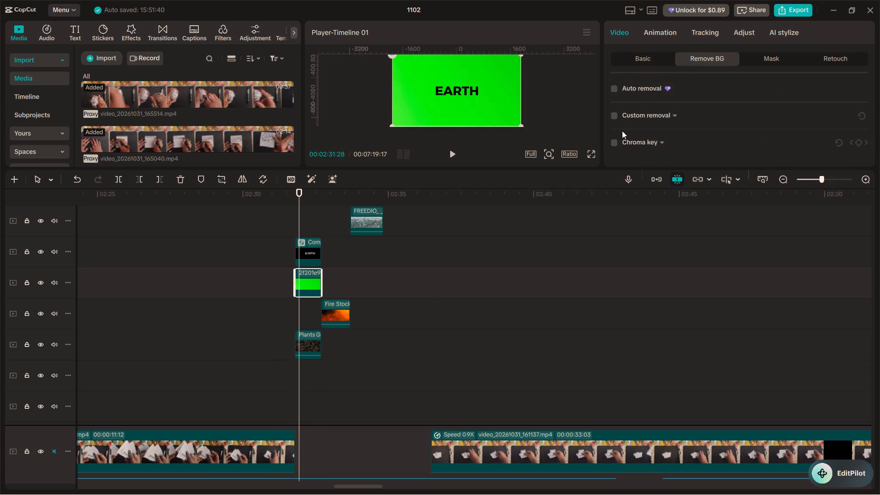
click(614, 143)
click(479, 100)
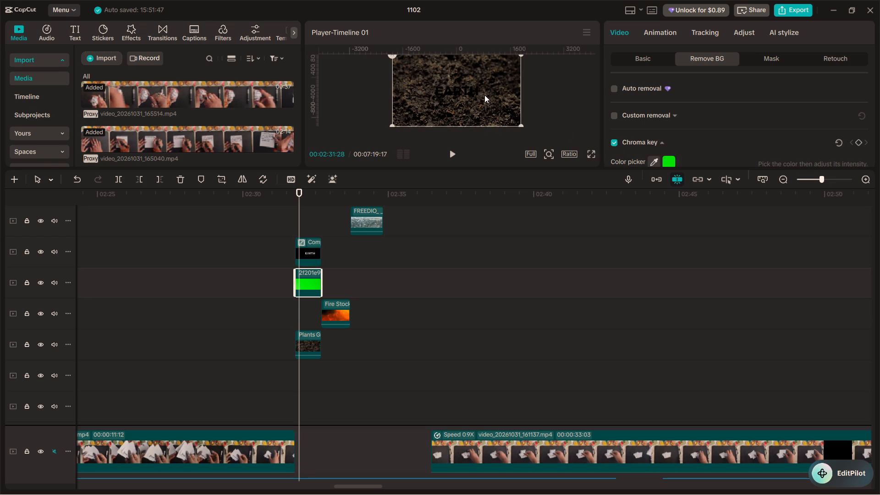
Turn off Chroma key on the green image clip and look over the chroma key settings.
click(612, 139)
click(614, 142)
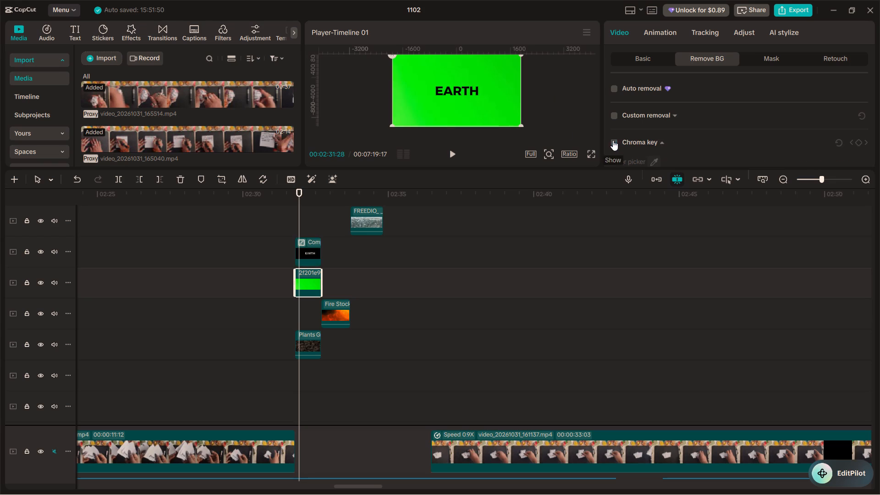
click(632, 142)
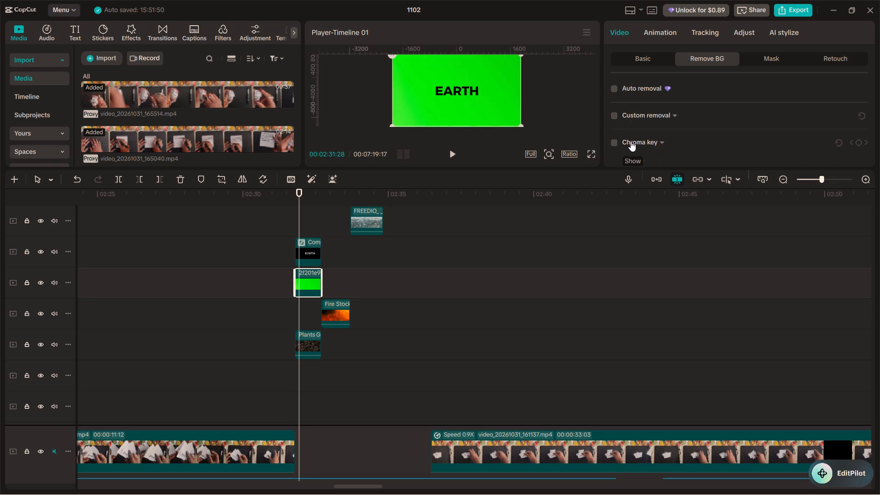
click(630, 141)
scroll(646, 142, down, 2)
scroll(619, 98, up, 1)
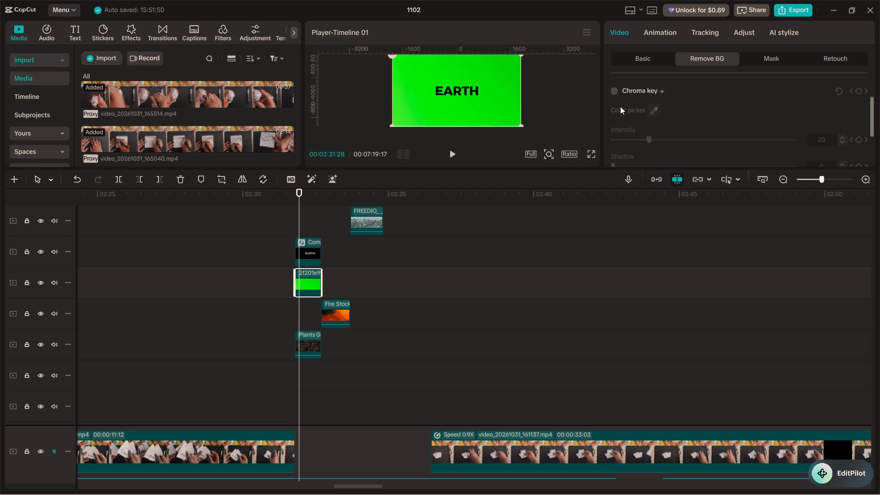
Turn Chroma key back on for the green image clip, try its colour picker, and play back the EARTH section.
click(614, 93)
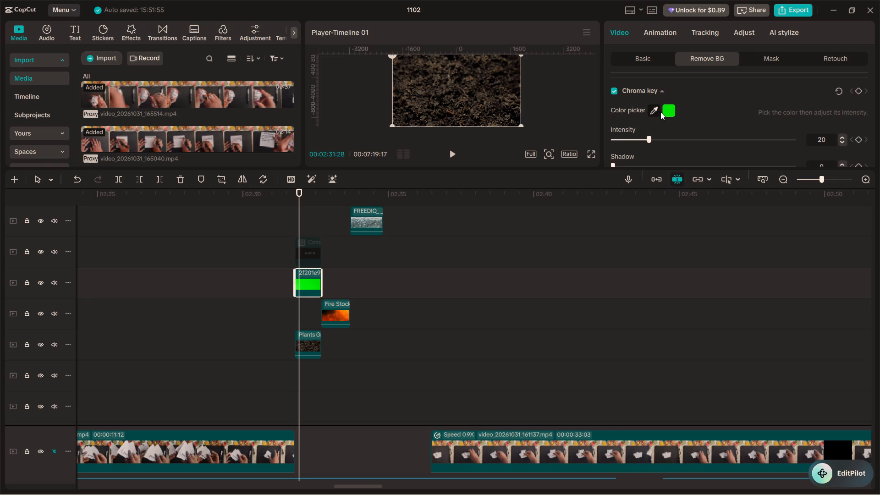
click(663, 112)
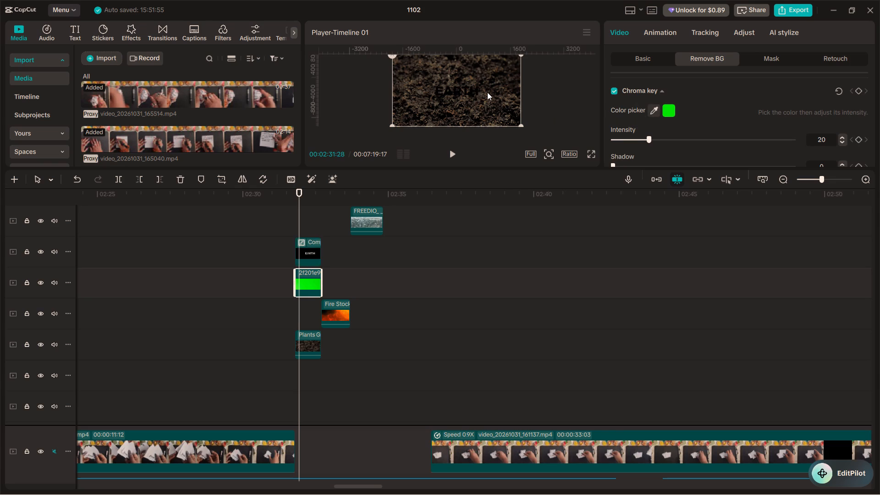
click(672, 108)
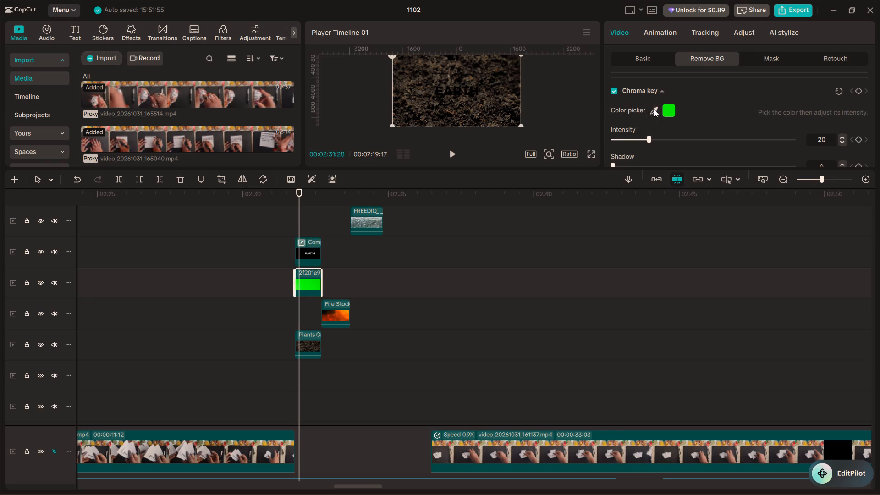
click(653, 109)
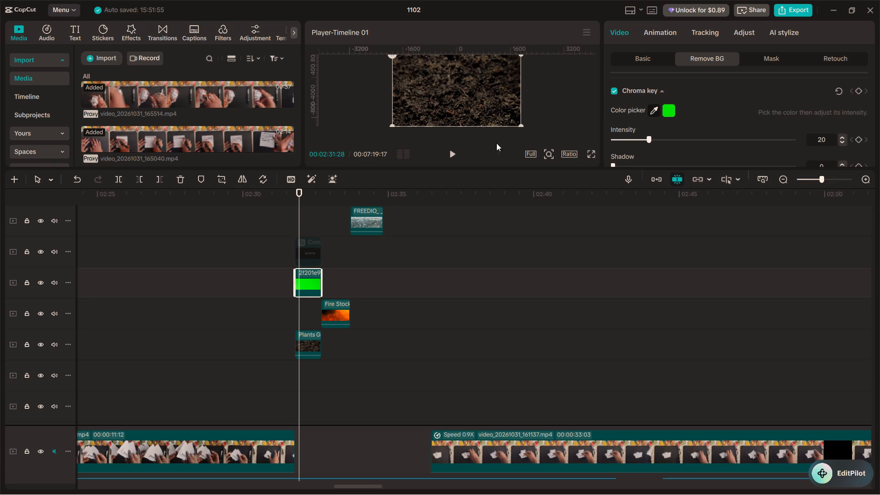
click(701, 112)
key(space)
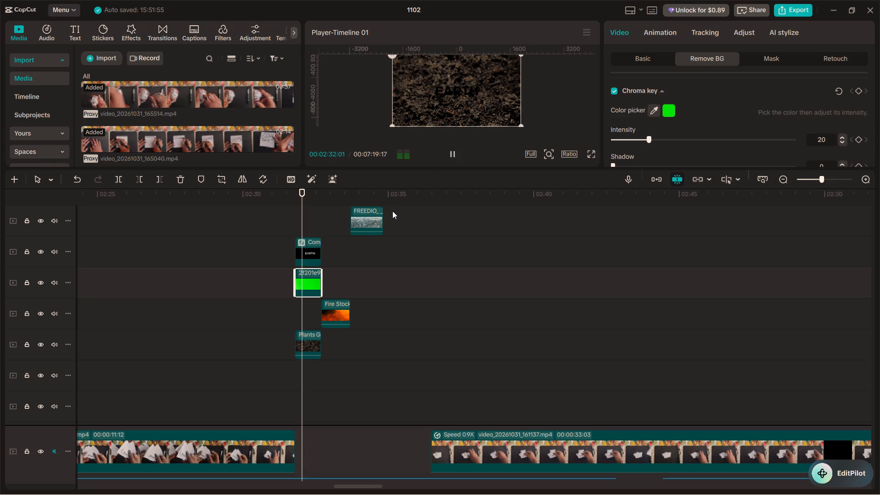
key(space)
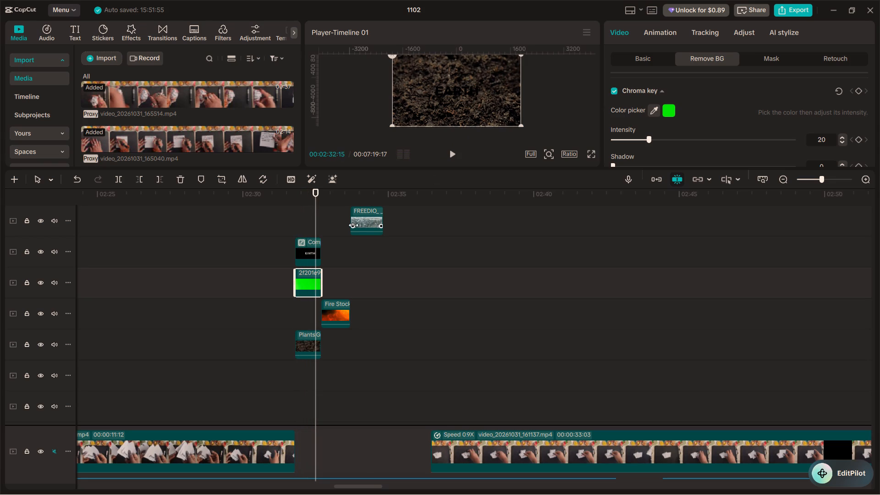
Delete the green image clip from beneath the EARTH compound clip.
key(BackSpace)
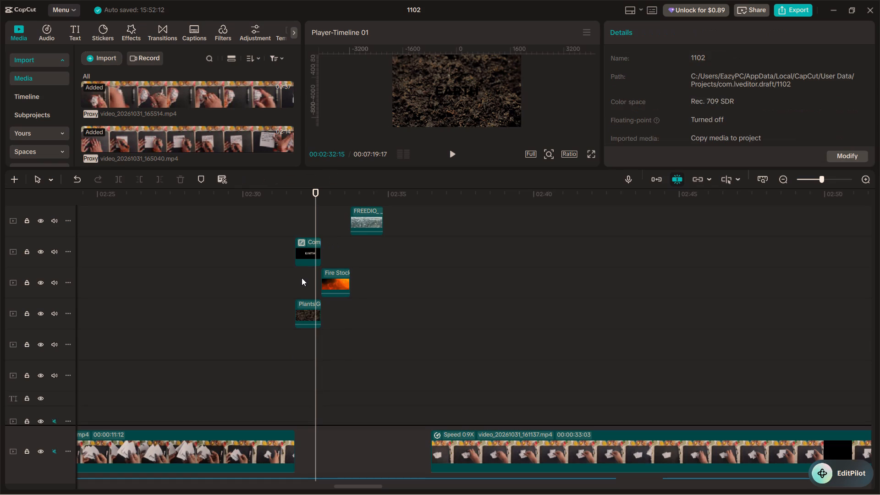
Break the EARTH compound clip back into its plain white text clip and play back the section.
double_click(305, 242)
click(244, 313)
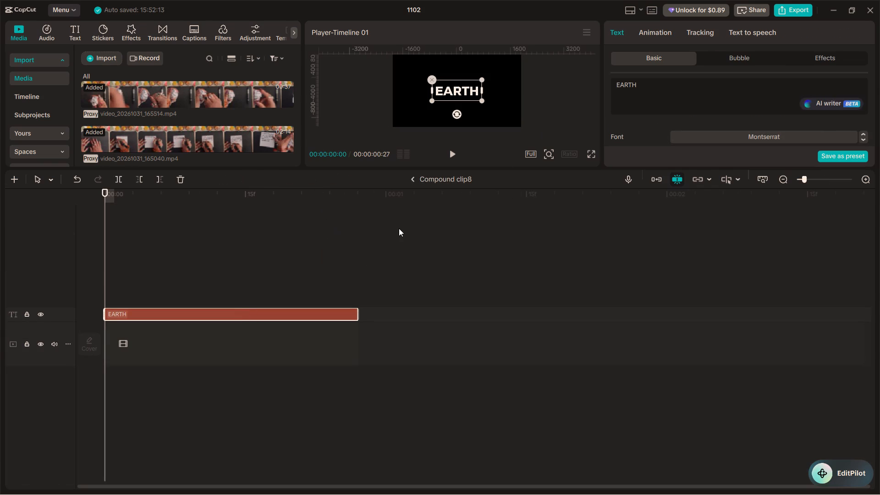
click(409, 181)
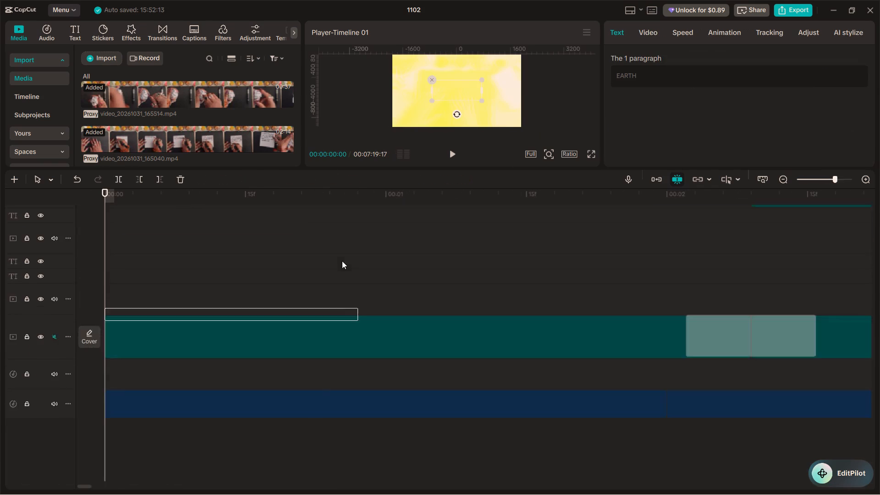
right_click(306, 242)
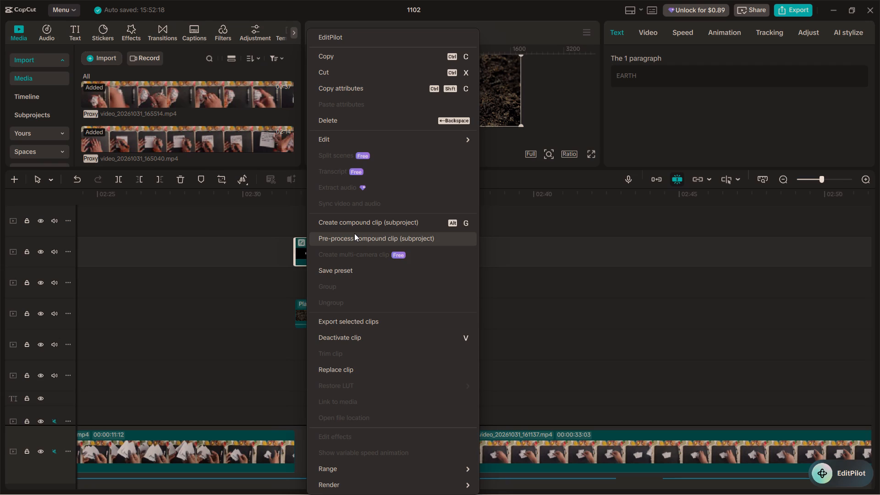
click(257, 253)
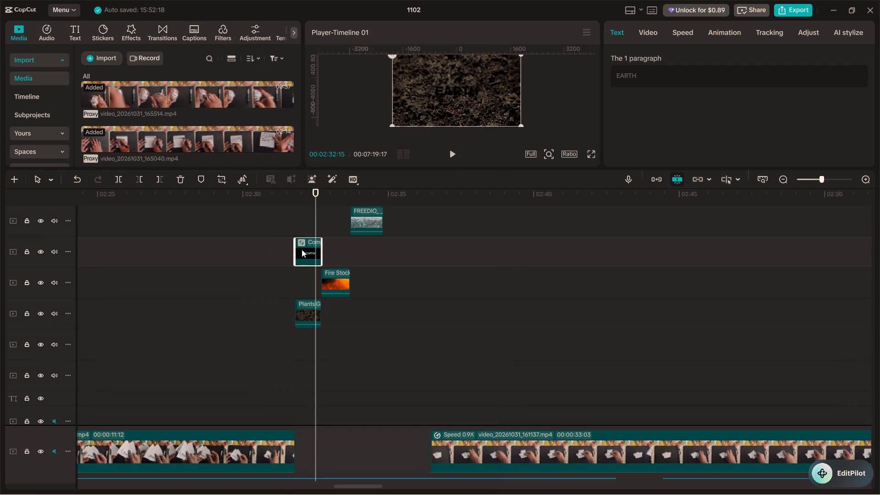
right_click(302, 249)
click(329, 221)
click(275, 236)
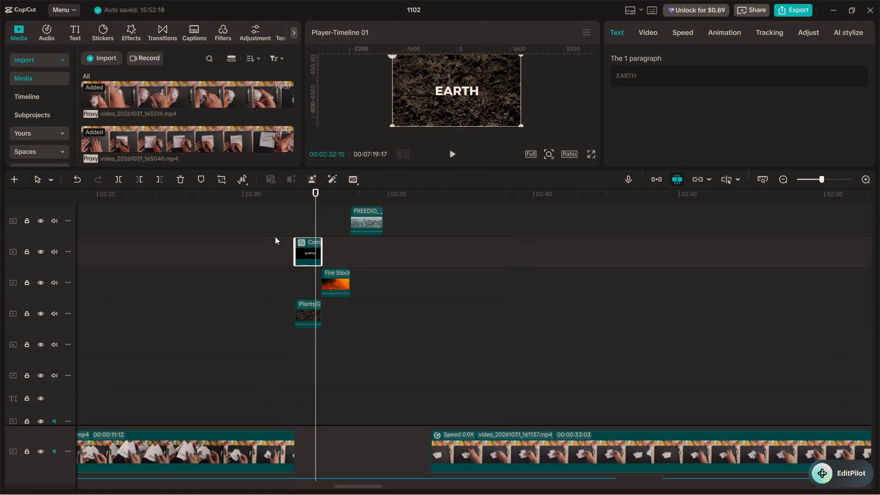
key(space)
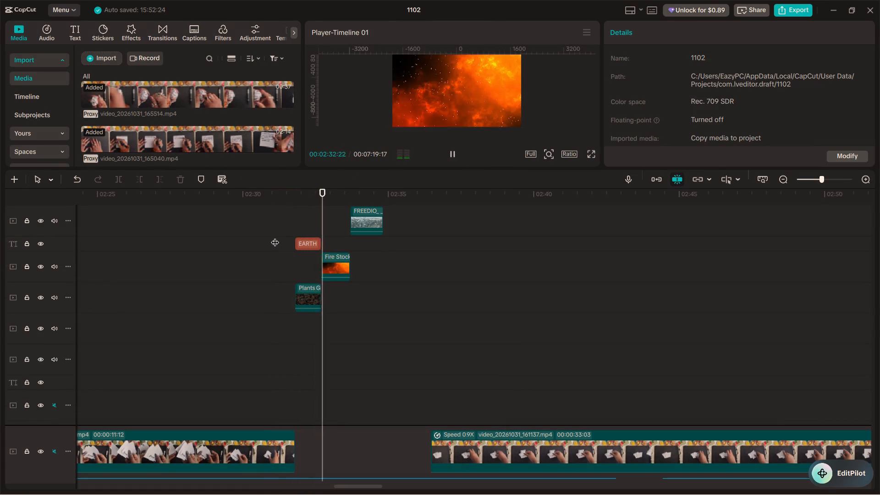
key(space)
Duplicate the EARTH text clip onto a new track over the fire clip, matching that clip's start and end.
click(307, 223)
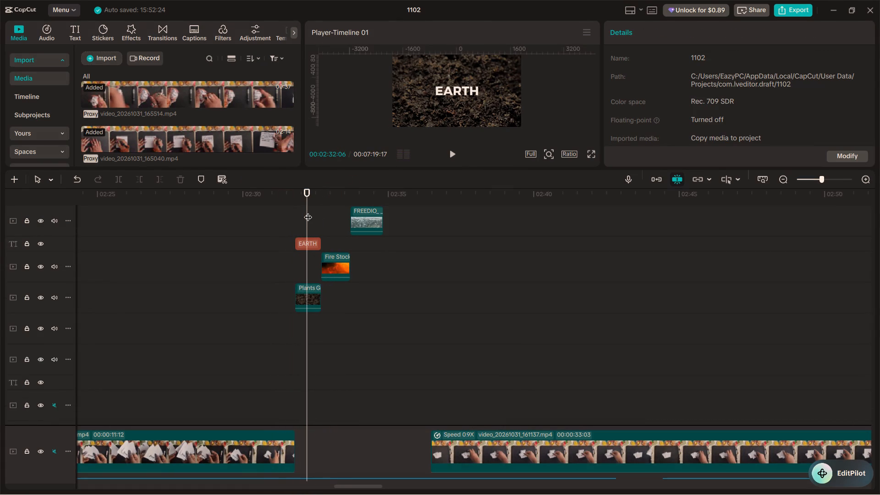
drag(308, 211, 322, 218)
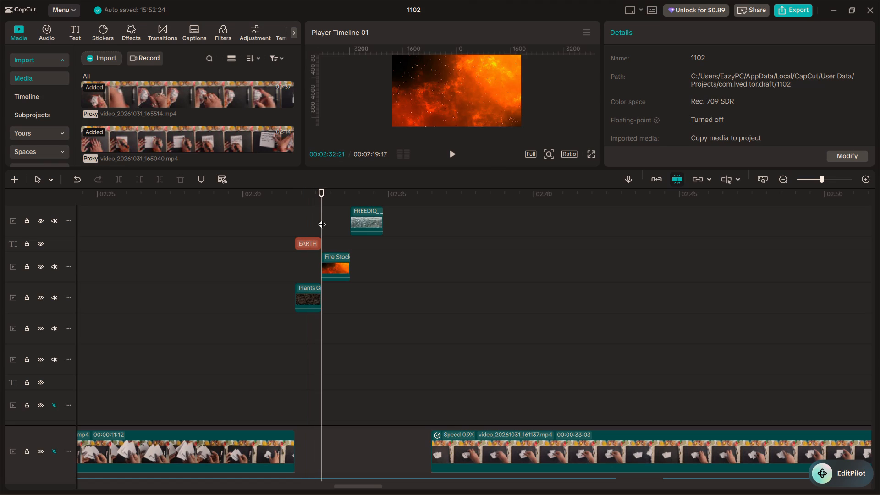
alt+drag(306, 244, 330, 244)
drag(330, 244, 328, 232)
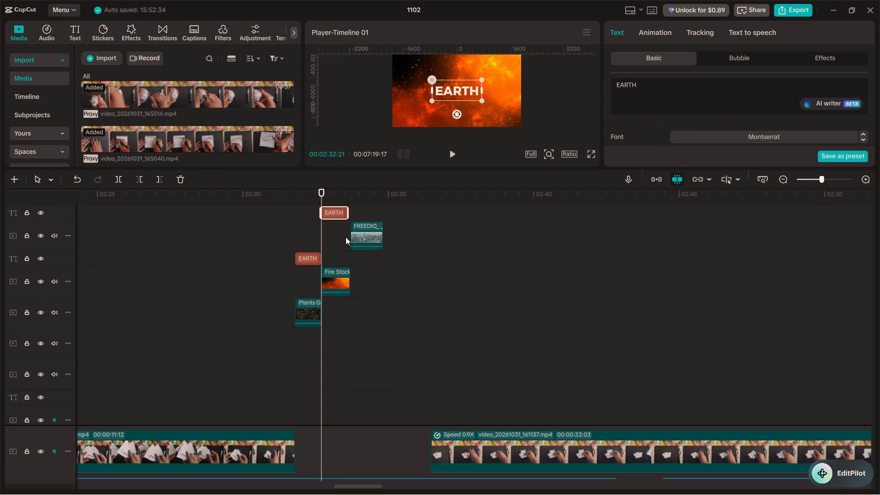
click(348, 214)
scroll(323, 234, up, 4)
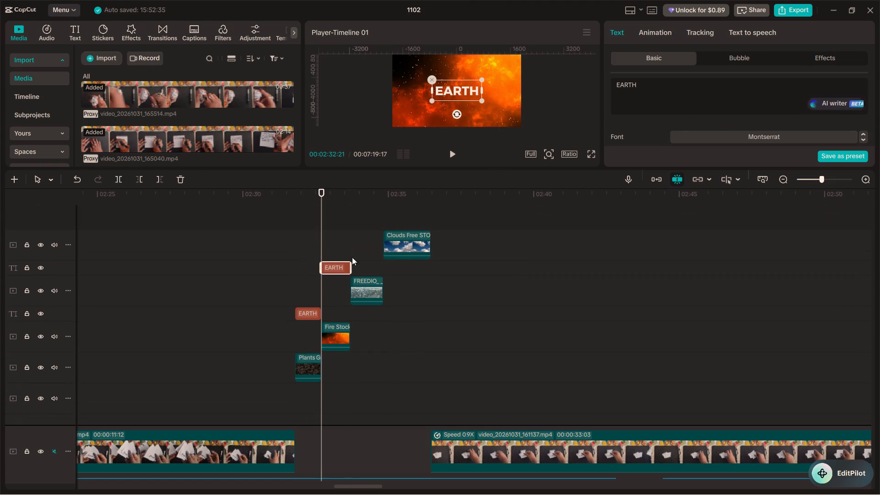
Change the text of the title over the fire clip to FIRE on a single line and play it back.
drag(648, 84, 613, 75)
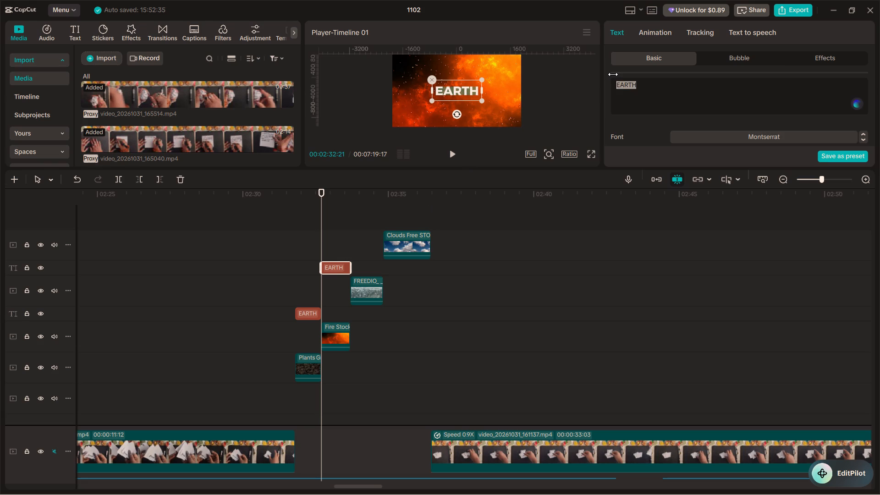
key(Return)
text(FIRE)
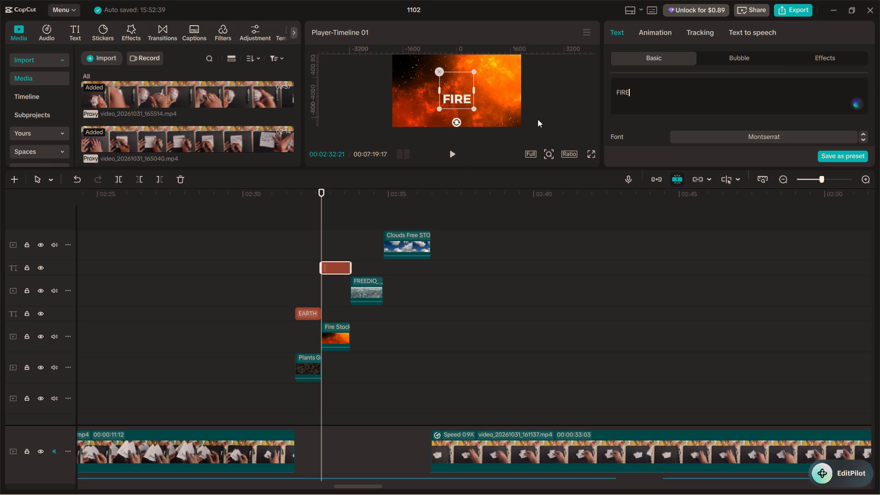
click(615, 91)
key(BackSpace)
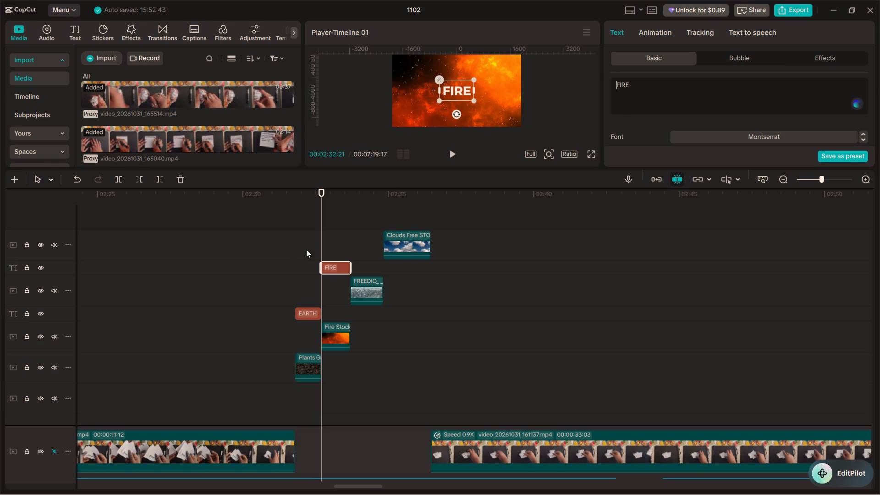
click(311, 246)
key(space)
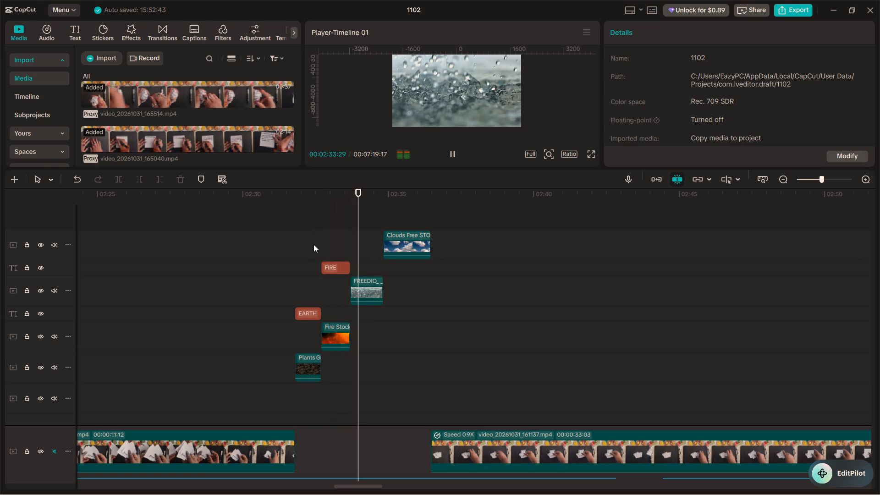
key(space)
Duplicate the FIRE text clip directly after itself so it starts with the water clip.
click(341, 265)
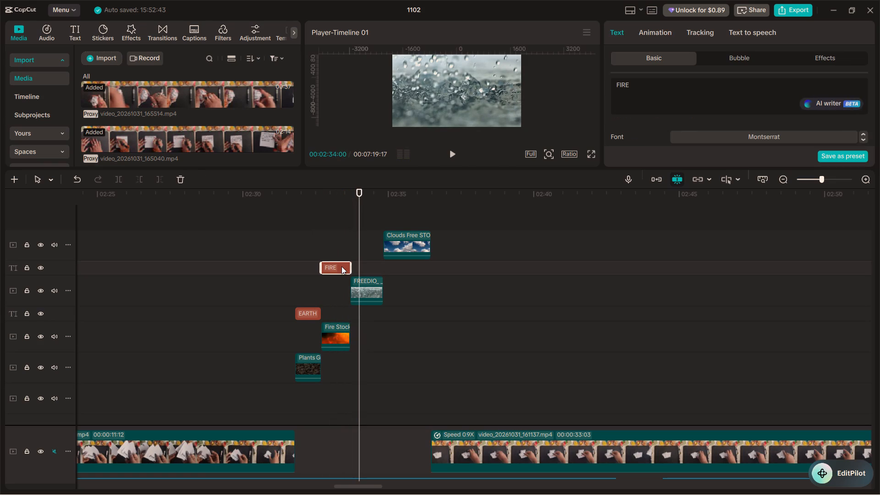
alt+drag(341, 266, 371, 267)
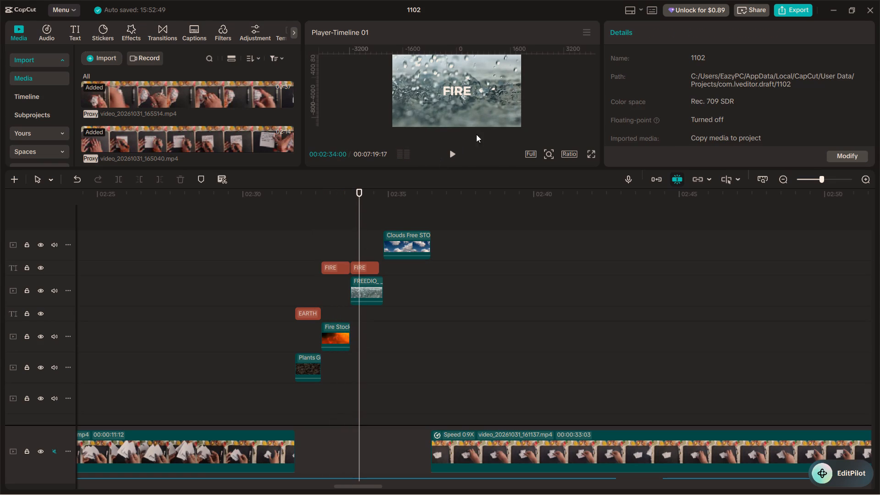
click(370, 261)
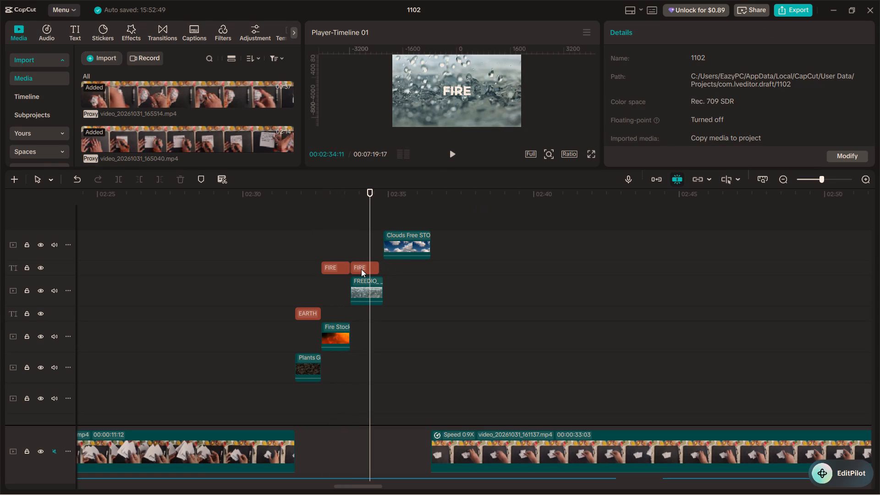
Change the text of the title over the water clip to WATER in capitals.
click(361, 269)
drag(638, 86, 598, 85)
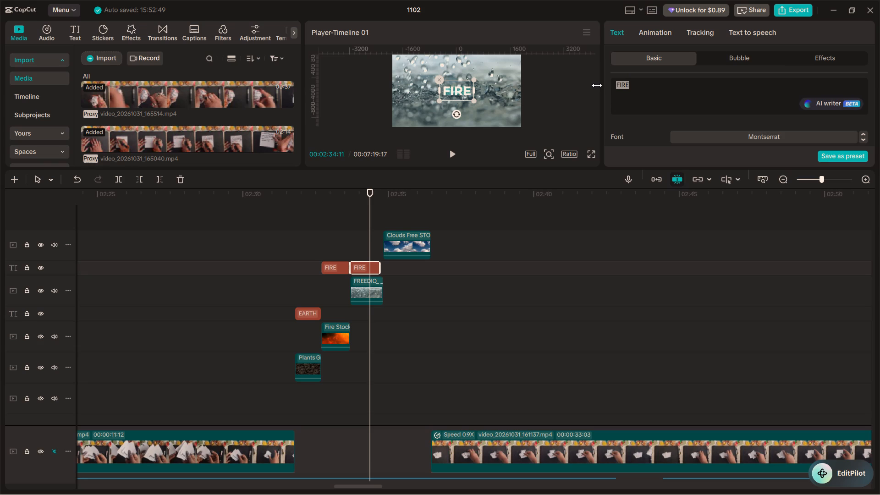
text(wATER)
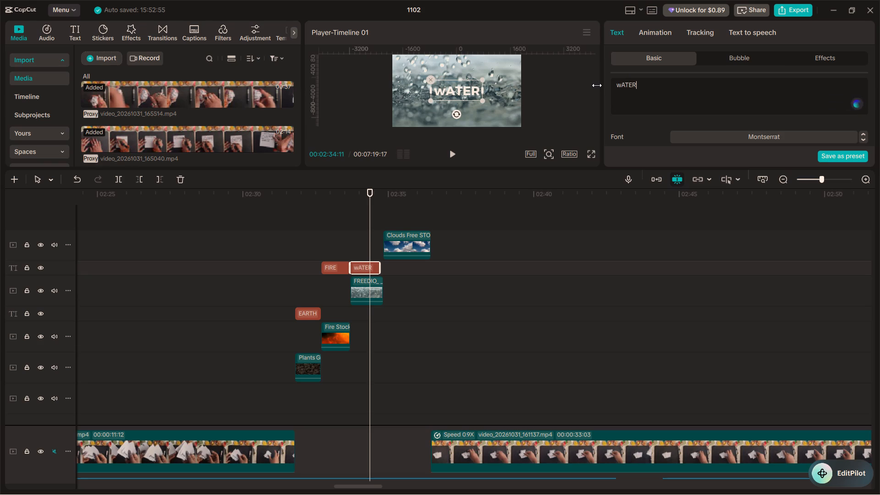
key(BackSpace)
key(BackSpace)
key(BackSpace)
key(BackSpace)
key(BackSpace)
key(BackSpace)
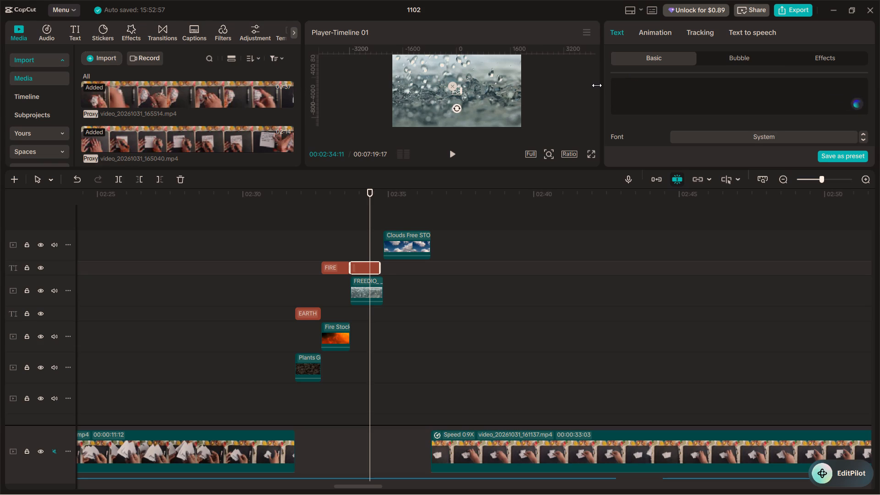
text(WATER)
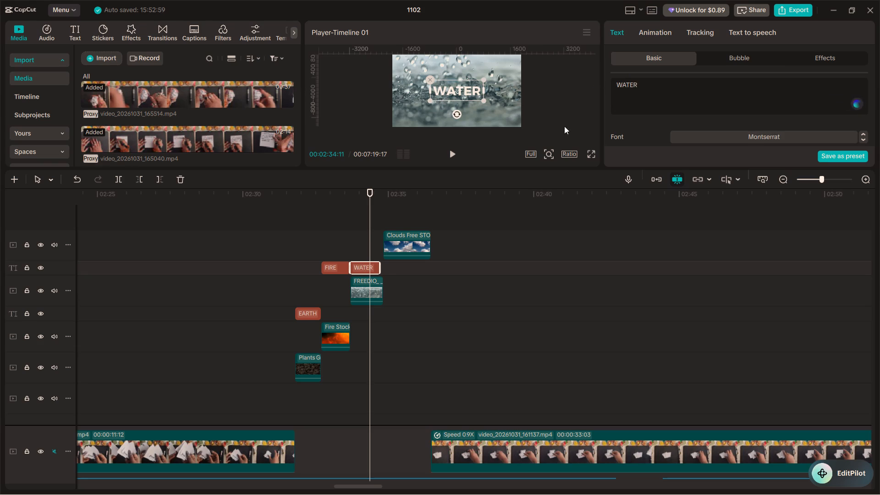
Extend the WATER text clip to the end of the water clip.
click(363, 240)
click(364, 266)
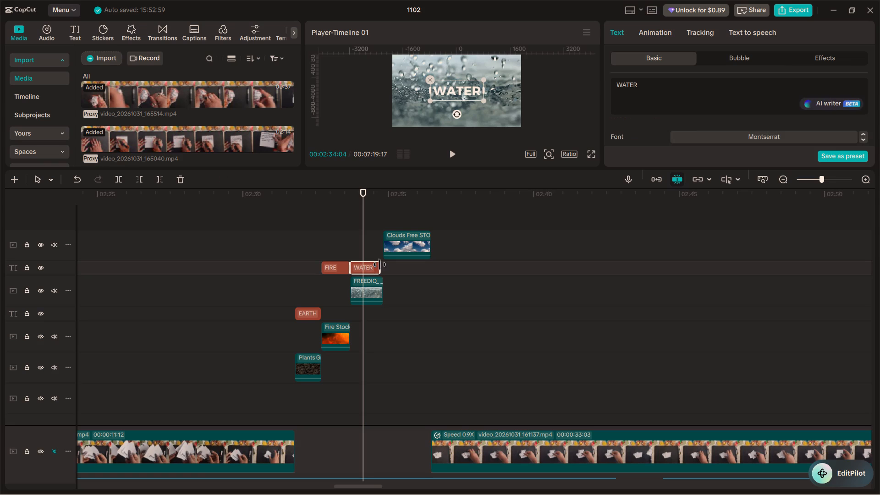
click(379, 264)
Duplicate the WATER text clip onto a new track above the clouds clip, aligned with its start.
scroll(377, 255, up, 4)
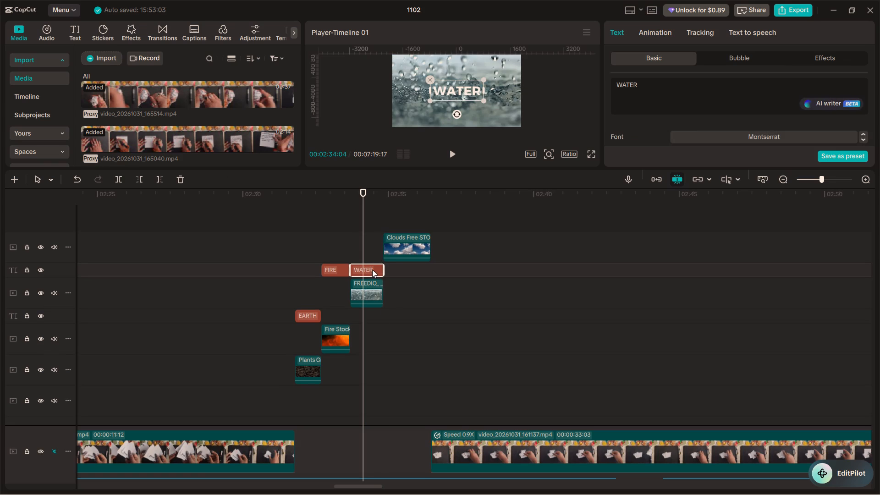
drag(372, 269, 381, 248)
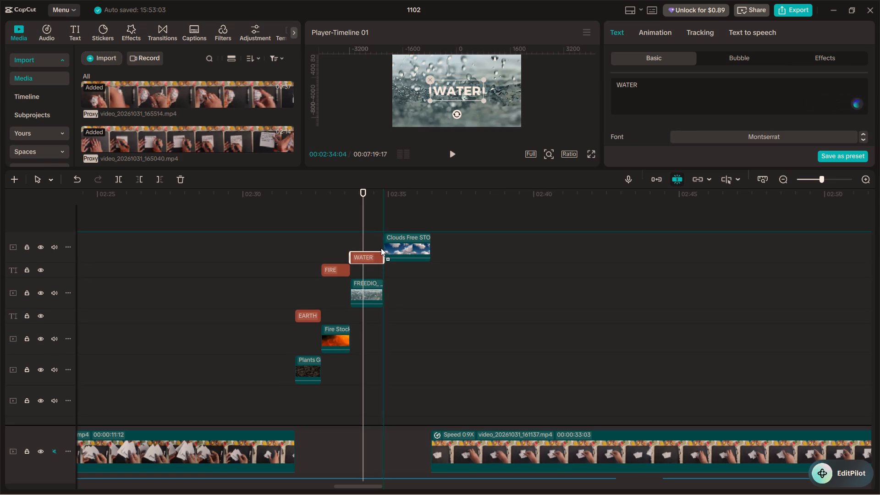
drag(381, 248, 407, 218)
click(396, 238)
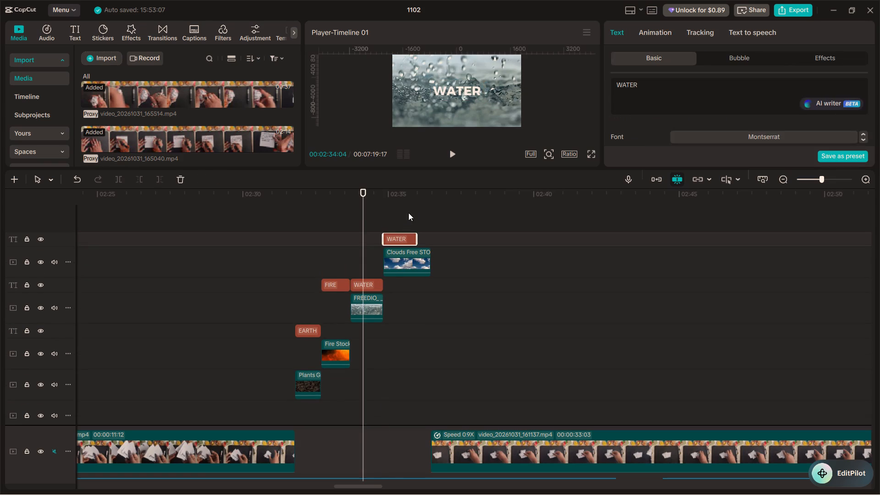
Change the text of the title over the clouds clip to AIR in capitals.
click(395, 207)
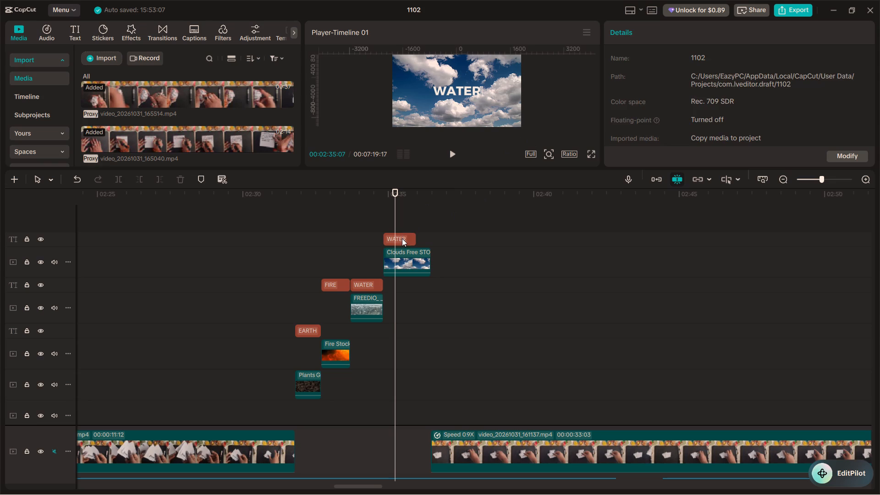
click(402, 238)
drag(637, 89, 612, 86)
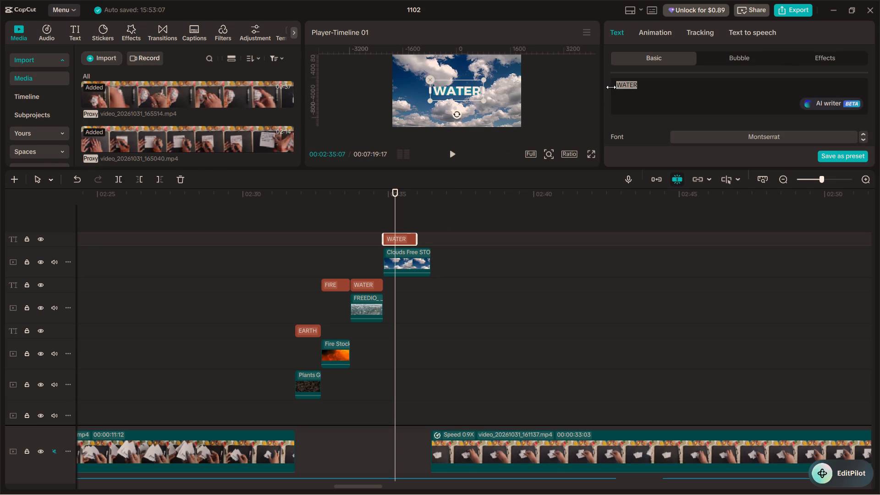
text(AR)
key(BackSpace)
text(IR)
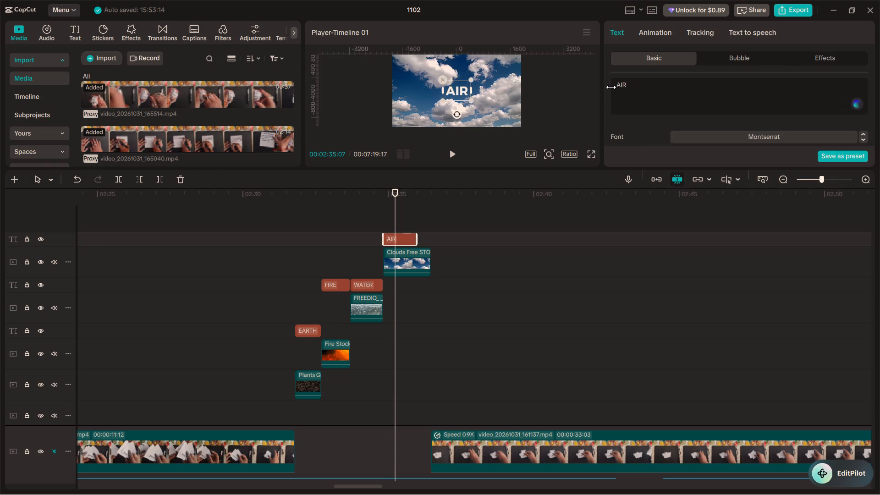
Turn on the shadow for the EARTH, FIRE, WATER and AIR titles together.
click(280, 280)
drag(313, 304, 319, 316)
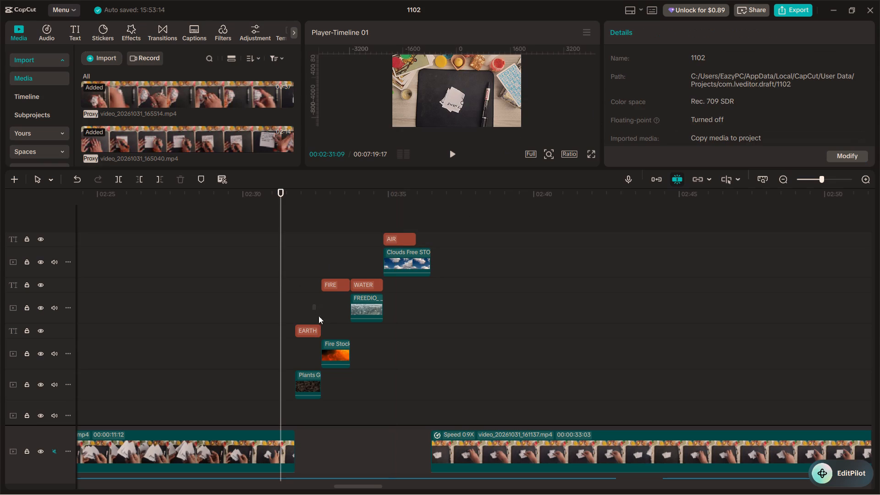
drag(319, 316, 318, 326)
click(308, 260)
drag(401, 223, 324, 302)
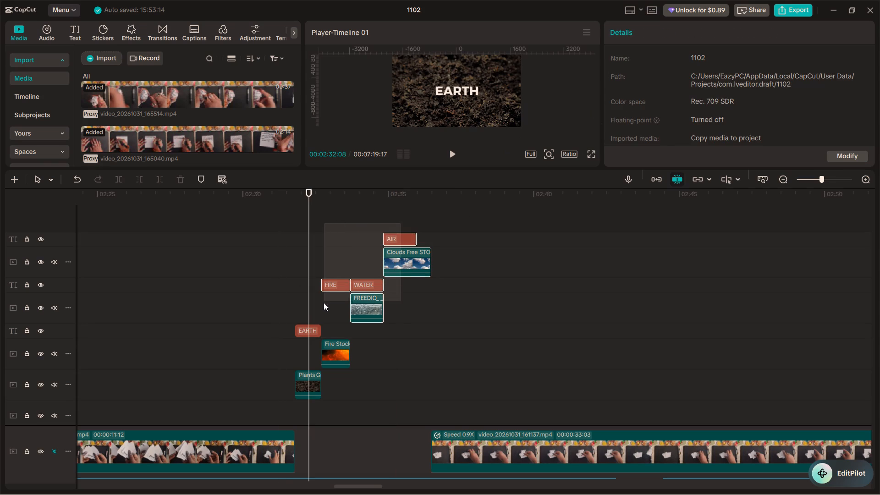
drag(324, 302, 375, 247)
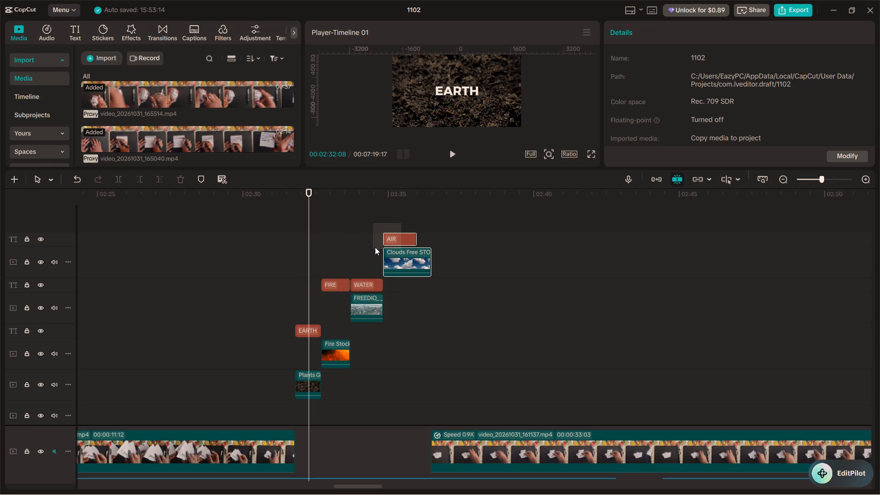
drag(375, 247, 376, 246)
ctrl+click(370, 287)
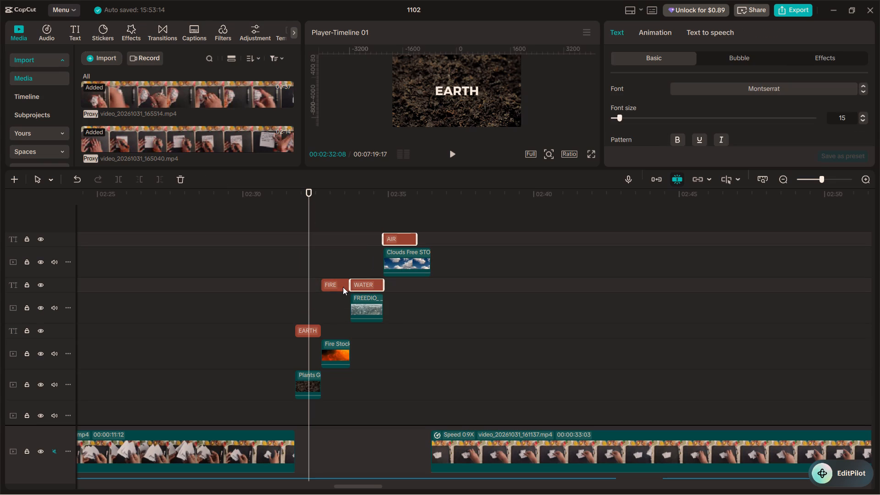
ctrl+click(335, 285)
ctrl+click(308, 333)
scroll(741, 56, down, 3)
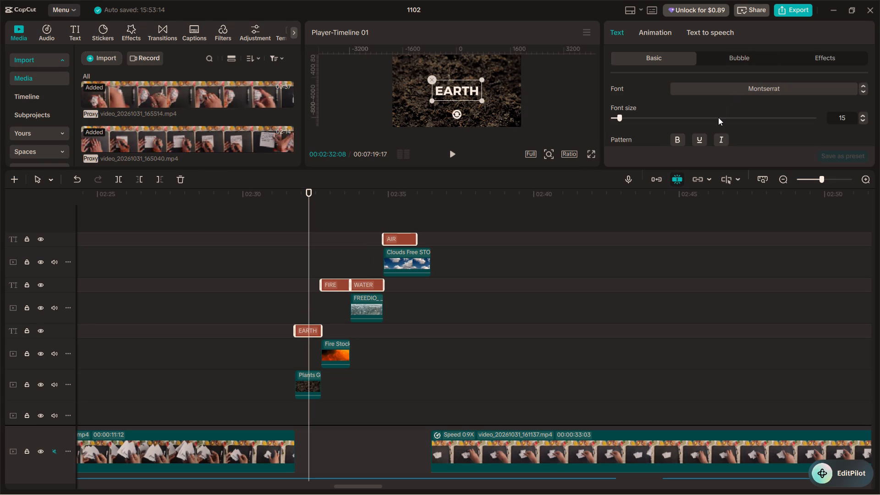
scroll(718, 117, down, 6)
scroll(777, 129, down, 4)
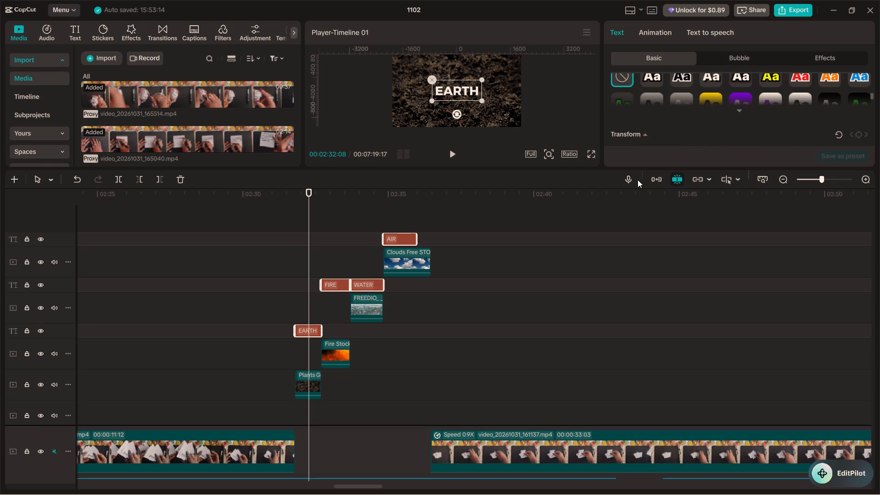
drag(632, 168, 616, 284)
scroll(699, 154, down, 2)
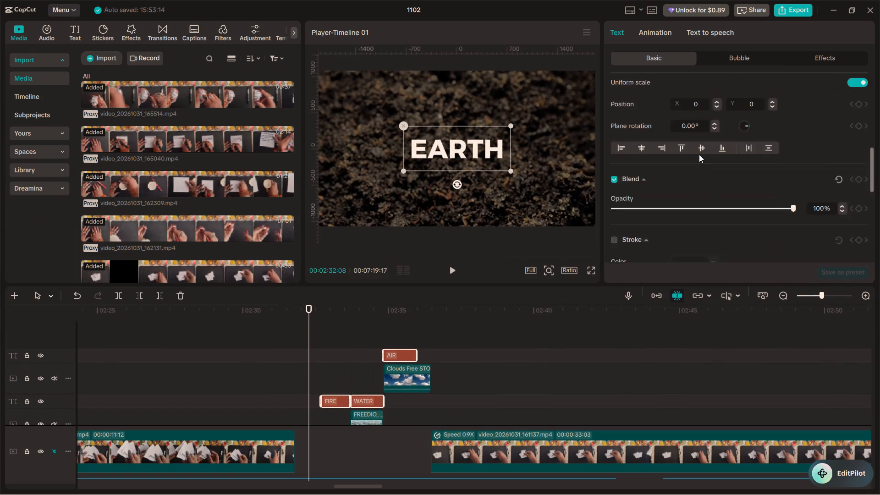
scroll(699, 154, down, 4)
click(616, 180)
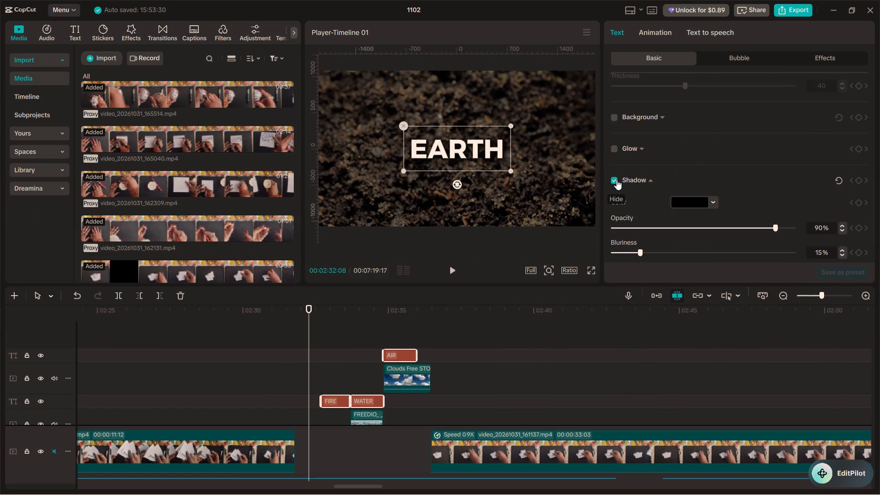
Play back the element sequence with its titles, from just before the EARTH title into the following hands clip.
click(284, 351)
key(space)
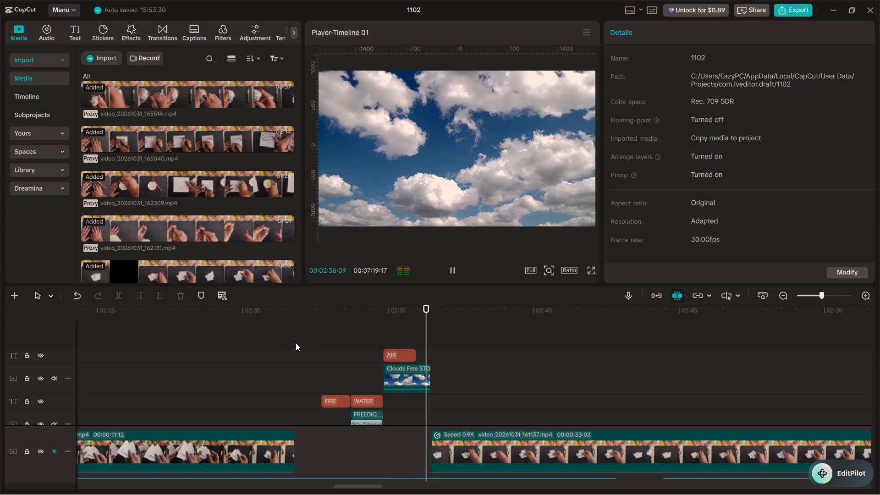
key(space)
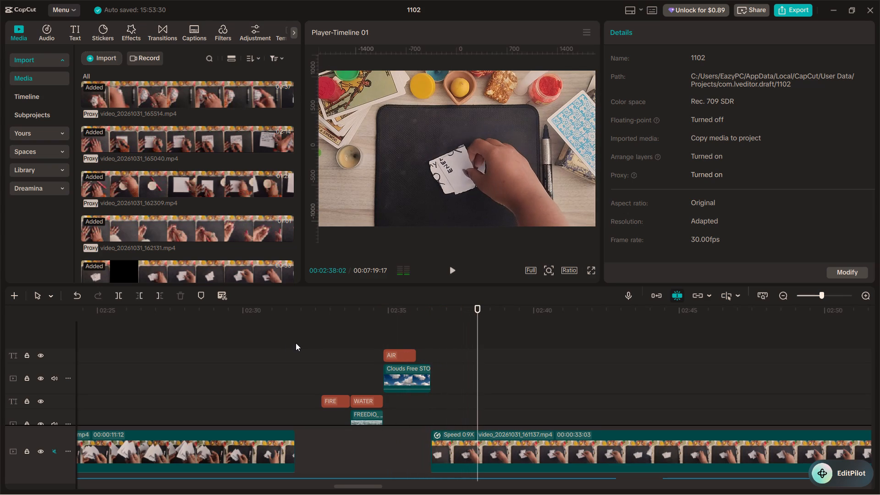
Look over the timeline clips that follow the element sequence.
ctrl+scroll(296, 343, down, 14)
alt+scroll(300, 346, down, 11)
alt+scroll(302, 345, up, 3)
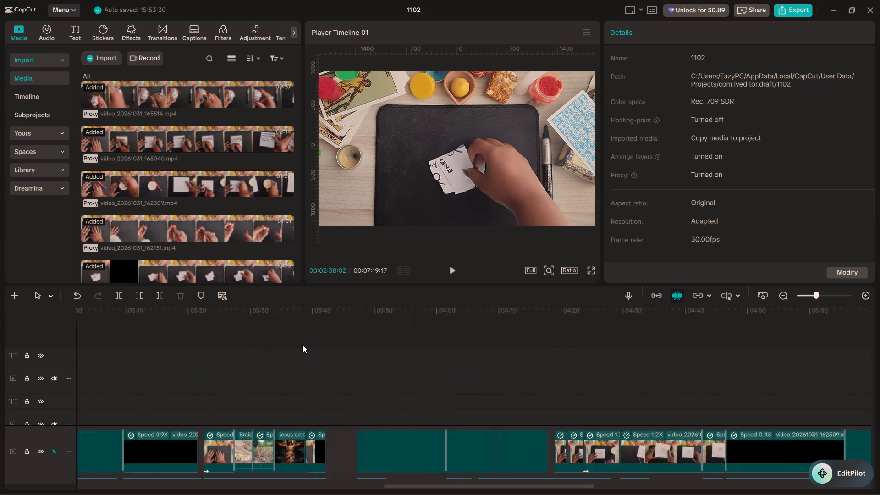
alt+scroll(302, 345, up, 8)
alt+scroll(302, 345, down, 3)
ctrl+scroll(302, 345, down, 4)
scroll(302, 345, down, 11)
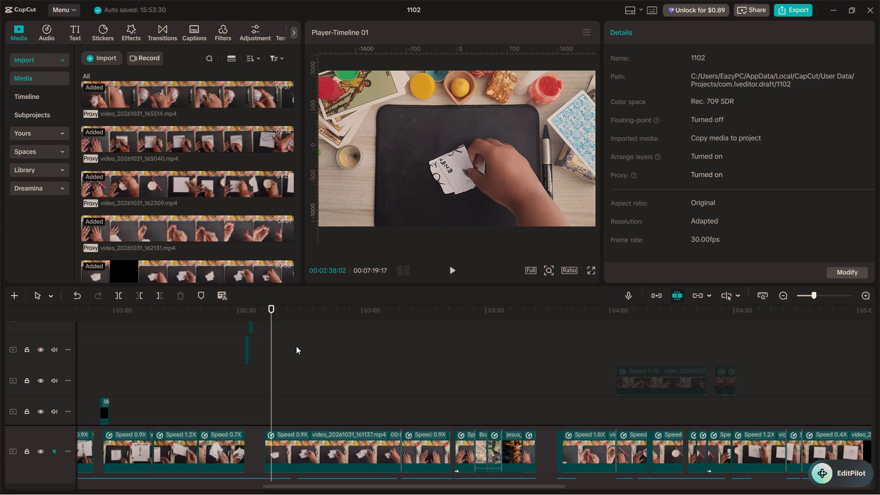
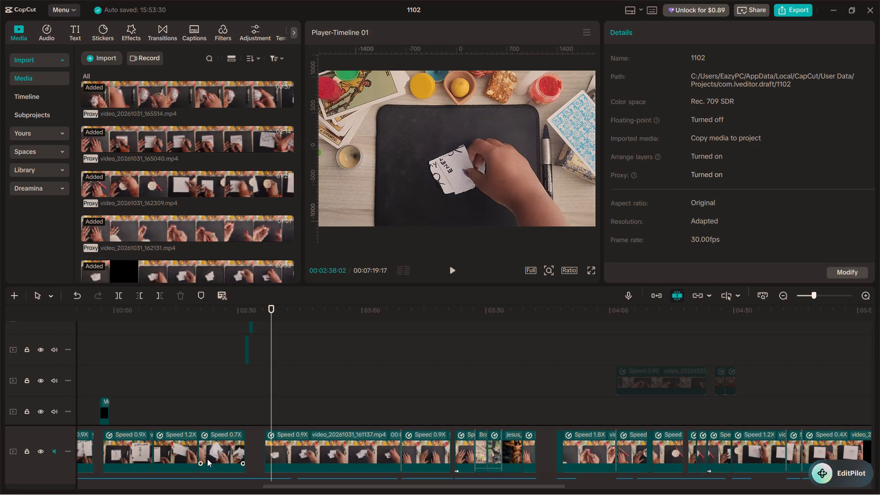
Play back the titled element sequence from the FIRE title through AIR into the following hands clip.
click(250, 381)
key(space)
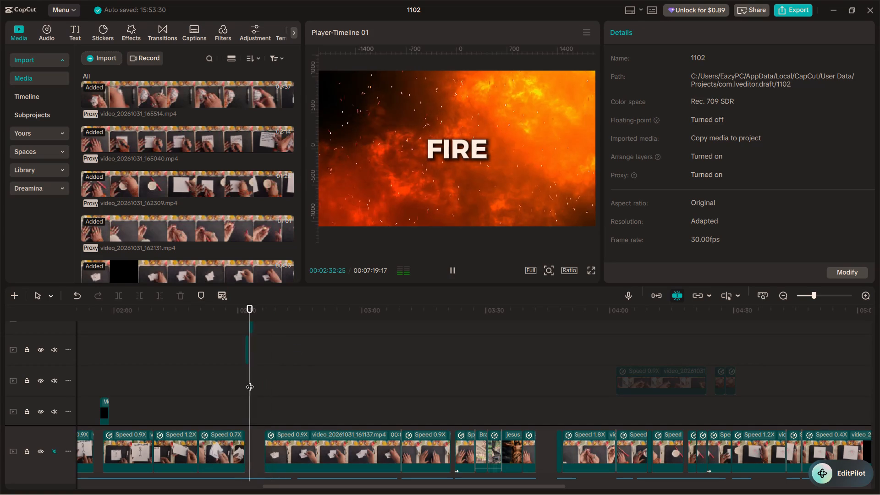
ctrl+scroll(257, 381, down, 4)
ctrl+scroll(258, 385, up, 6)
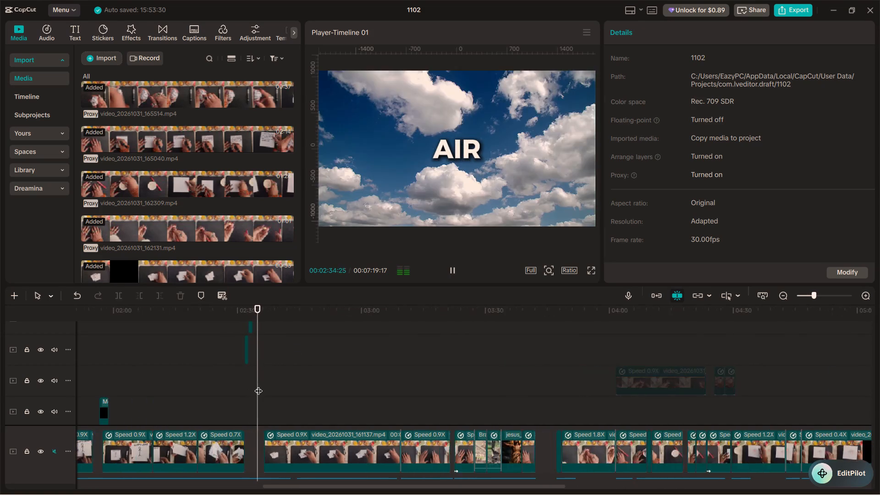
ctrl+scroll(258, 385, up, 4)
ctrl+scroll(258, 385, down, 9)
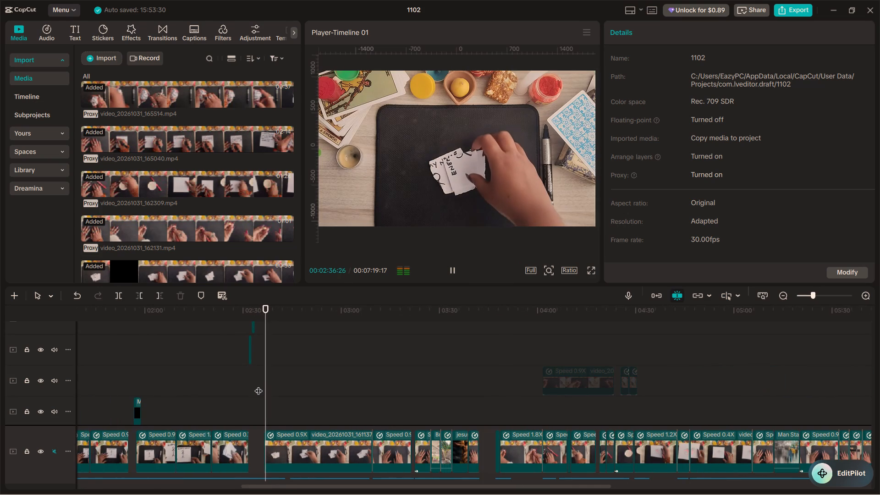
key(space)
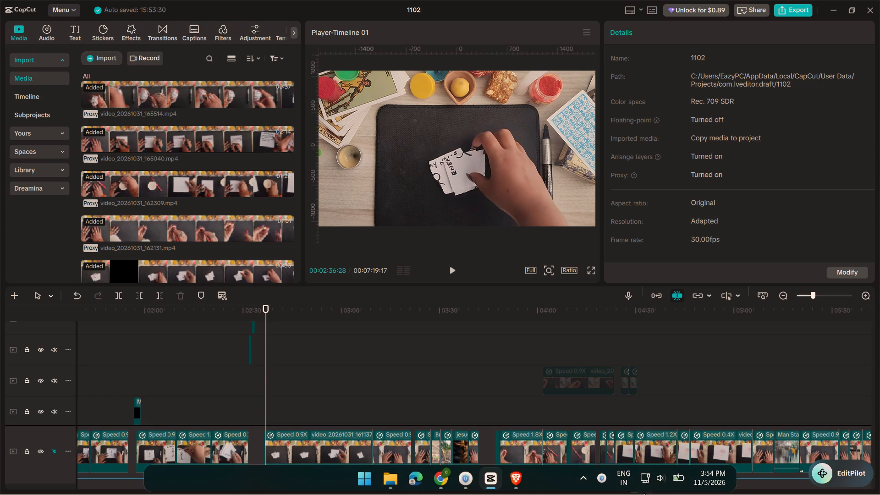
Show the hidden background apps in the Windows system tray.
click(582, 483)
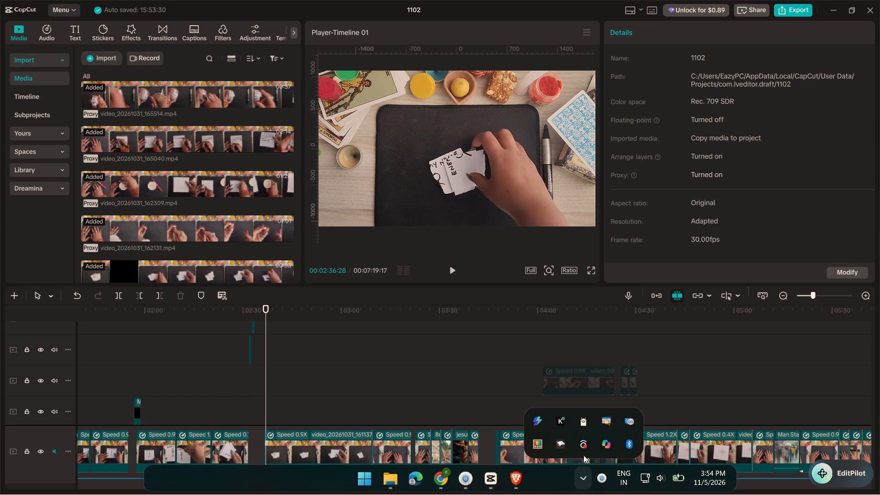
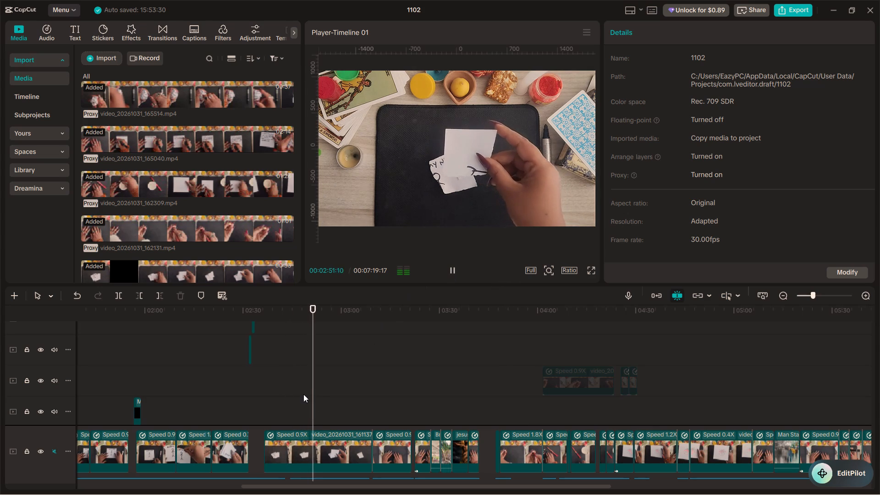
Play back the start of the hands clip video_20261031_161137.mp4, just after the AIR clouds clip, to check its timing.
scroll(302, 392, up, 19)
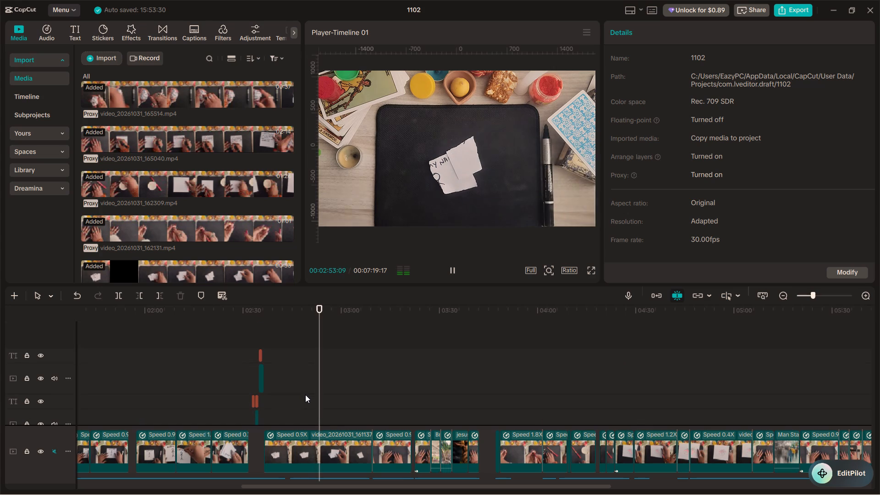
scroll(305, 395, down, 10)
scroll(305, 395, down, 18)
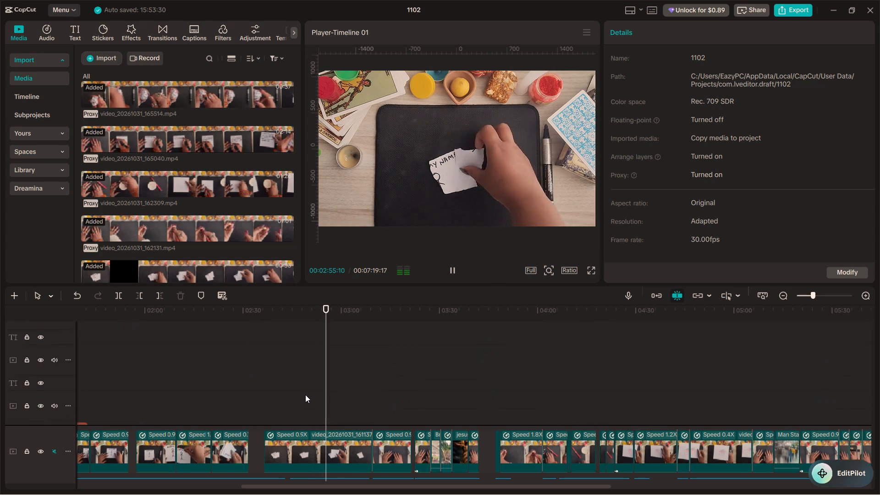
scroll(305, 395, down, 11)
scroll(305, 395, up, 7)
click(267, 392)
drag(267, 392, 260, 386)
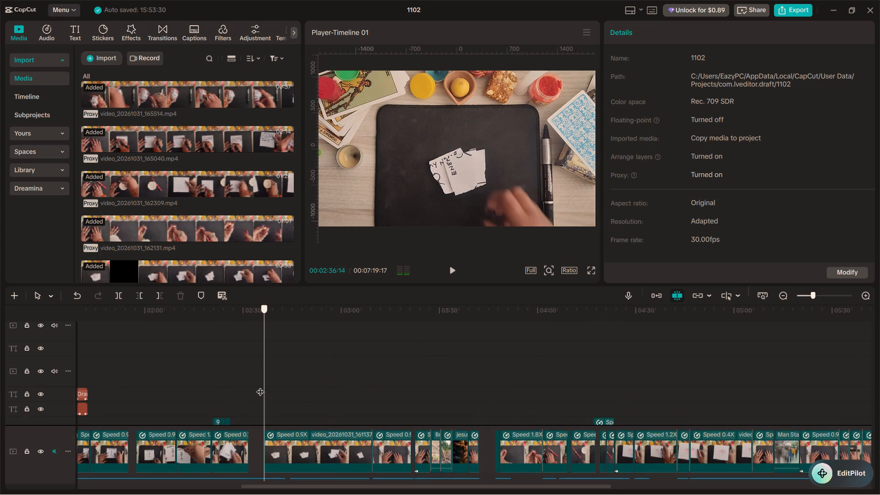
drag(260, 386, 263, 386)
ctrl+scroll(263, 386, up, 13)
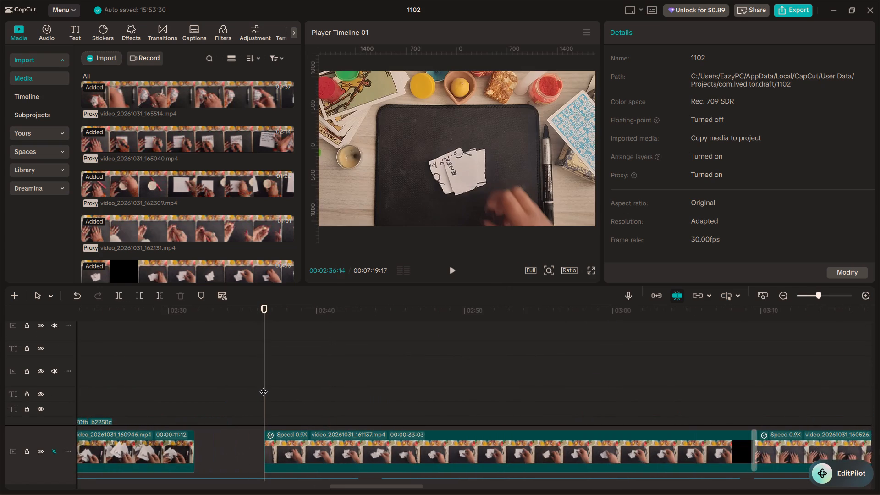
ctrl+scroll(264, 386, down, 20)
ctrl+scroll(264, 386, down, 14)
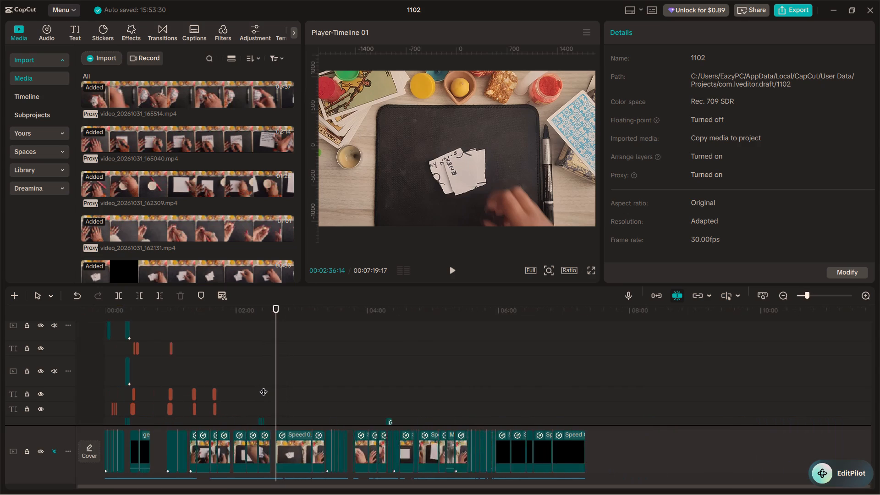
scroll(264, 386, up, 20)
scroll(264, 386, up, 6)
key(space)
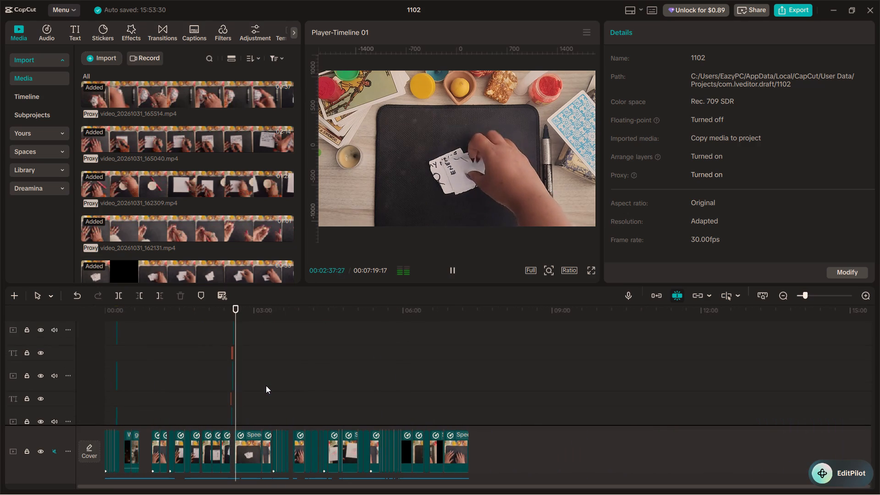
scroll(266, 385, up, 20)
scroll(266, 385, up, 19)
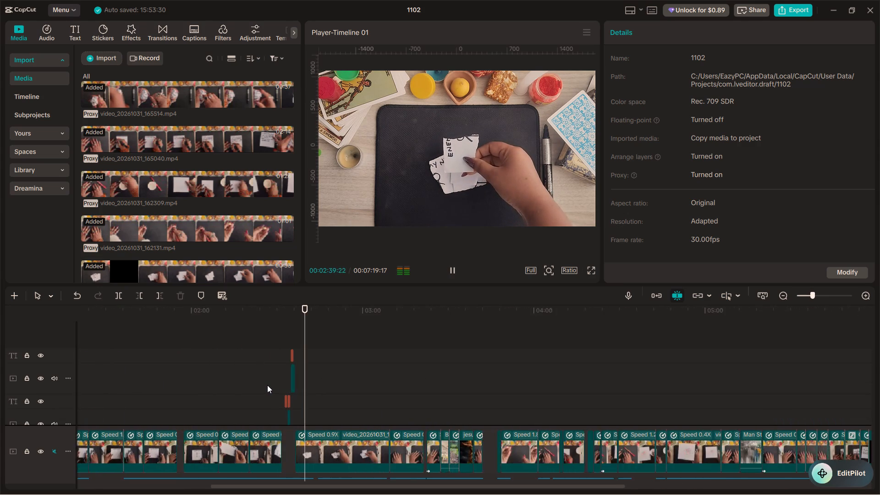
ctrl+scroll(267, 385, up, 8)
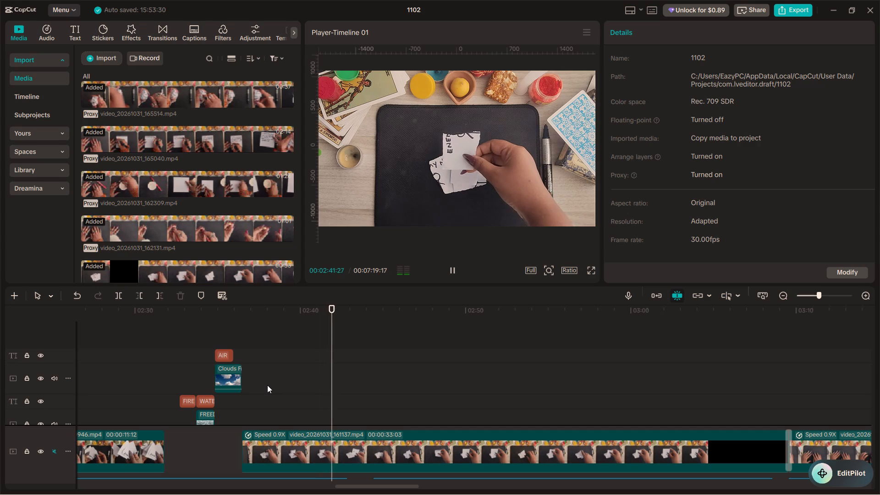
click(236, 398)
key(space)
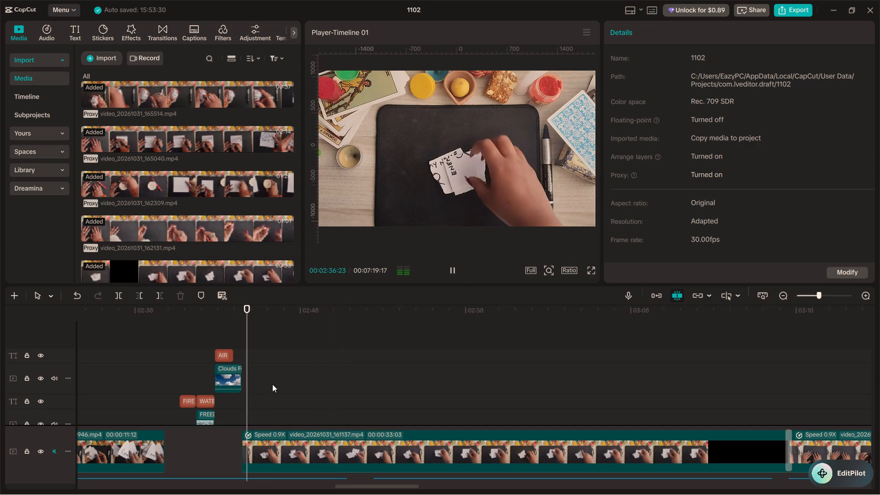
key(space)
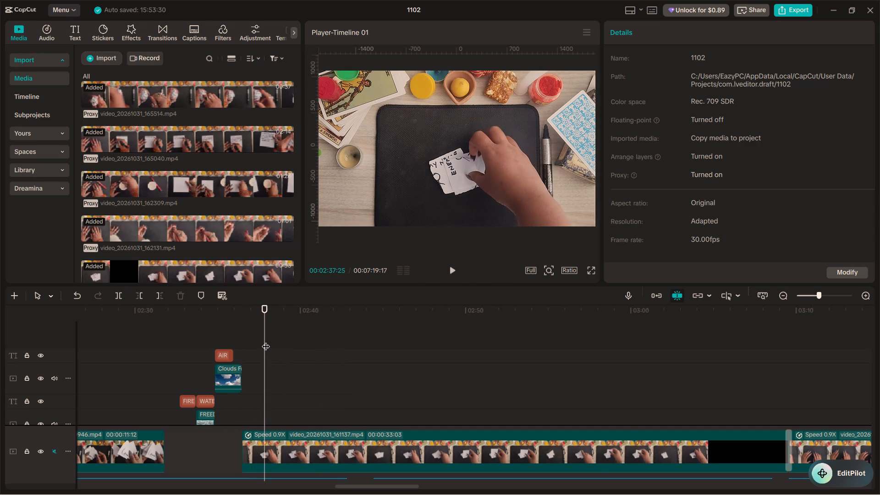
Add a default text title on a new track at 00:02:36:14, where the hands clip video_20261031_161137.mp4 starts.
drag(264, 340, 244, 331)
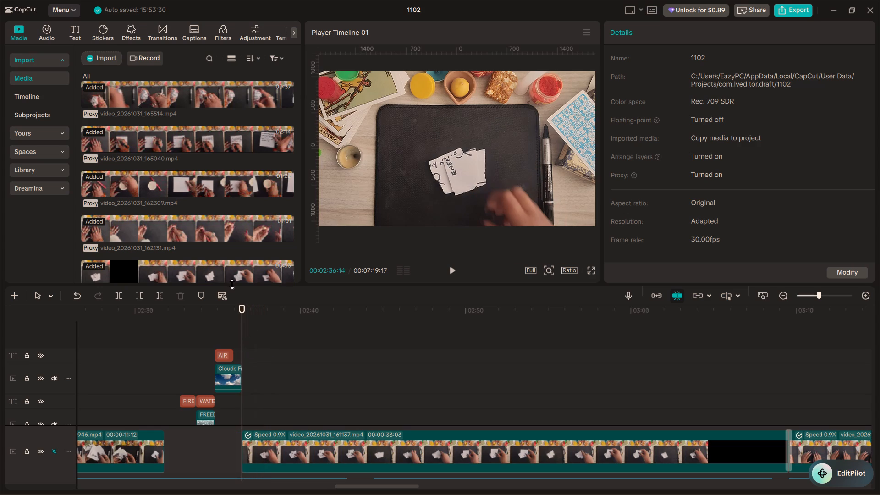
click(76, 28)
drag(96, 69, 240, 335)
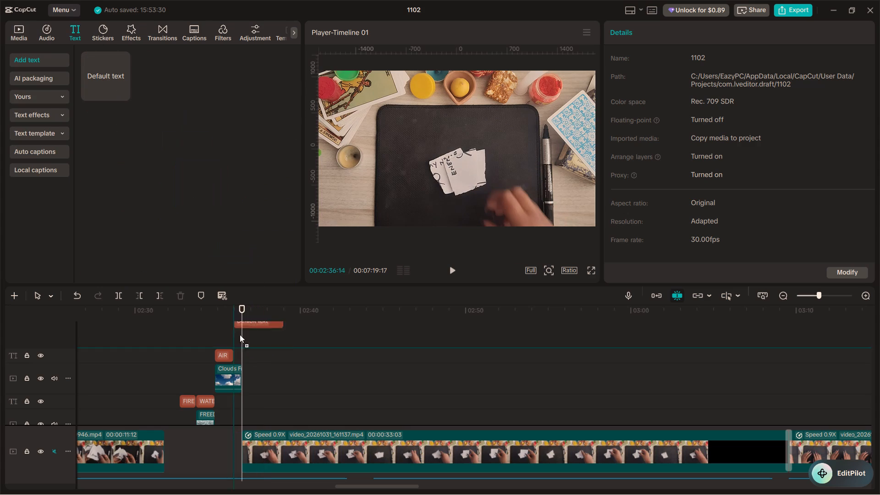
drag(240, 335, 243, 347)
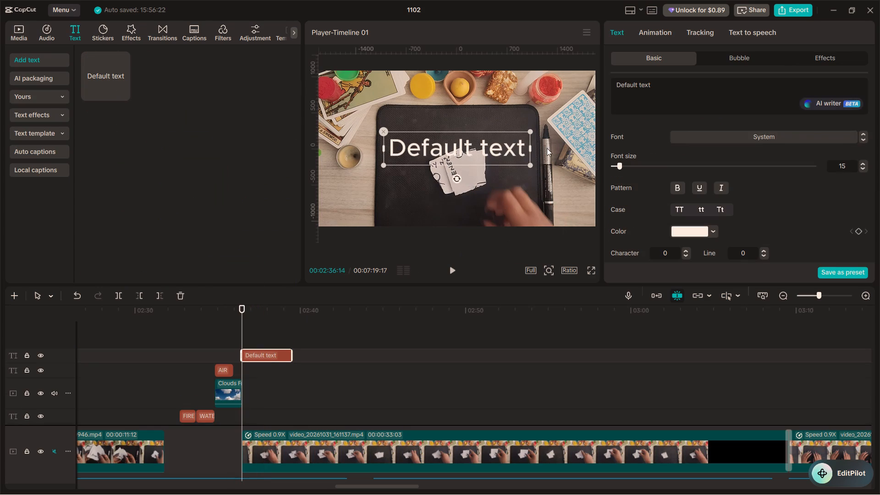
Replace the new title's placeholder text with "Bury".
drag(659, 88, 608, 73)
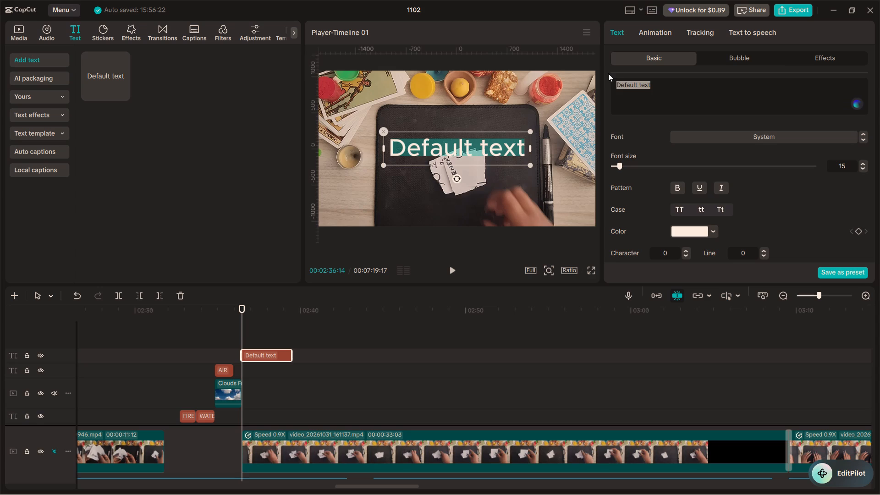
key(shift+b)
text(UR)
key(BackSpace)
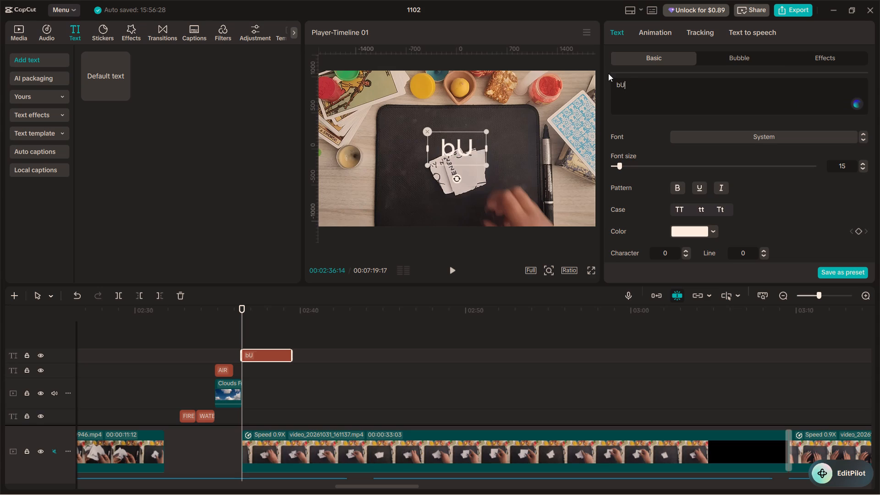
key(BackSpace)
key(BackSpace)
key(b)
text(ure)
key(space)
key(BackSpace)
key(BackSpace)
key(y)
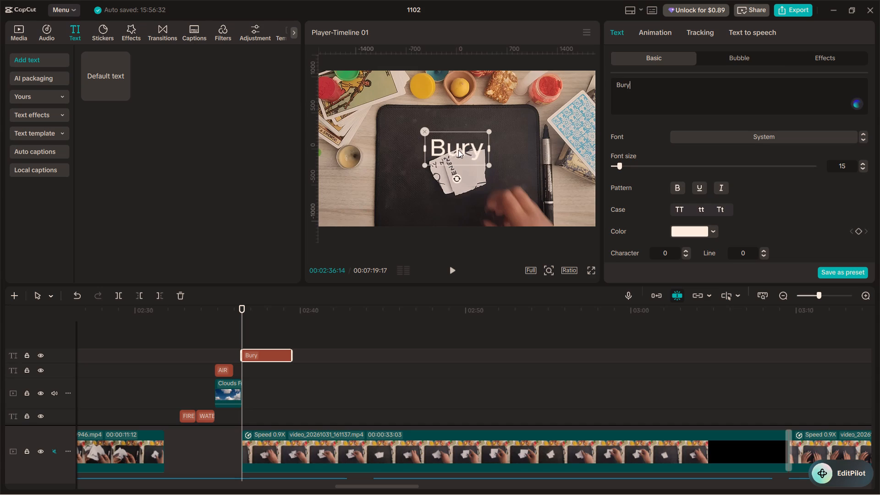
Move the Bury title up in the frame so it sits centred above the torn paper pieces.
drag(458, 150, 458, 133)
drag(466, 142, 465, 125)
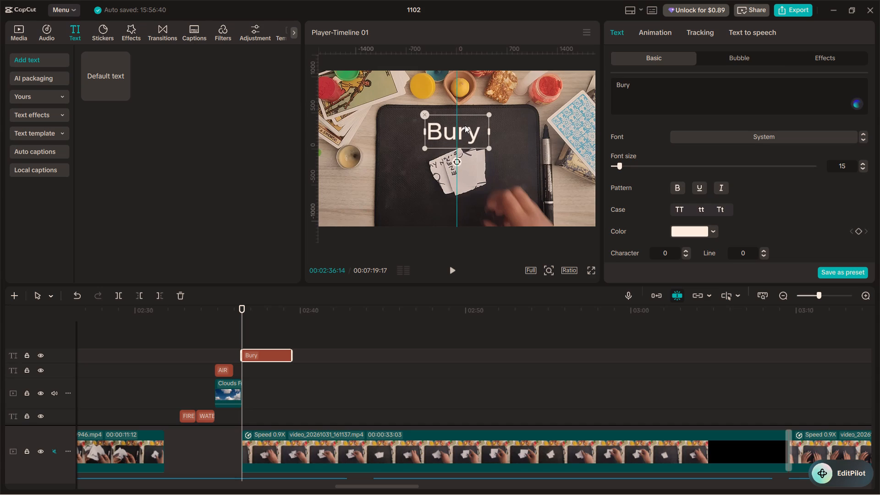
drag(465, 125, 465, 117)
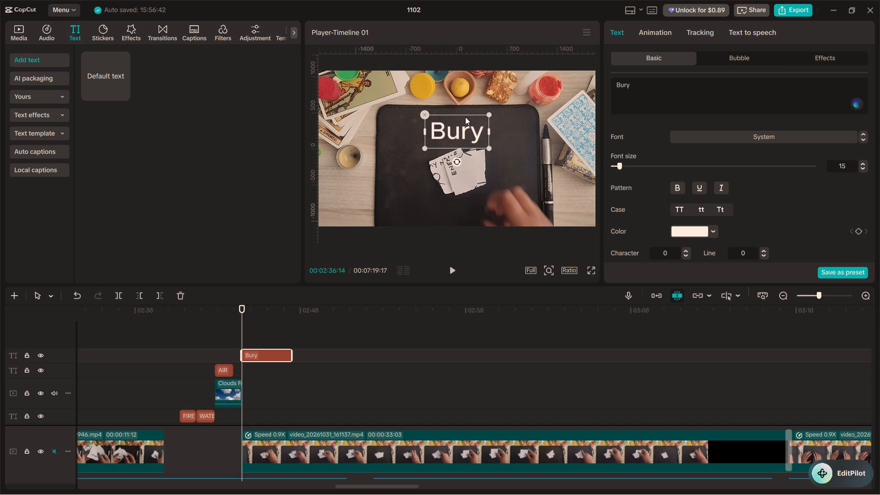
Play back the change from the AIR clouds clip to the Bury title and compare it with the narration audio.
click(233, 334)
key(space)
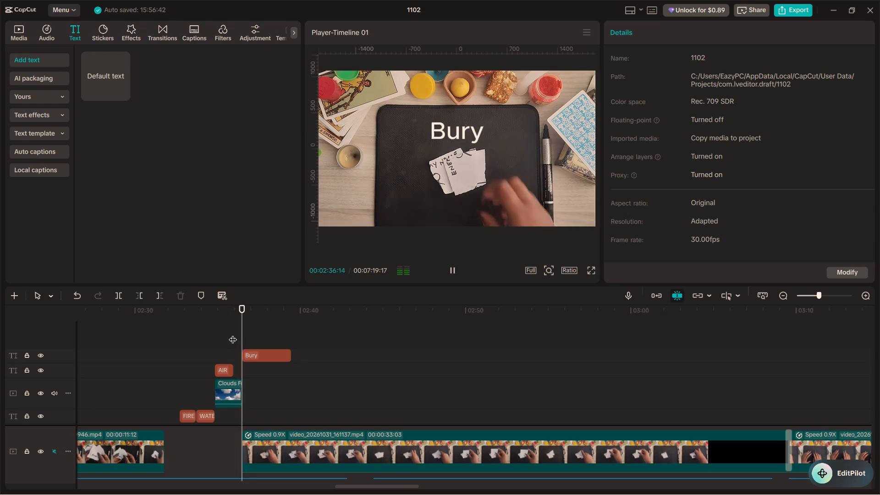
key(space)
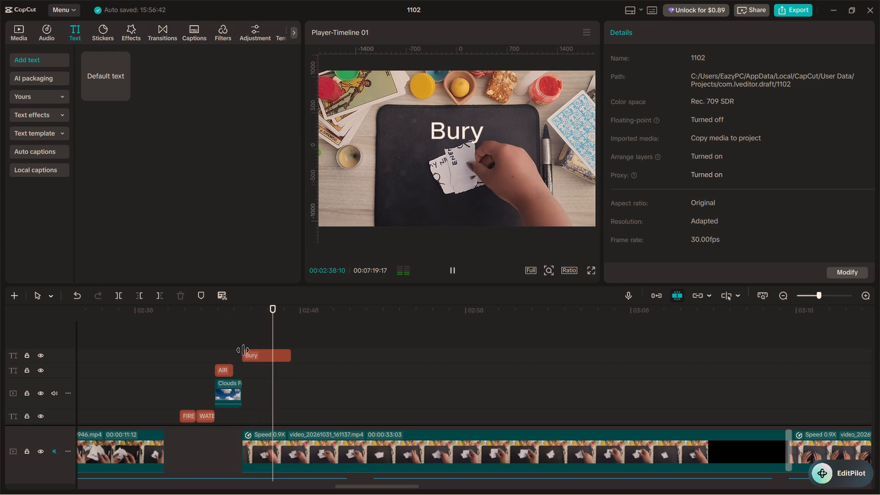
click(249, 337)
click(238, 331)
key(space)
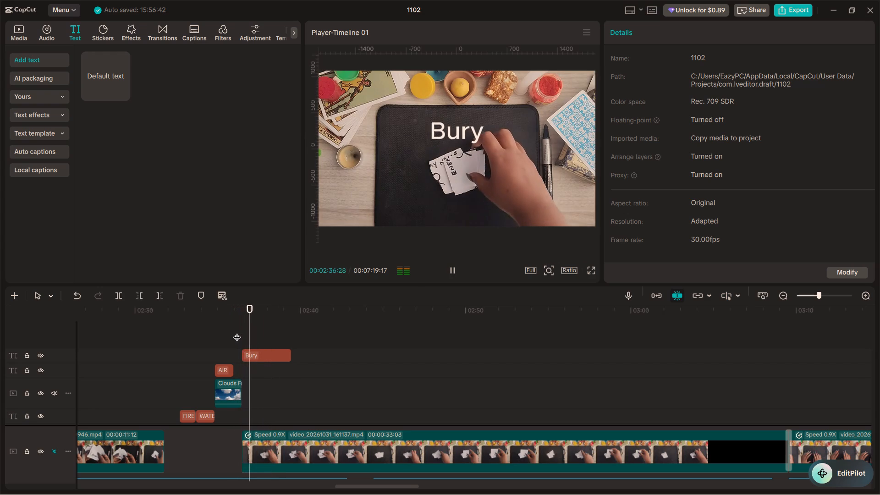
scroll(237, 331, down, 5)
scroll(249, 388, up, 4)
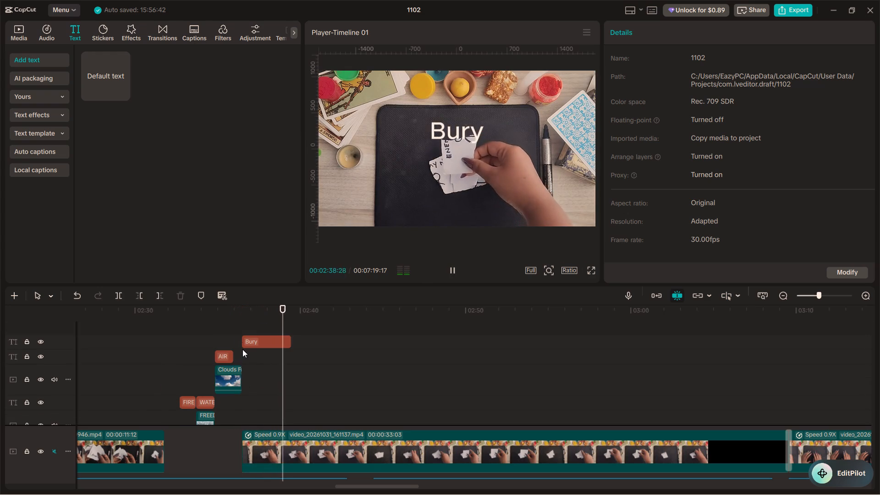
click(236, 335)
click(228, 330)
click(220, 330)
key(space)
key(space)
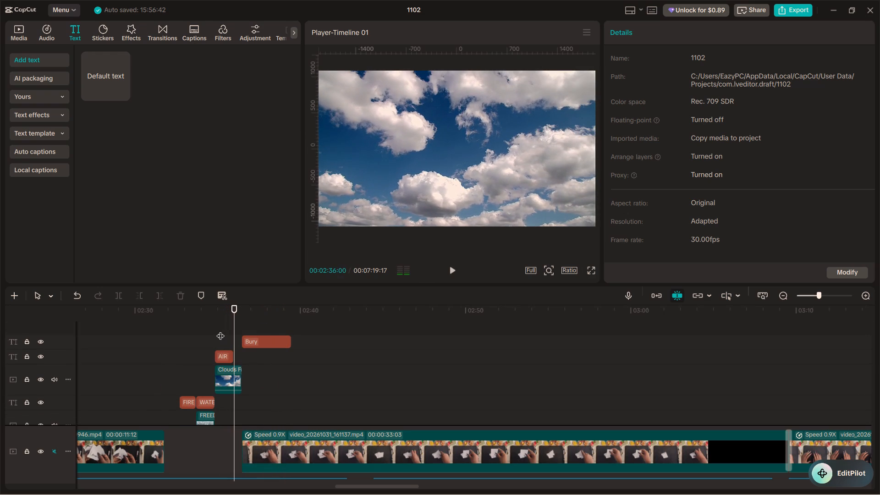
scroll(221, 339, down, 6)
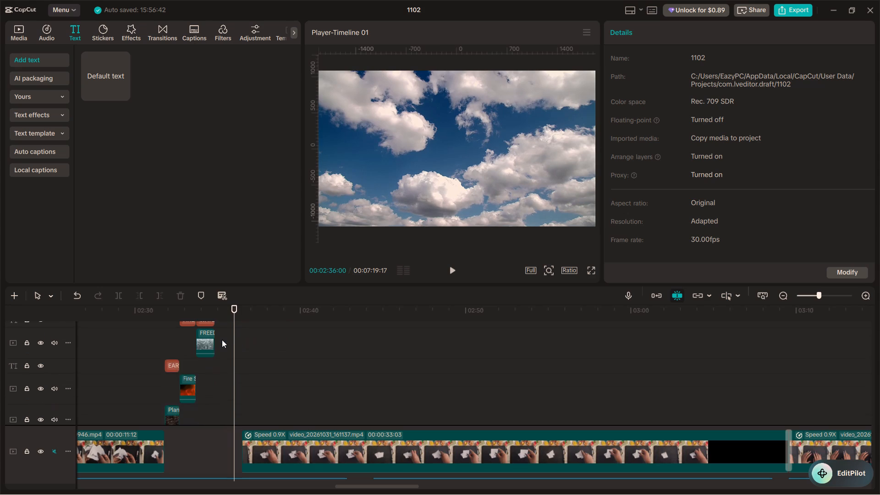
scroll(222, 340, down, 15)
key(space)
key(space)
scroll(222, 341, up, 17)
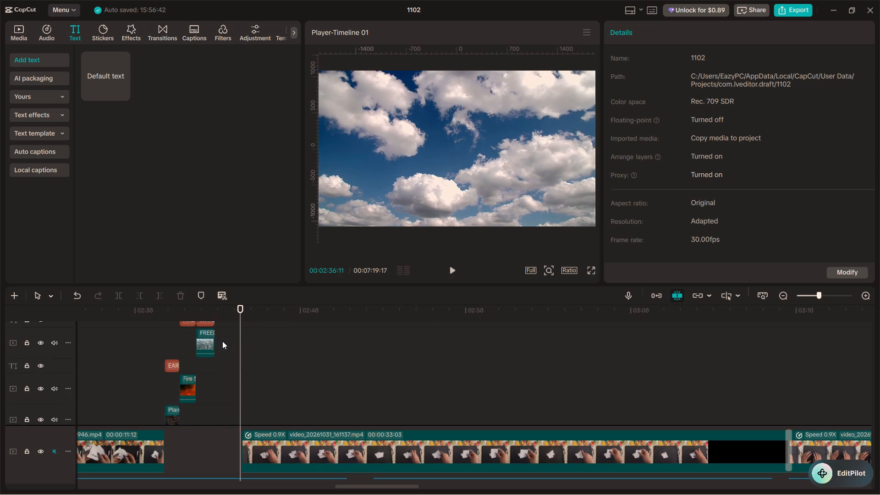
scroll(222, 341, up, 3)
scroll(222, 341, down, 20)
scroll(222, 341, down, 20)
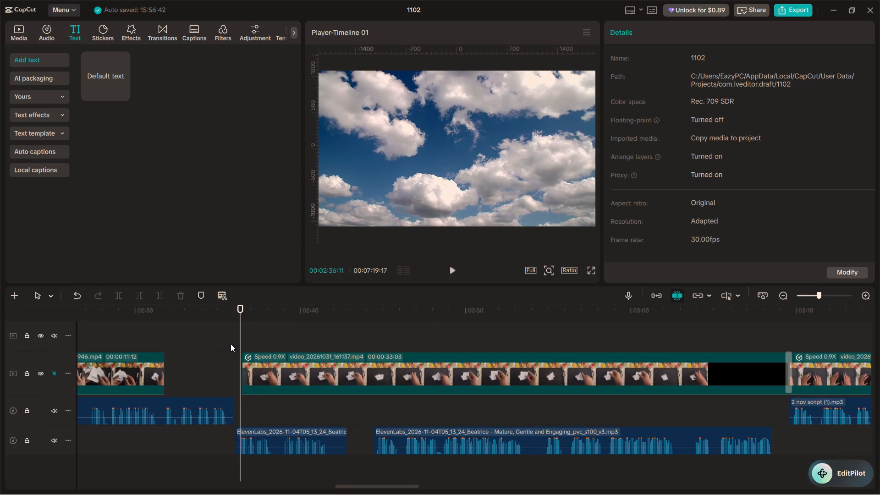
Trim the end of the clouds clip back to 00:02:36:01, near the end of the AIR title.
click(240, 333)
scroll(238, 332, up, 20)
scroll(238, 332, up, 17)
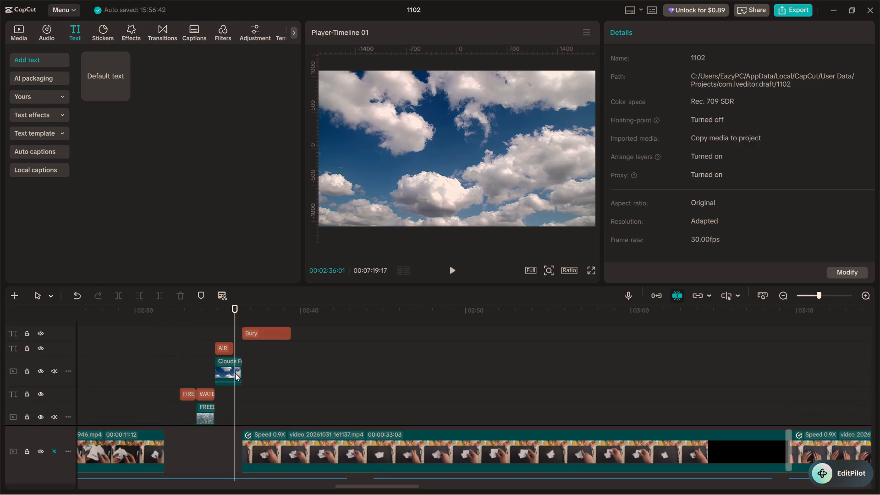
click(235, 373)
drag(241, 379, 232, 375)
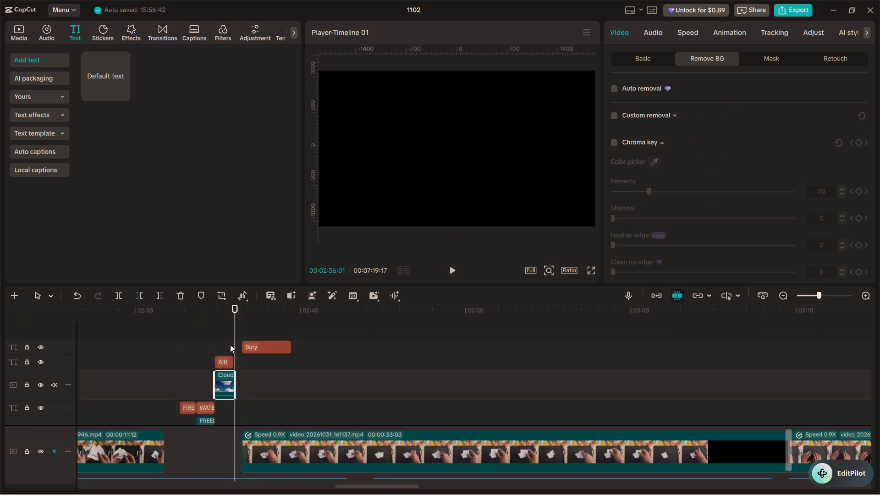
Stretch the start of video_20261031_161137.mp4 back to the end of the clouds clip, slowing it to 0.89x with a 33.6 s duration.
click(227, 337)
key(space)
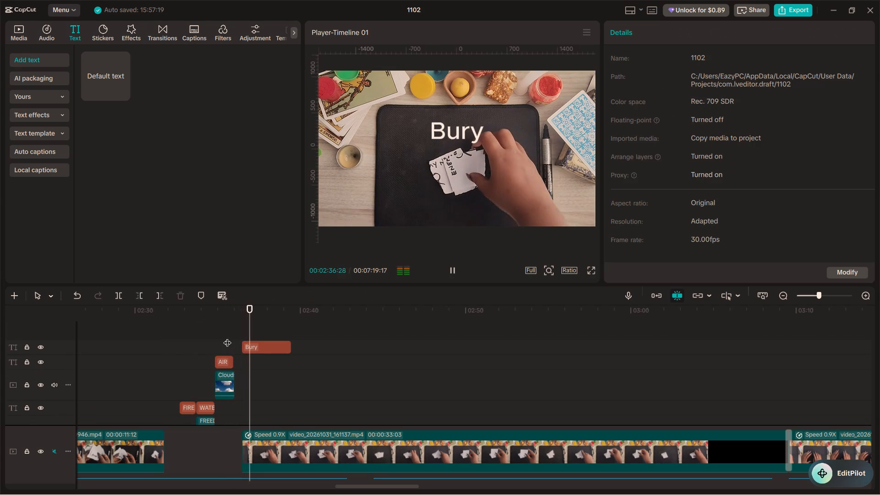
key(space)
scroll(231, 342, down, 20)
scroll(231, 342, down, 20)
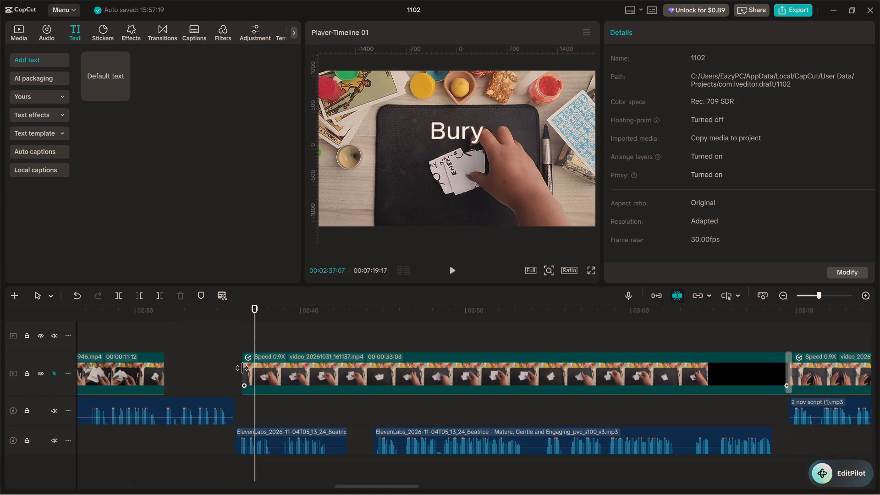
scroll(241, 363, up, 17)
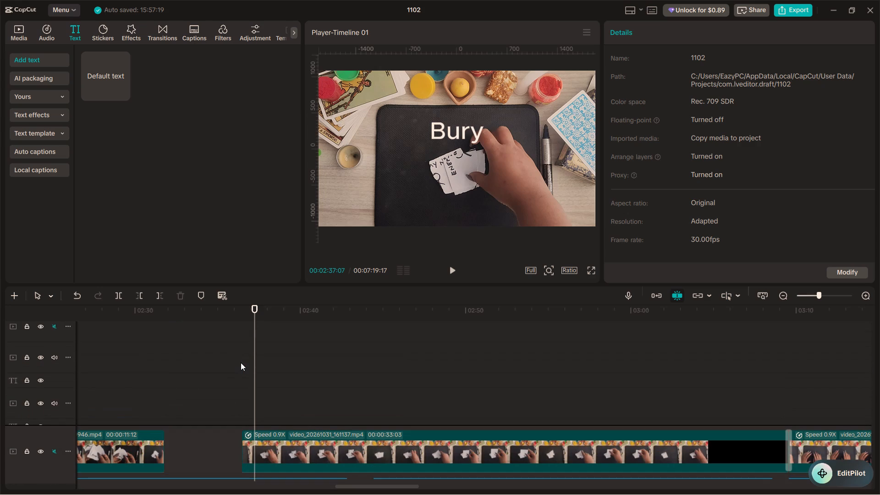
scroll(241, 363, up, 13)
scroll(241, 363, down, 20)
scroll(241, 363, down, 2)
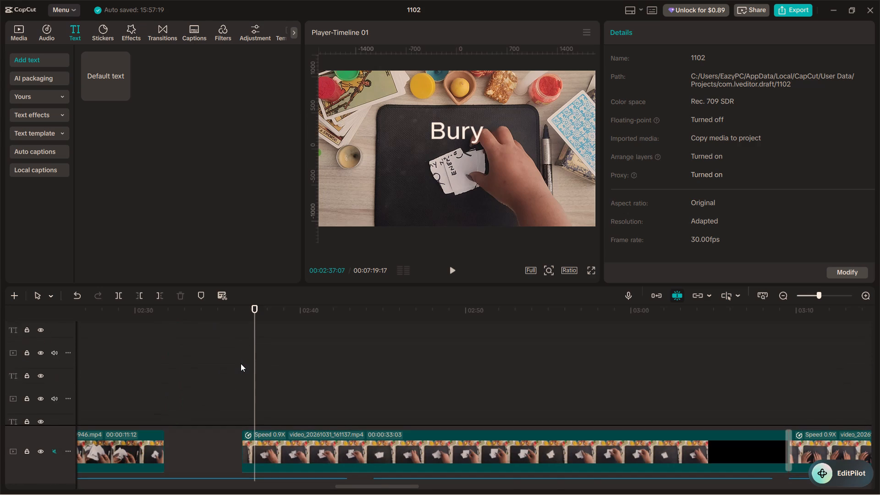
scroll(241, 363, down, 8)
click(254, 370)
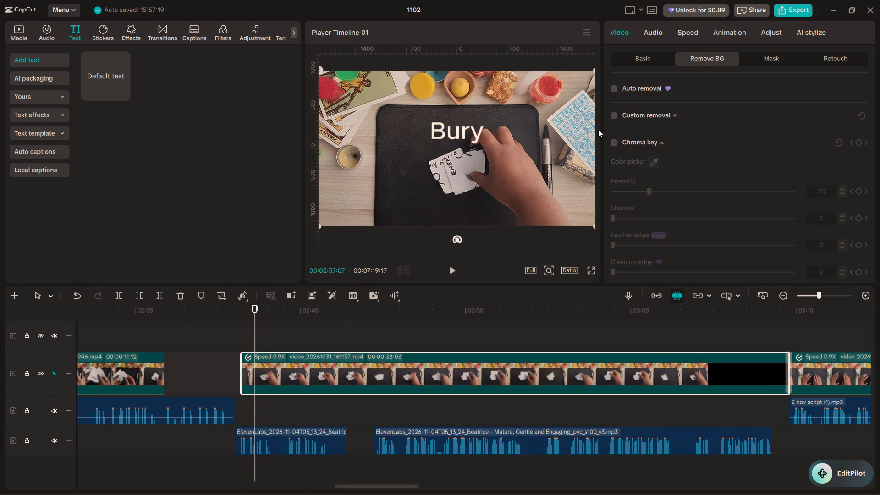
click(678, 30)
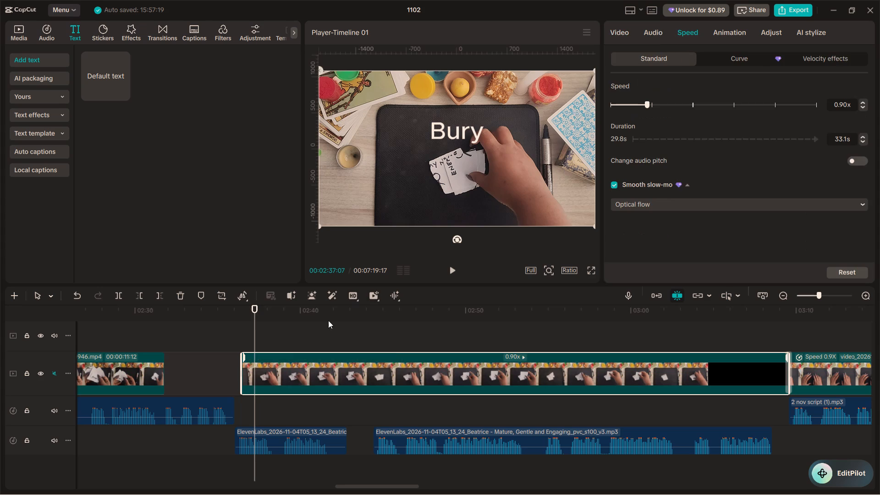
drag(243, 358, 238, 356)
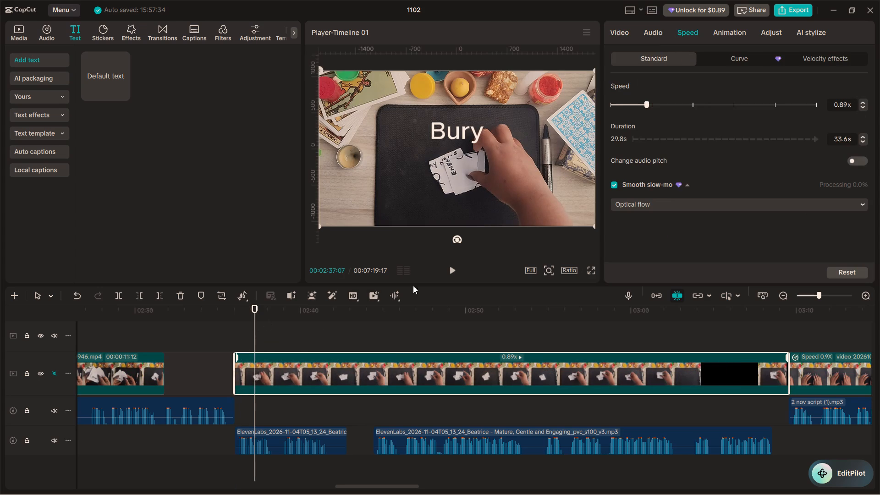
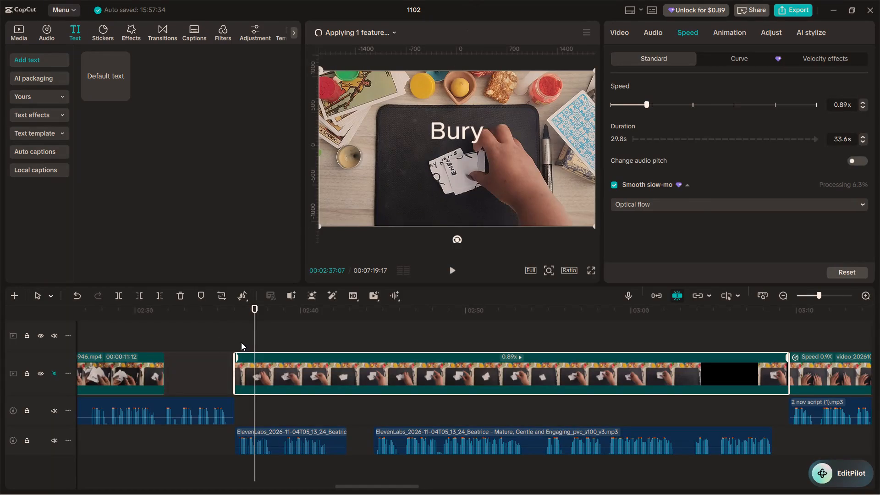
Play back the opening of the Bury title over the hands clip to check its look and timing.
click(241, 342)
click(222, 329)
key(space)
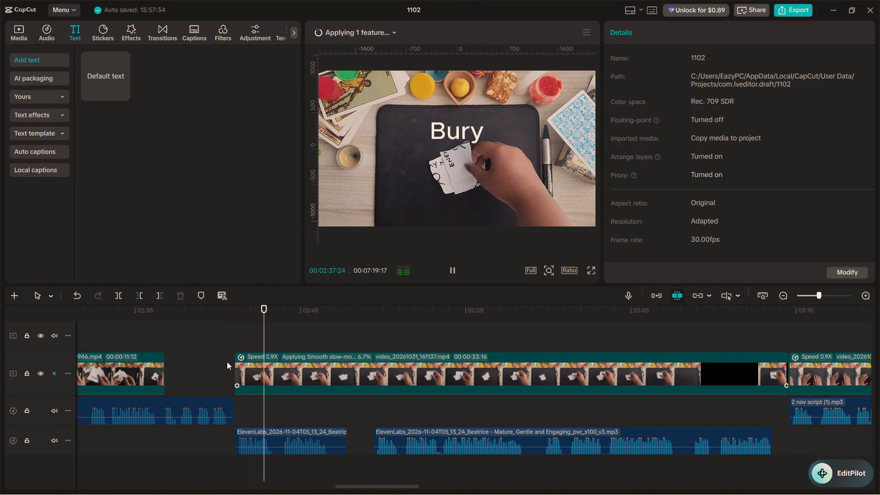
key(space)
click(231, 342)
key(space)
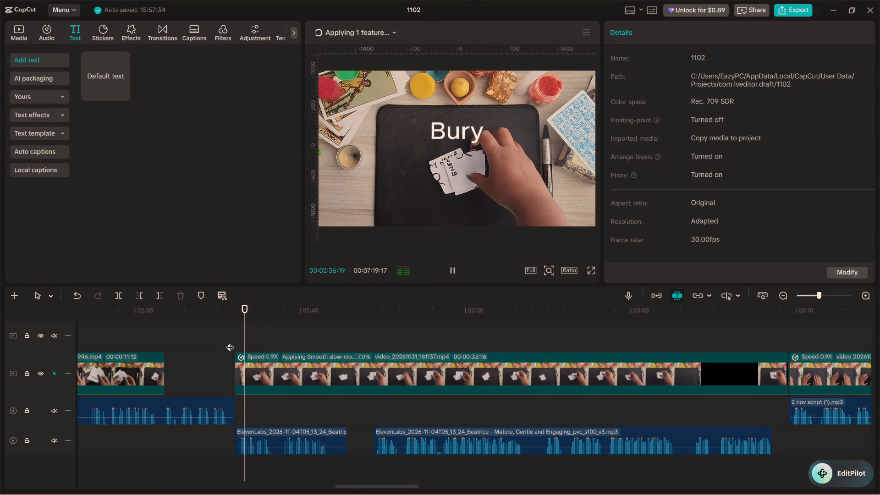
key(space)
Change the font of the Bury title to Montserrat.
click(256, 369)
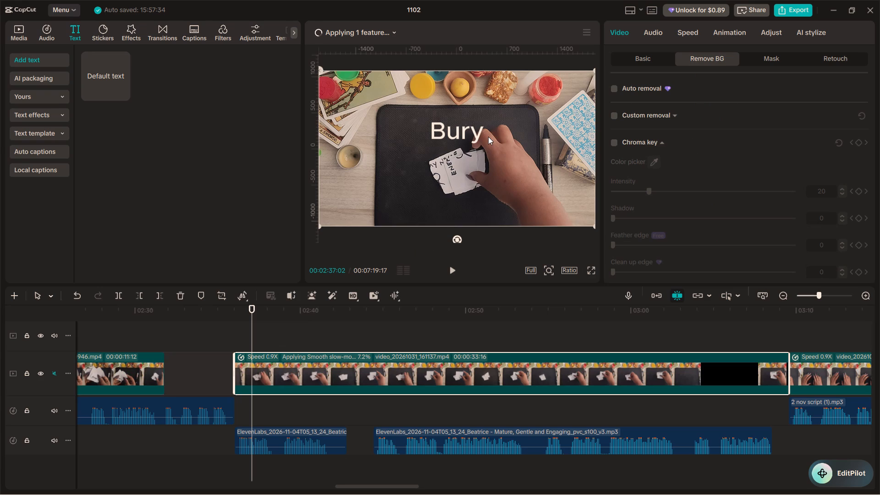
click(466, 134)
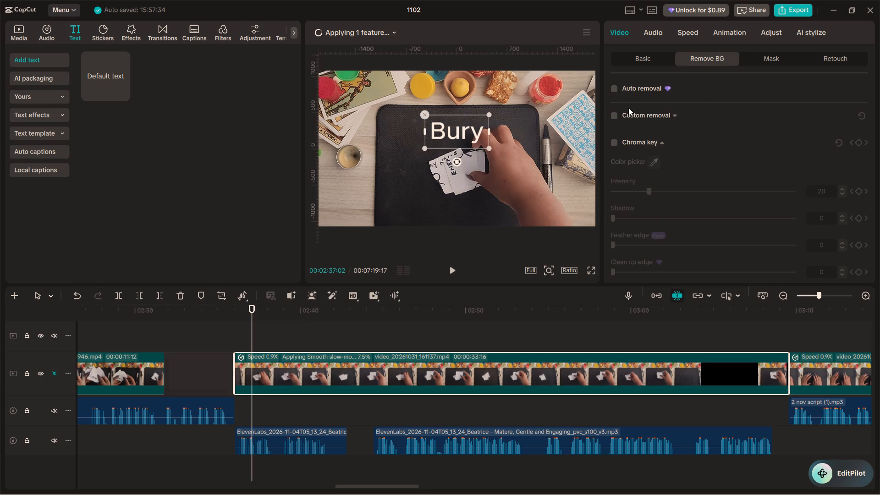
drag(640, 89, 587, 83)
click(647, 96)
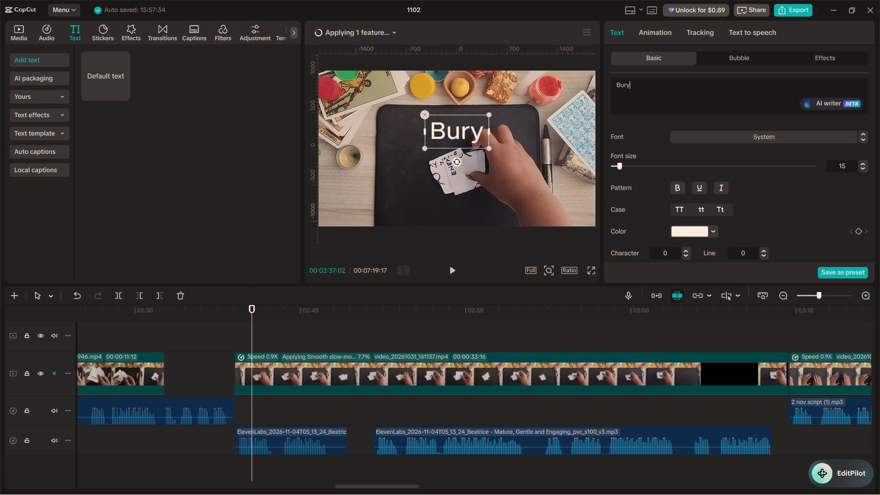
click(862, 141)
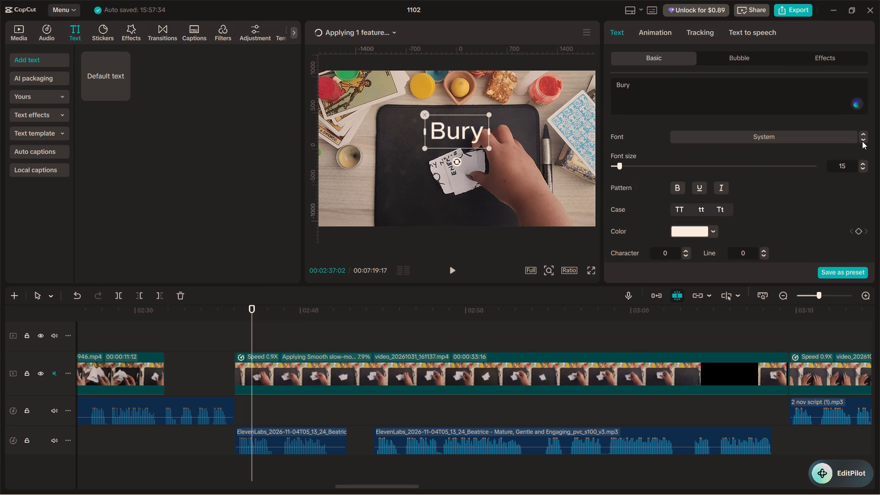
click(862, 141)
click(862, 141)
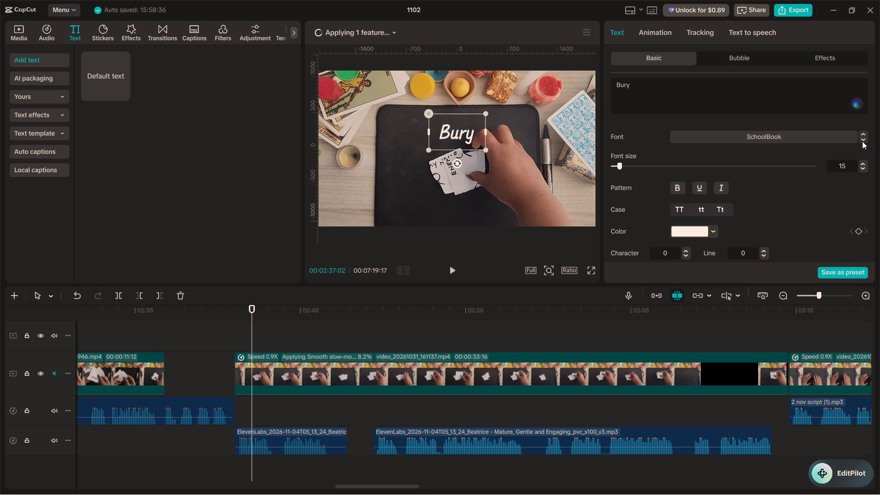
click(862, 141)
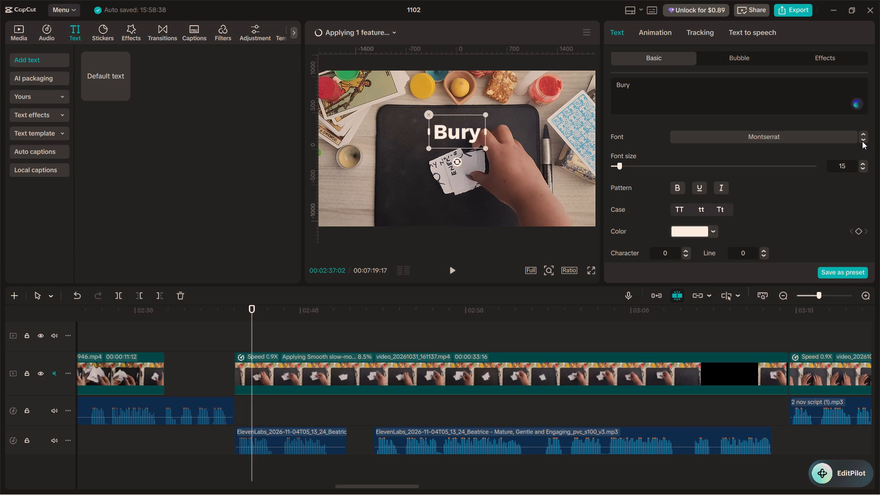
Move the Bury title further up above the hand and torn papers, to about Y 421, and preview it.
drag(462, 130, 461, 118)
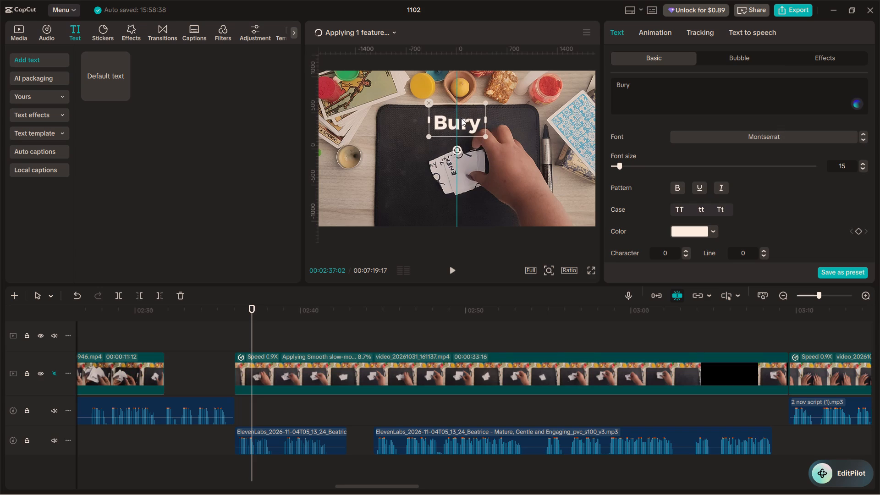
drag(461, 118, 461, 117)
click(239, 337)
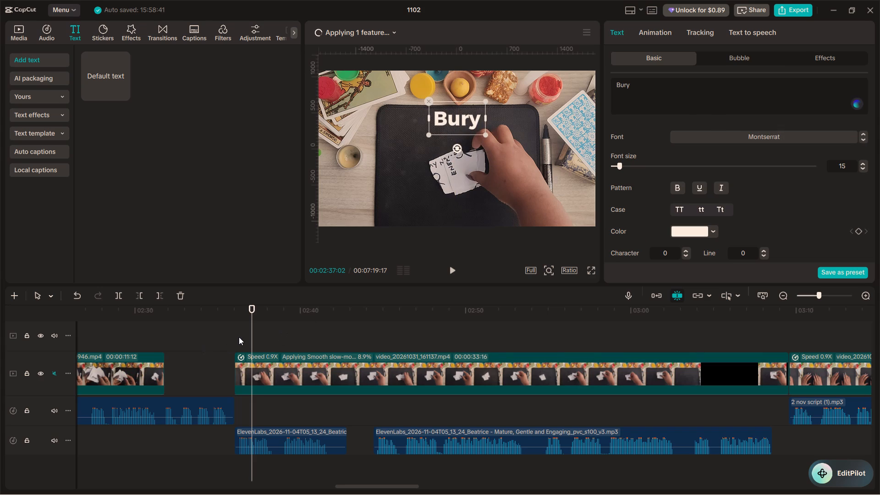
click(228, 335)
key(space)
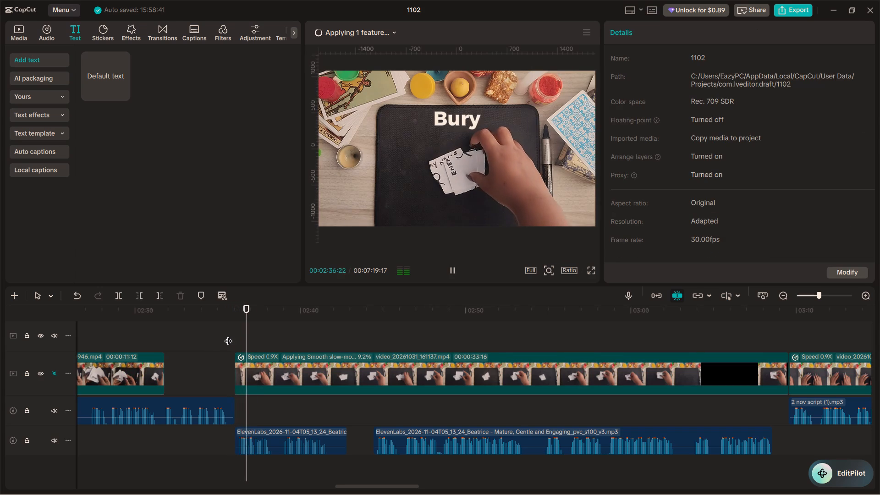
key(space)
Try the black-lettered preset style on the Bury title, and settle on the white-lettered preset with a black outline.
scroll(238, 339, up, 14)
scroll(242, 343, up, 10)
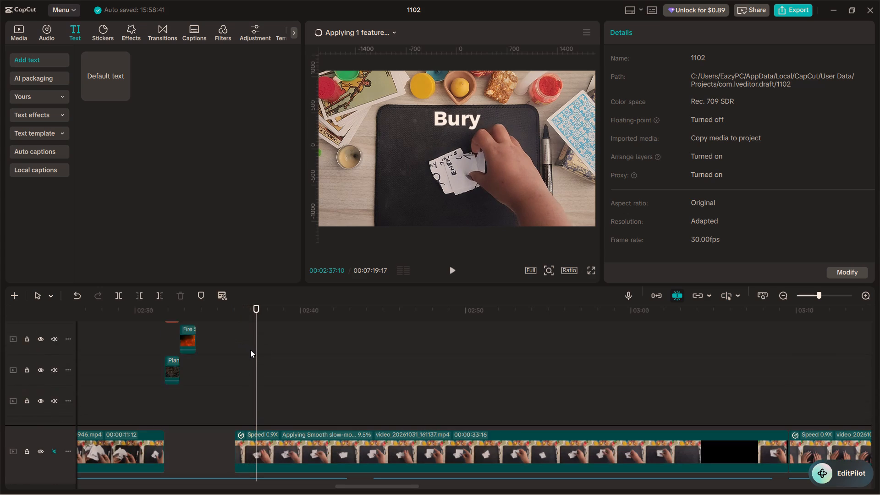
scroll(250, 350, up, 18)
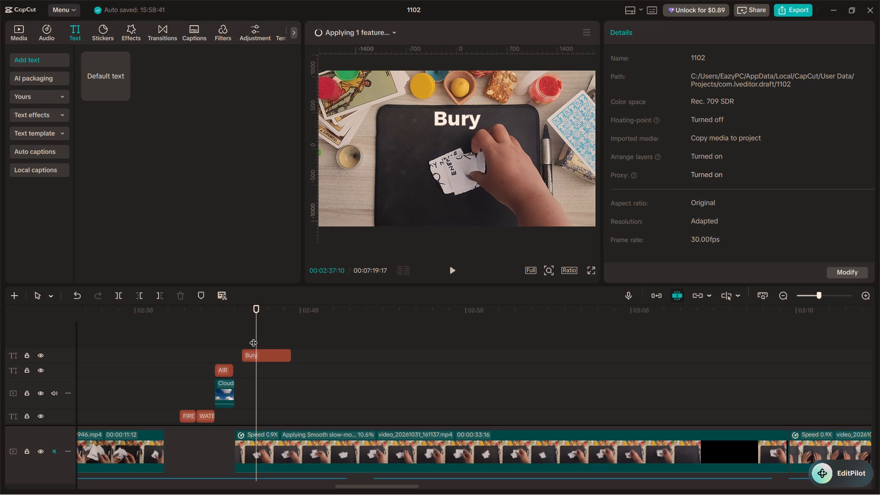
click(260, 351)
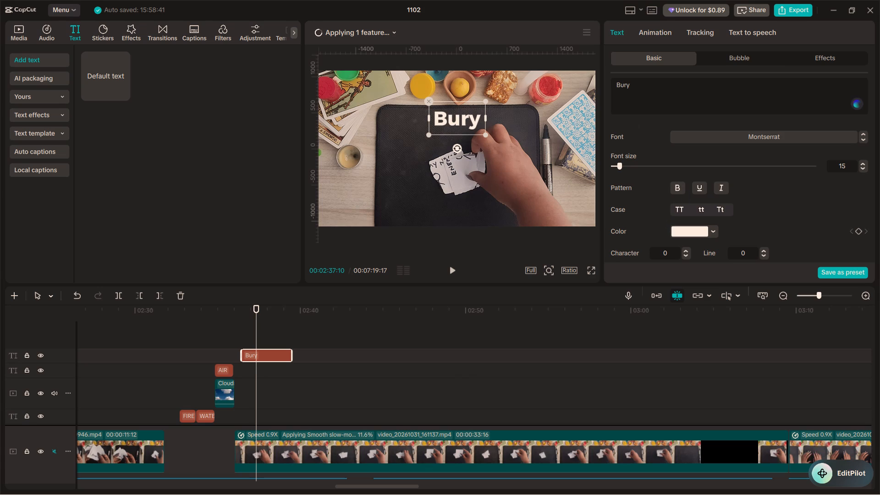
click(712, 231)
click(712, 231)
scroll(756, 217, down, 2)
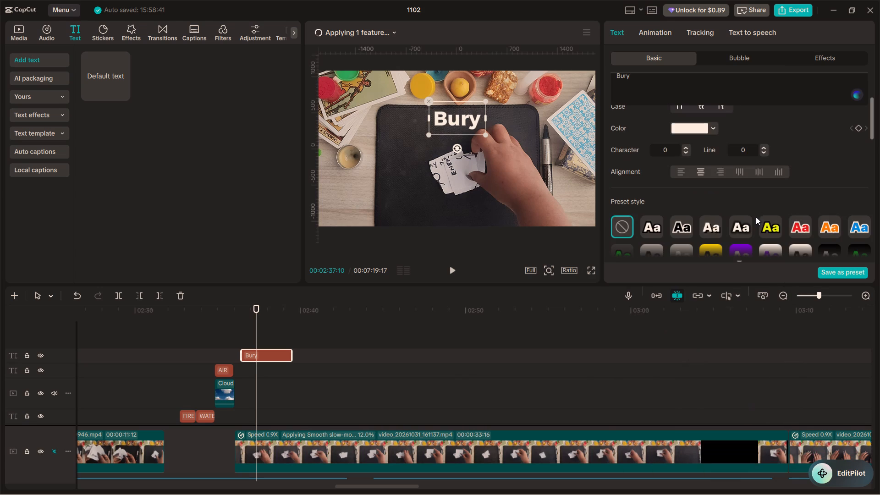
scroll(757, 165, down, 1)
click(687, 176)
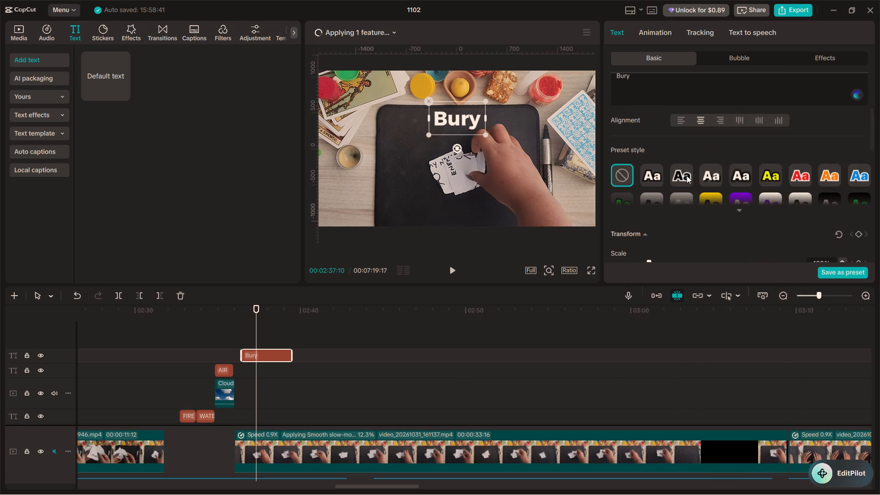
scroll(687, 176, down, 5)
scroll(715, 141, up, 4)
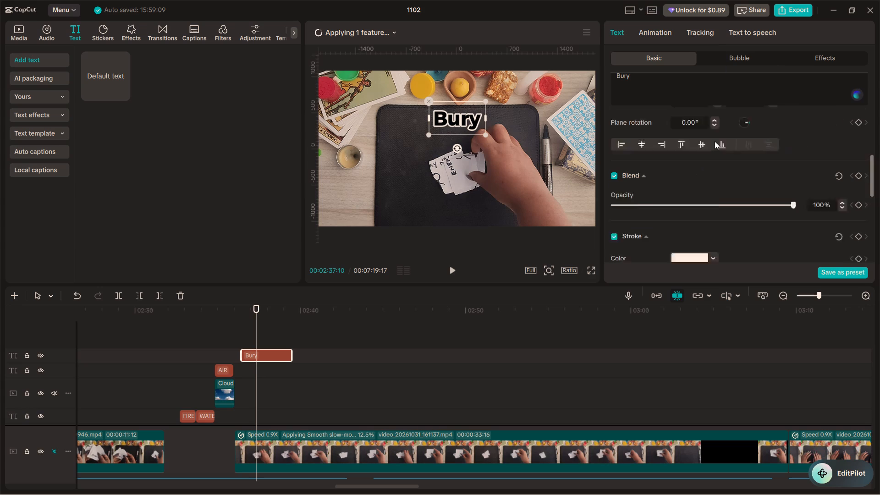
scroll(715, 141, up, 3)
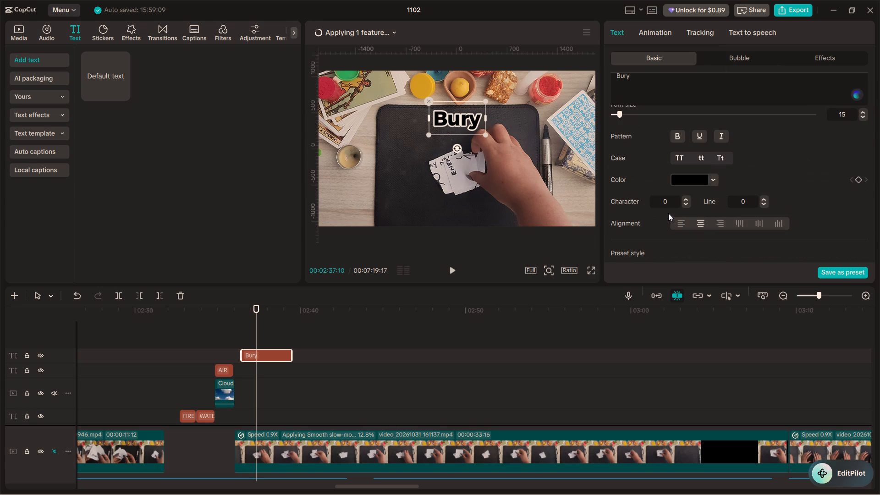
scroll(671, 196, down, 3)
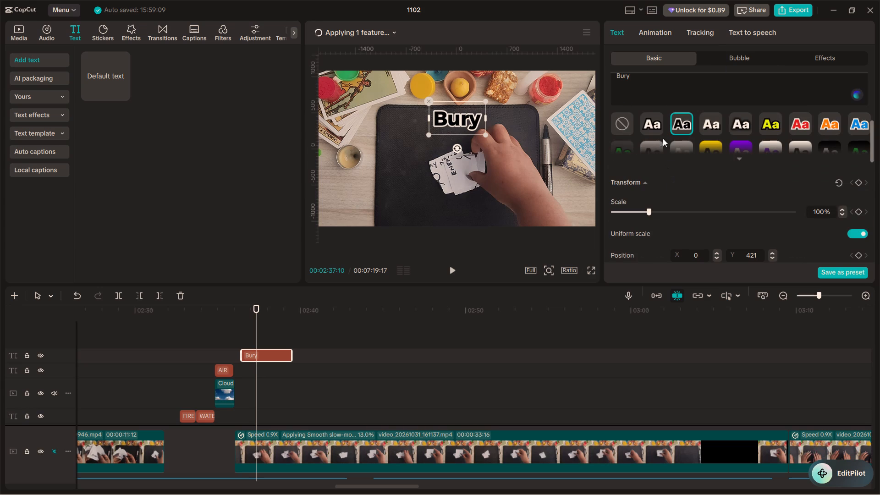
click(656, 126)
Reduce the black stroke thickness of the Bury title to 10 and play it back.
scroll(665, 131, up, 4)
scroll(669, 140, down, 5)
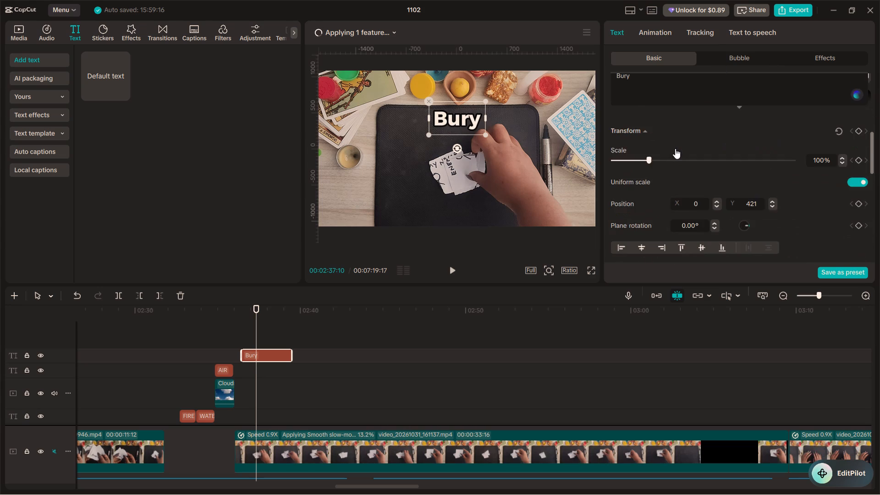
scroll(675, 152, down, 5)
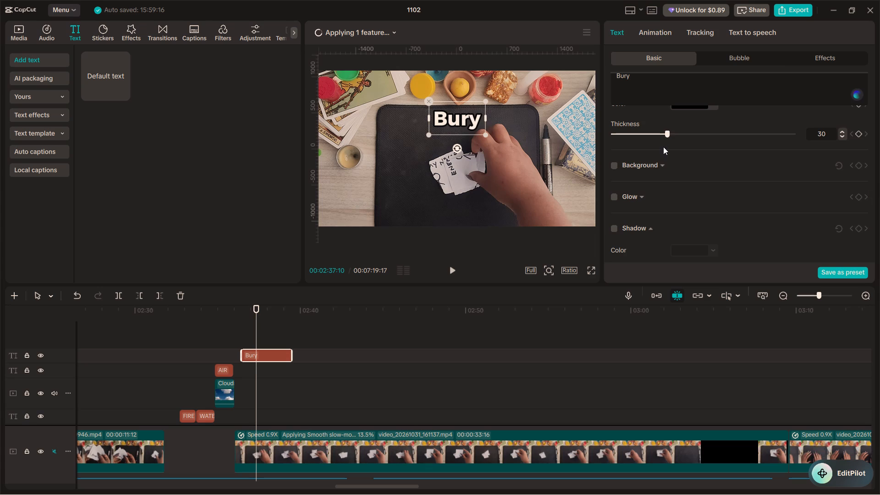
scroll(663, 148, up, 1)
drag(663, 186, 644, 180)
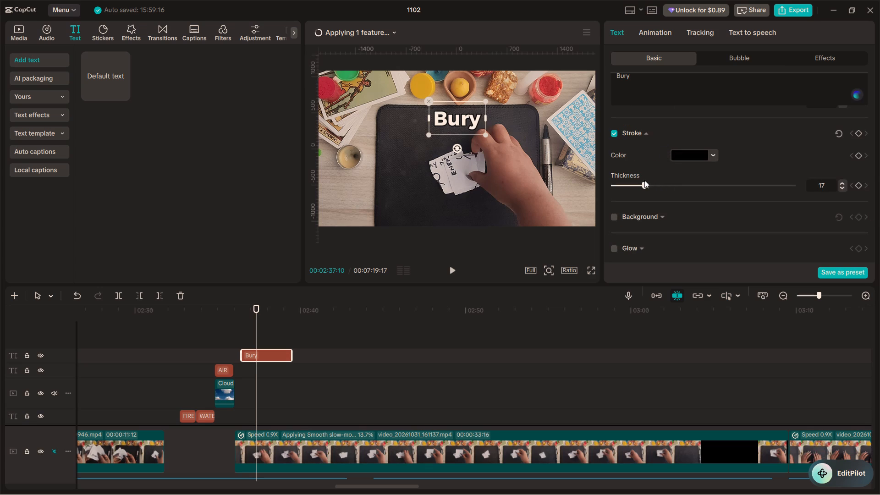
drag(644, 180, 633, 183)
click(842, 187)
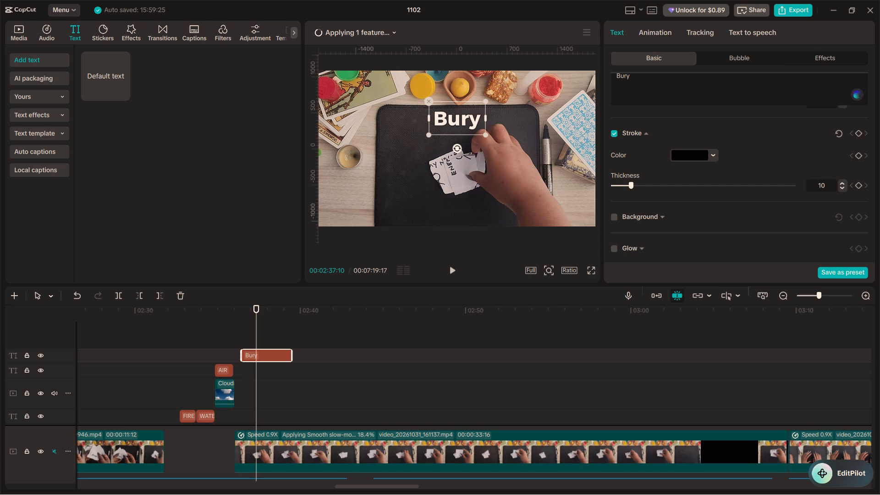
click(238, 319)
key(space)
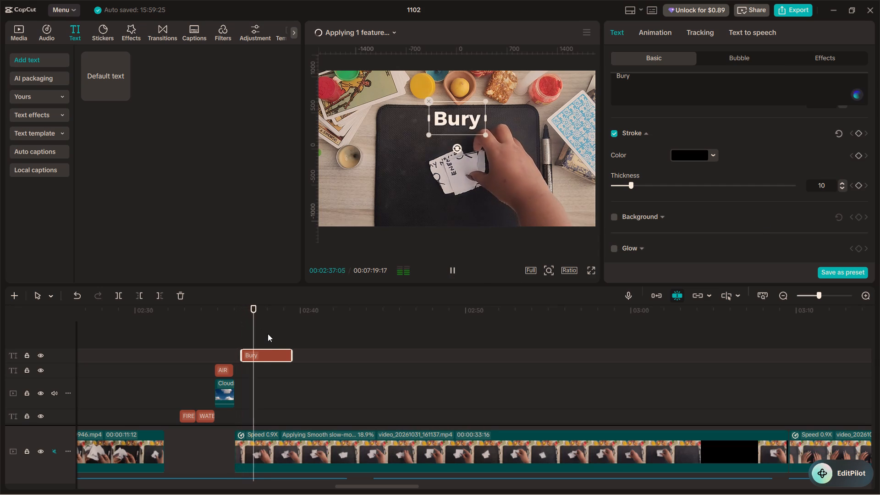
key(space)
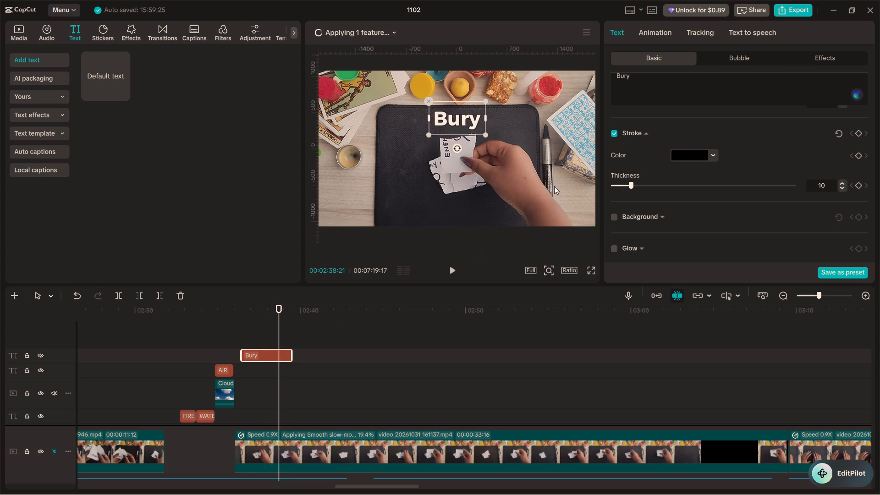
Add a space and a coffin emoji after the word Bury in the title, and play back from the AIR clip.
click(644, 86)
key(space)
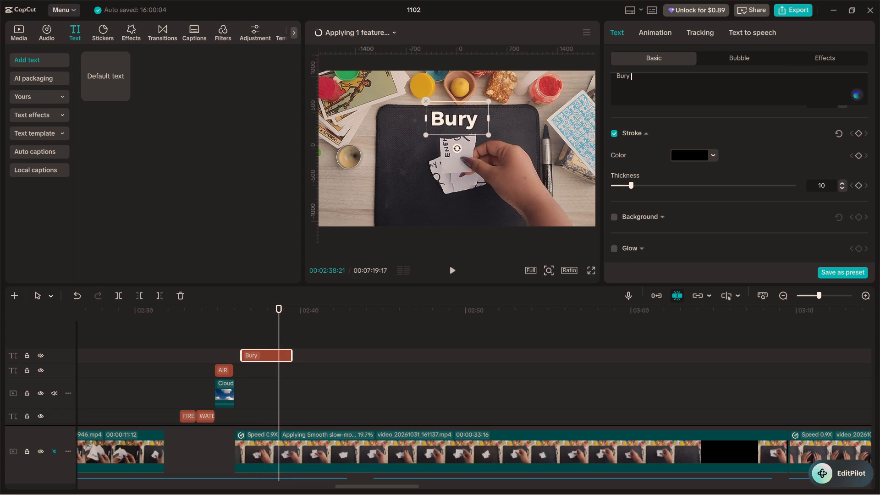
key(super+period)
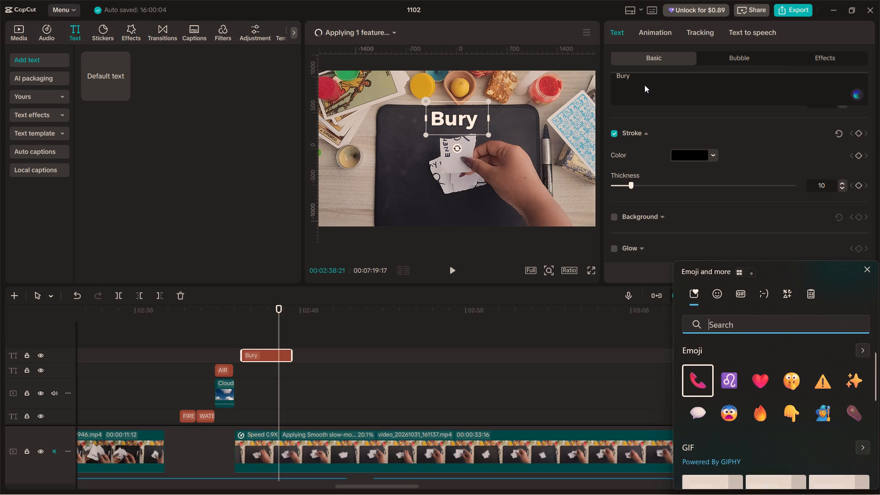
click(853, 421)
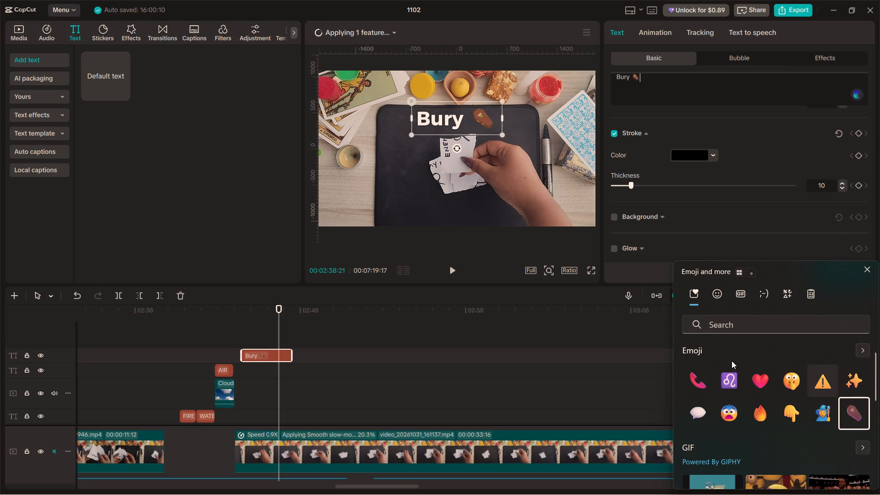
click(230, 329)
key(space)
click(230, 329)
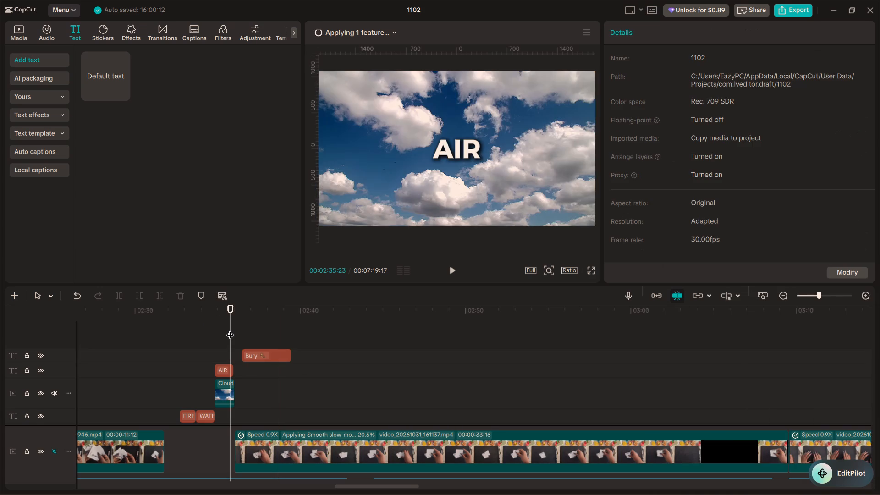
key(space)
key(space)
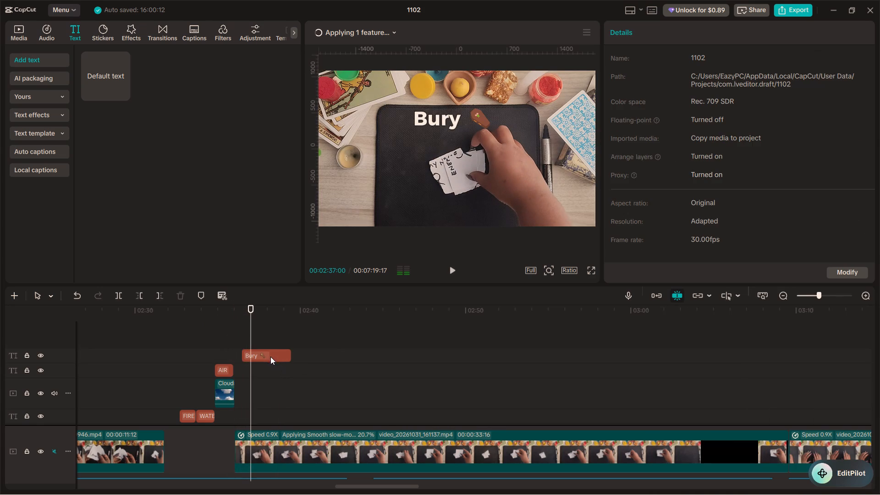
Delete the stray trailing space after the coffin emoji in the Bury title.
click(268, 354)
click(684, 77)
click(680, 87)
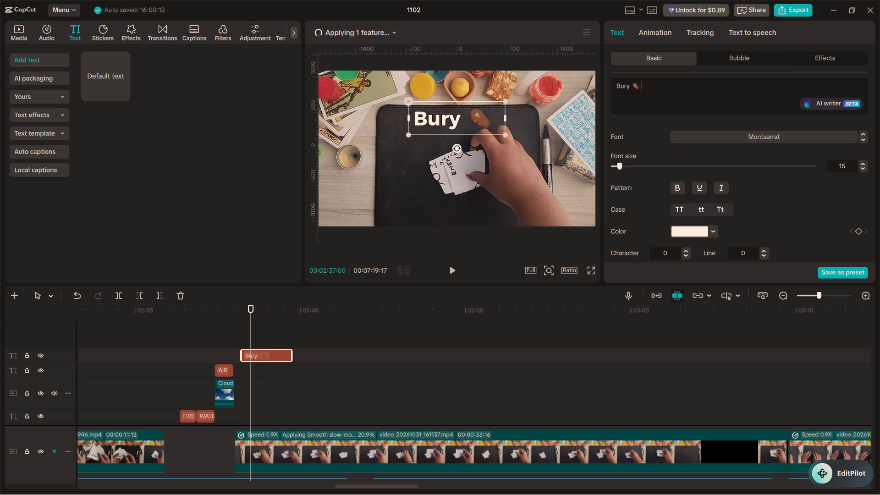
key(BackSpace)
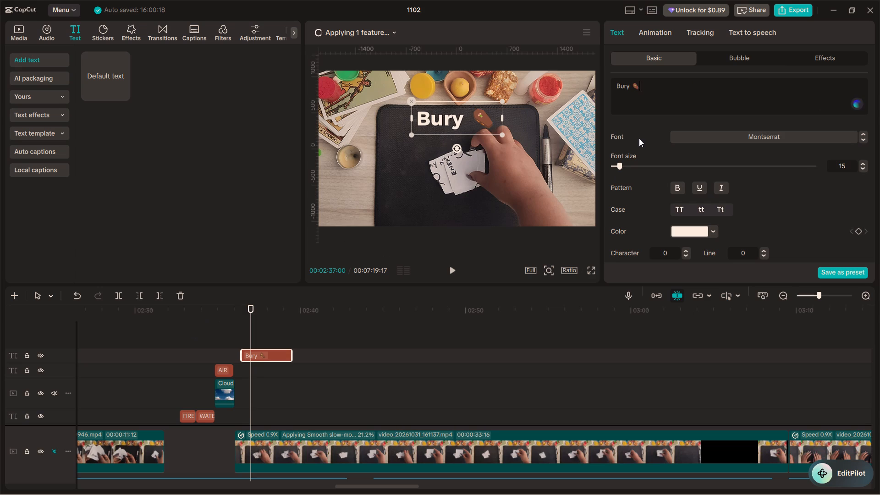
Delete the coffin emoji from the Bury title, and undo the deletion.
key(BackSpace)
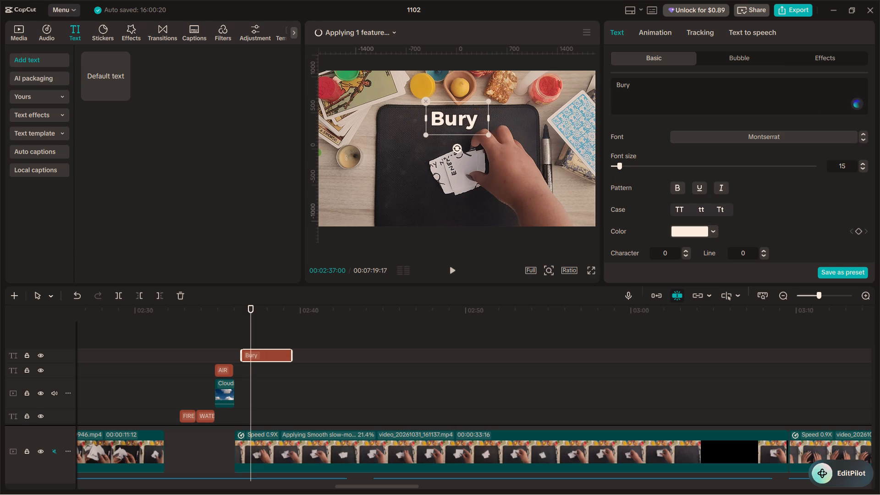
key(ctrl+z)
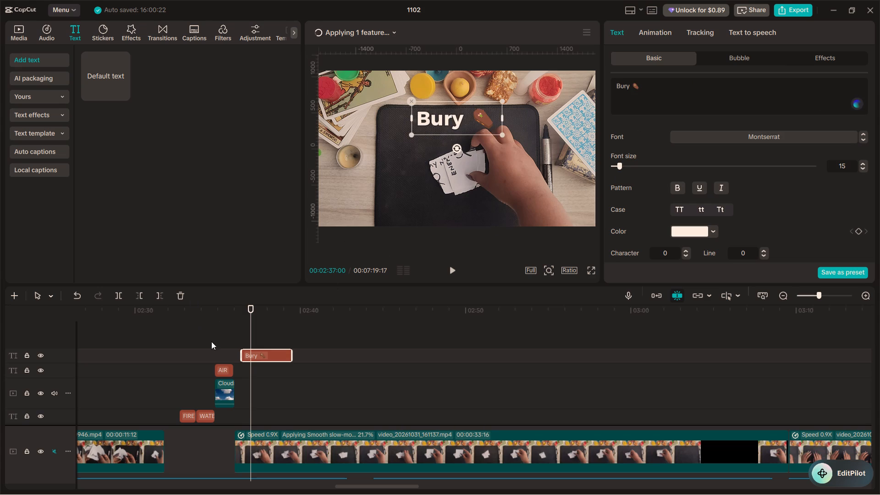
Apply the Manifest in-animation to the Bury title and play back from the AIR clip.
click(656, 27)
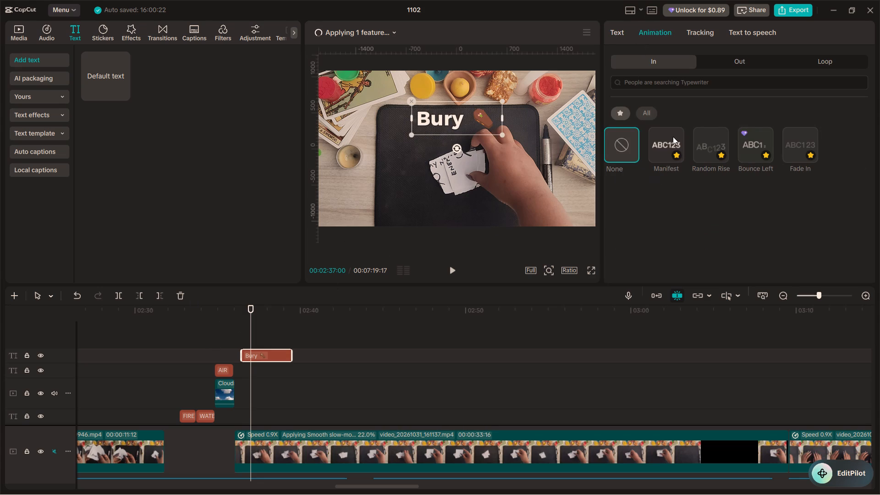
click(671, 135)
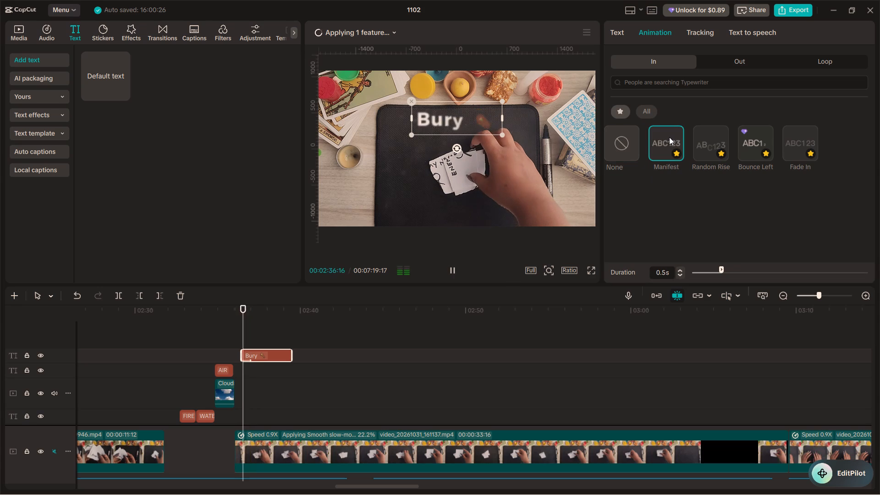
click(214, 338)
key(space)
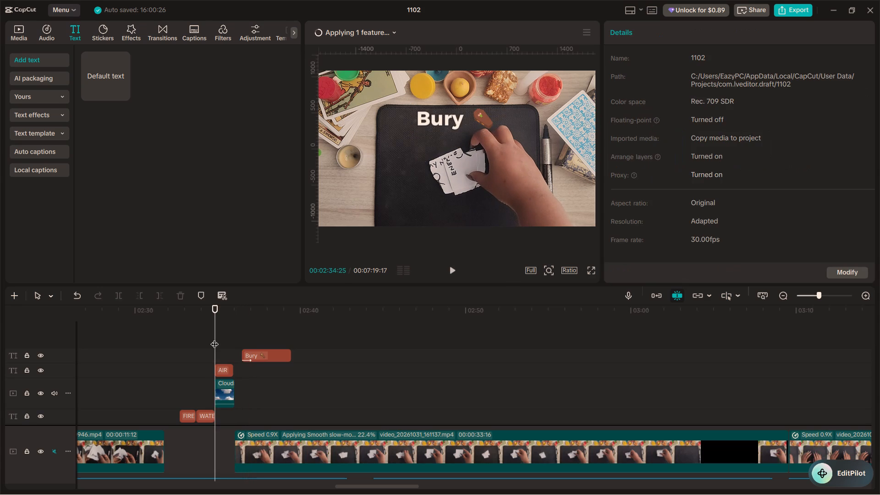
key(space)
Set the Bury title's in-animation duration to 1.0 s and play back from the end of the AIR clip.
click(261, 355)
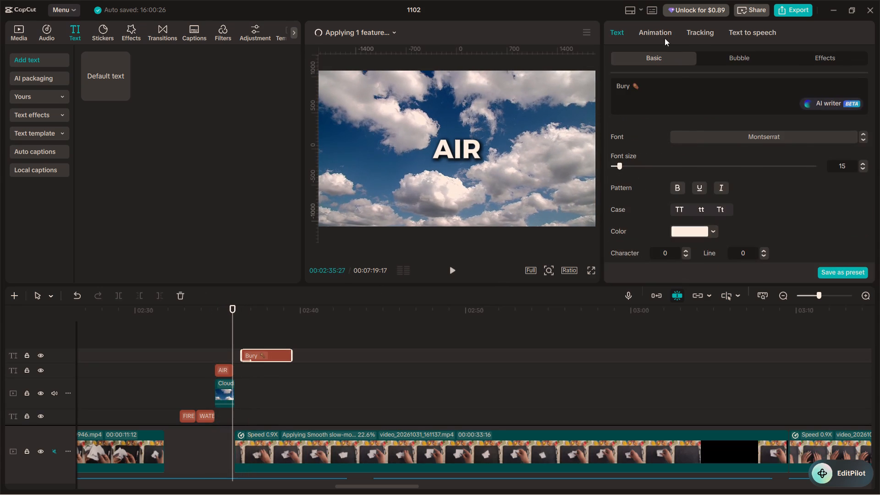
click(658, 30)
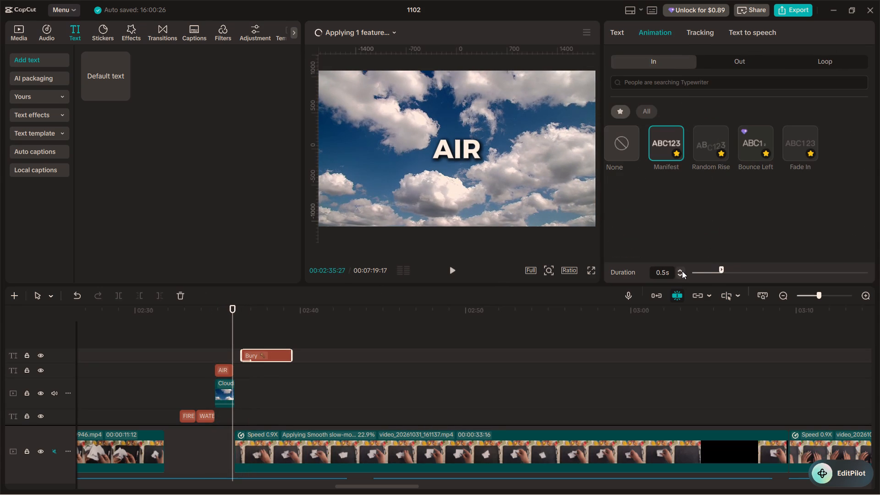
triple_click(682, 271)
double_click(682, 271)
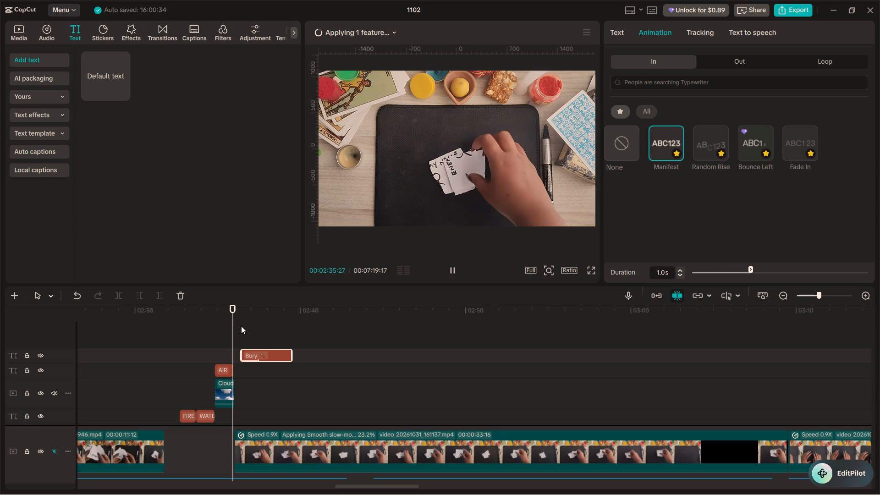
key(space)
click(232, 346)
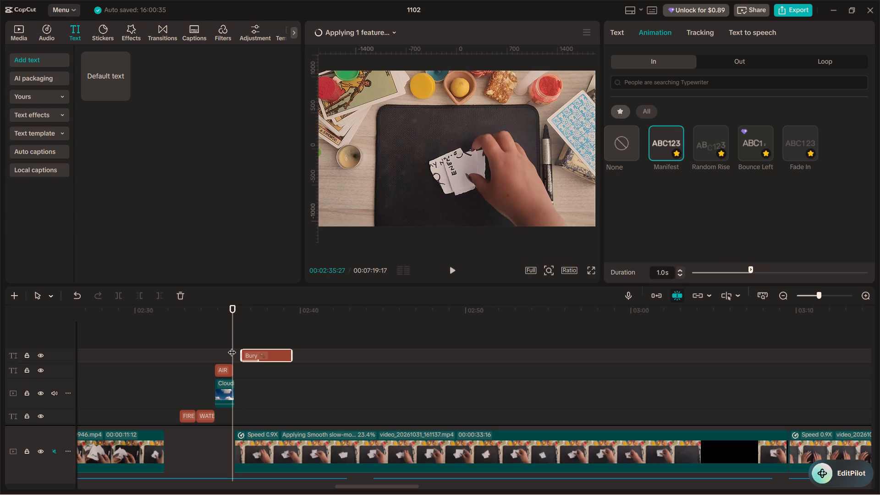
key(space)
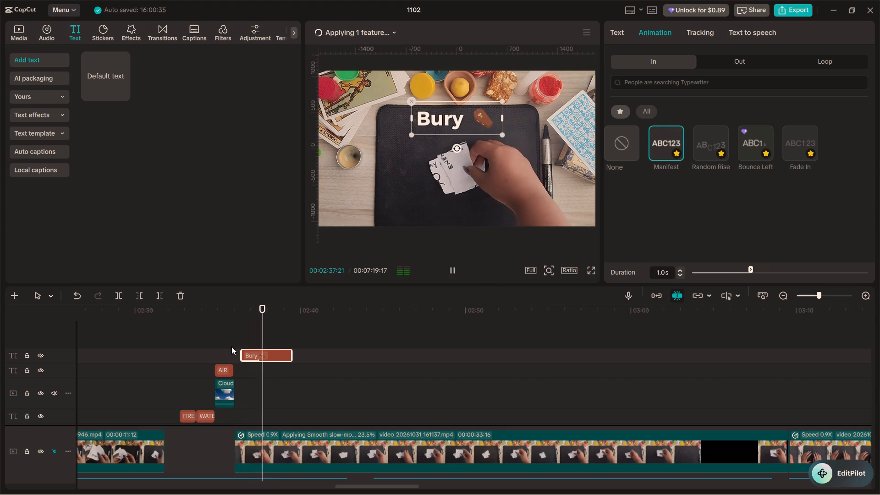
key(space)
Set the Bury title's in-animation duration to 0.8 s and play back the title.
double_click(680, 276)
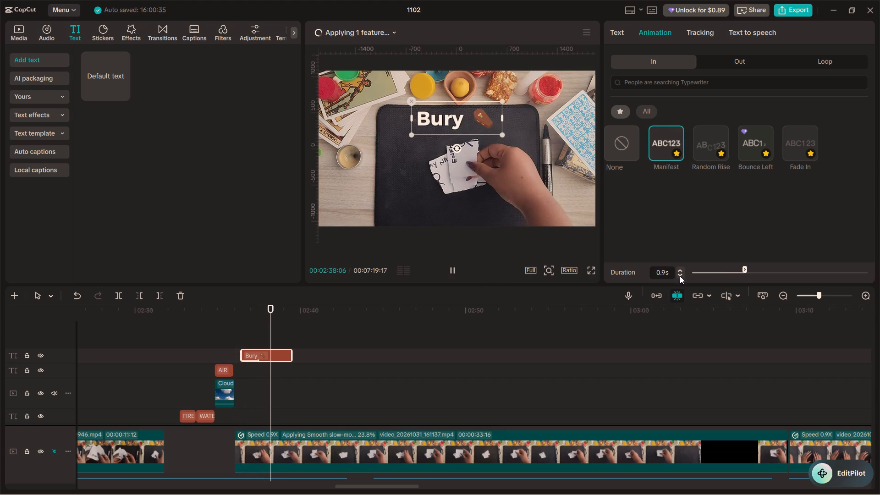
click(223, 350)
key(space)
key(space)
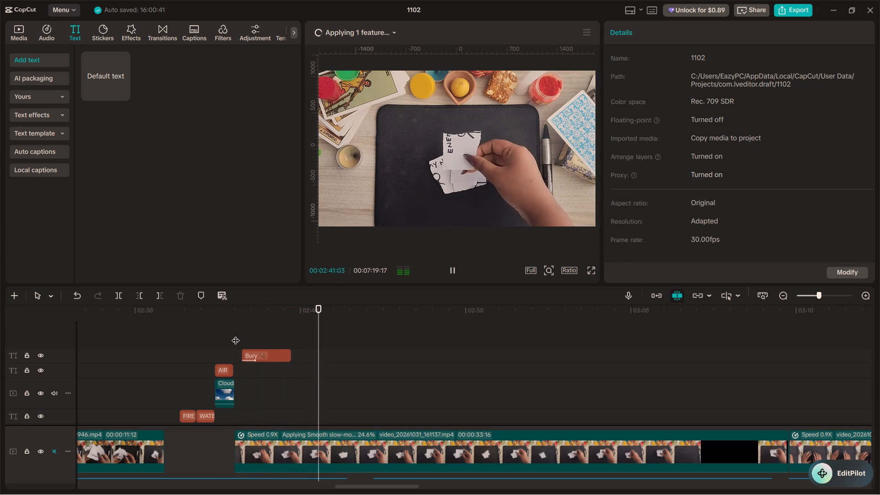
key(space)
click(247, 328)
key(space)
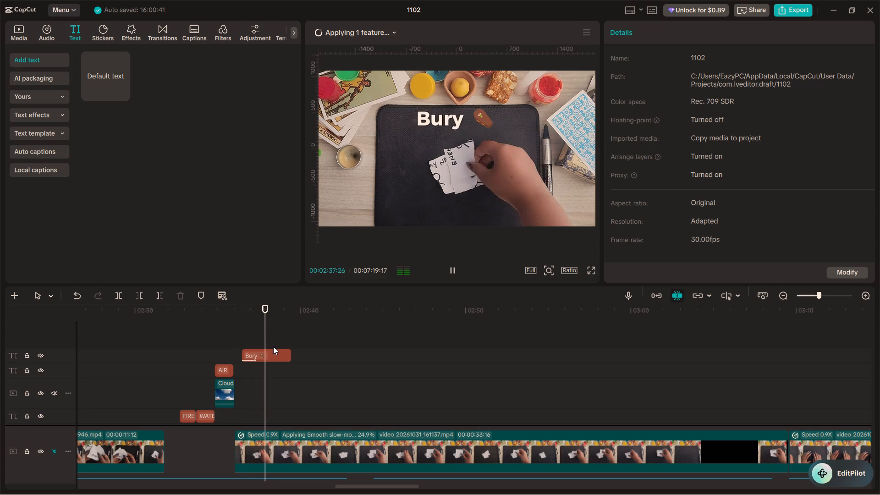
key(space)
Play on past the Bury title and extend its end to just before 02:42, matching the narration.
ctrl+scroll(273, 346, up, 17)
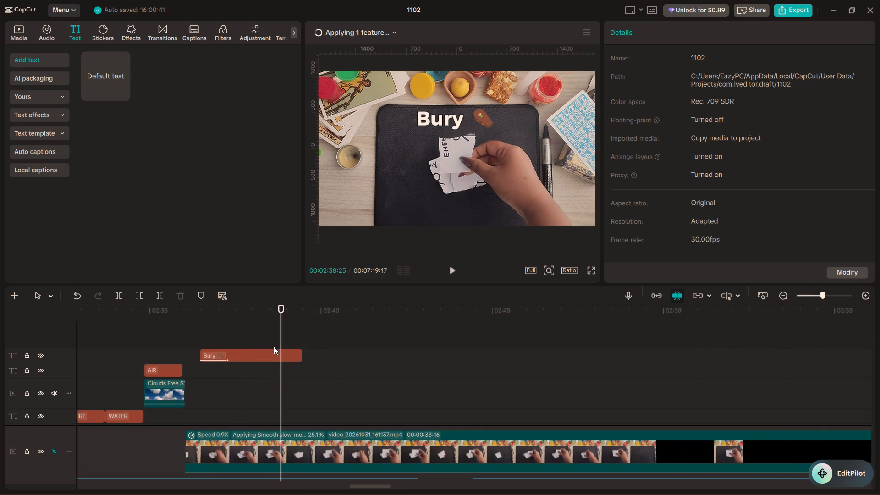
ctrl+scroll(274, 346, up, 2)
scroll(274, 346, down, 18)
key(space)
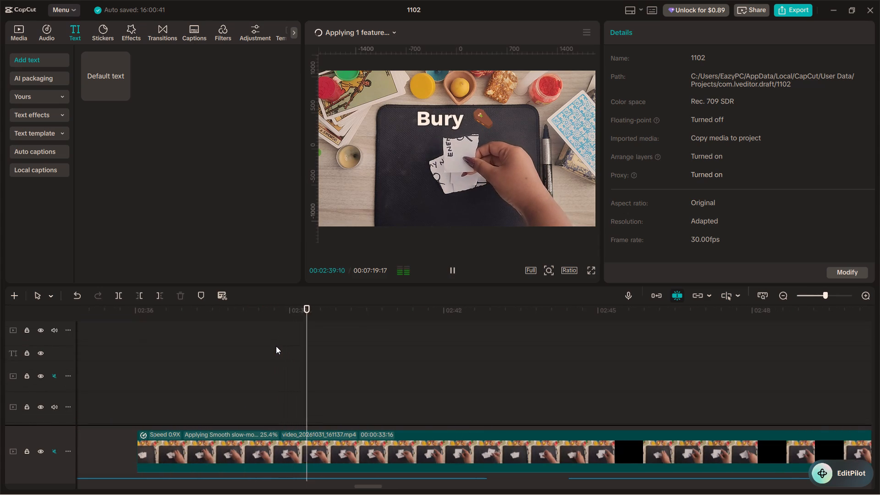
scroll(276, 346, up, 15)
scroll(276, 346, up, 6)
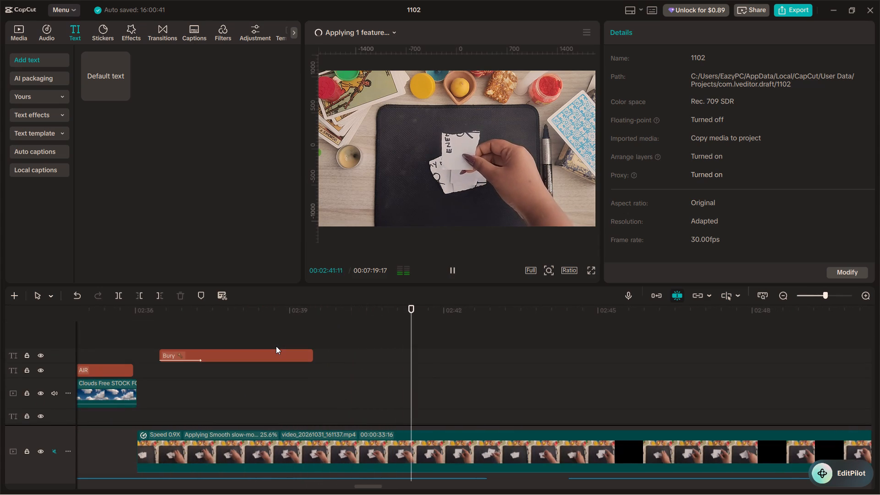
key(space)
click(297, 357)
drag(312, 352, 361, 352)
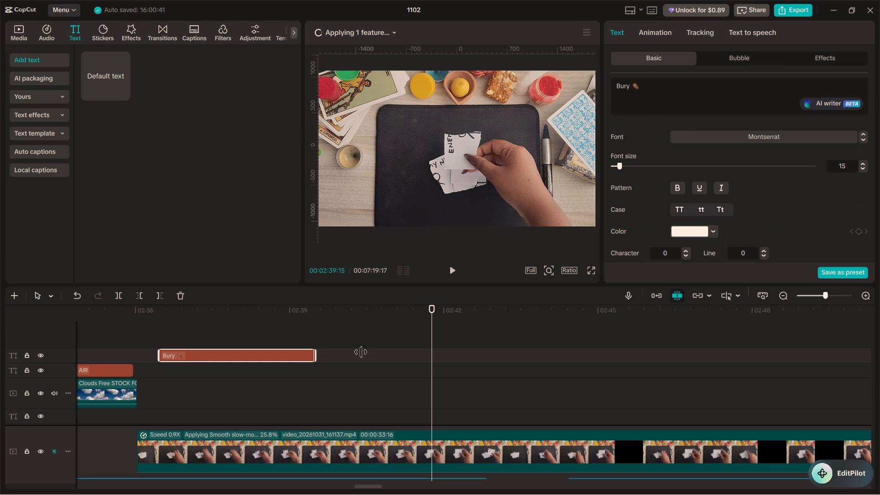
drag(361, 352, 428, 359)
key(space)
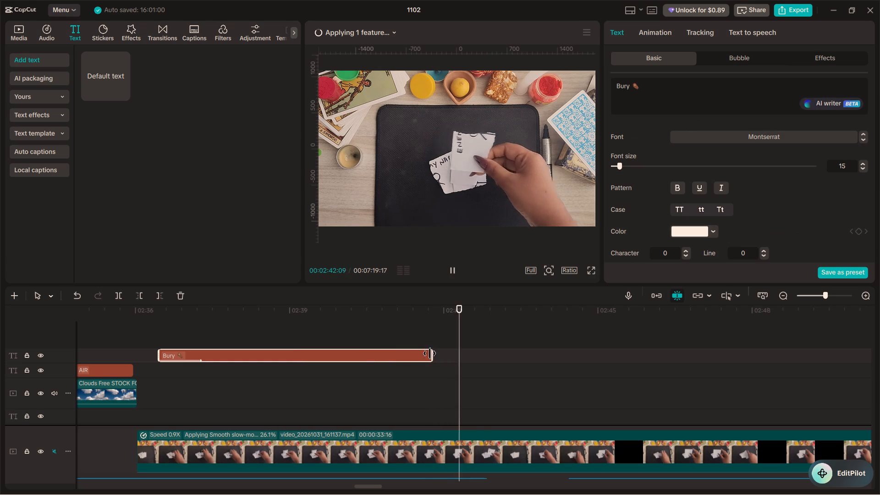
key(space)
Replay around 02:42 and extend the end of the Bury title to 00:02:42:03.
click(446, 322)
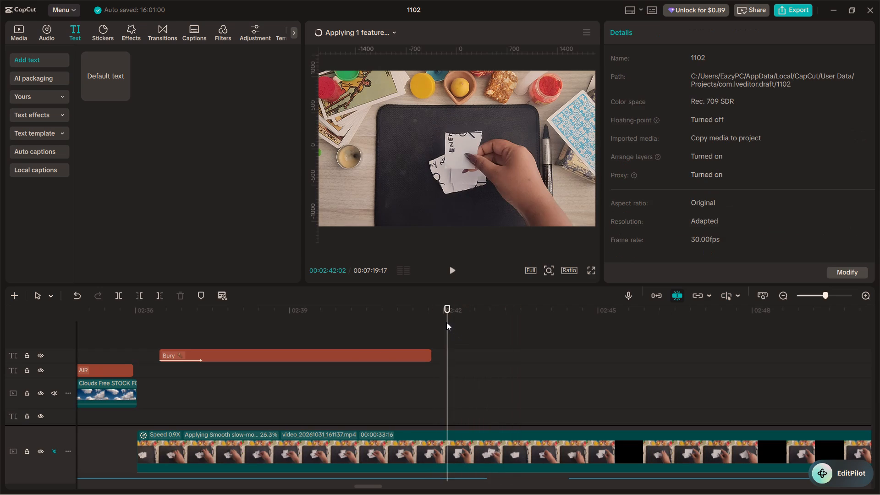
click(446, 322)
key(space)
key(space)
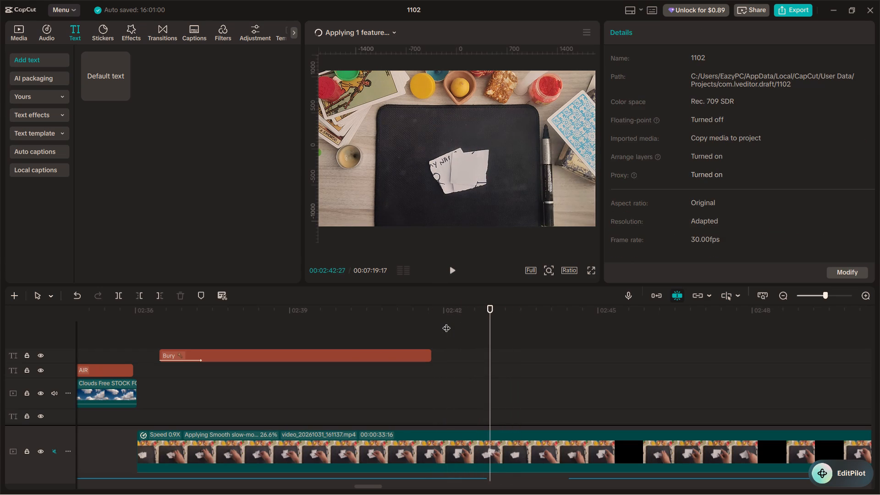
click(448, 311)
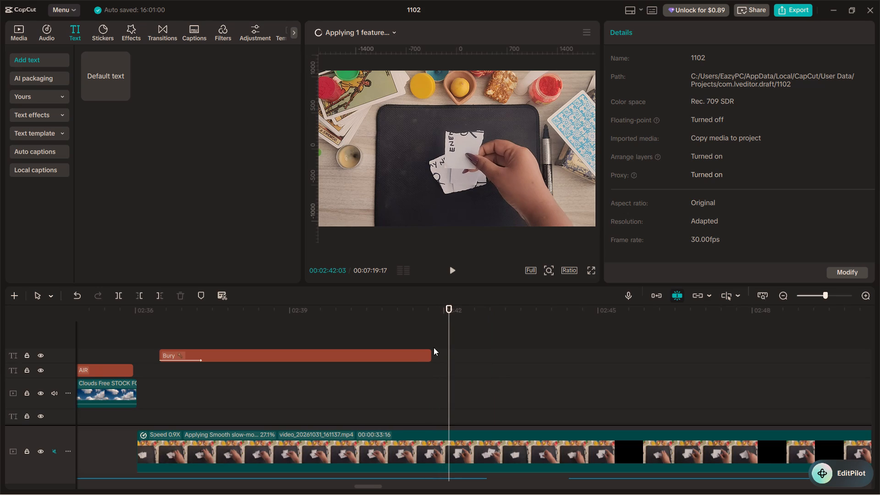
drag(430, 355, 448, 355)
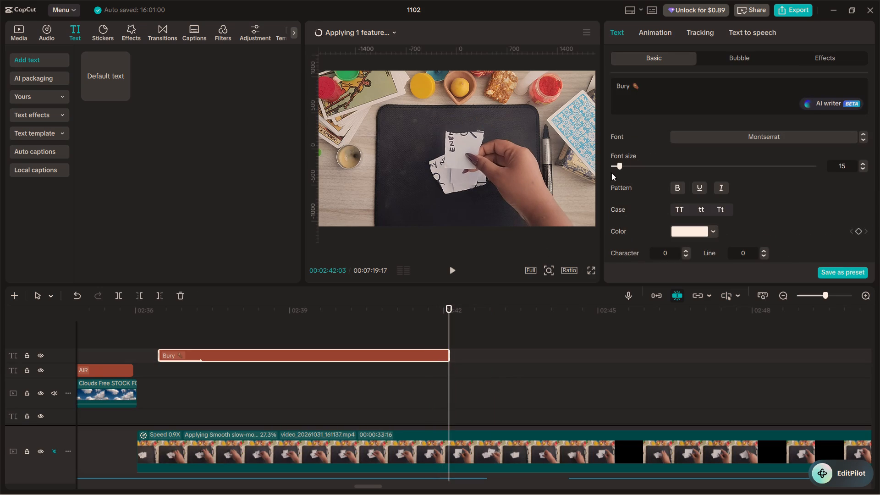
Apply the Fade Away out-animation to the Bury title and play back its ending.
click(660, 33)
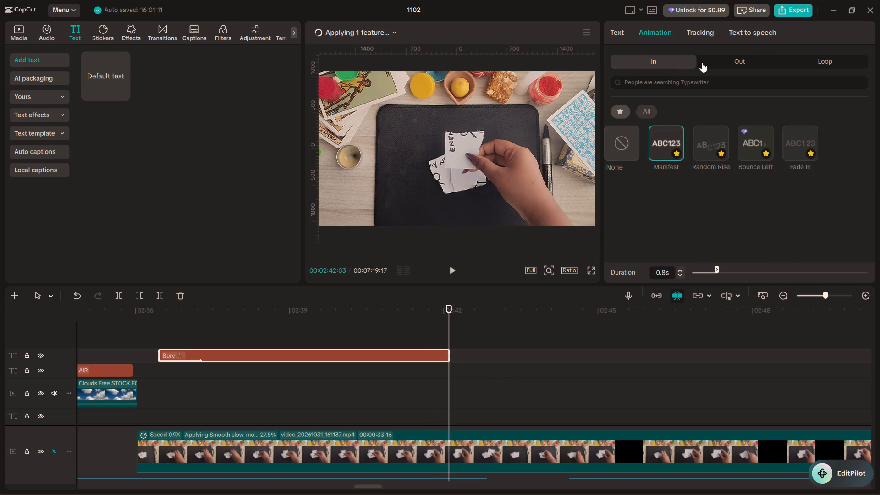
click(705, 60)
click(619, 189)
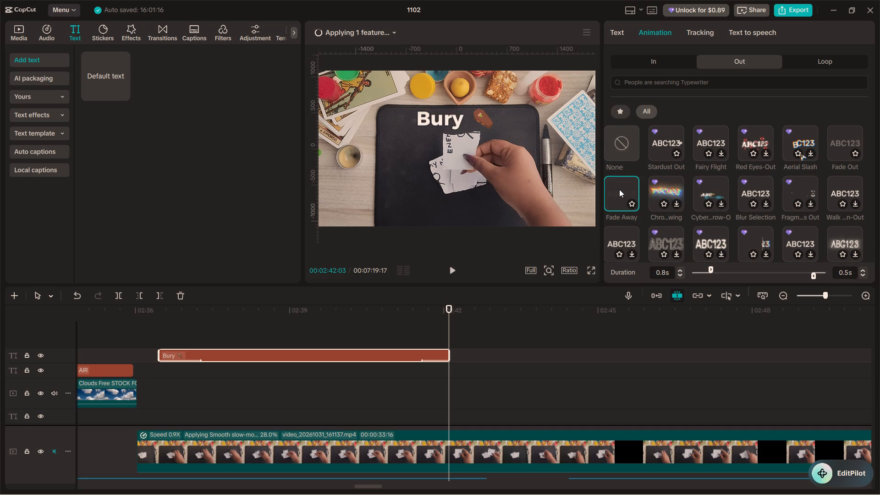
click(401, 313)
key(space)
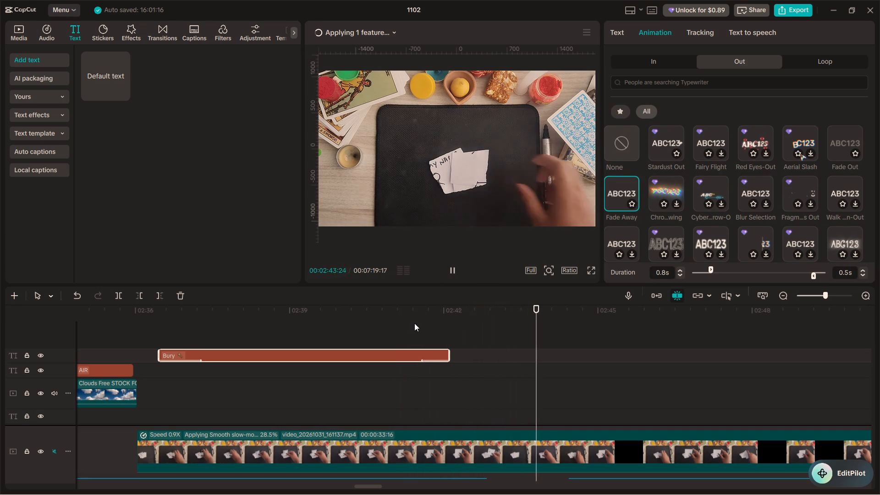
click(417, 320)
key(space)
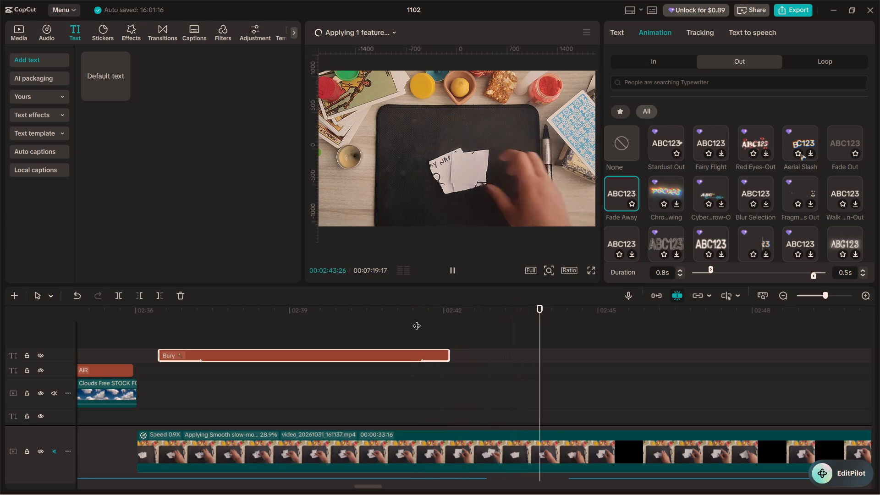
key(space)
Replay the second half of the Bury title to examine its timing and fade-out over the hands clip.
ctrl+scroll(417, 320, down, 8)
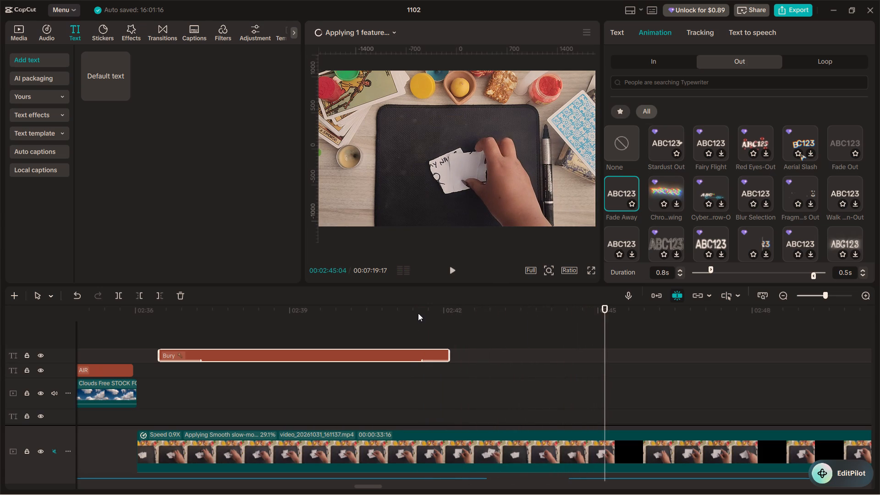
ctrl+scroll(418, 313, down, 5)
ctrl+scroll(432, 358, down, 12)
alt+scroll(407, 372, down, 2)
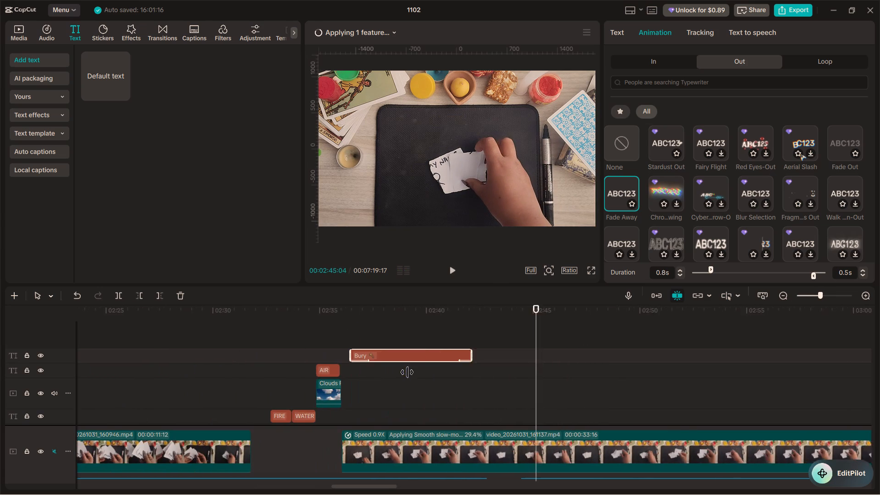
alt+scroll(407, 372, down, 4)
alt+scroll(236, 343, up, 2)
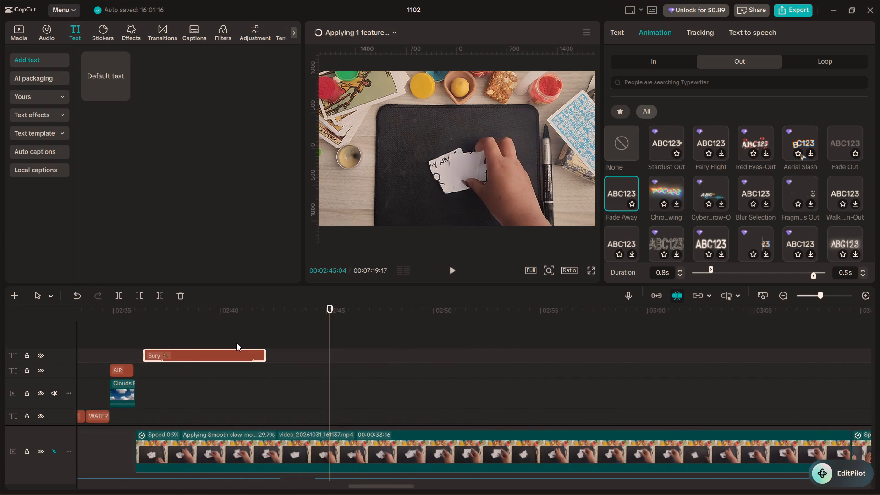
ctrl+scroll(236, 343, down, 2)
click(244, 329)
key(space)
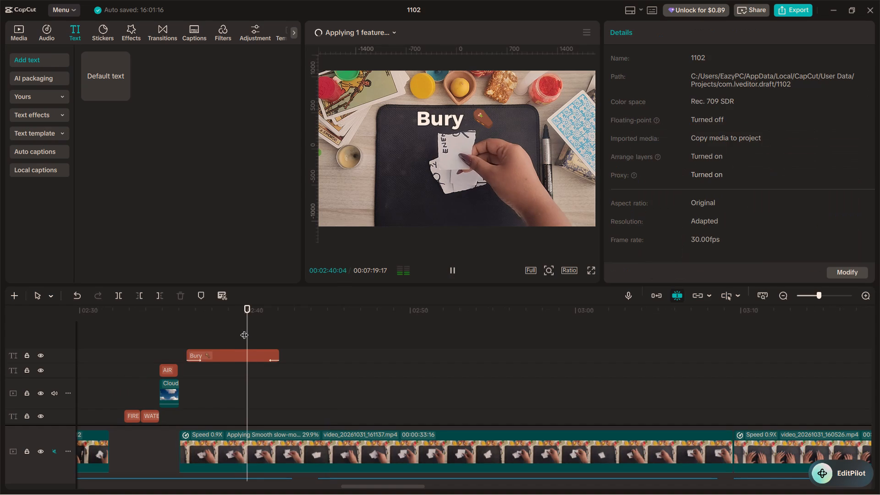
key(space)
key(space)
key(space)
key(space)
key(space)
key(space)
key(space)
key(space)
key(space)
scroll(244, 329, down, 2)
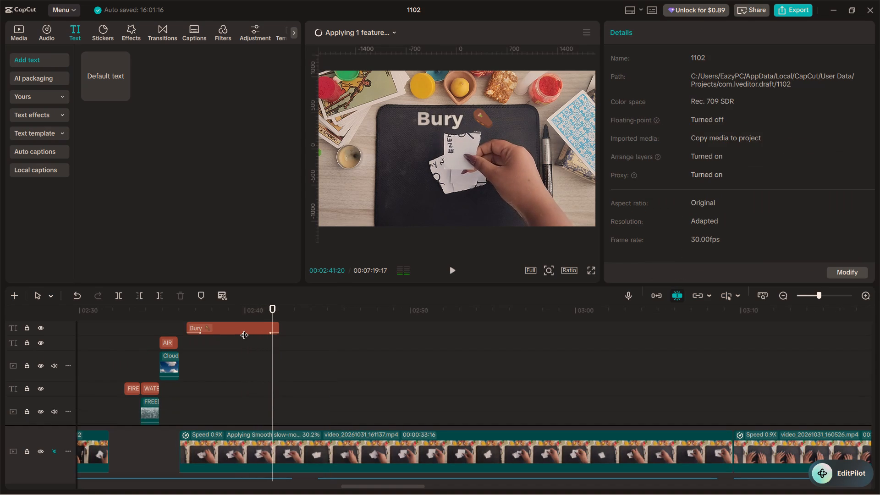
alt+scroll(244, 329, down, 3)
alt+scroll(254, 368, up, 3)
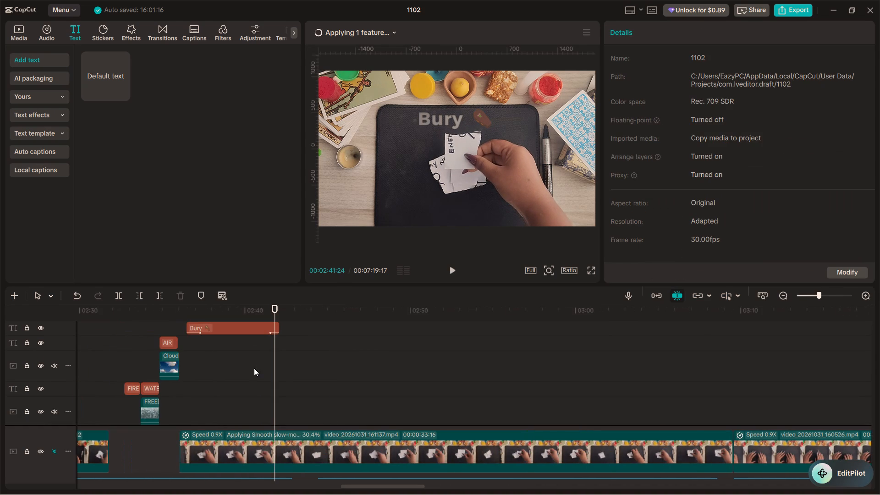
ctrl+scroll(254, 367, down, 8)
Play the hands clip past the end of the Bury title to about 02:46, checking the narration that follows.
key(space)
key(space)
key(space)
key(space)
key(space)
key(space)
key(space)
key(space)
key(space)
key(space)
key(space)
key(space)
key(space)
key(space)
key(space)
key(space)
key(space)
key(space)
key(space)
key(space)
scroll(254, 366, down, 2)
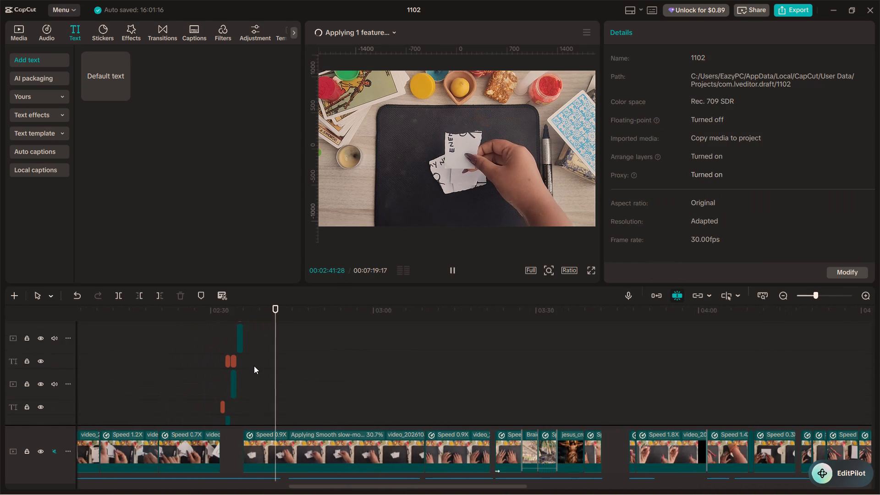
scroll(254, 366, up, 8)
alt+scroll(254, 366, down, 1)
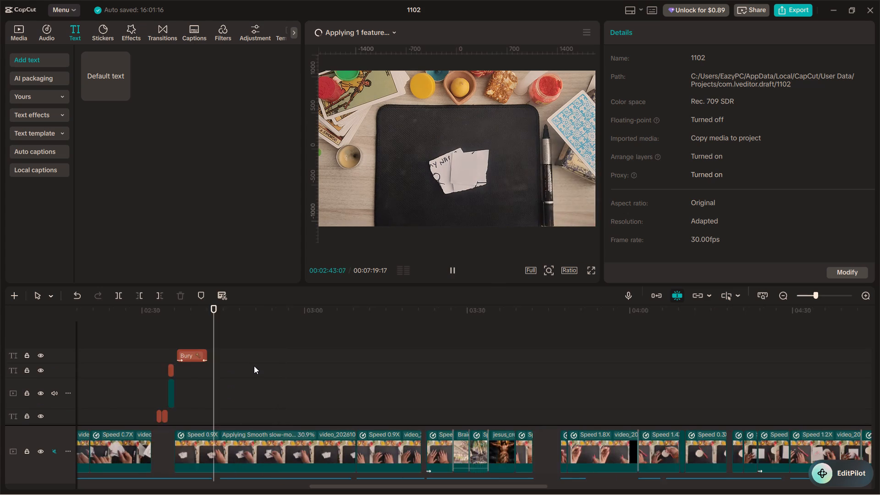
alt+scroll(254, 366, down, 1)
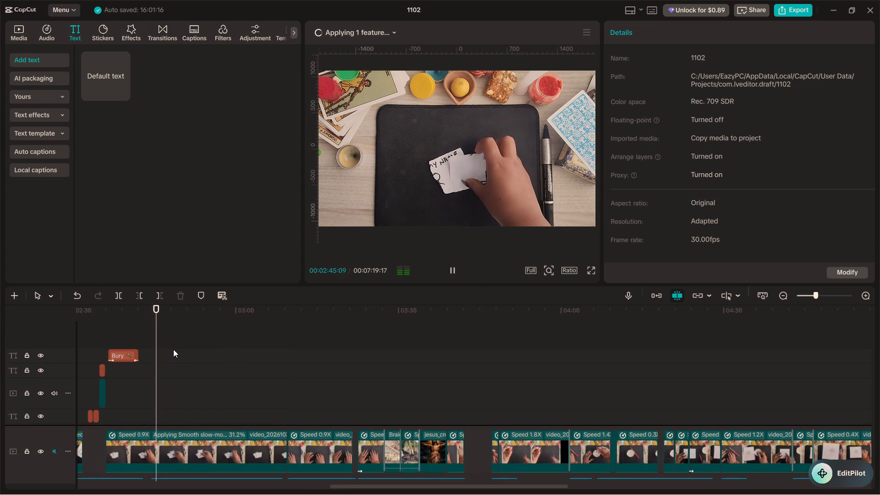
key(space)
ctrl+scroll(173, 349, up, 5)
ctrl+scroll(173, 349, down, 3)
drag(159, 319, 151, 318)
key(space)
key(space)
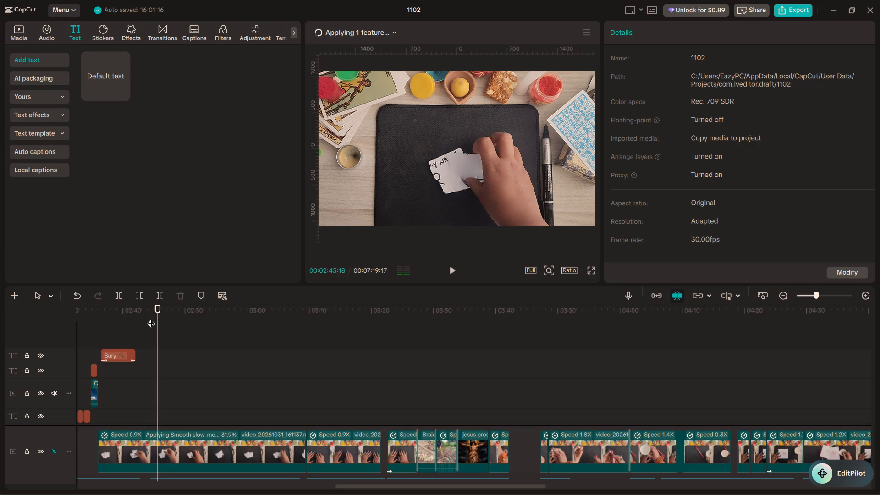
key(space)
key(space)
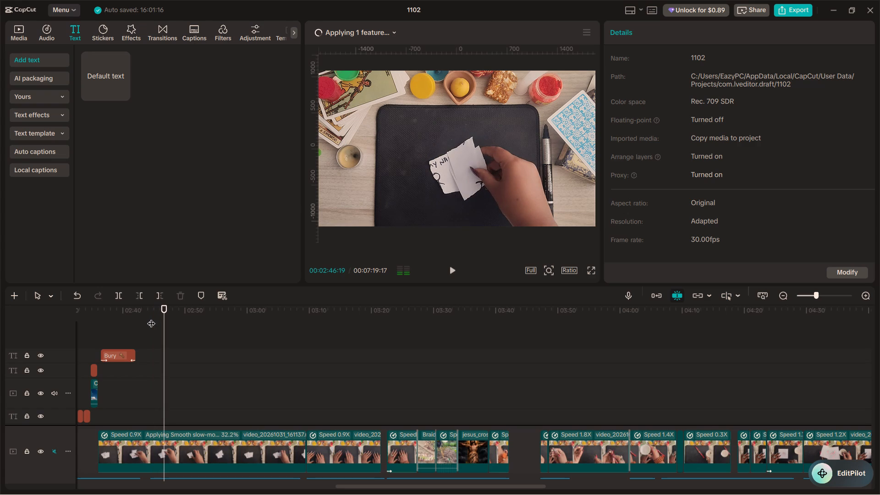
Place a copy of the Bury title on the same text track, starting at 00:02:46:19.
alt+drag(116, 357, 178, 352)
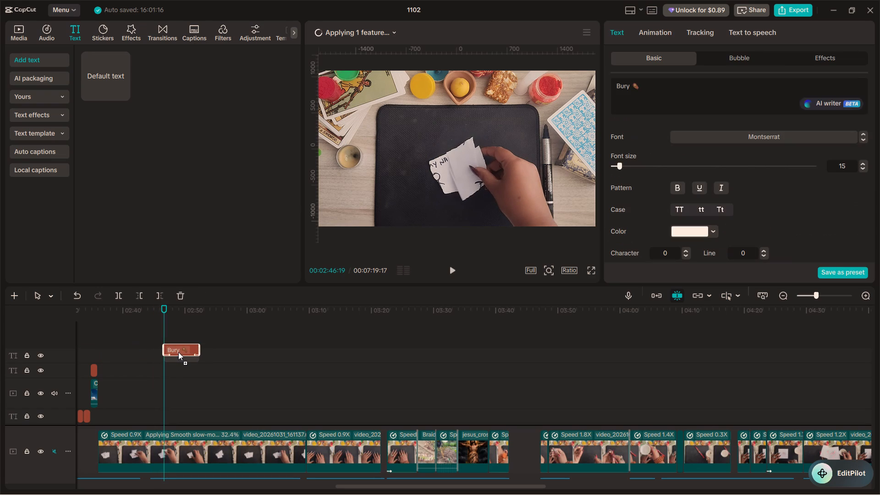
alt+drag(178, 352, 180, 352)
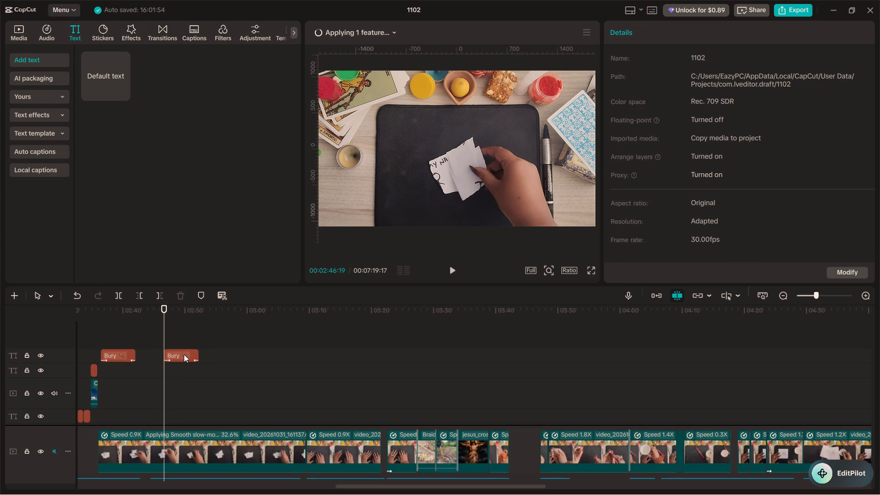
Clear the wording and coffin emoji from the copied Bury title at 02:46:19.
click(184, 354)
drag(647, 87, 638, 83)
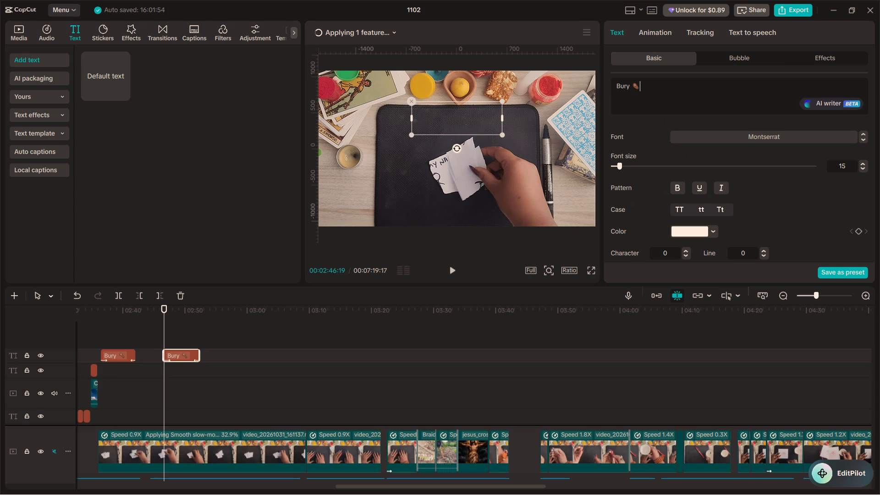
drag(638, 83, 616, 81)
text(Setif)
key(space)
key(BackSpace)
key(BackSpace)
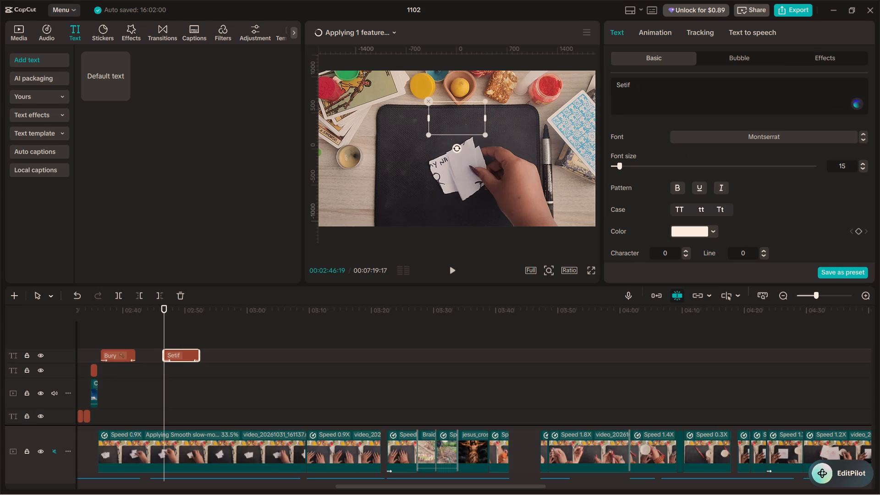
key(BackSpace)
key(BackSpace)
key(BackSpace)
key(BackSpace)
key(BackSpace)
key(BackSpace)
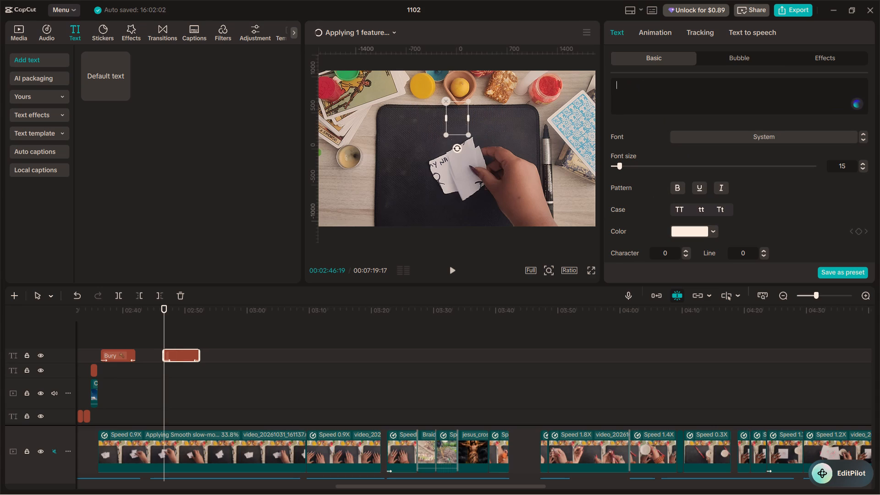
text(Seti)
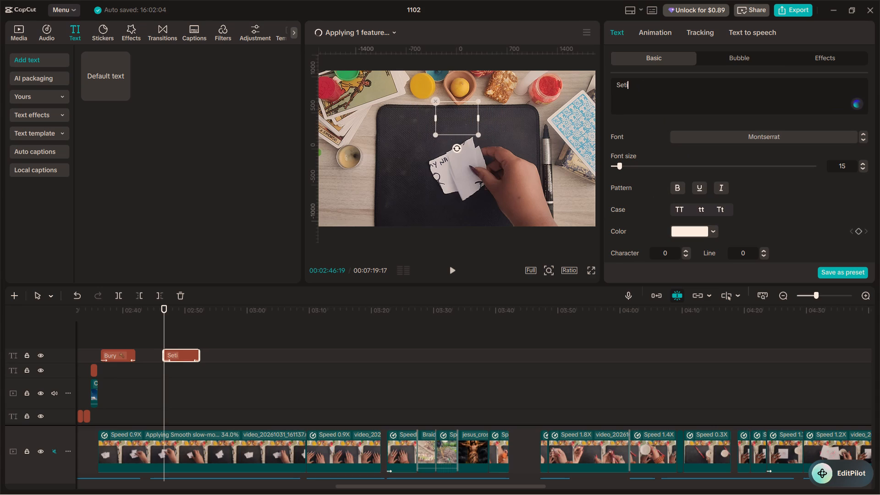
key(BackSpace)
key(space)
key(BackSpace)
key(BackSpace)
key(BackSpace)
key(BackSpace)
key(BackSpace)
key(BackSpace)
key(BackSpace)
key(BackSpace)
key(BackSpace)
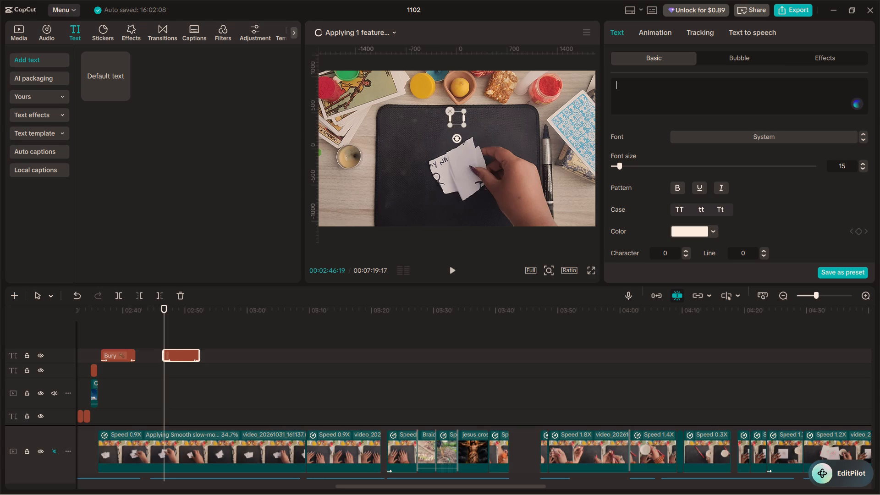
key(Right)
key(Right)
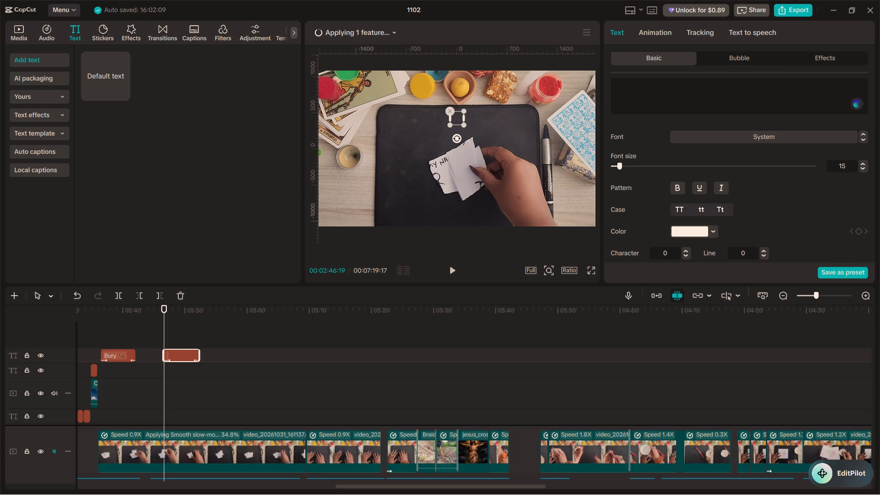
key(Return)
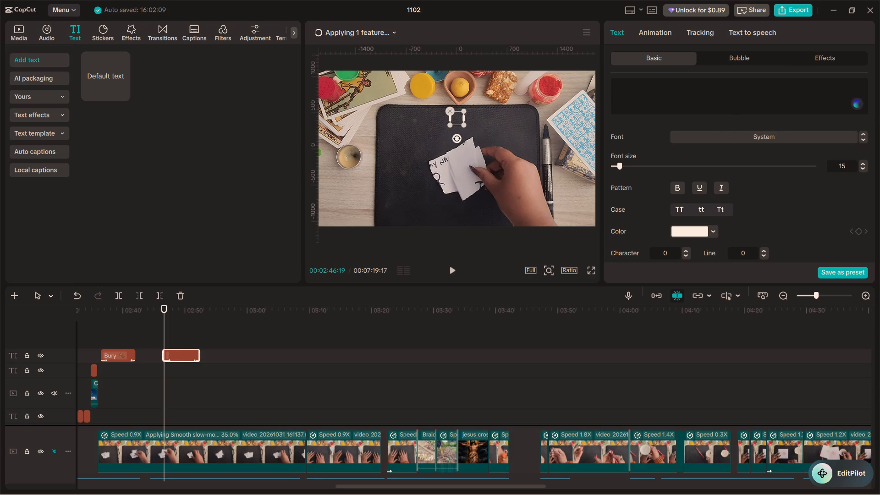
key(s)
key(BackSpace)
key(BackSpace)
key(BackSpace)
Enter "Set on fire" followed by the fire emoji as the emptied title's text.
key(shift+s)
text(et on fire)
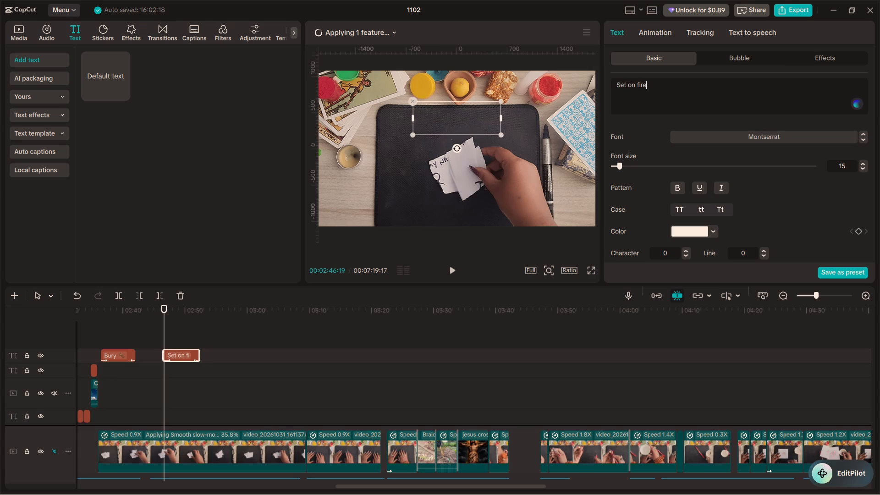
key(space)
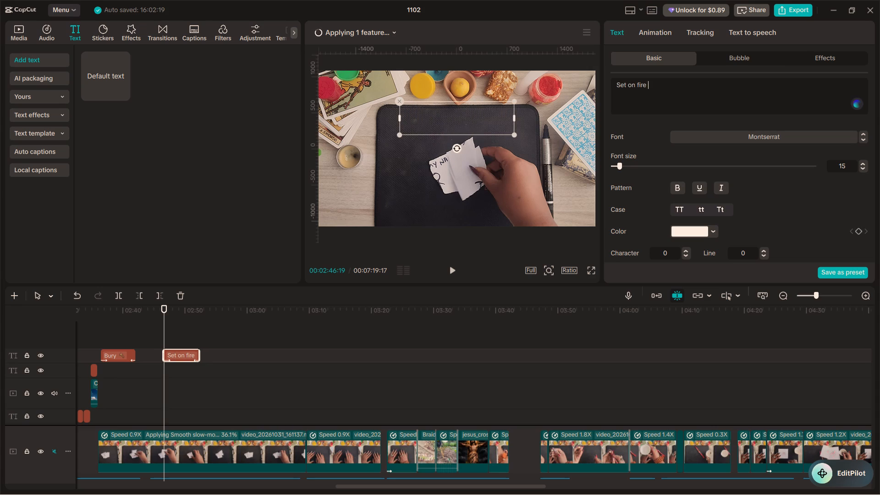
key(super+period)
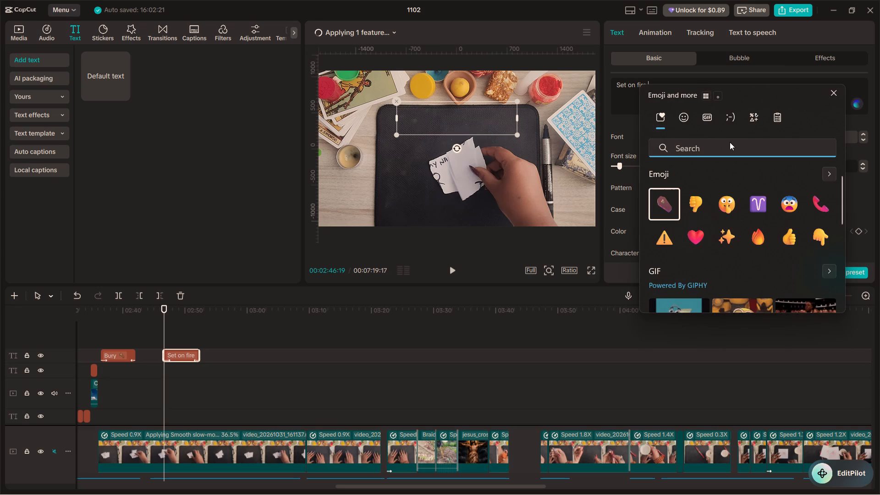
text(fire)
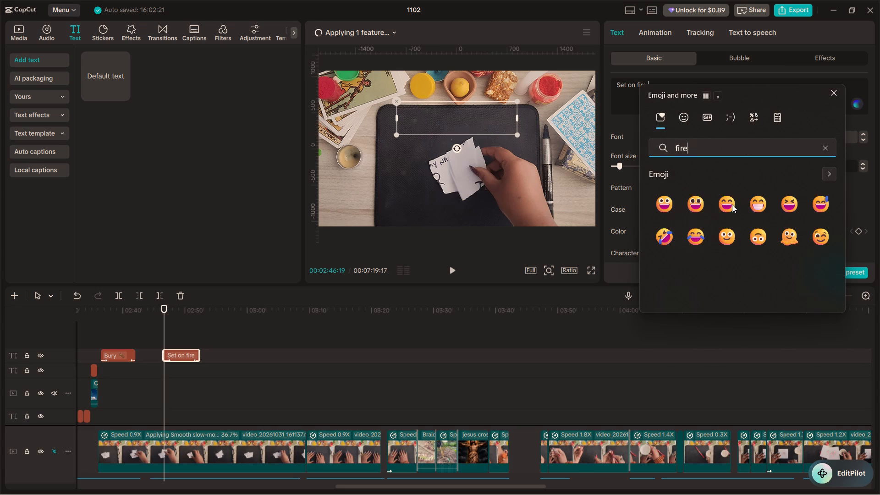
click(666, 227)
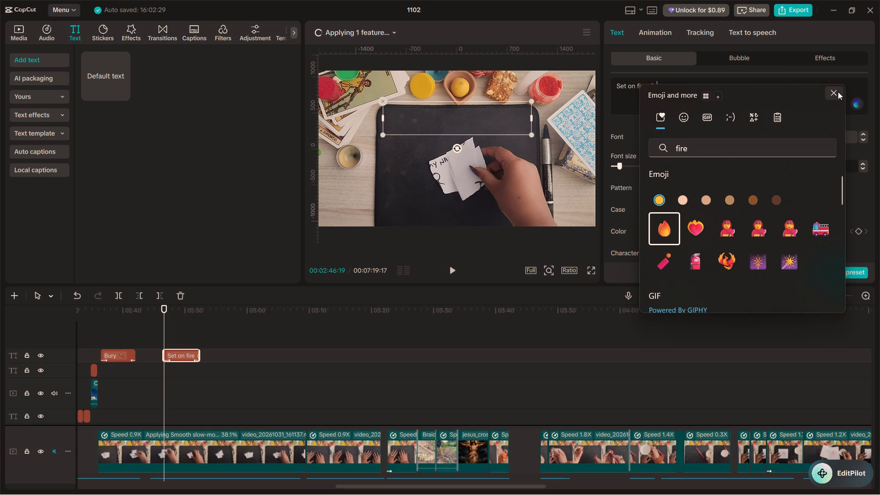
click(838, 92)
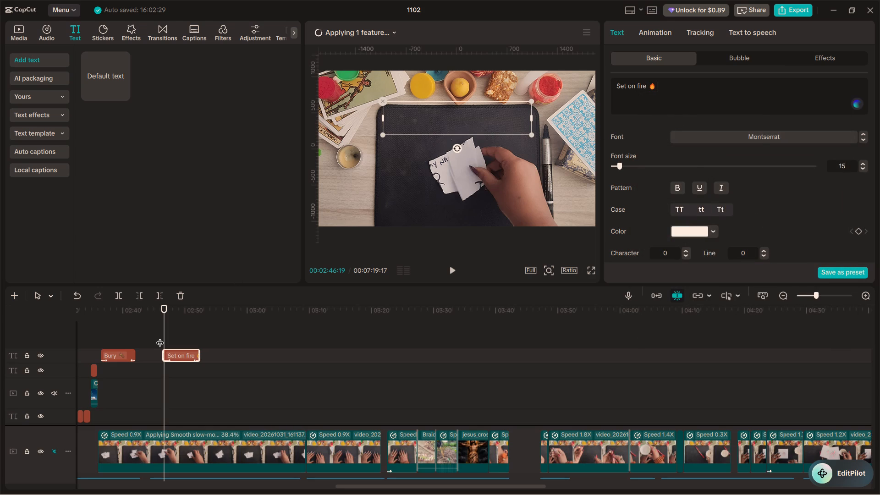
Play the Set on fire title from its start to about 02:49 to check its look and timing.
click(156, 337)
key(space)
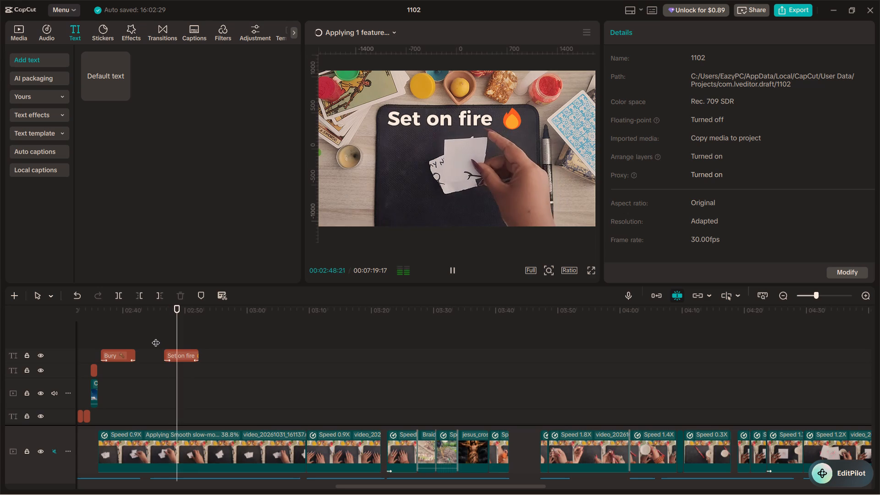
key(space)
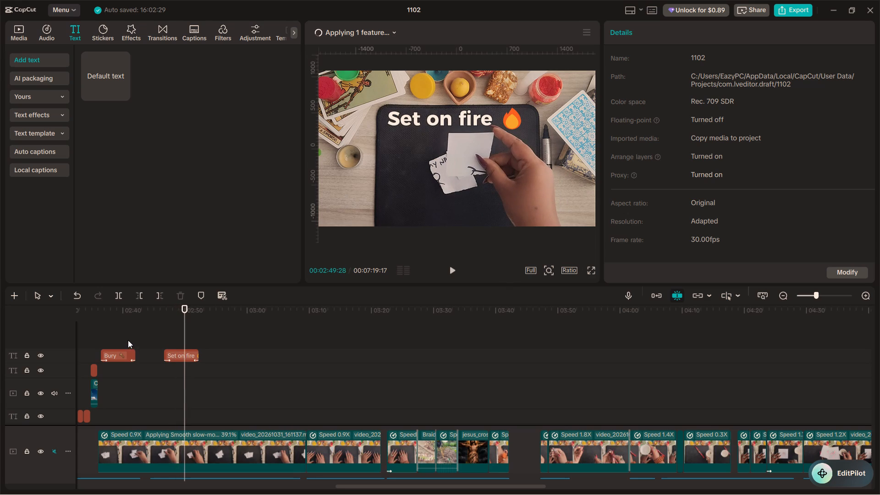
Capitalize "fire" in the title so it reads "Set on Fire" with the fire emoji.
click(183, 360)
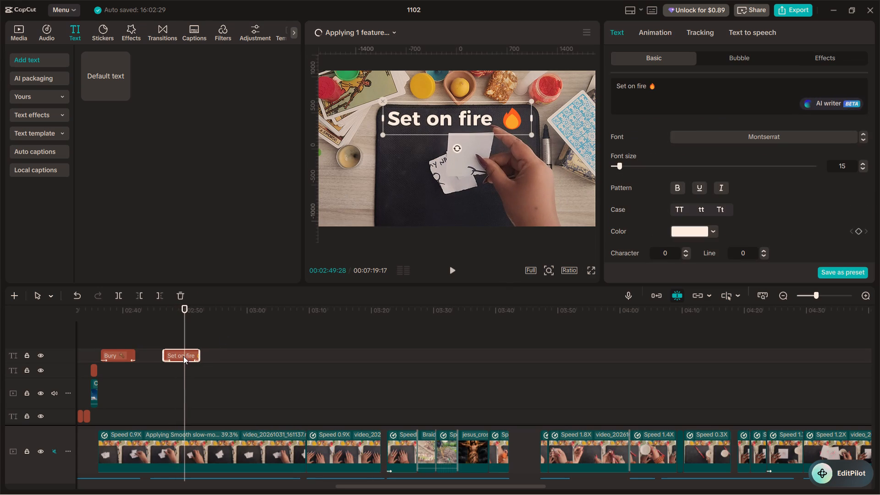
click(638, 85)
key(Left)
key(Right)
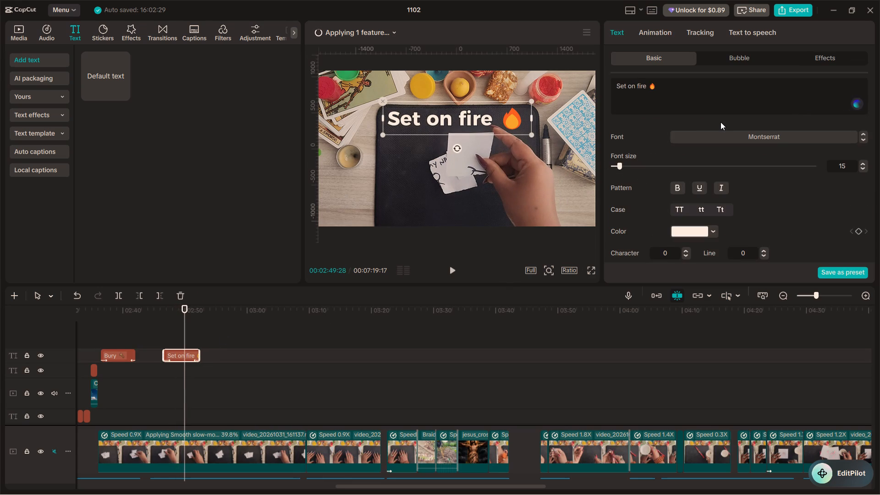
key(BackSpace)
key(shift+f)
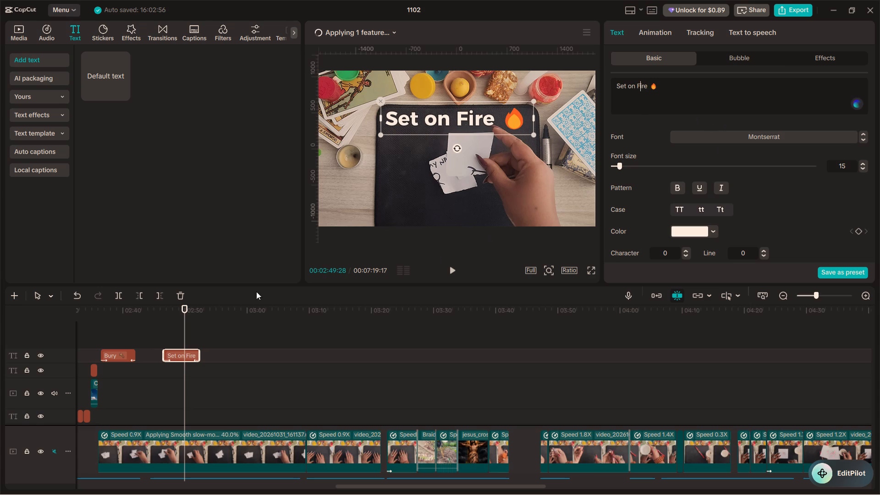
Replay the Set on Fire title from 00:02:46:19 to 00:02:51:00 and check the progress of the Smooth slow-mo processing.
click(163, 342)
click(161, 335)
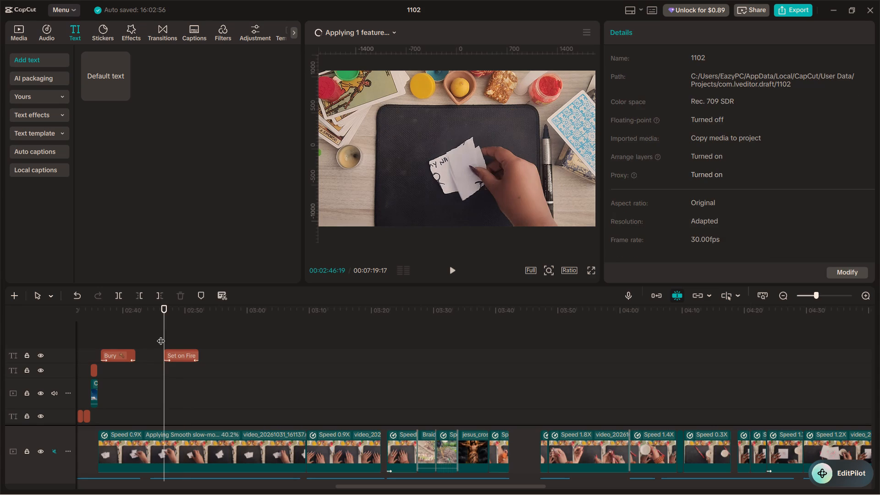
key(space)
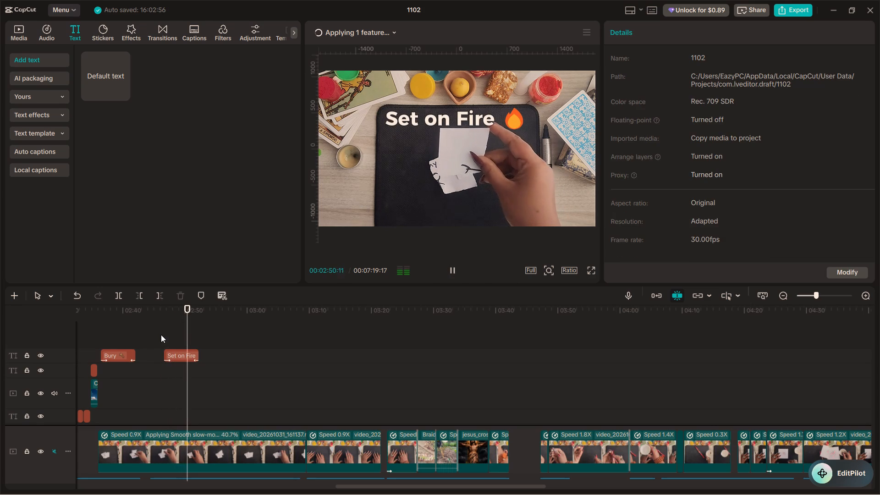
key(space)
click(363, 18)
click(357, 32)
click(357, 32)
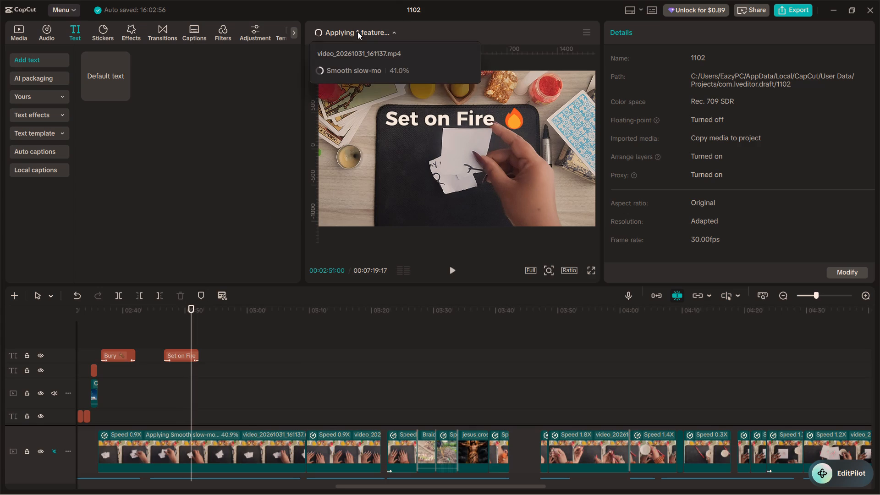
Play on to 00:02:55:17 and place a copy of the Set on Fire title starting there.
key(space)
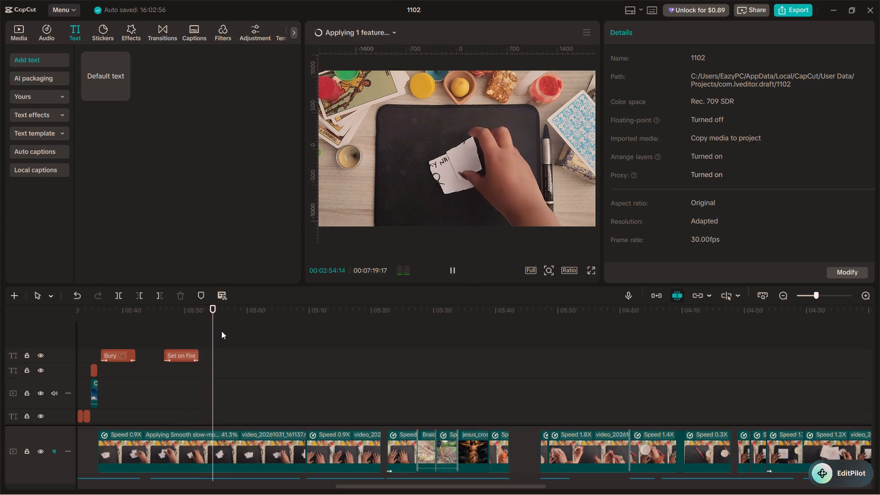
key(space)
scroll(234, 343, down, 4)
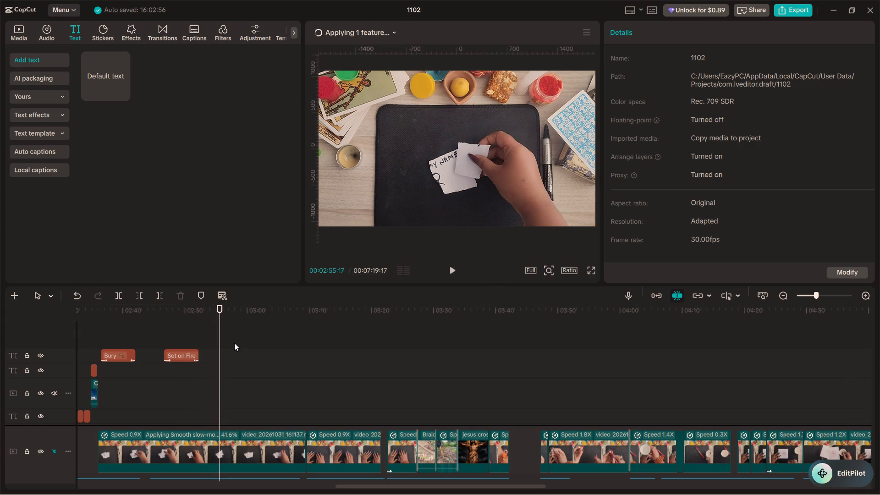
scroll(234, 343, down, 1)
scroll(234, 343, up, 7)
alt+drag(186, 351, 240, 355)
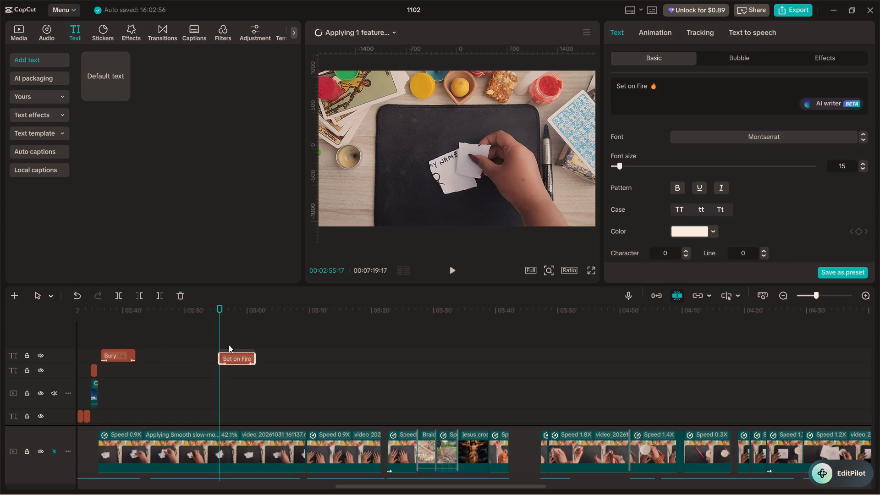
Play the copied title from its start to about 02:58, checking it against the narration.
click(214, 335)
key(space)
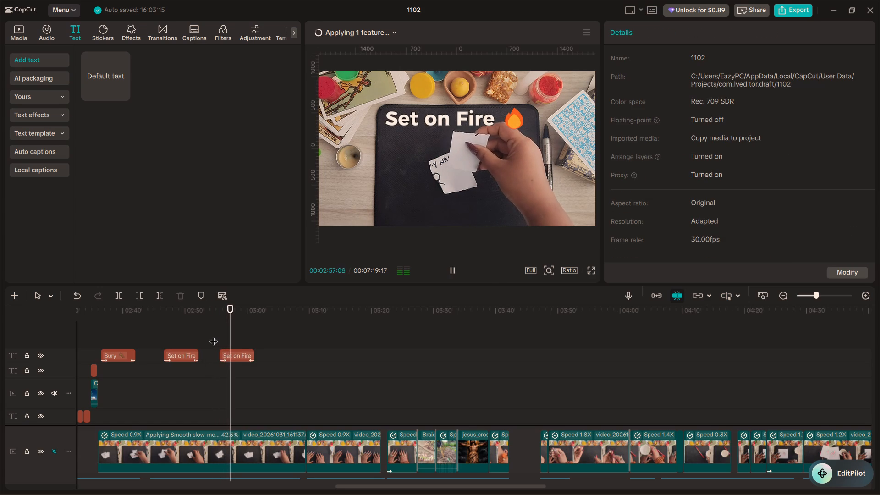
key(space)
Replace the text of the copied Set on Fire title at 02:58 with "Throw in Water" plus a trailing space.
click(235, 362)
click(237, 356)
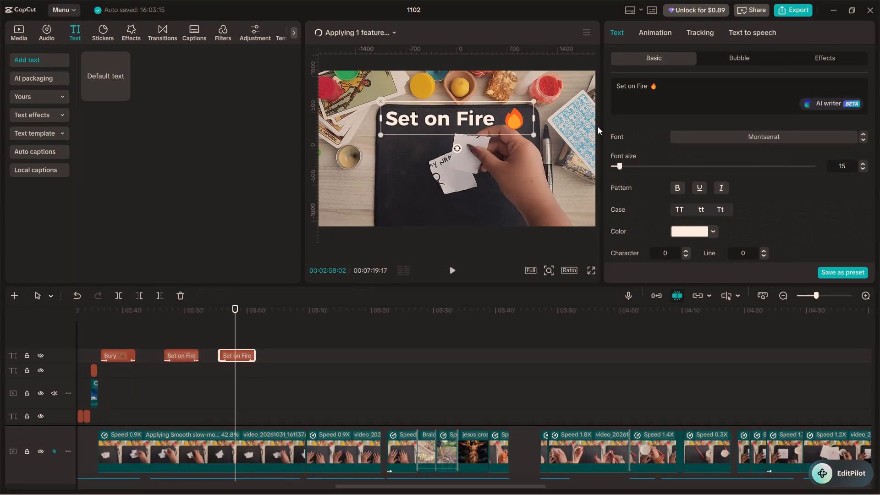
drag(657, 86, 614, 80)
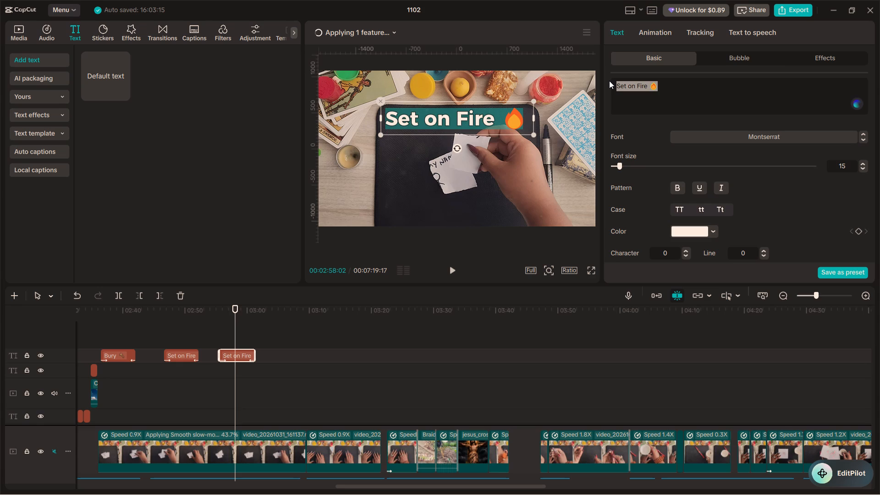
text(Tr)
key(BackSpace)
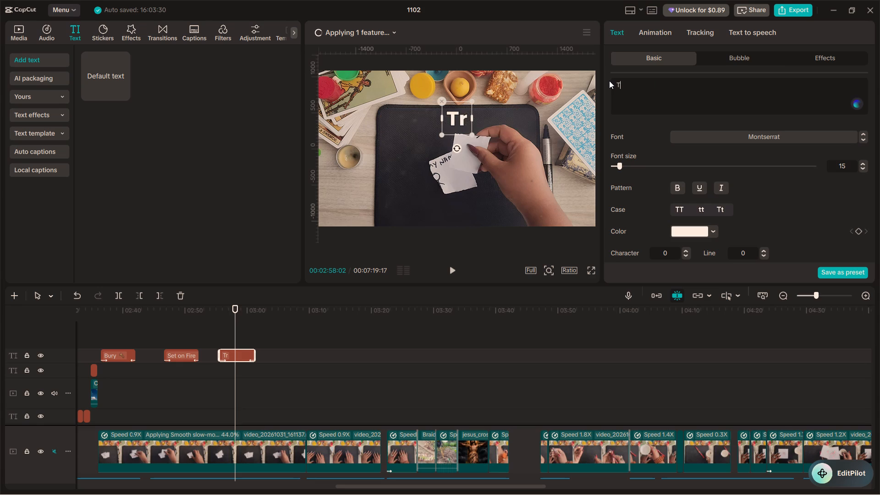
text(hrow)
key(space)
text(in w)
key(BackSpace)
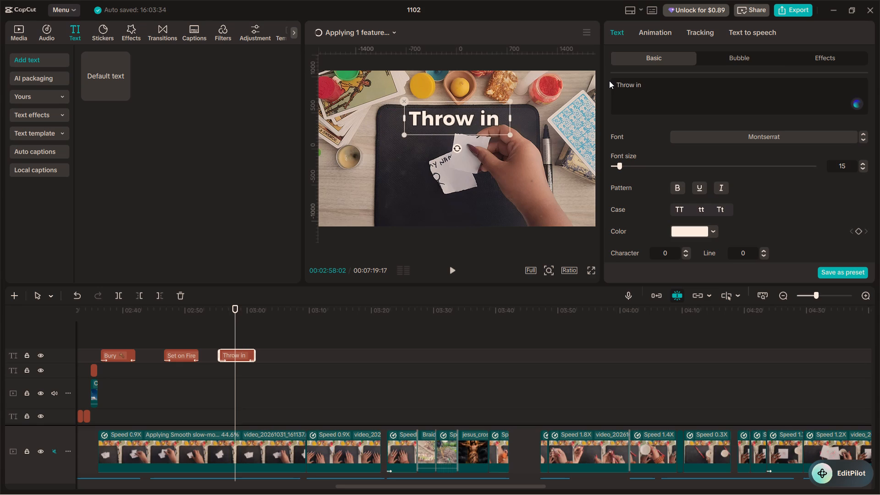
text(Water)
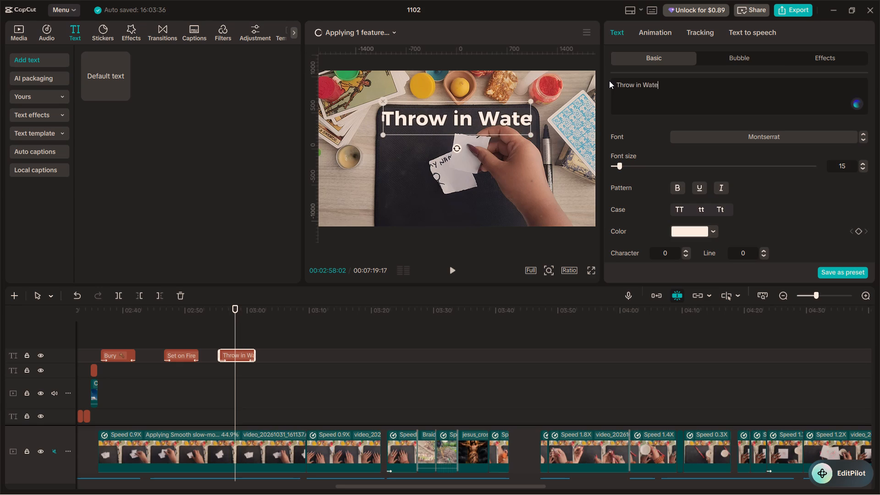
key(space)
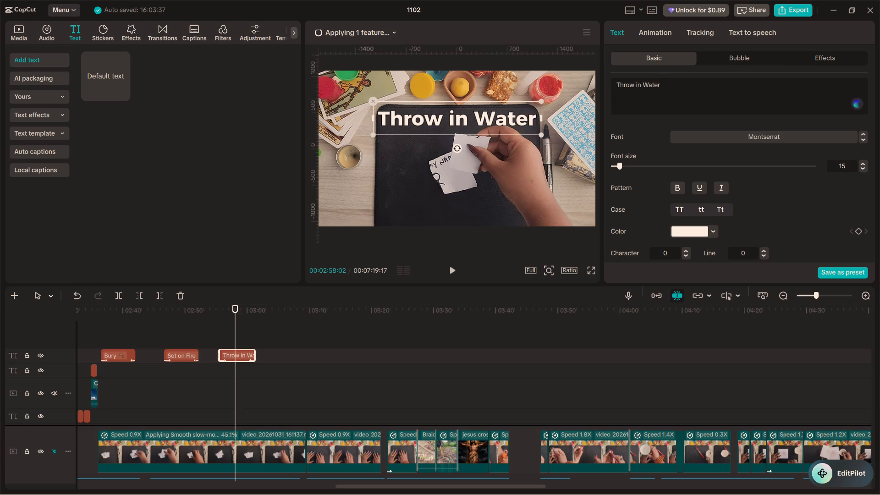
Search the emoji picker for "water" and look through the results for an emoji to end the Throw in Water title.
key(alt+period)
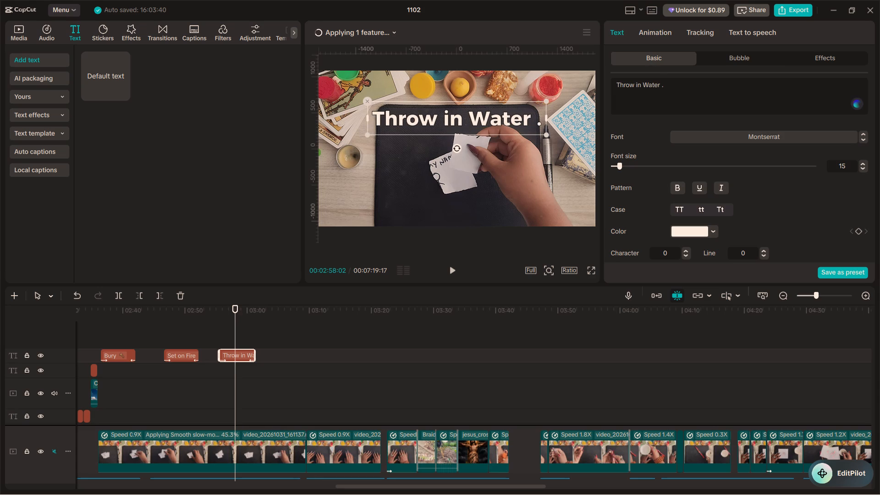
key(BackSpace)
key(super+period)
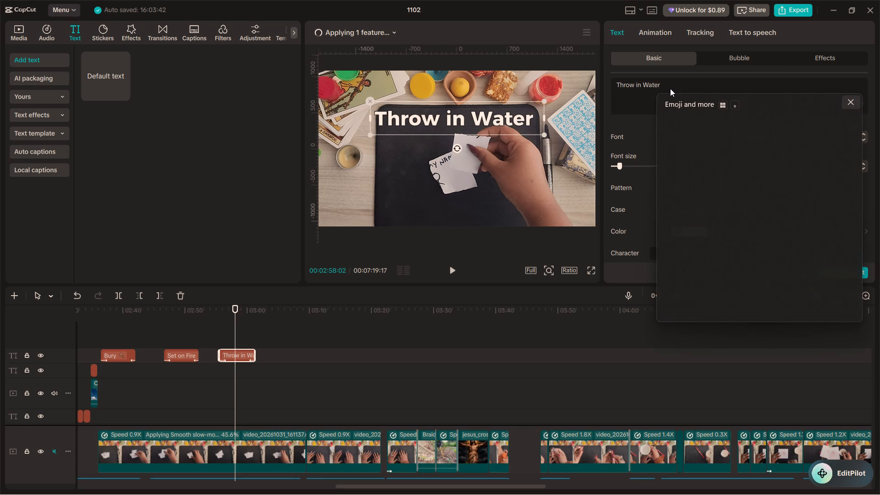
text(water)
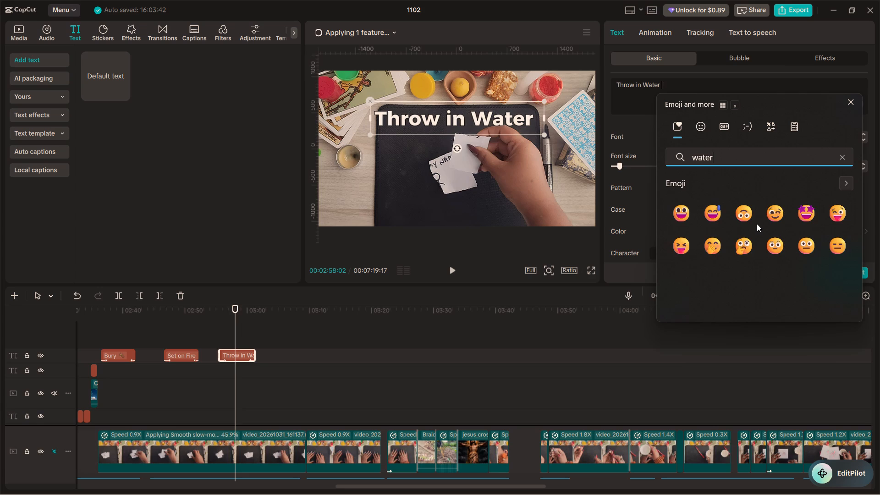
scroll(751, 214, down, 3)
scroll(756, 224, up, 6)
scroll(756, 224, down, 4)
scroll(756, 224, up, 1)
scroll(831, 225, down, 2)
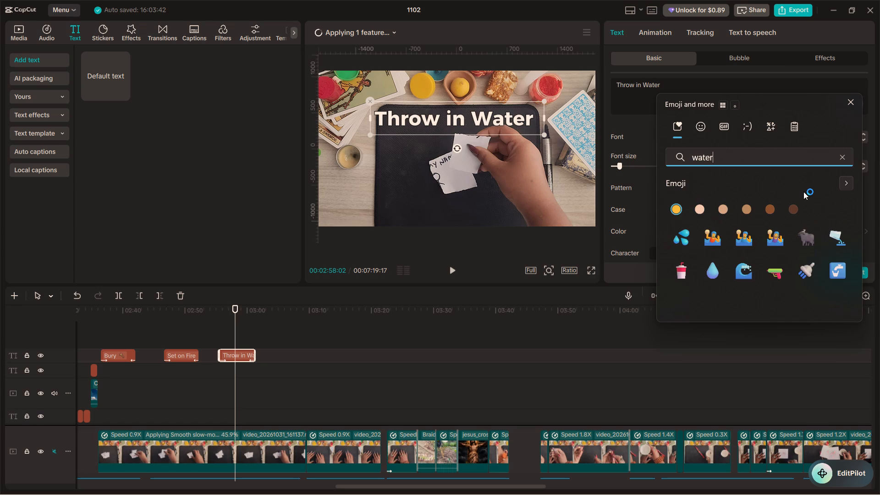
scroll(756, 167, down, 1)
scroll(755, 166, up, 1)
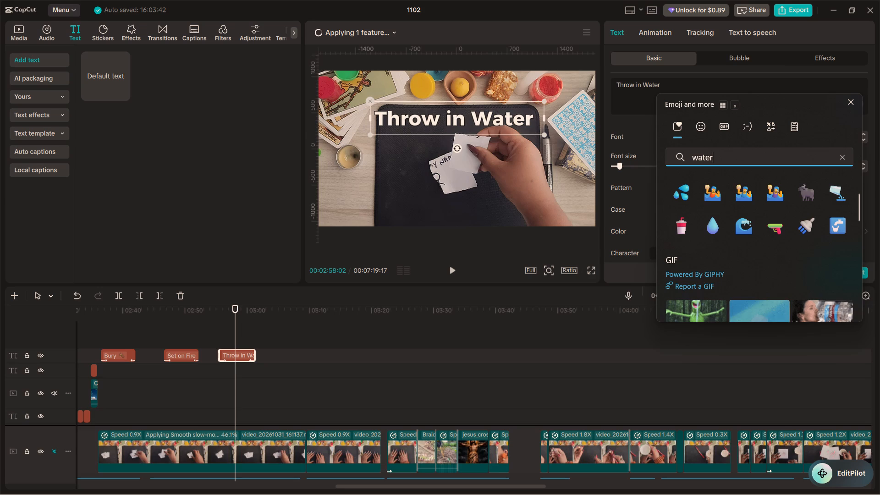
Clear the "water" term from the emoji search.
key(BackSpace)
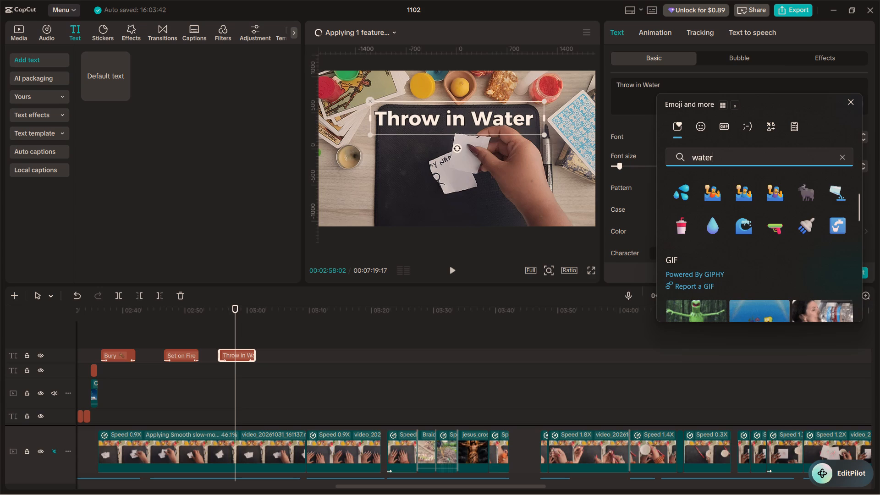
drag(715, 158, 681, 160)
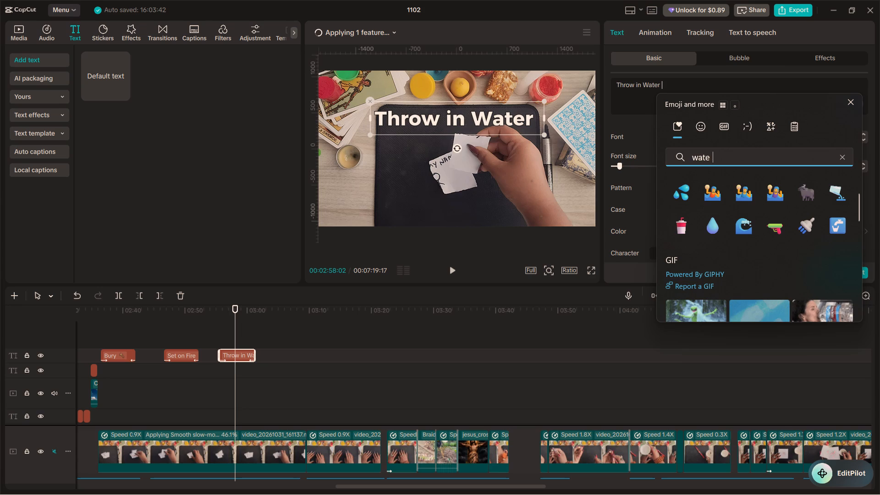
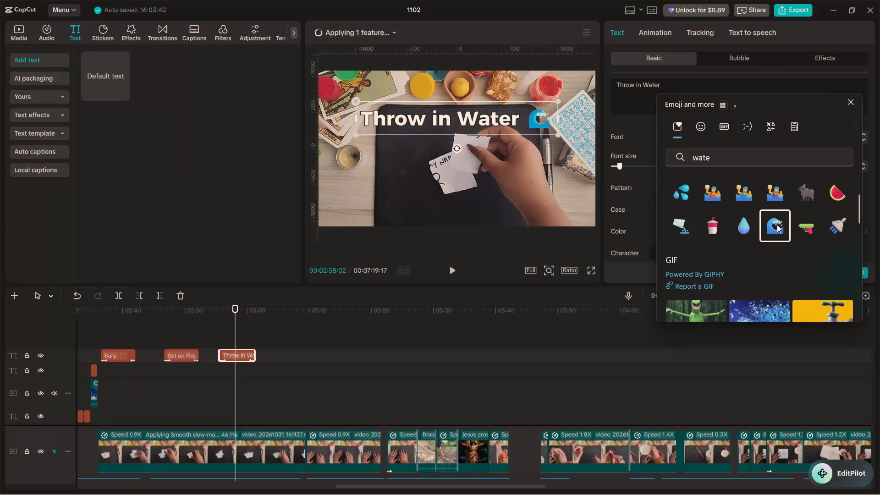
Close the emoji picker for the Throw in Water title and move the playhead back to about 02:53.
click(847, 101)
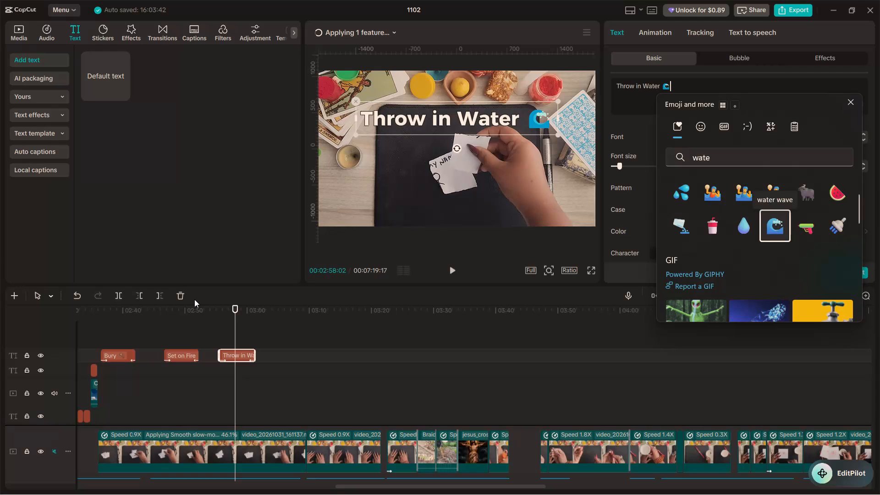
click(204, 335)
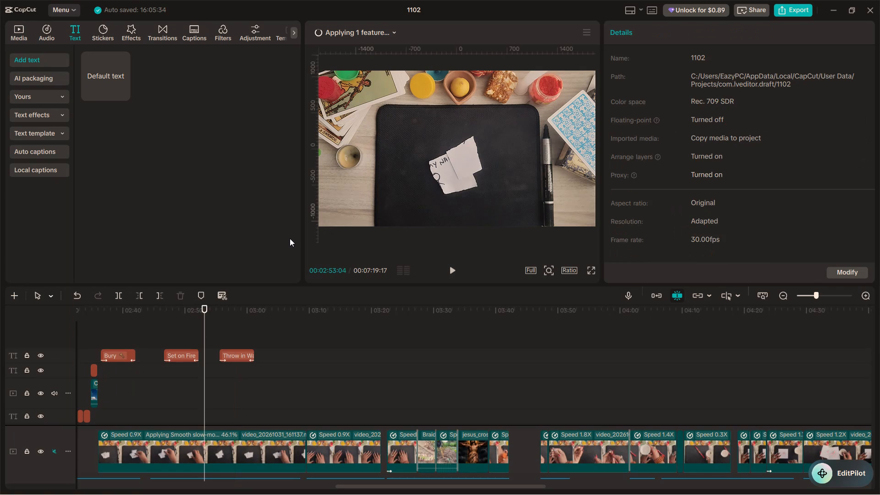
Open the progress details of the feature being applied to the project.
click(392, 34)
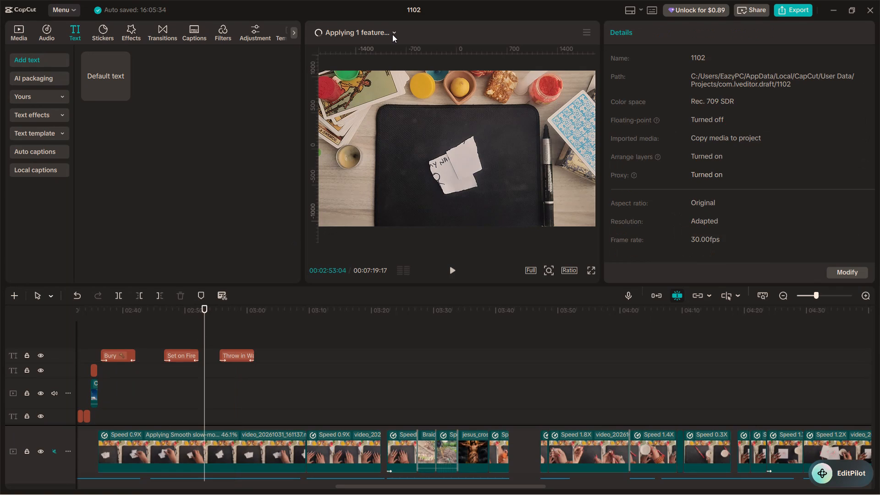
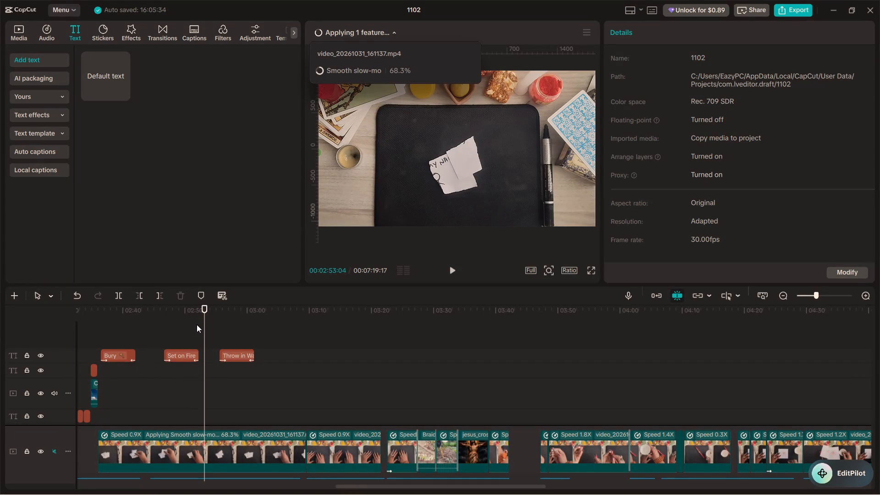
Play from about 02:51 past the Throw in Water title and extend that title's end to about 03:01:20.
click(194, 325)
key(space)
key(space)
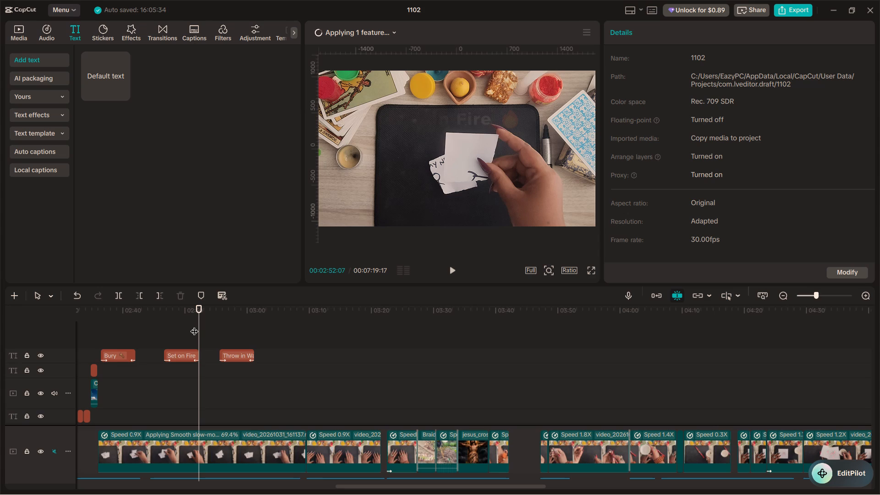
click(179, 337)
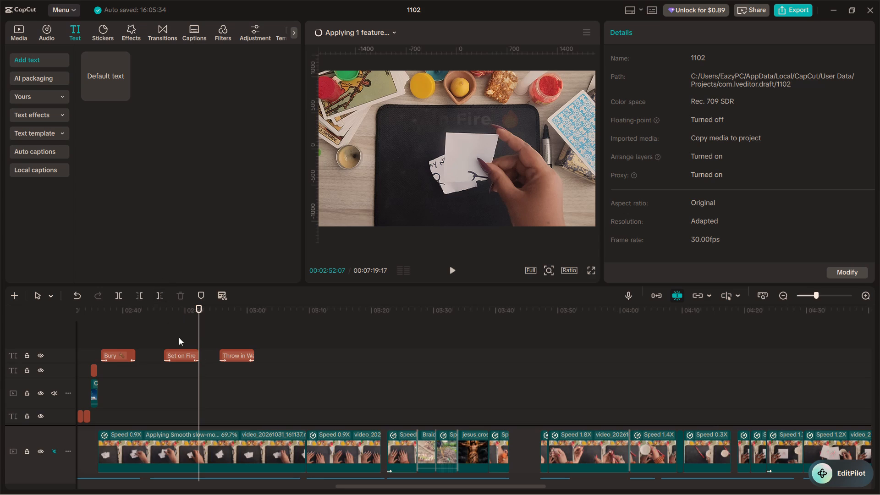
key(space)
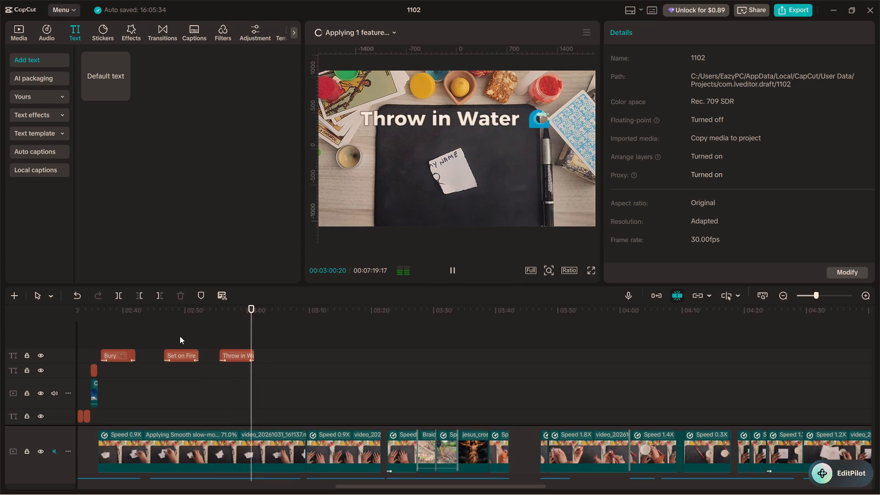
key(space)
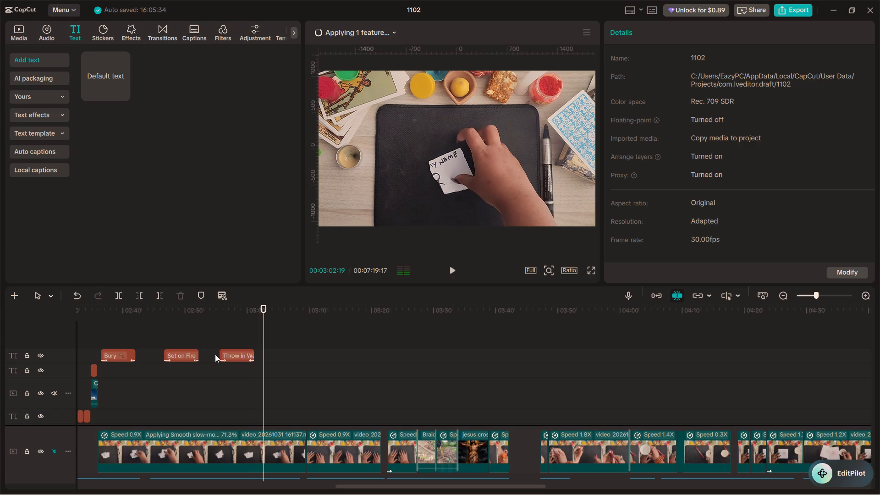
click(246, 357)
click(253, 353)
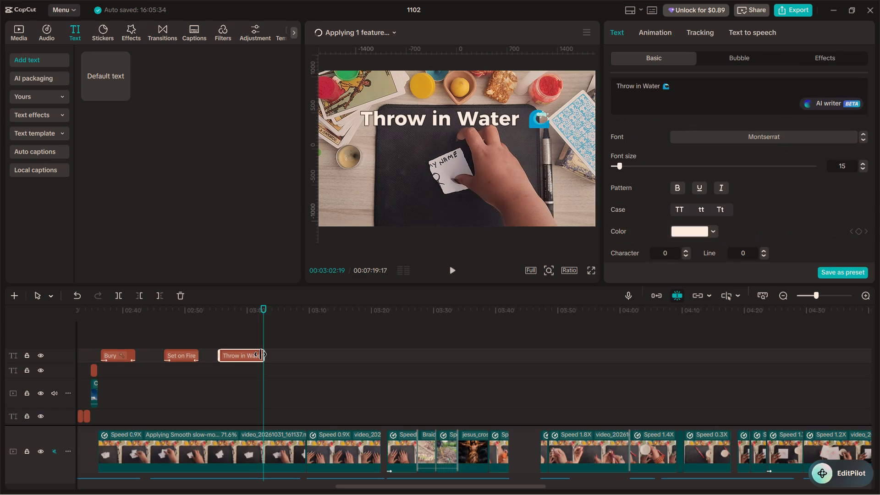
Duplicate the Throw in Water title on the same track so the copy starts at 03:04:19 in the narration.
click(243, 338)
key(space)
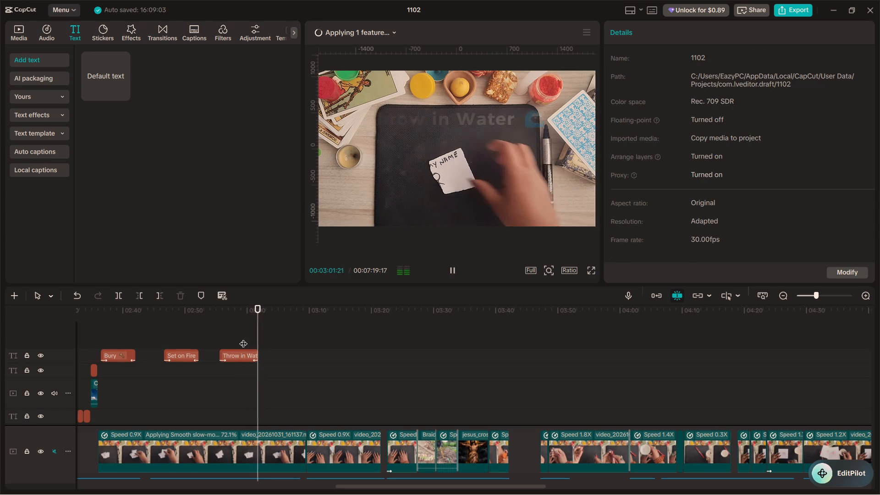
key(space)
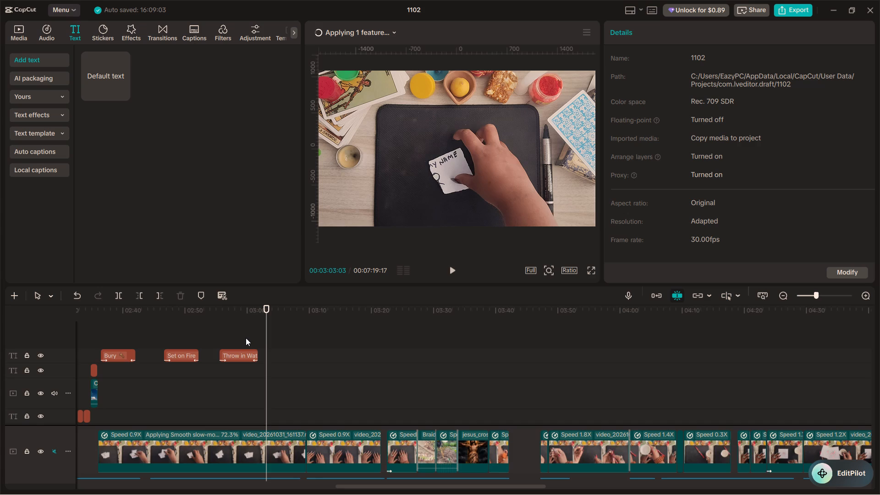
key(space)
key(space)
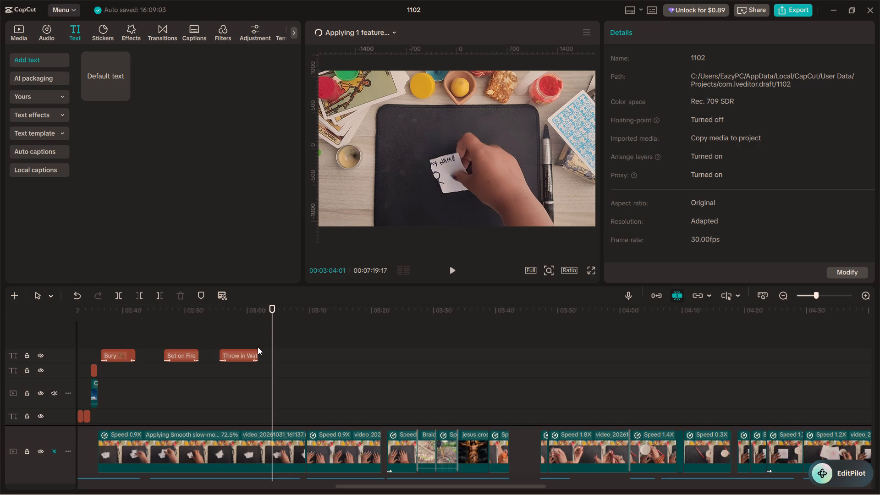
key(space)
key(space)
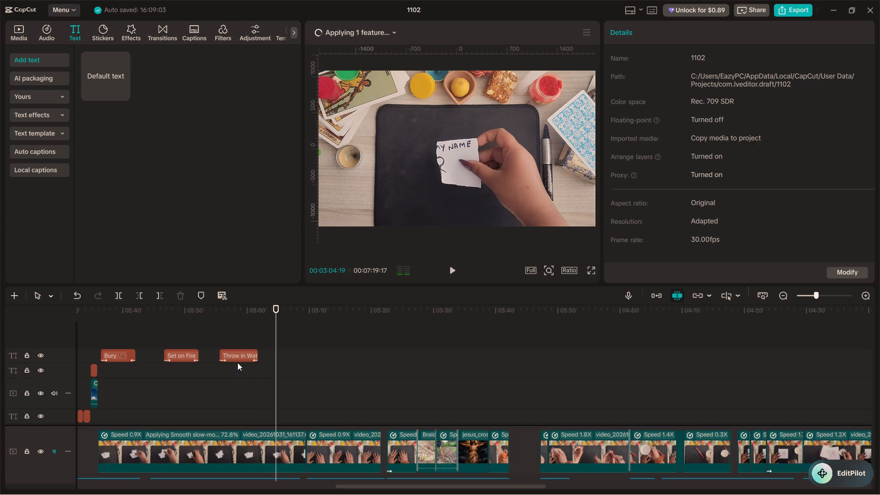
alt+drag(235, 353, 291, 354)
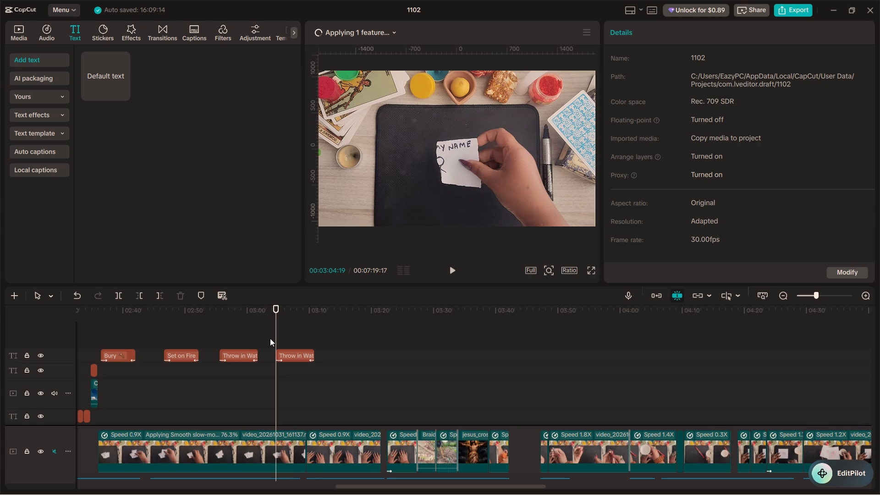
Play over the copied title and replace its text with "Release in Air".
click(269, 329)
key(space)
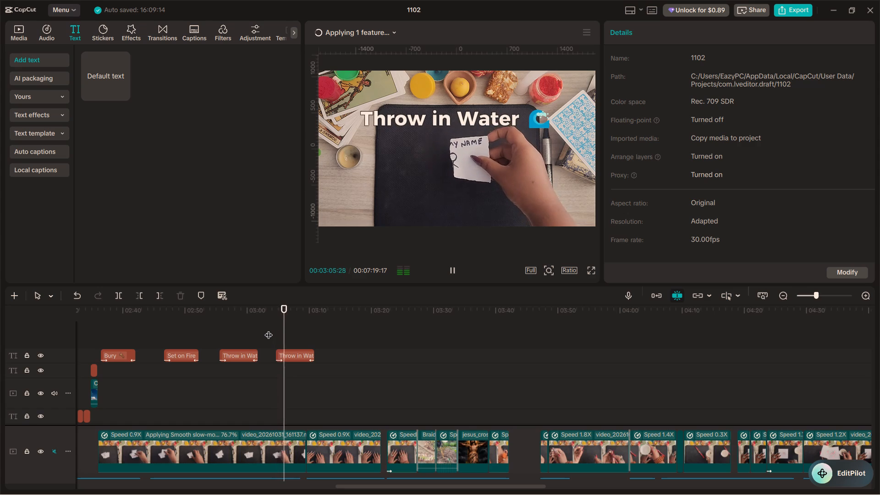
key(space)
click(293, 358)
drag(684, 88, 599, 82)
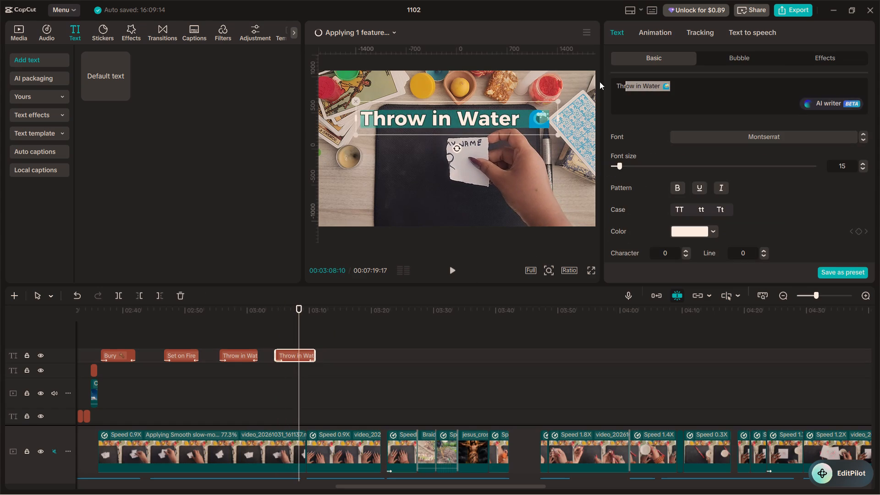
drag(599, 82, 594, 82)
text(Re)
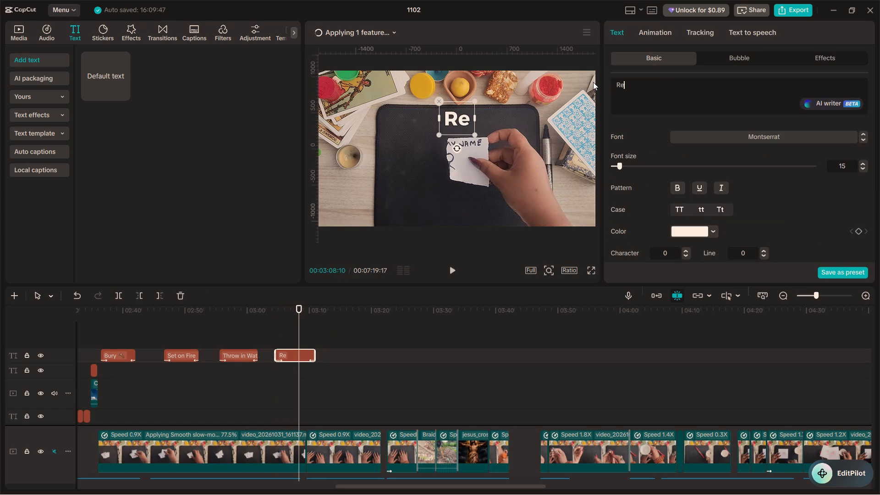
text(lease in)
key(space)
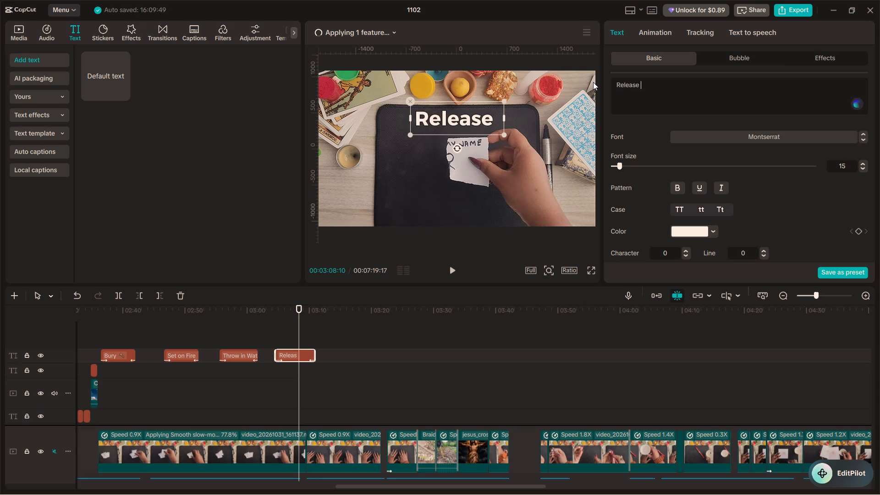
text(Air)
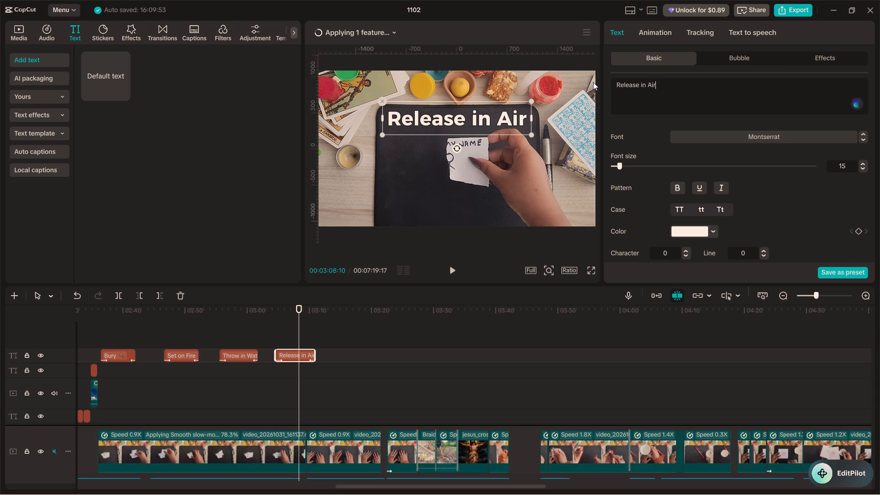
Add a space after the text of the Release in Air title and open the emoji picker there.
click(261, 330)
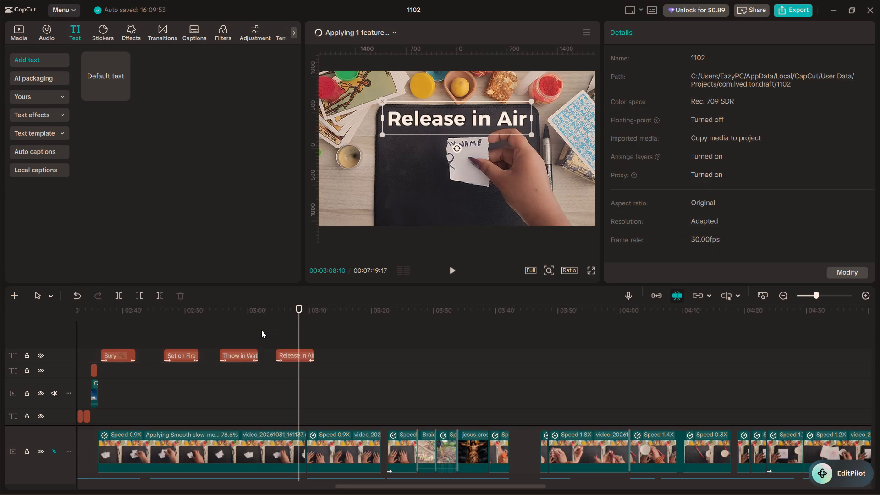
key(space)
click(291, 355)
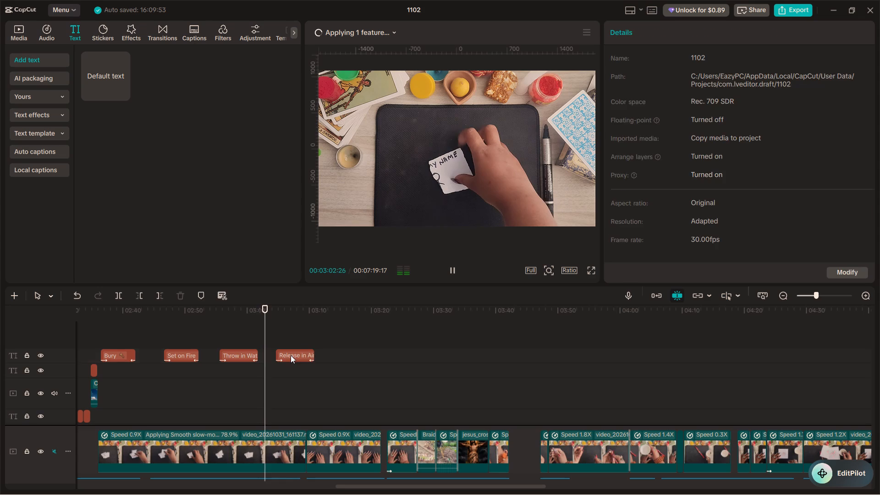
key(space)
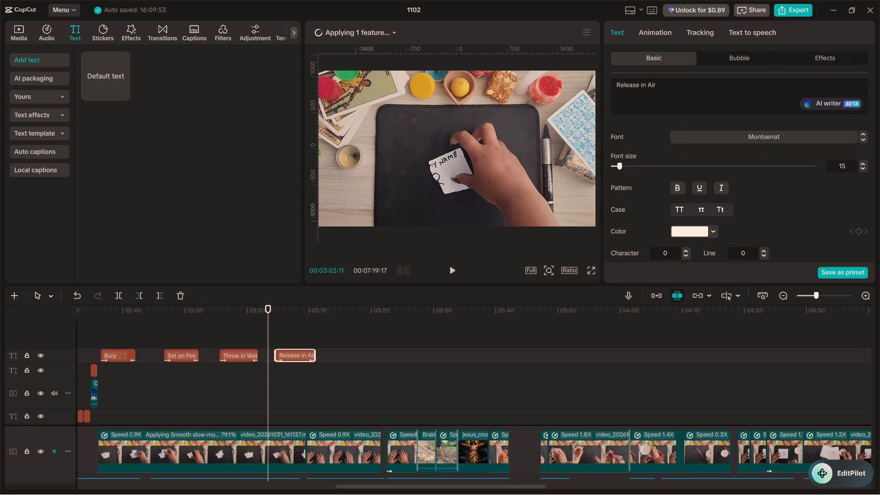
click(680, 79)
click(676, 85)
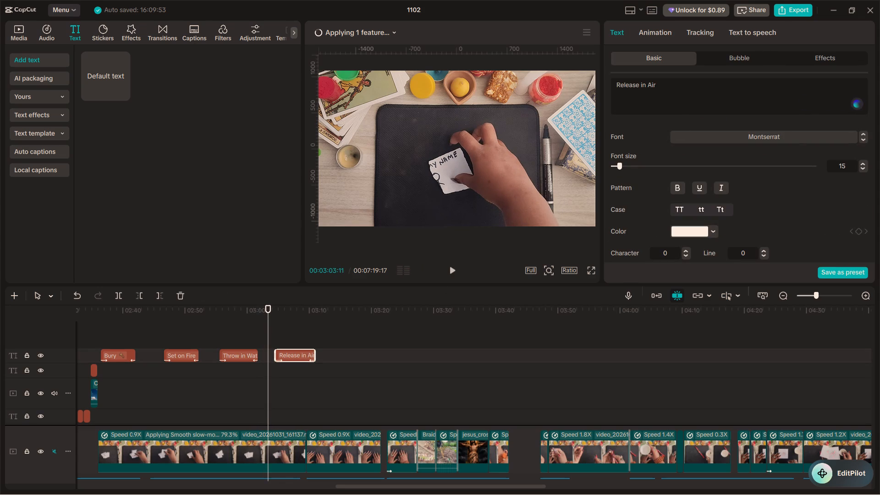
key(space)
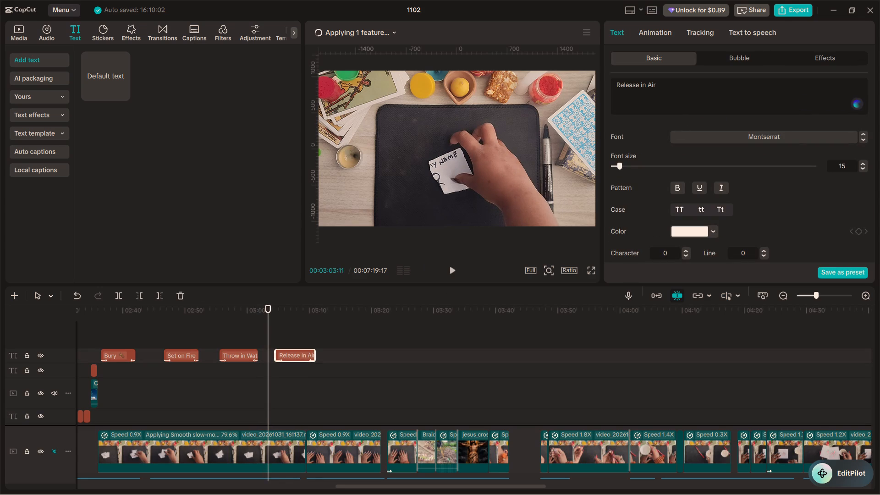
key(super+period)
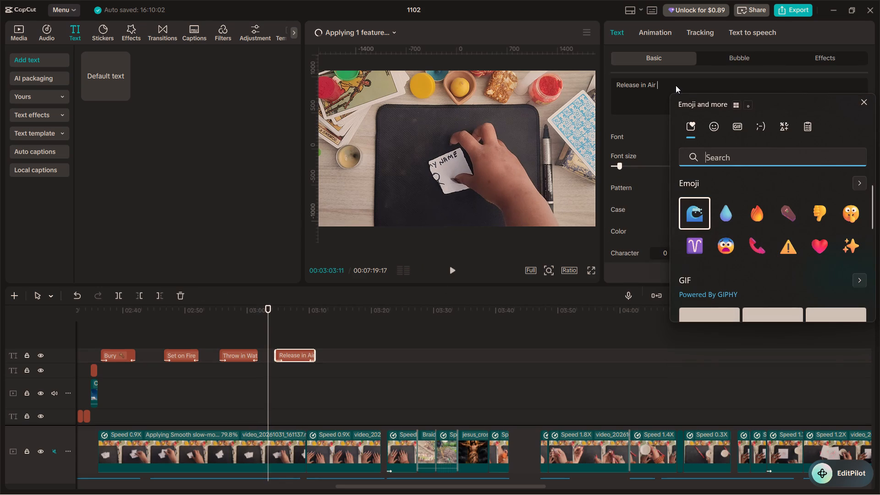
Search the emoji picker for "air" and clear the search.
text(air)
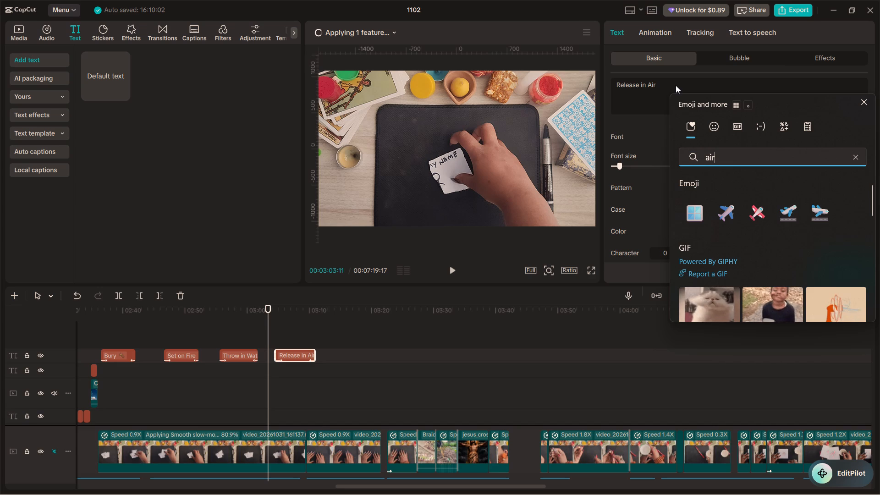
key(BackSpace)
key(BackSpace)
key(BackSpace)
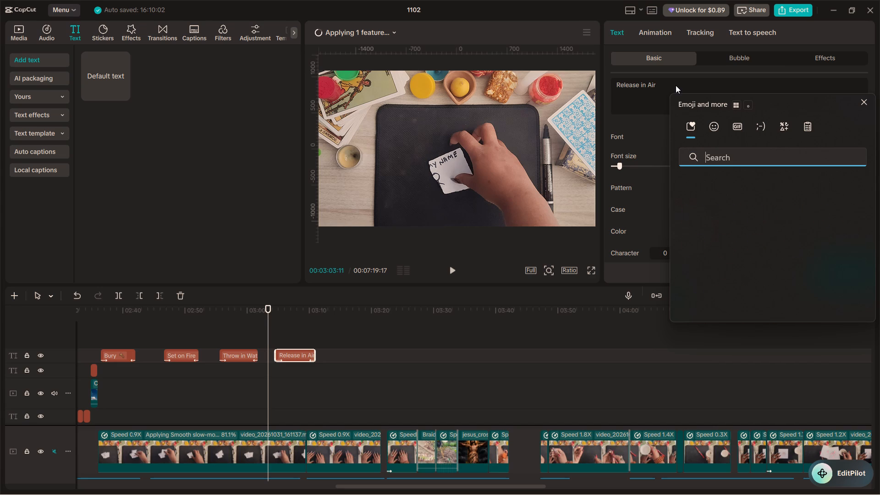
Search the emojis for "cloud", insert the plain cloud at the end of the Release in Air title and close the picker.
text(cloud)
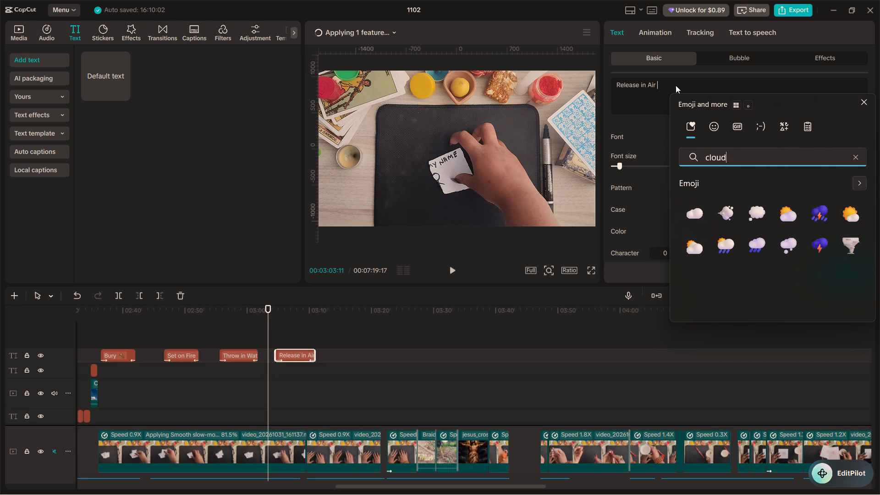
click(693, 210)
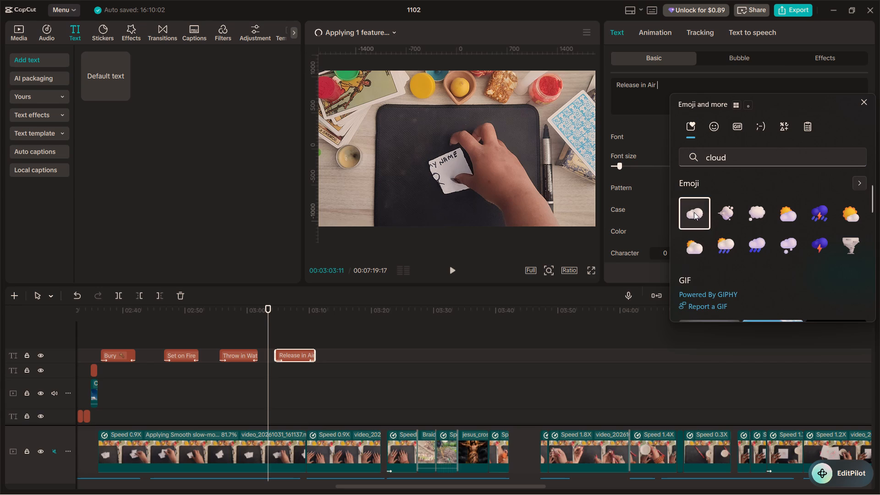
click(275, 345)
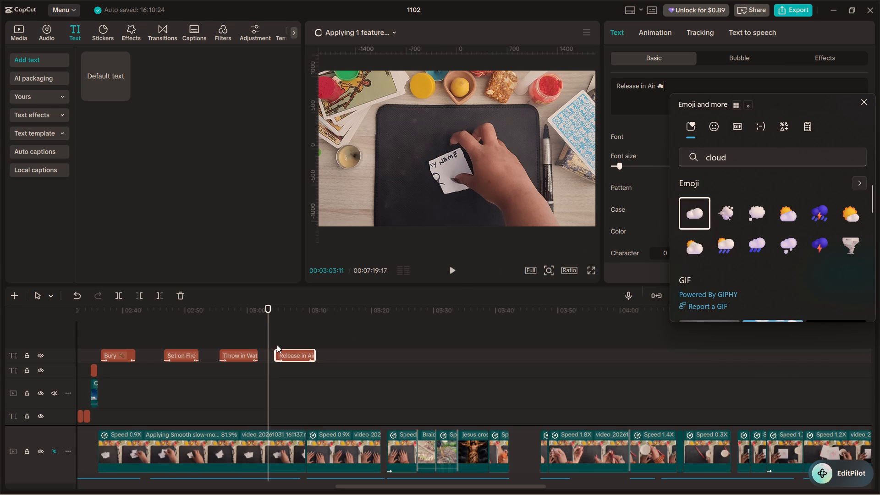
key(space)
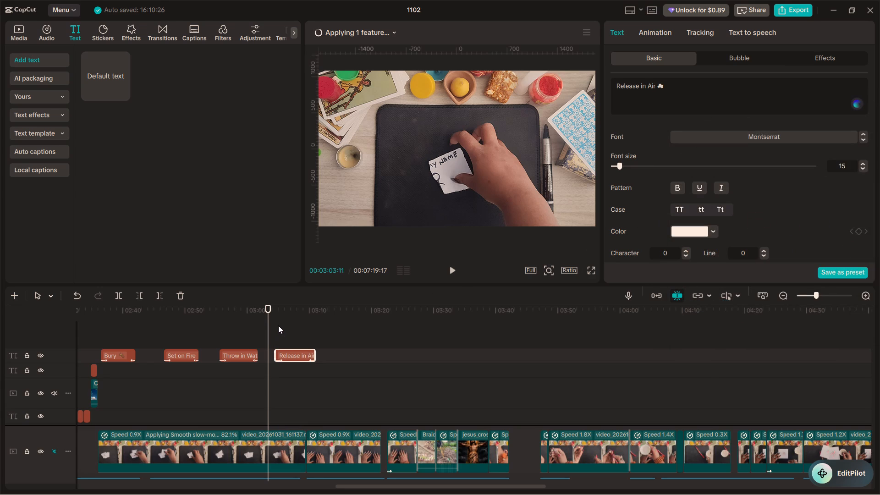
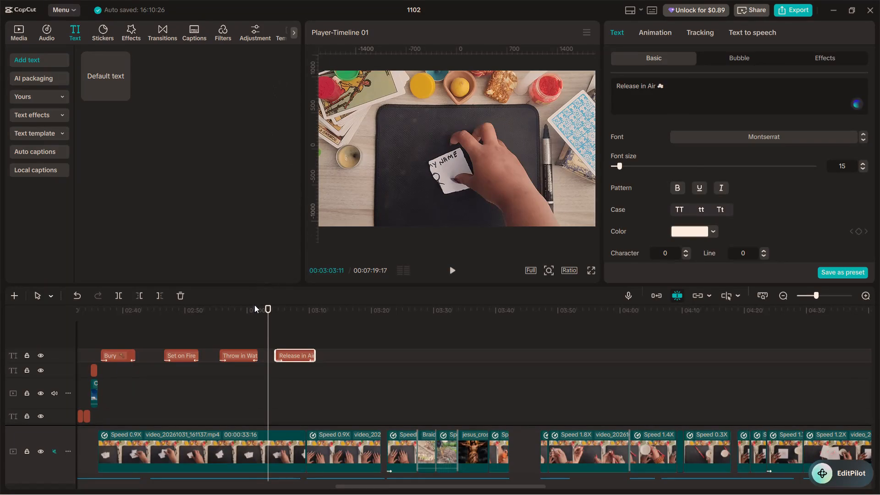
Play over the Release in Air title to check it against the narration.
click(262, 330)
key(space)
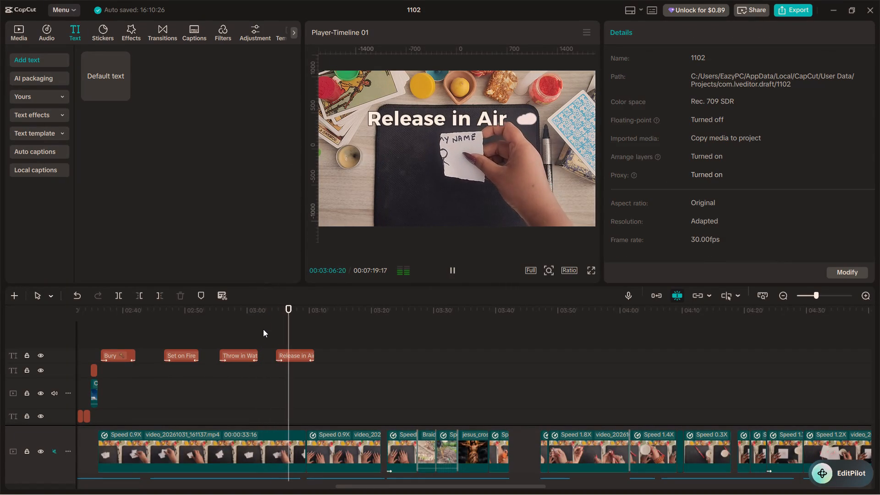
key(space)
Duplicate the Bury title onto a new text track directly above it and line the copy up with the original's start.
click(99, 330)
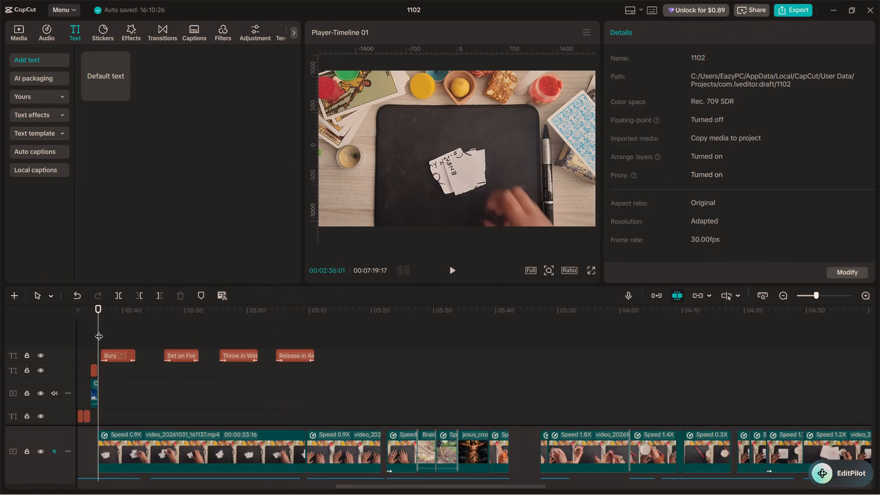
key(space)
key(space)
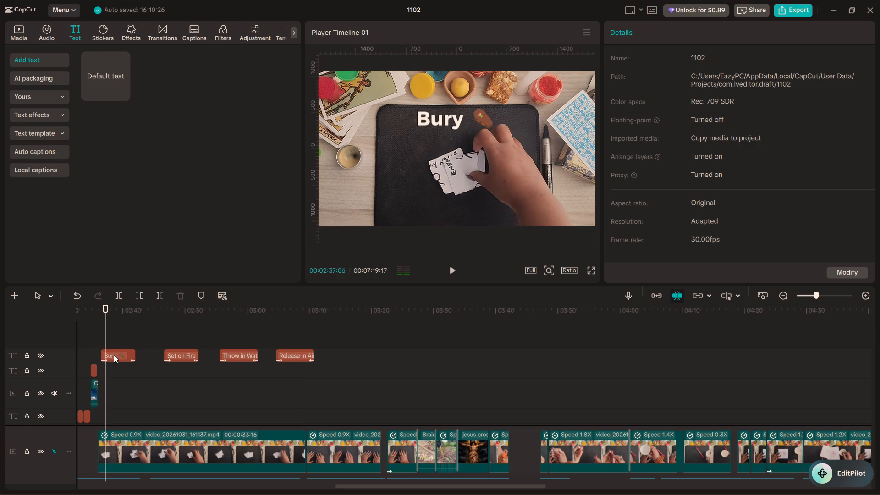
click(114, 355)
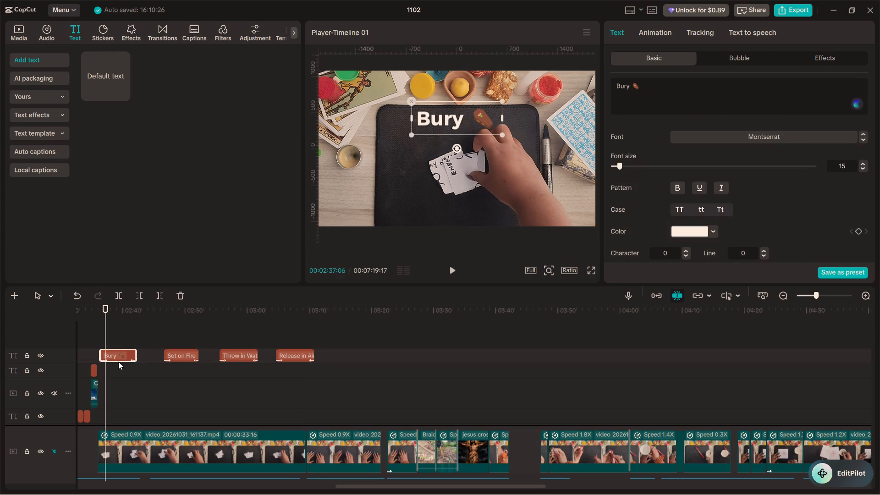
alt+drag(114, 354, 114, 340)
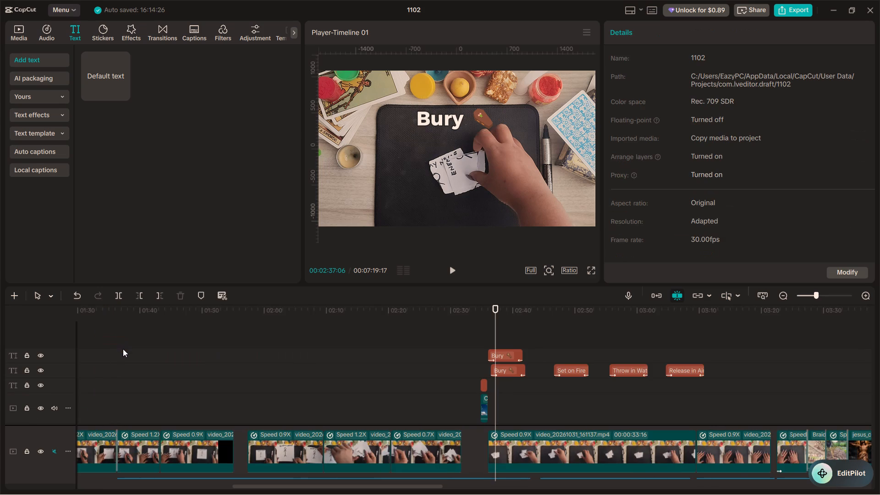
click(504, 354)
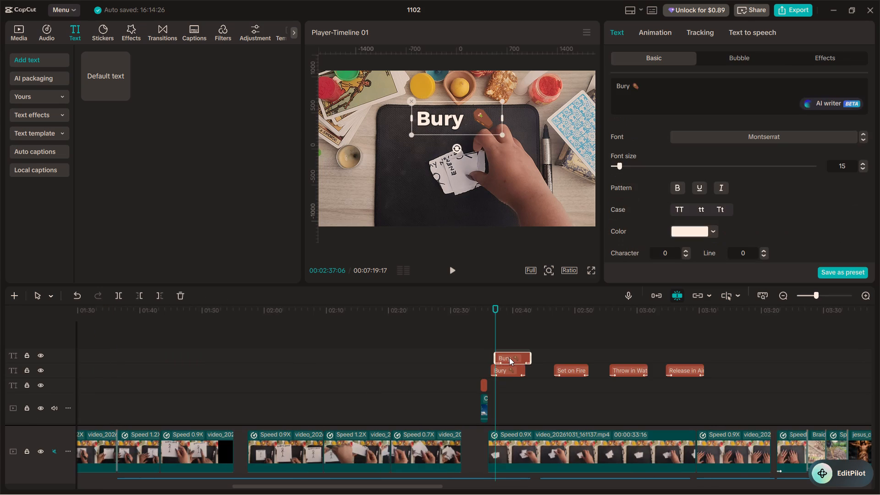
ctrl+scroll(507, 358, up, 11)
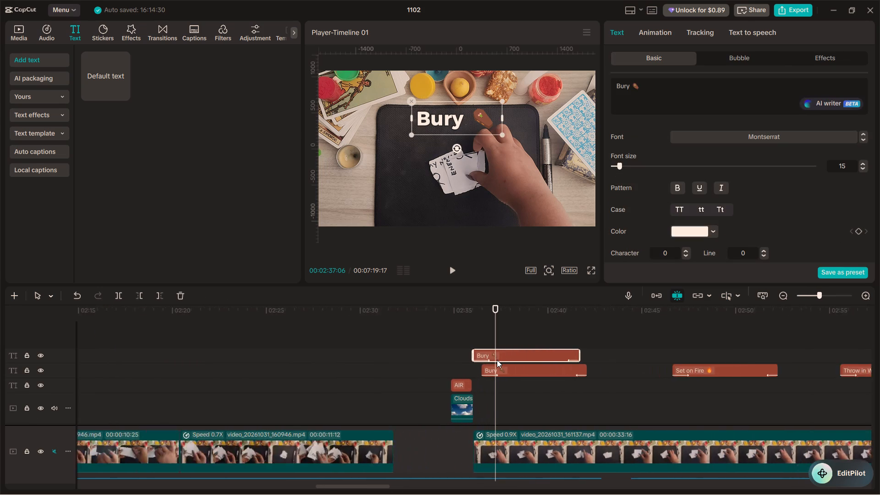
ctrl+scroll(497, 360, up, 3)
drag(496, 360, 511, 360)
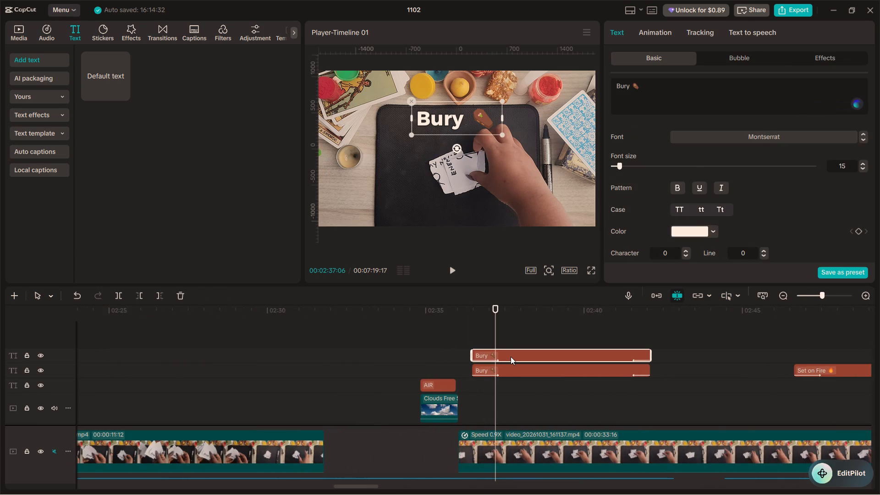
Move the upper-track Bury copy straight down in the frame so it sits just below the original Bury text.
click(503, 340)
click(501, 362)
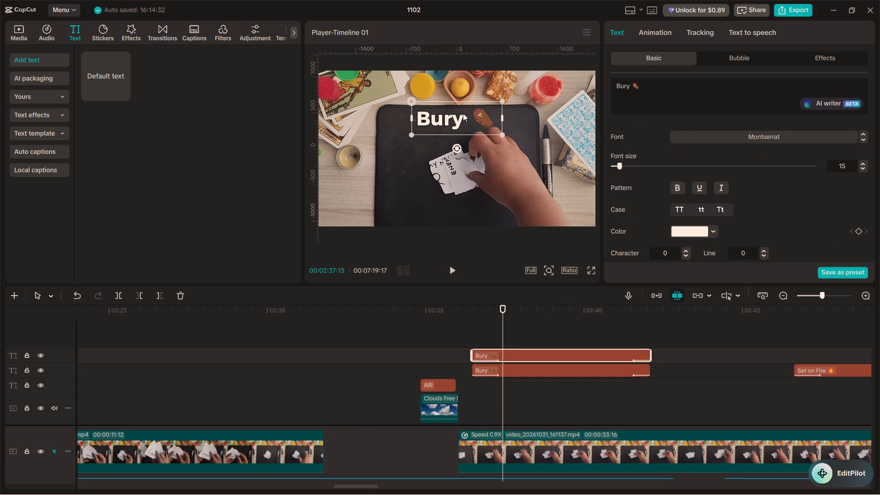
drag(463, 113, 469, 139)
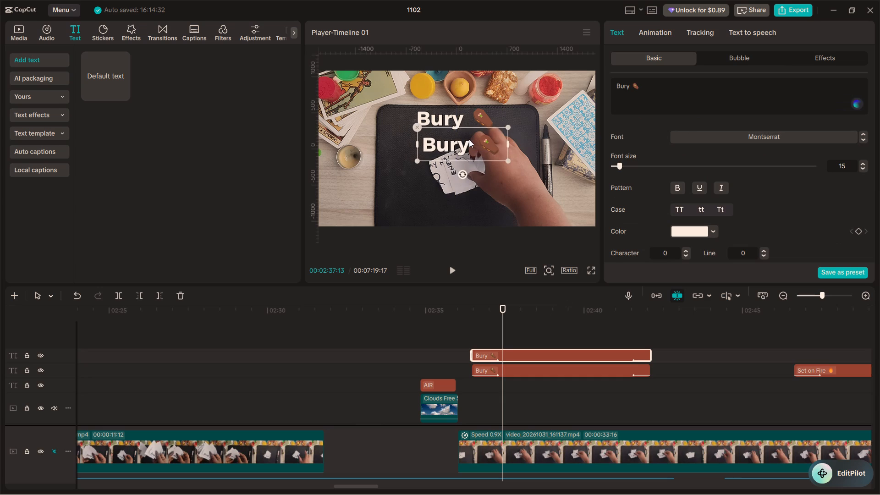
drag(469, 139, 463, 137)
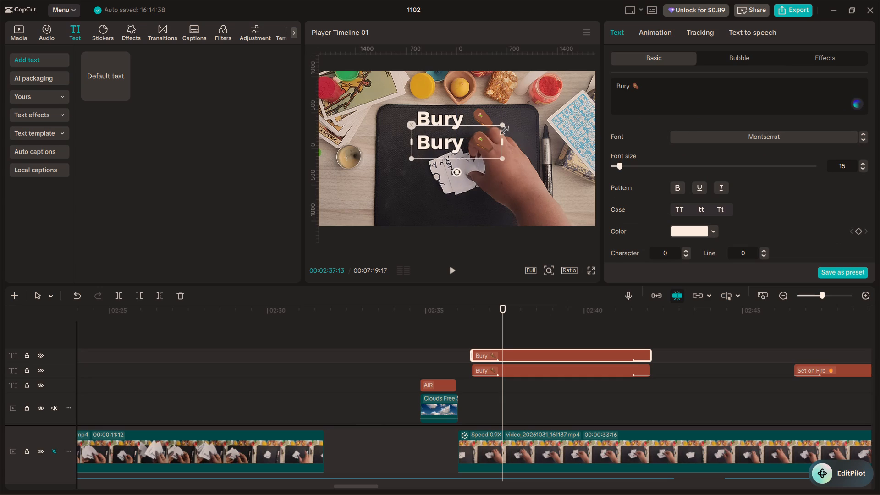
Replace the text of the duplicated Bury title with "1st Piece".
drag(640, 85, 617, 79)
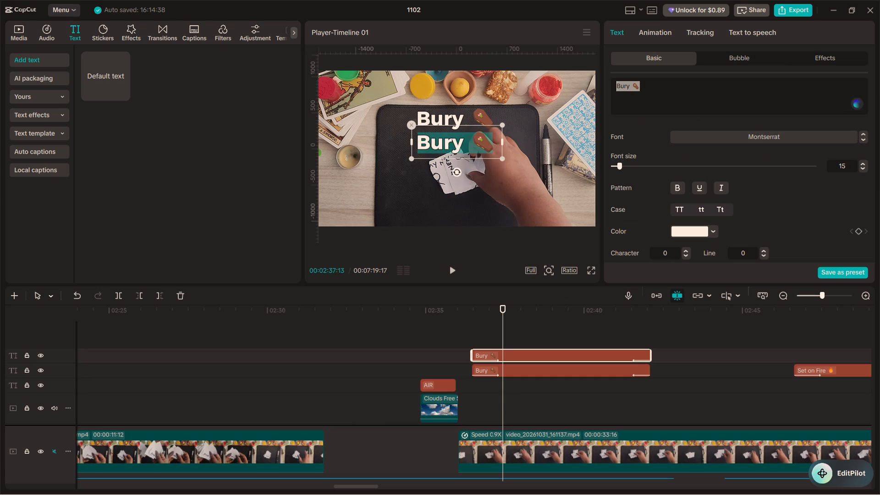
text(1st)
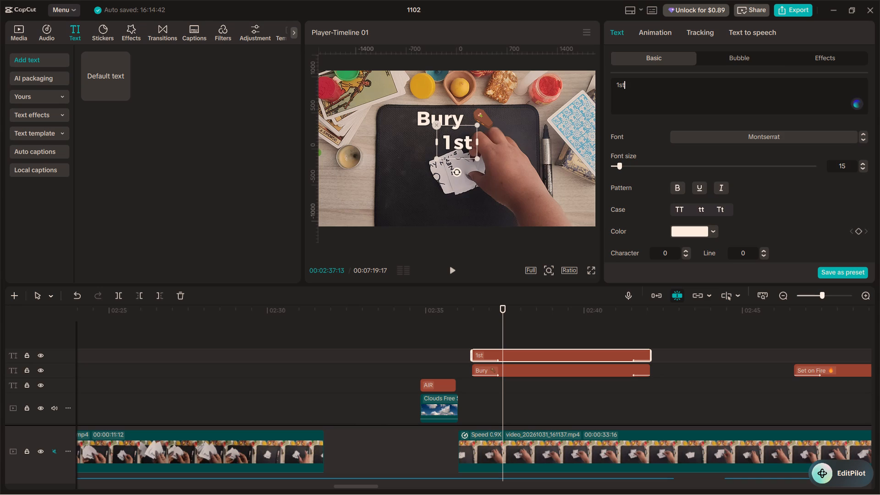
key(space)
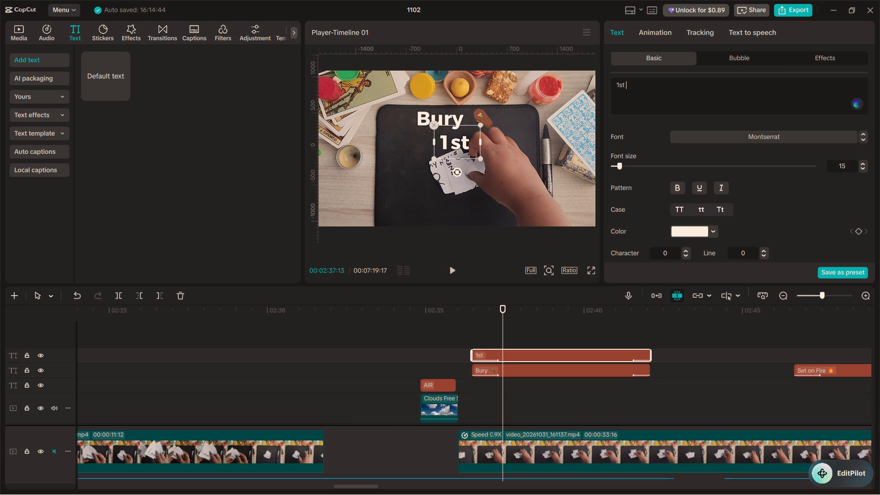
key(shift+p)
text(iece)
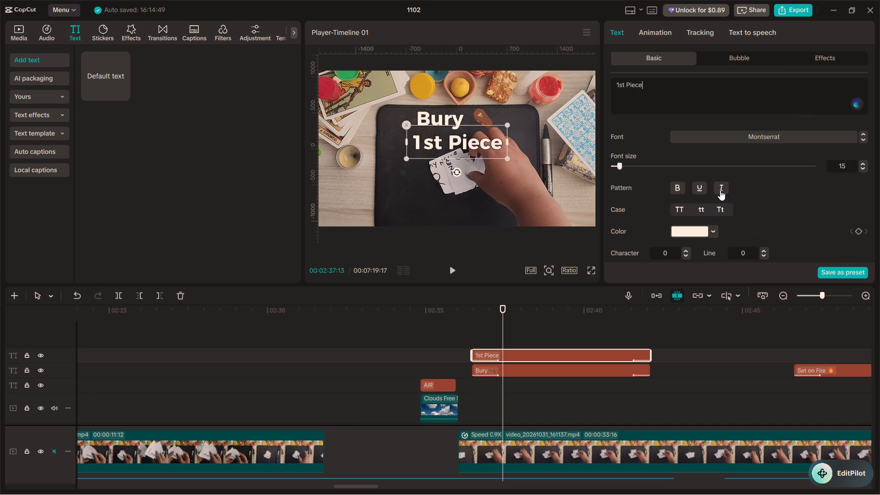
Make the 1st Piece text italic and set its font to serif.
click(719, 189)
click(828, 131)
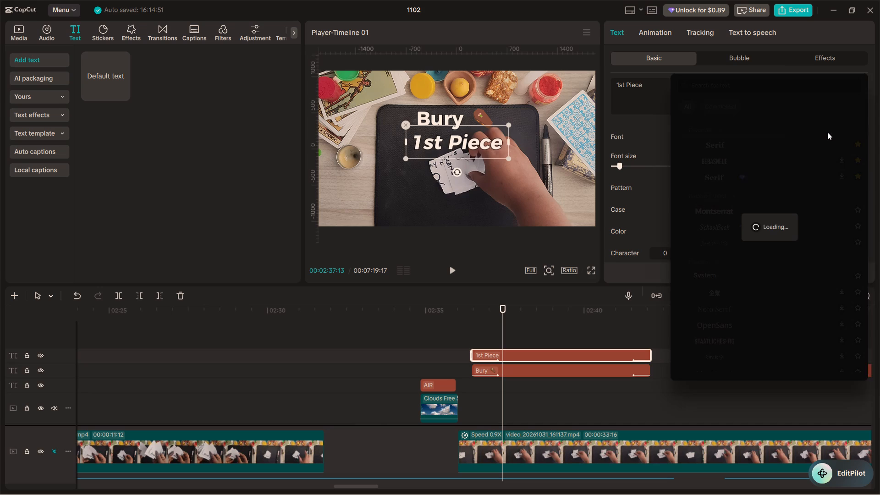
click(756, 83)
text(serif)
key(Return)
click(733, 143)
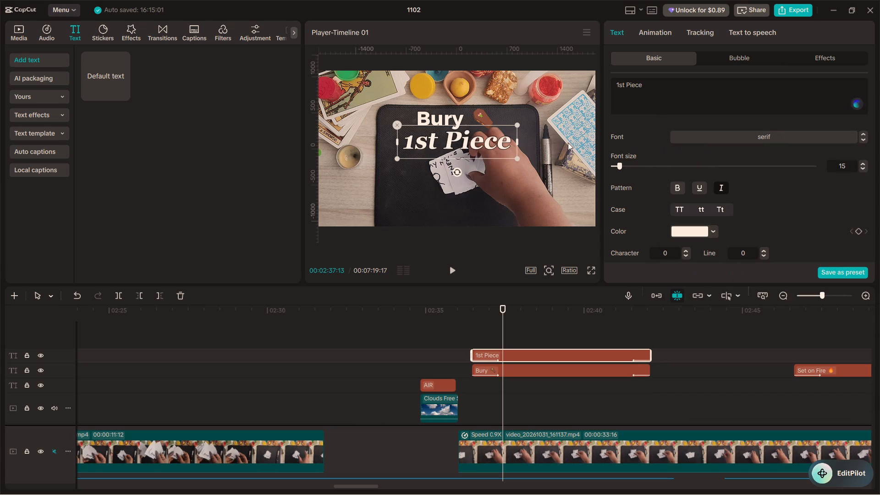
Scale the 1st Piece text down slightly in the frame.
drag(517, 122, 490, 128)
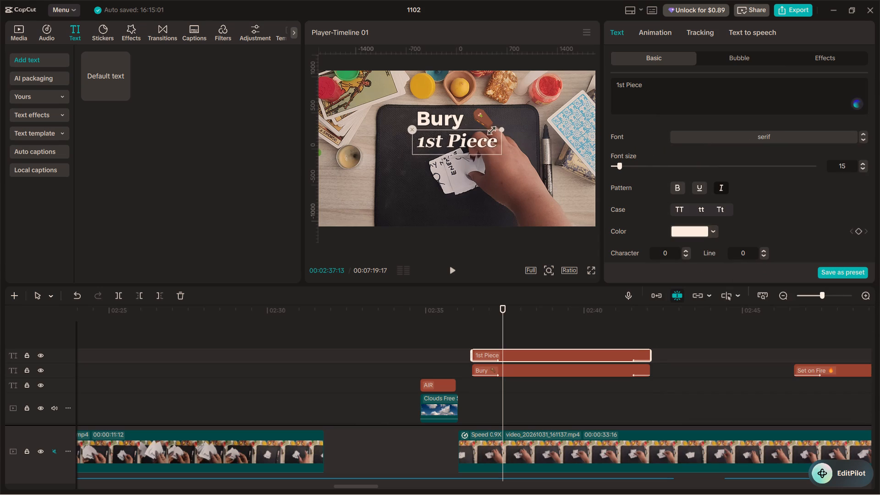
drag(490, 128, 501, 125)
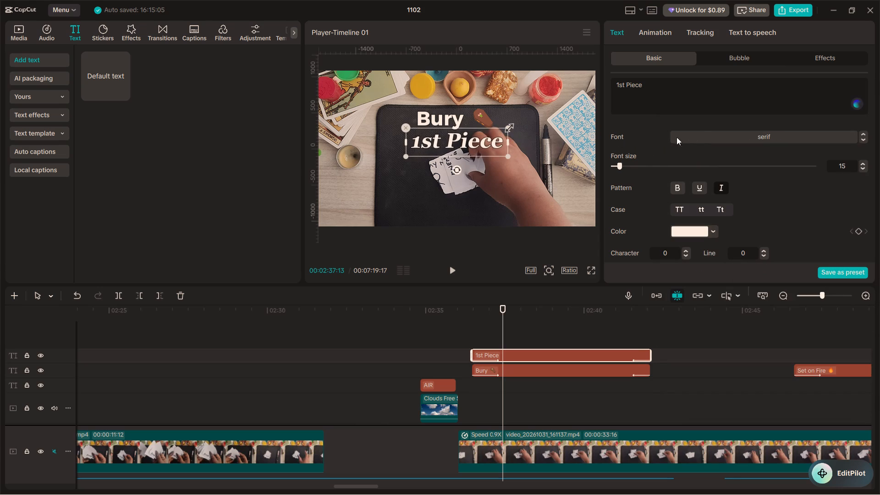
Change the capital P to lowercase so the text reads "1st piece".
click(631, 83)
key(BackSpace)
key(p)
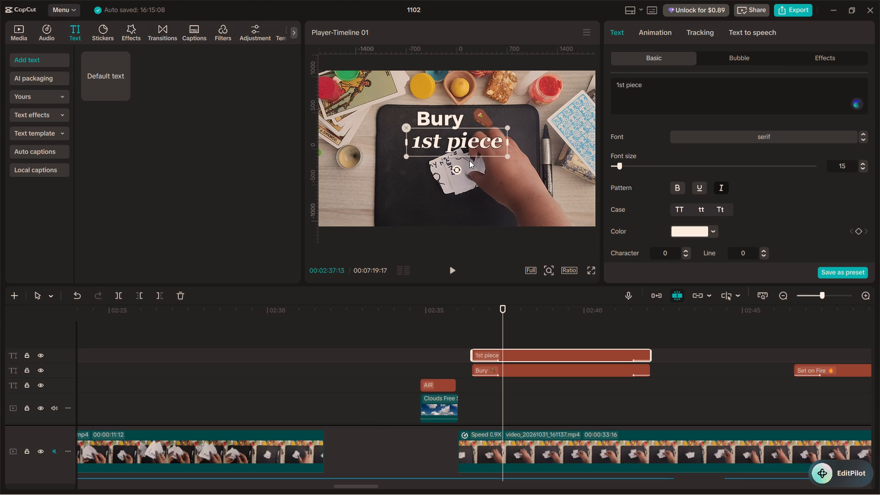
Shrink the 1st piece text to about 47% and position it just under Bury at about X 0, Y 159.
drag(506, 126, 486, 131)
drag(469, 137, 461, 139)
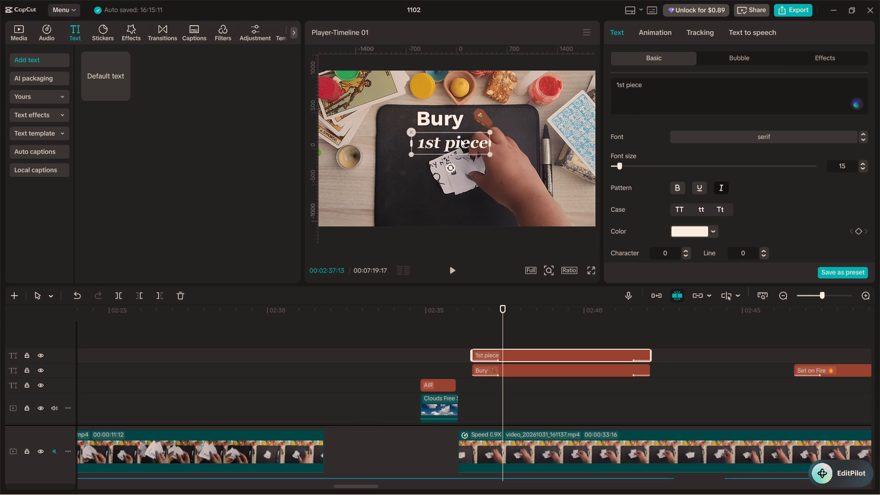
drag(461, 139, 451, 132)
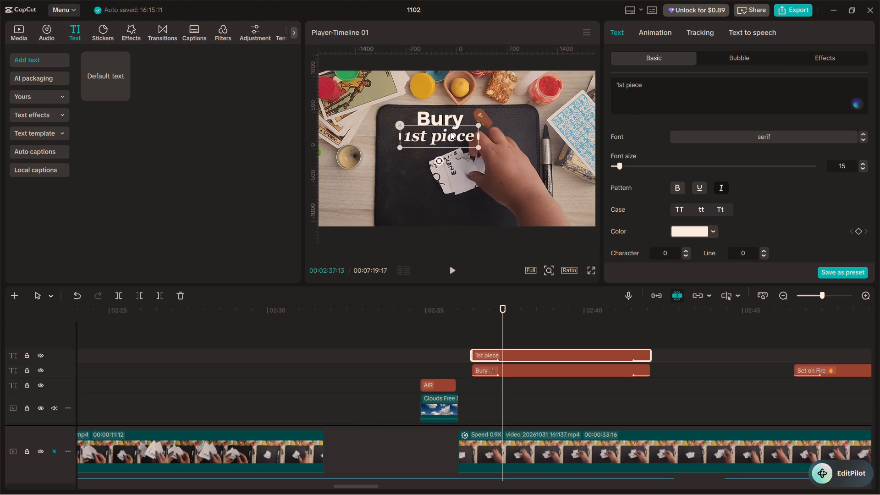
drag(451, 132, 450, 132)
drag(476, 123, 467, 125)
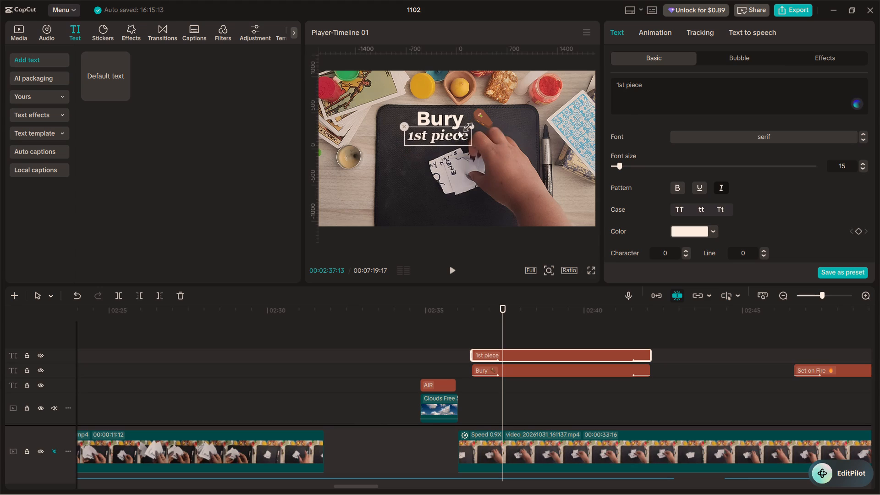
drag(455, 137, 473, 137)
drag(449, 139, 464, 139)
drag(449, 133, 461, 135)
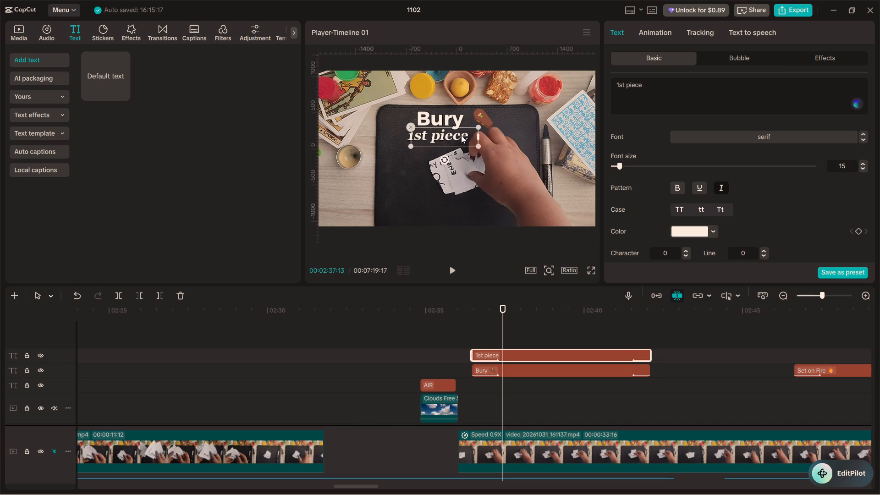
drag(461, 135, 467, 134)
drag(489, 127, 480, 132)
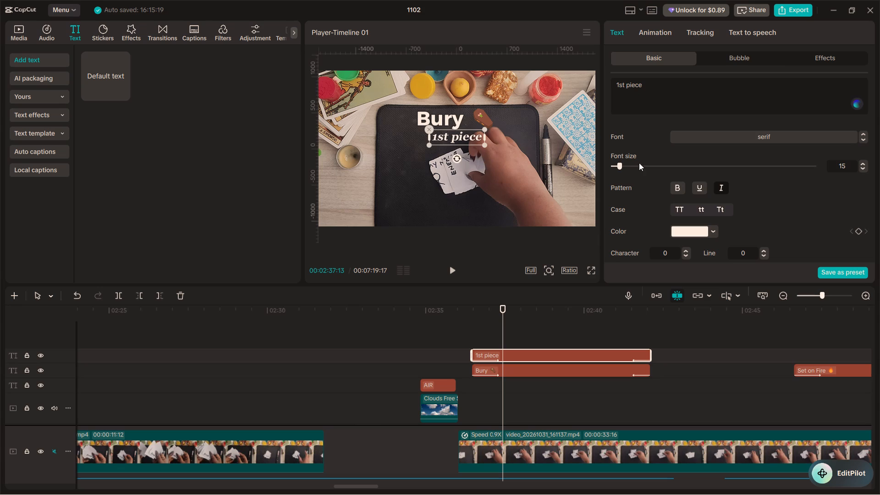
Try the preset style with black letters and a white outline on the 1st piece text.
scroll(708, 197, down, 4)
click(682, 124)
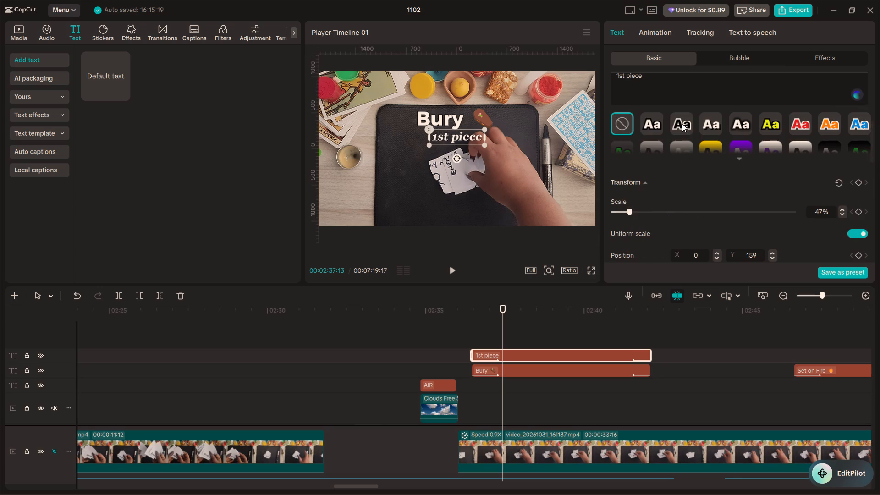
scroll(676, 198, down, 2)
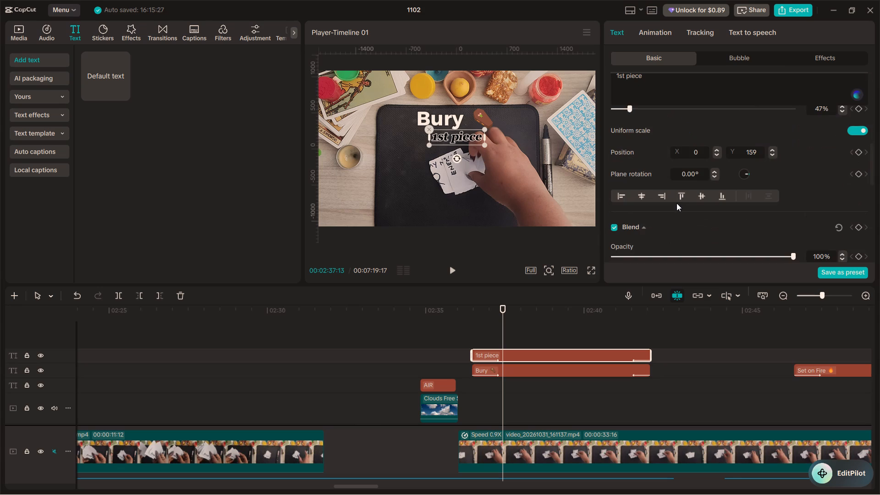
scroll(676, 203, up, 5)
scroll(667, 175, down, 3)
Apply the preset style with white letters and a black outline to the 1st piece text and review its stroke settings.
click(654, 126)
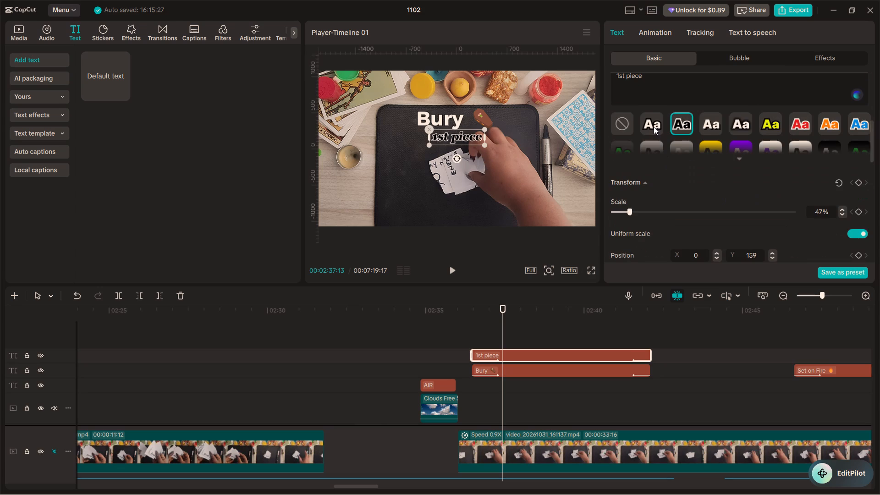
scroll(658, 170, down, 1)
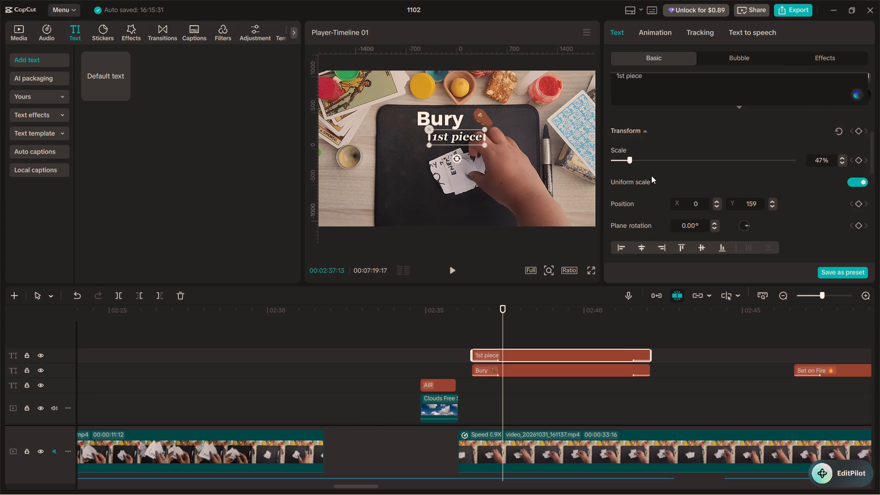
scroll(651, 176, down, 1)
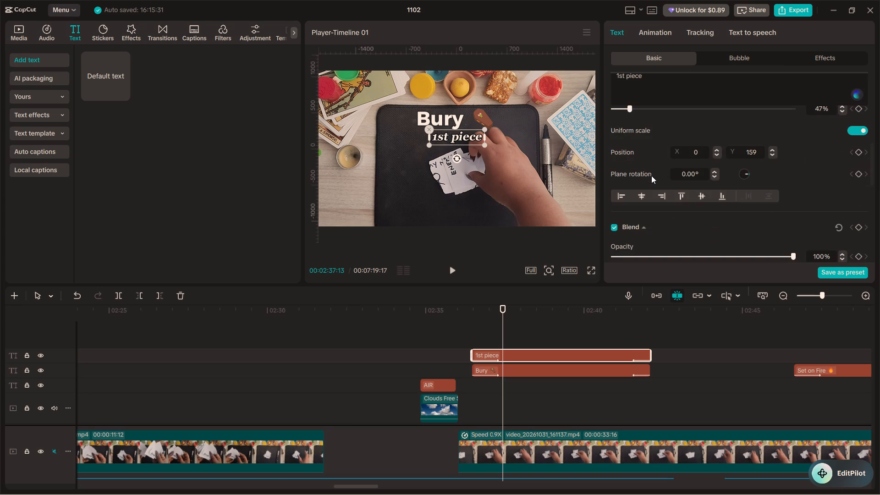
scroll(651, 176, down, 2)
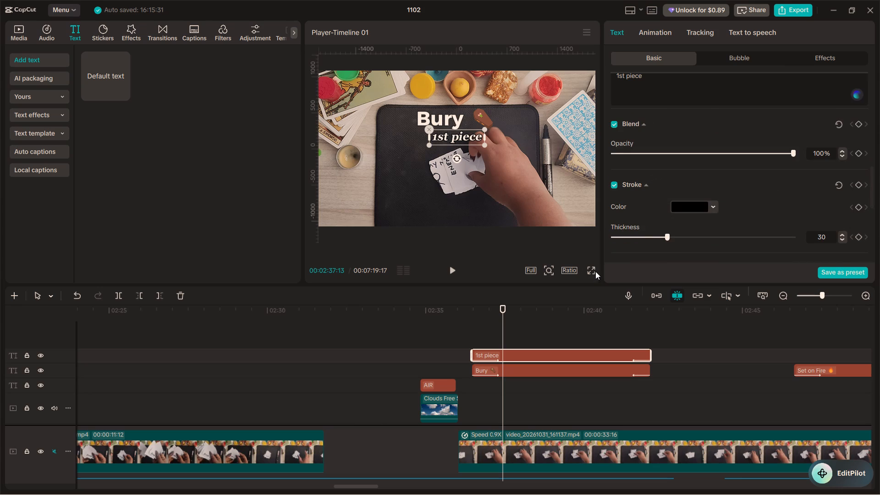
scroll(678, 196, up, 9)
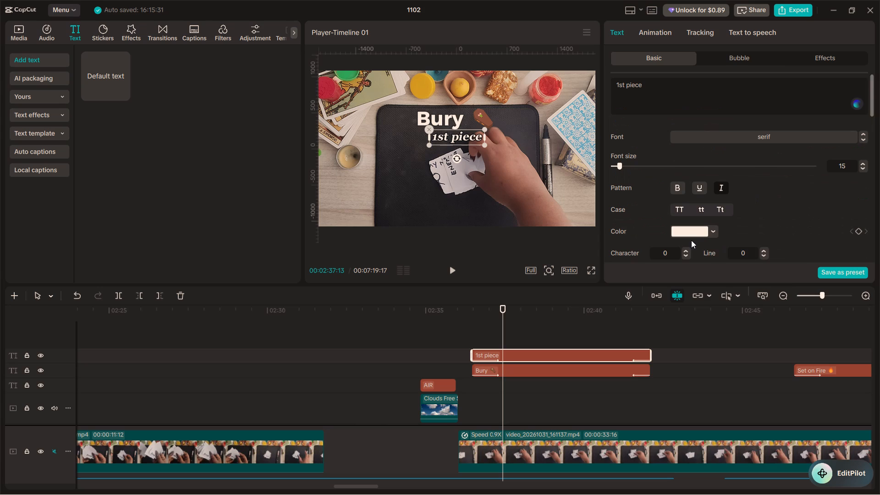
Set the 1st piece text colour to grey 808080 and check it in a full-screen view and by playing the section.
click(687, 227)
click(701, 397)
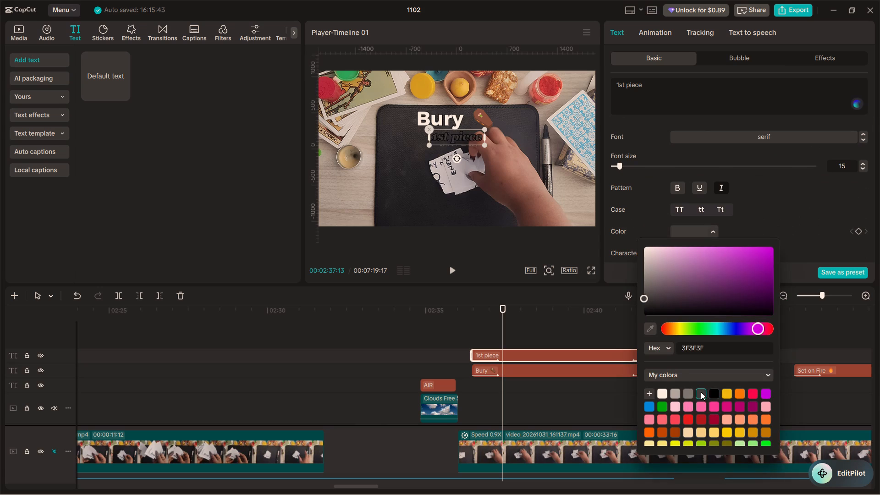
click(687, 390)
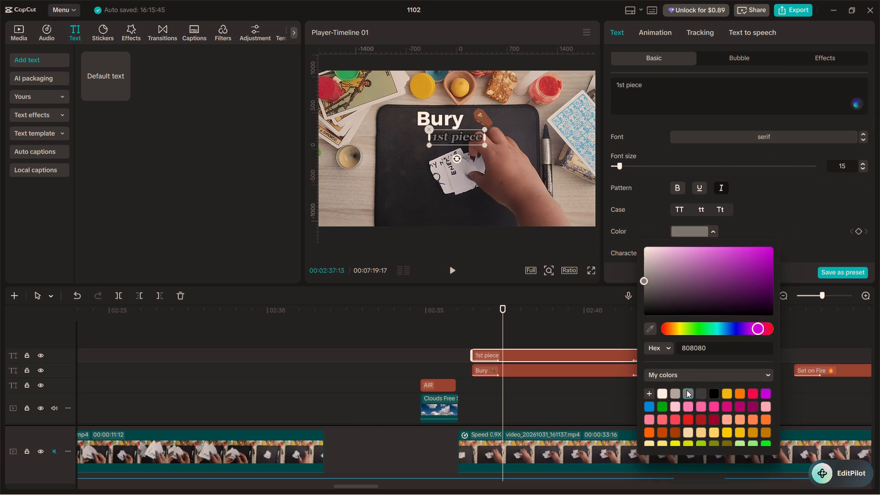
click(754, 212)
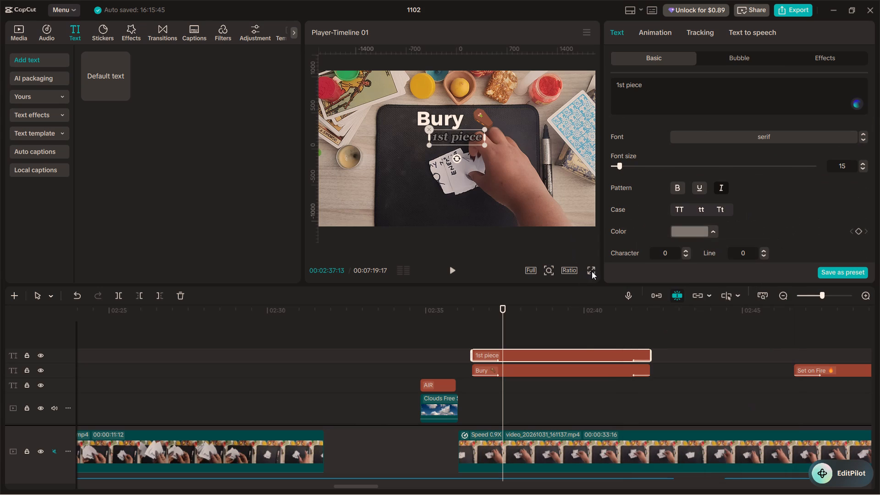
click(592, 271)
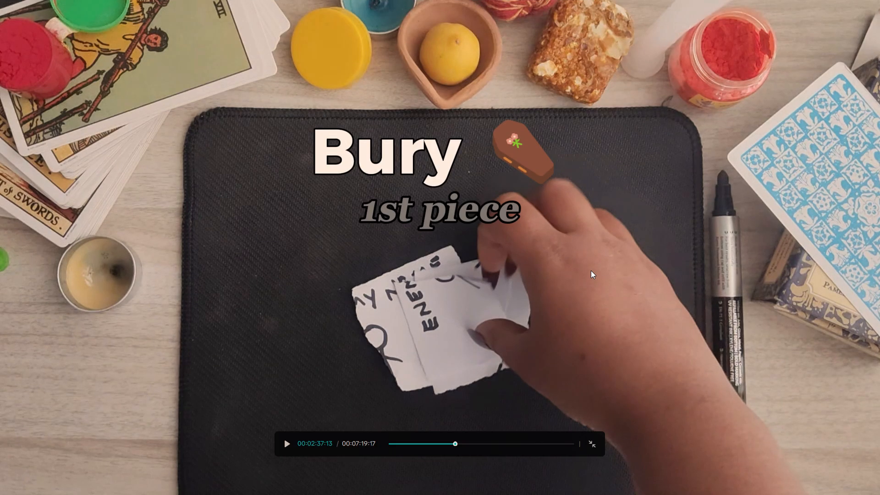
key(Escape)
click(451, 117)
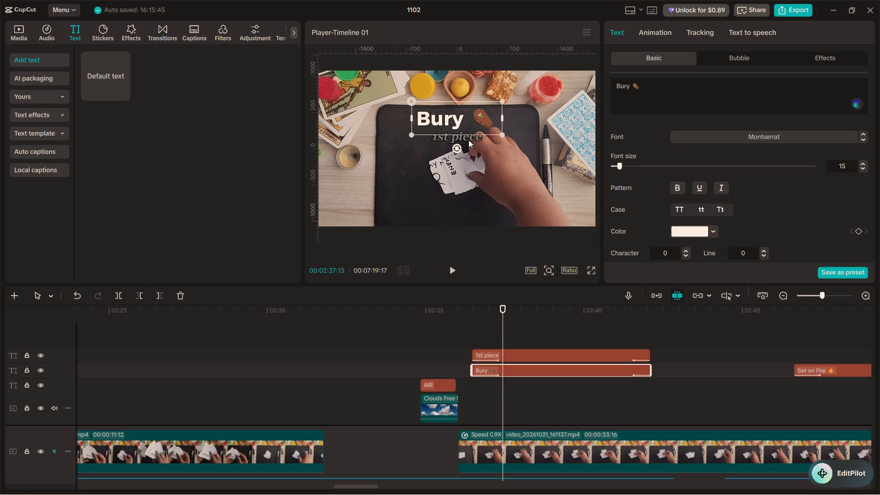
click(463, 331)
key(space)
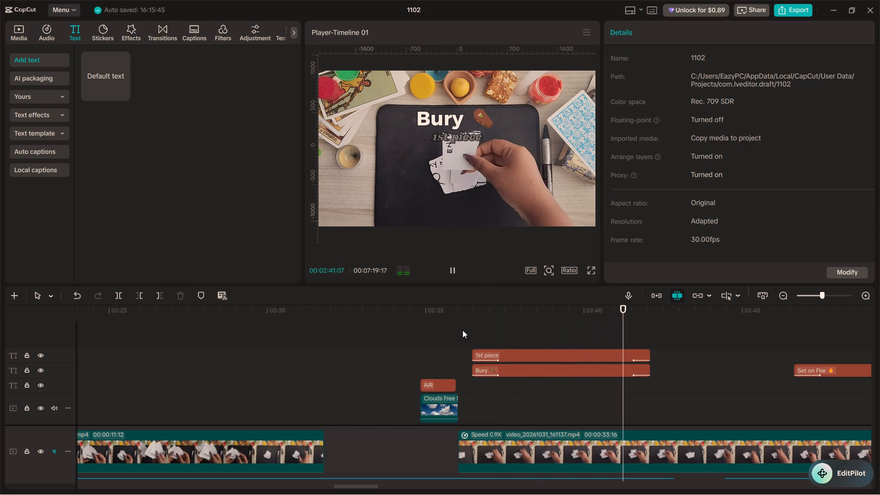
key(space)
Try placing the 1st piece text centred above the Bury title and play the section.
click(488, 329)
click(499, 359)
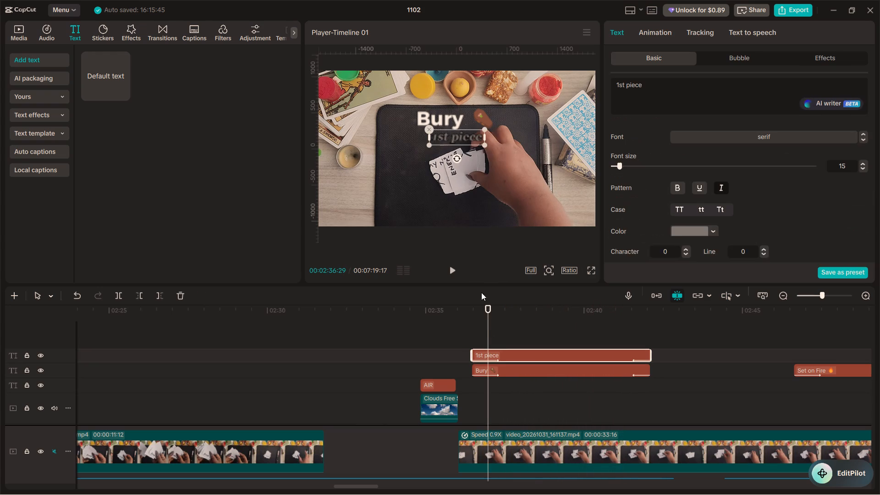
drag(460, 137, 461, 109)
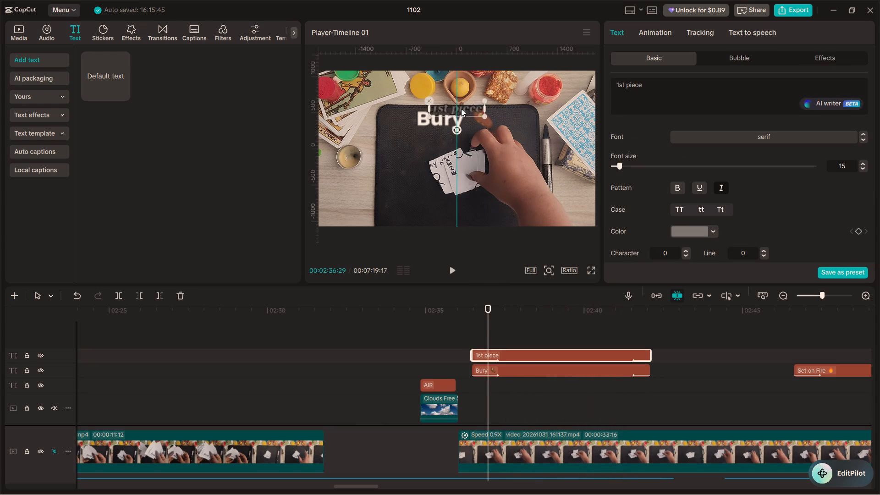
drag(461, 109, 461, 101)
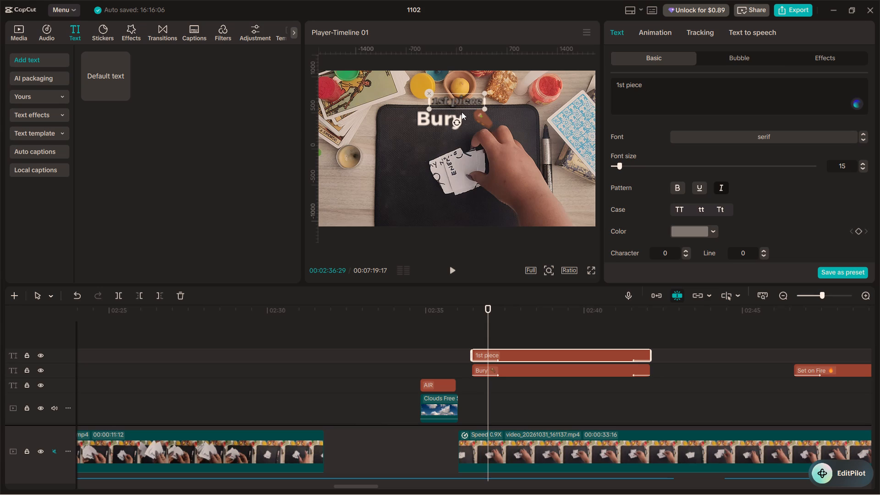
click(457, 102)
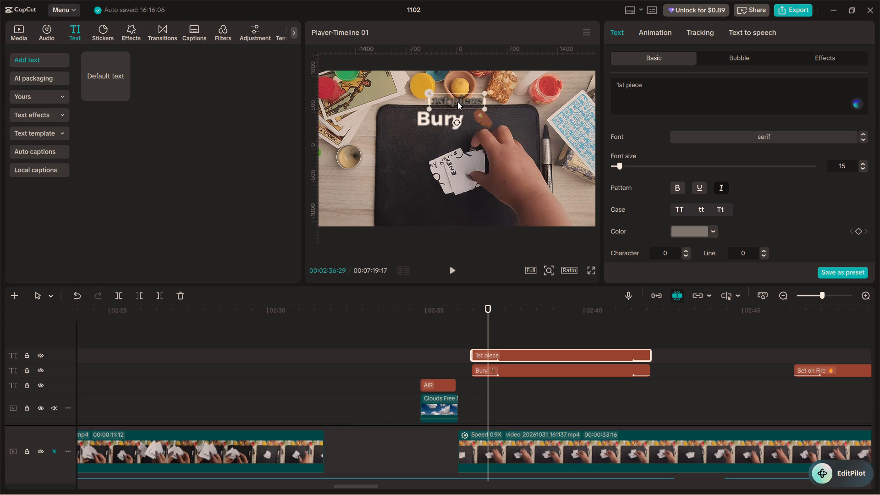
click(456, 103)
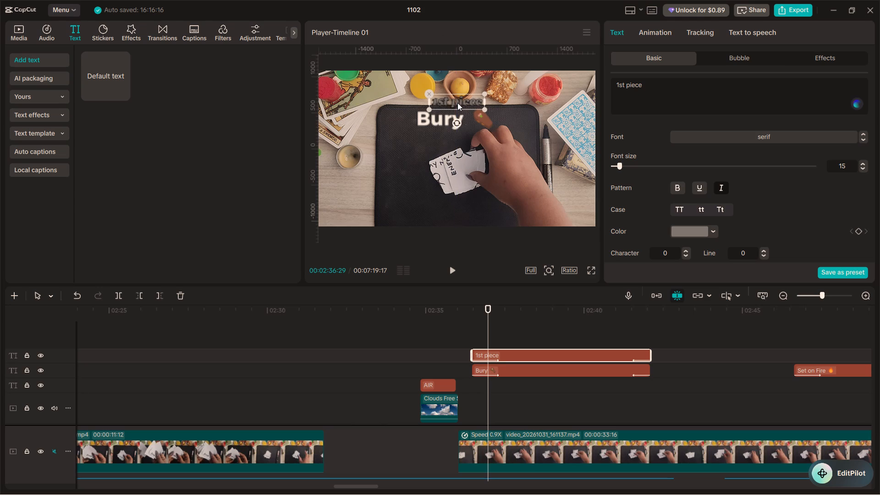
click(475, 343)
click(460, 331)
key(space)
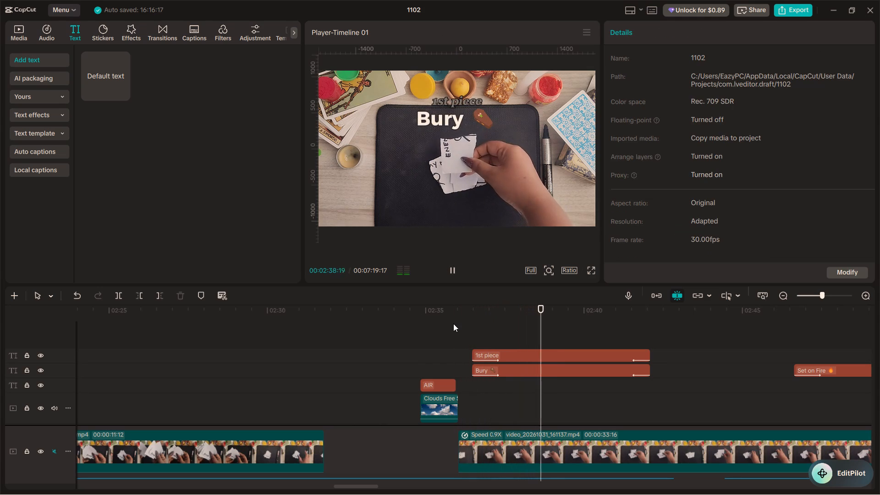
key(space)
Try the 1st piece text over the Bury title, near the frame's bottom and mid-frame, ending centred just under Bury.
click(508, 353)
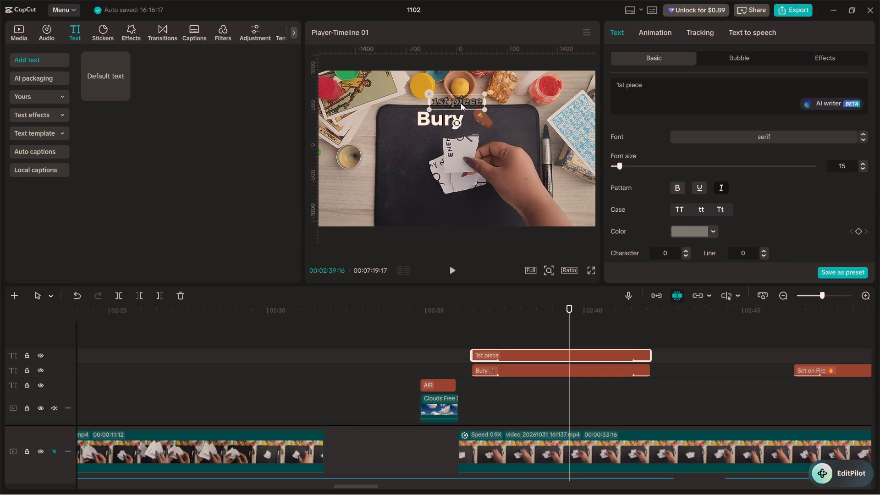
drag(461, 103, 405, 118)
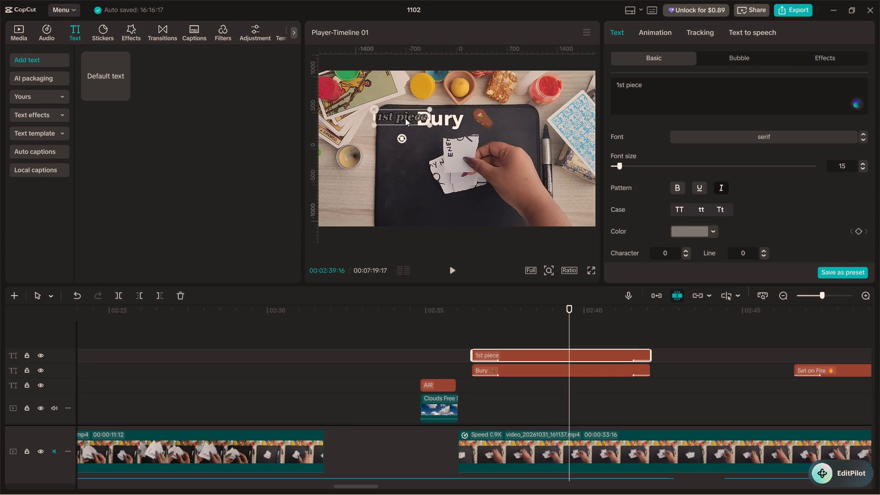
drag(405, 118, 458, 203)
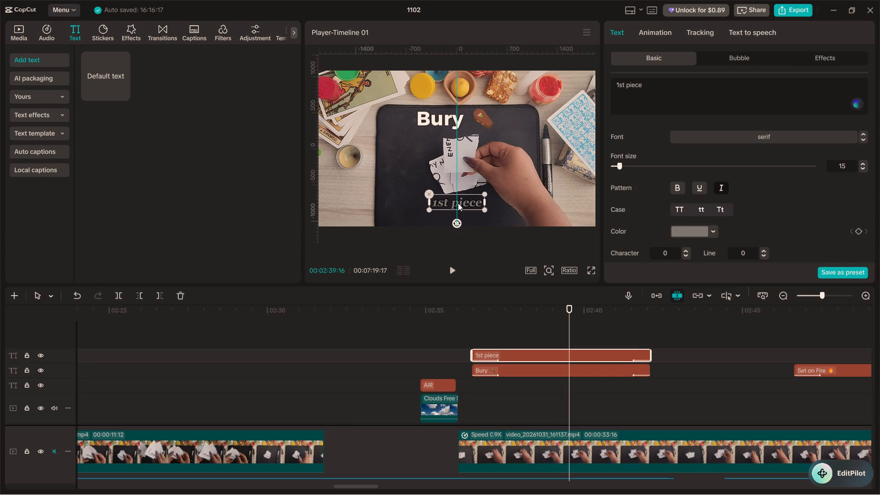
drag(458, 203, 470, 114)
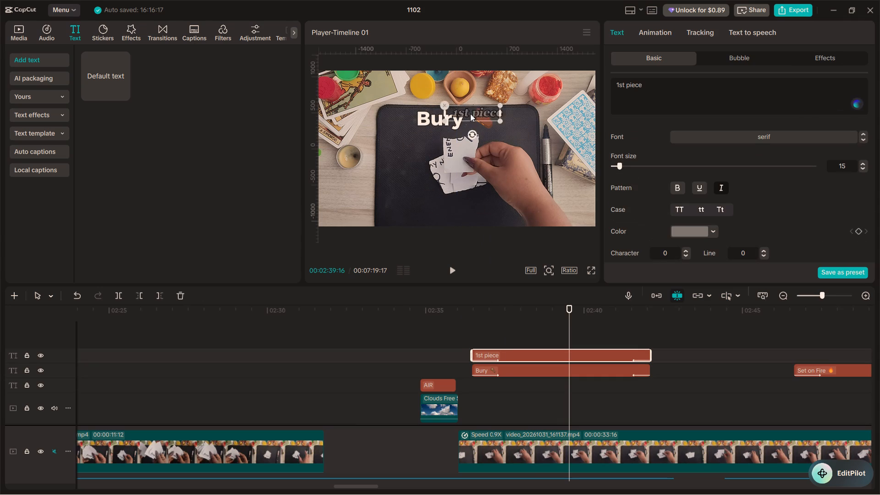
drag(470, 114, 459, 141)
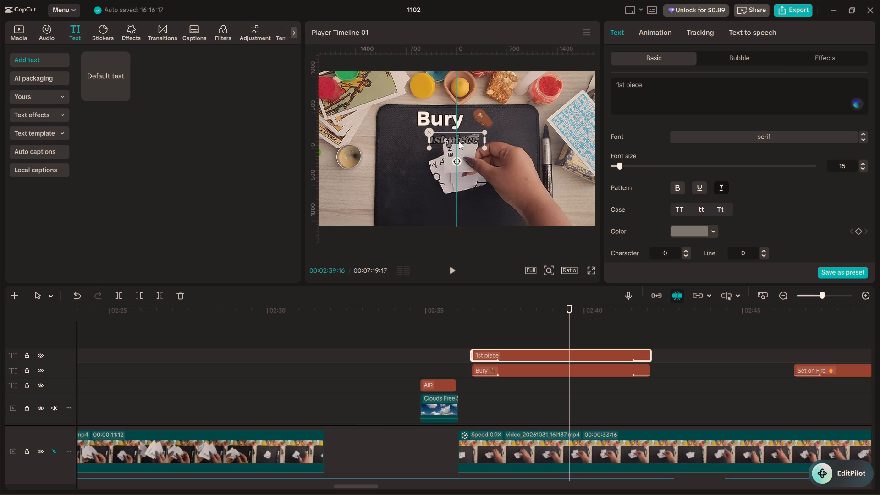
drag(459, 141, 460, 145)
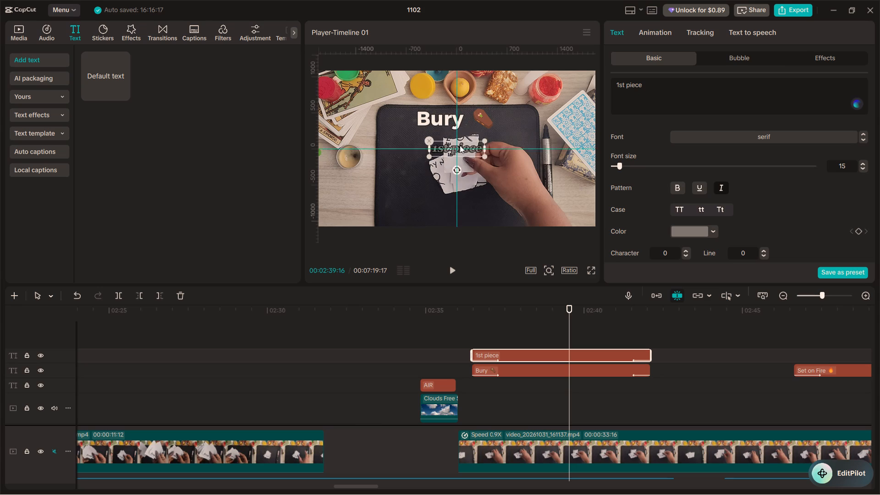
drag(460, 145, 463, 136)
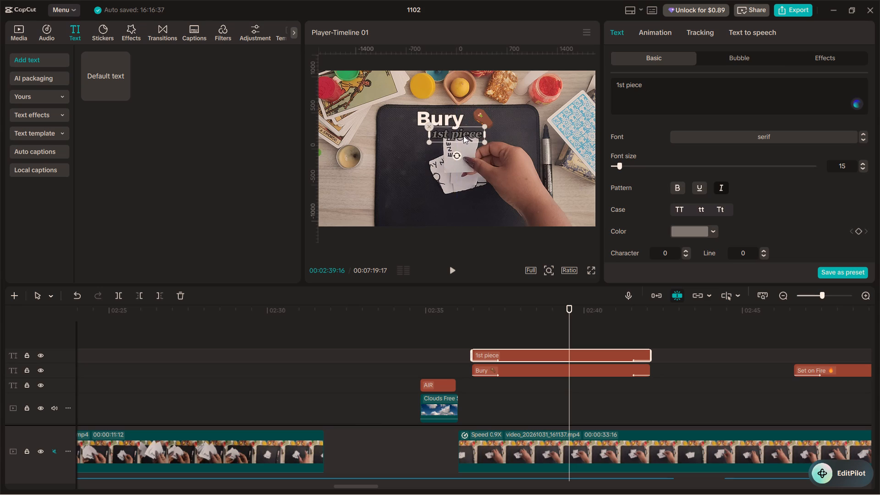
Raise the Bury title slightly, place the 1st piece text centred beneath it with a small gap, and play the section.
click(462, 121)
drag(462, 120, 462, 112)
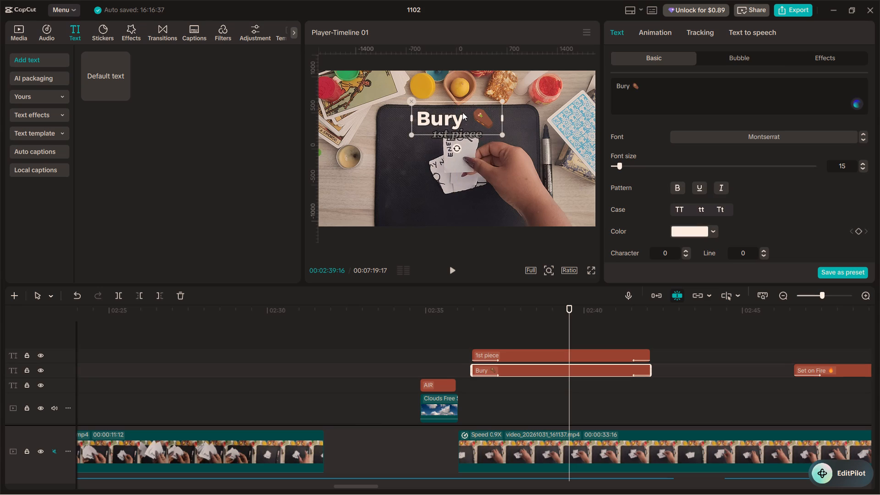
drag(462, 112, 461, 107)
click(465, 137)
drag(467, 136, 465, 129)
click(454, 324)
key(space)
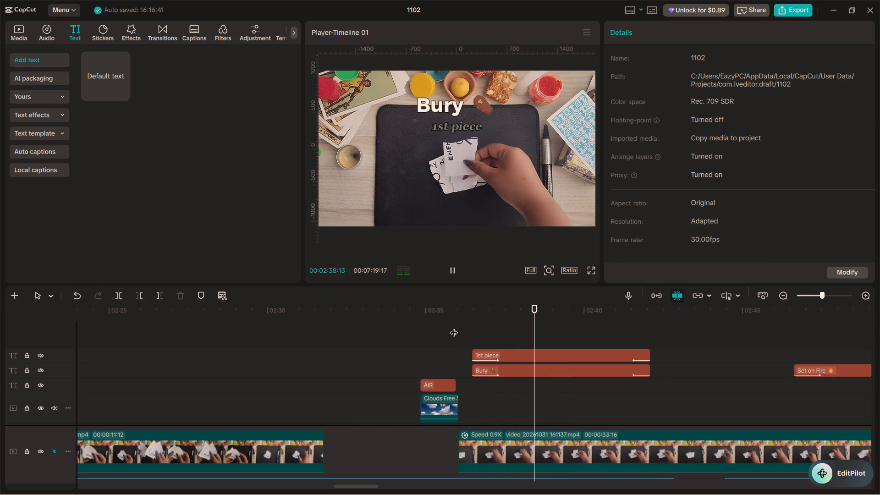
key(space)
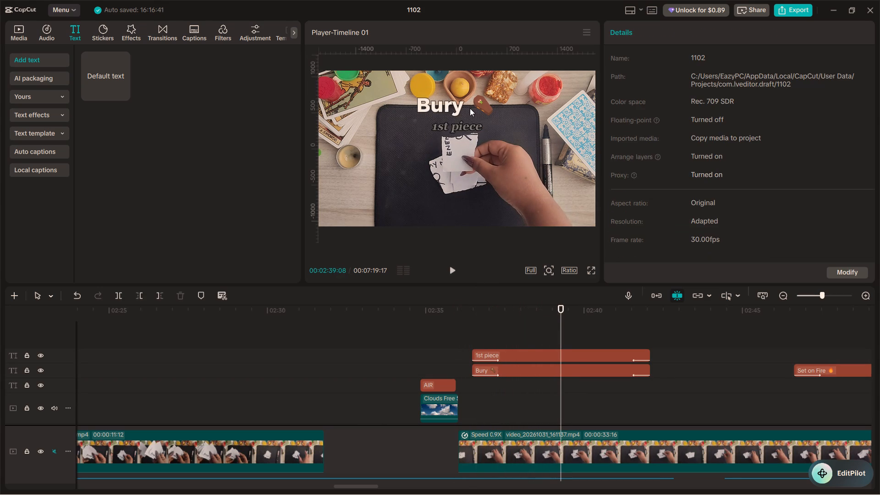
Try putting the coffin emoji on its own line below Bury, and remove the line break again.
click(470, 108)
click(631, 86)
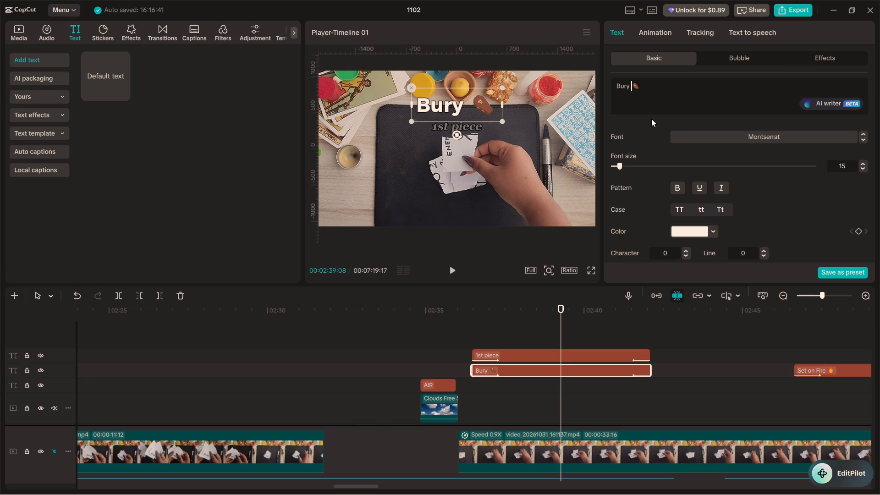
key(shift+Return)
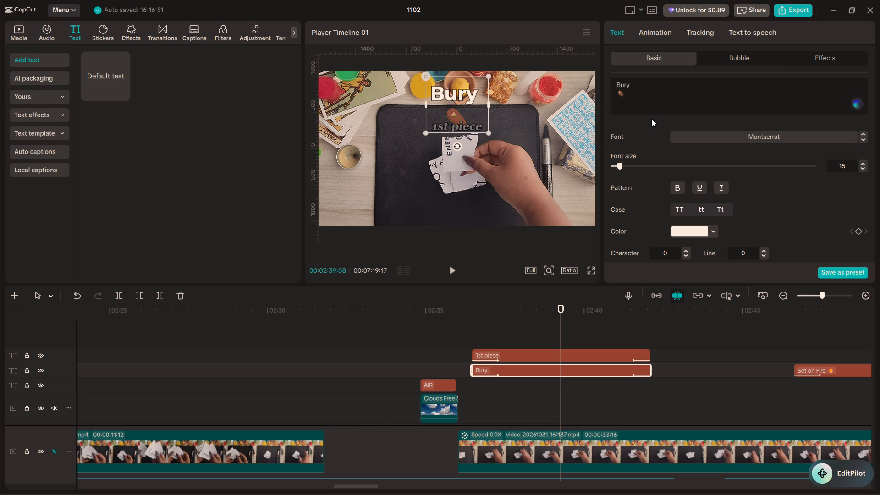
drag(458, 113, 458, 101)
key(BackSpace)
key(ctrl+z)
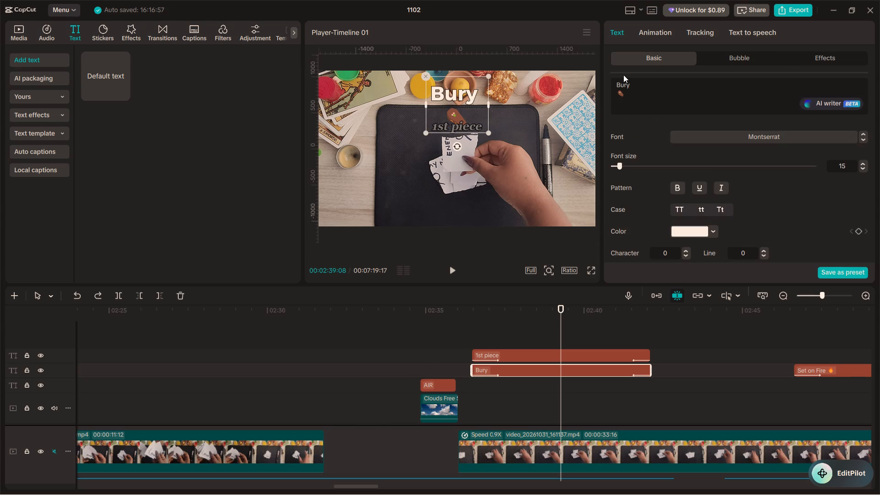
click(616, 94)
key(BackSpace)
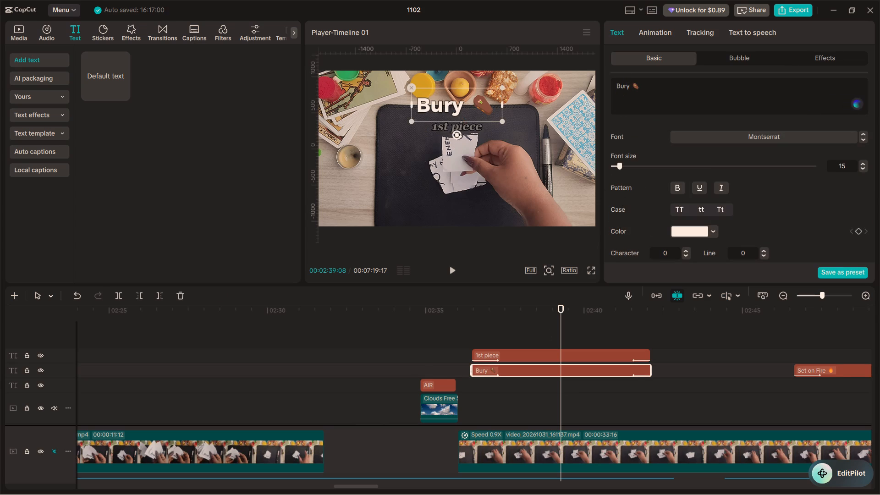
Remove the space between Bury and the coffin emoji in the title and play the section.
key(BackSpace)
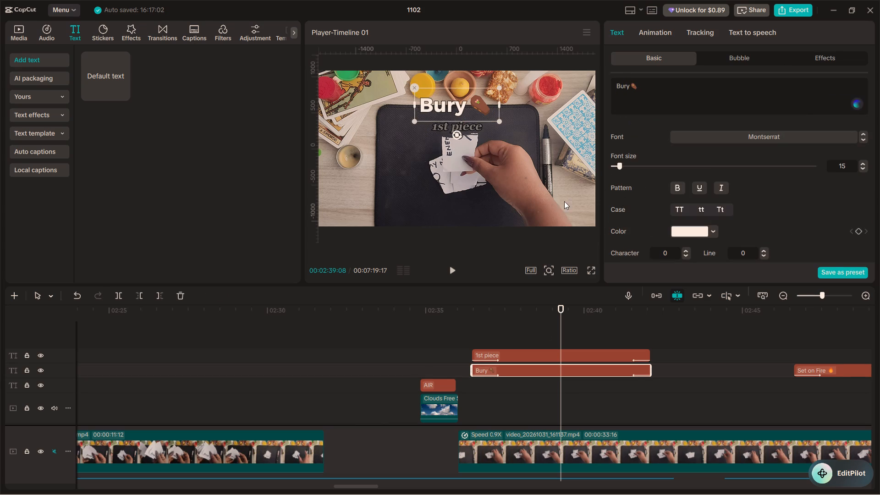
click(477, 332)
key(space)
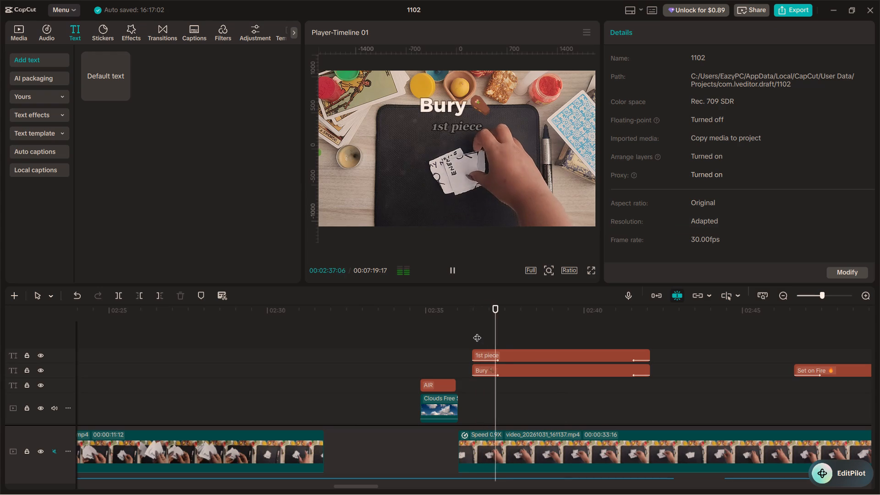
key(space)
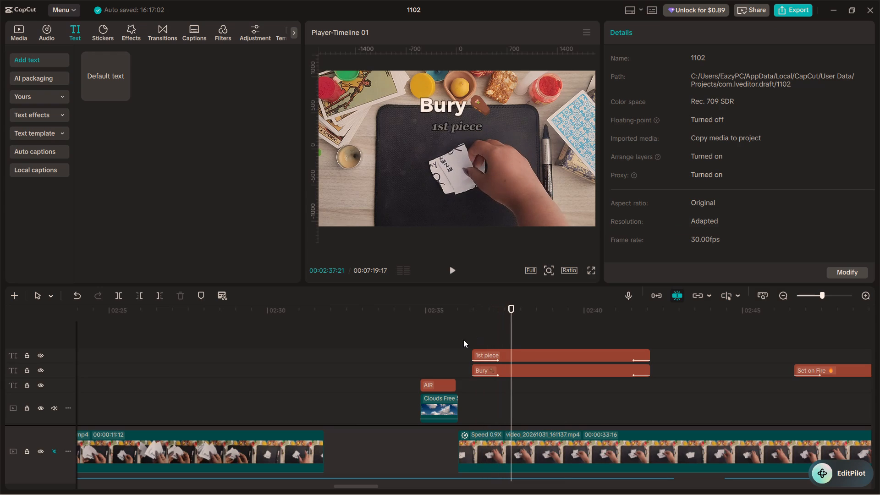
Play the timeline at the Set on Fire title to examine its placement over the footage.
ctrl+scroll(502, 343, down, 2)
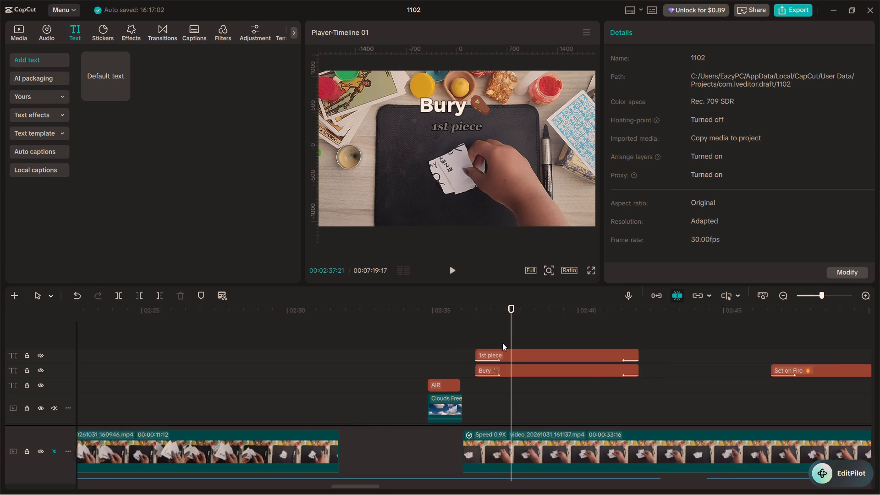
ctrl+scroll(502, 343, down, 5)
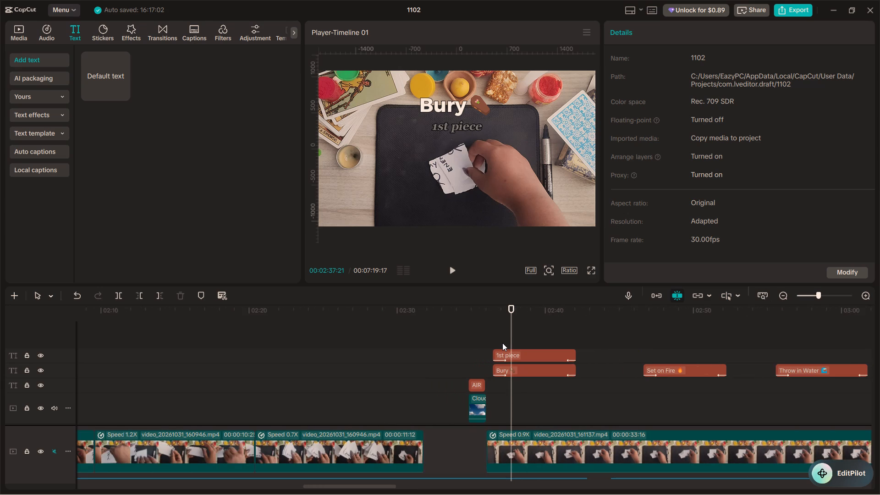
ctrl+scroll(593, 398, down, 7)
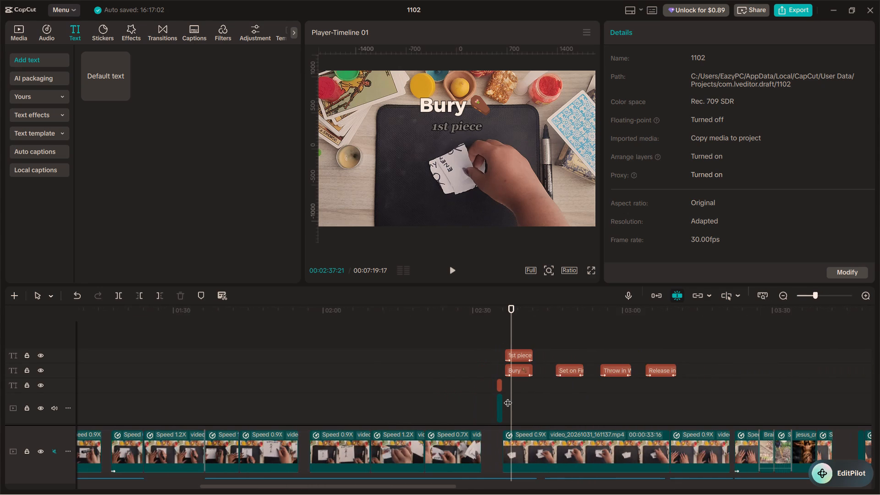
alt+scroll(508, 397, down, 3)
click(343, 338)
key(space)
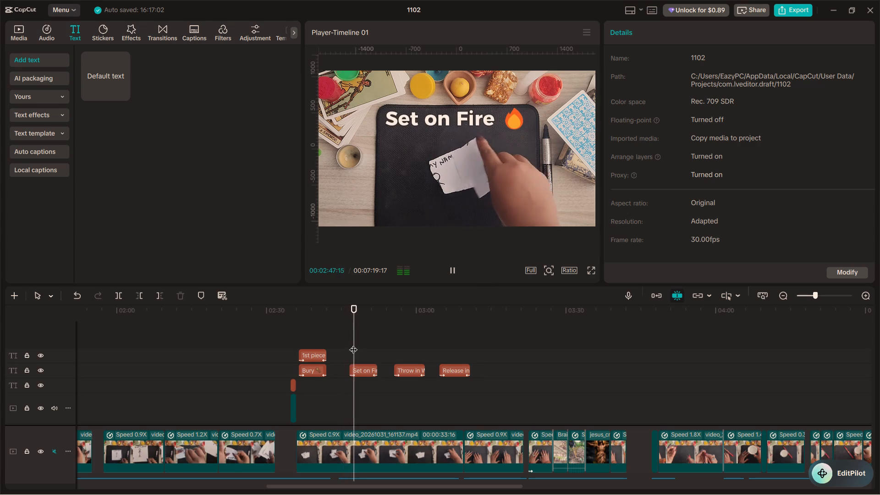
key(space)
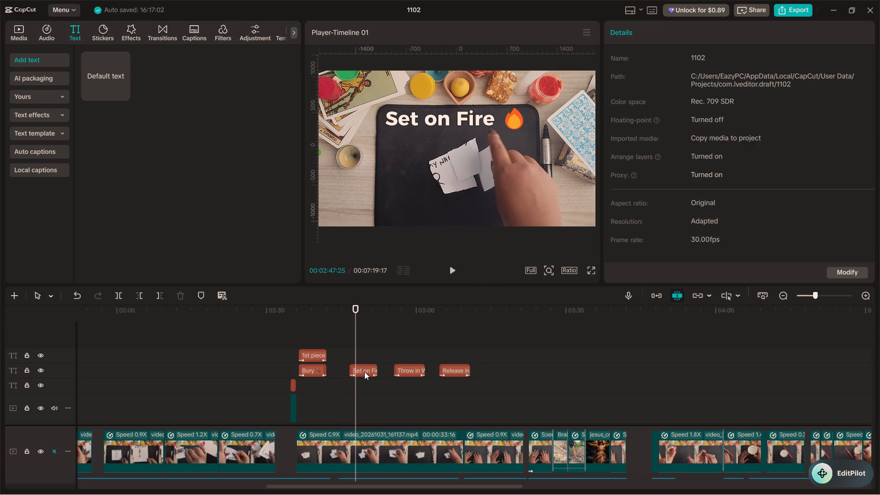
Duplicate the 1st piece subtitle above the Set on Fire title clip, change its text to "2n piece", and play the section.
alt+drag(313, 356, 342, 354)
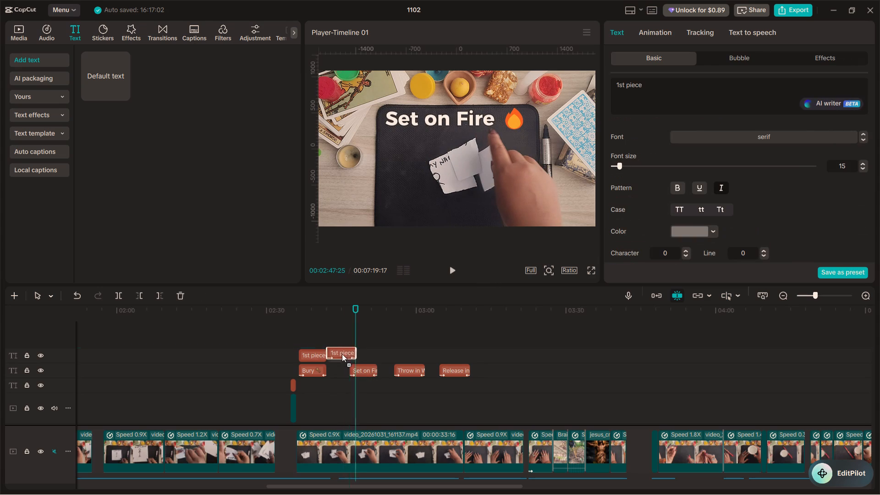
alt+drag(342, 354, 362, 358)
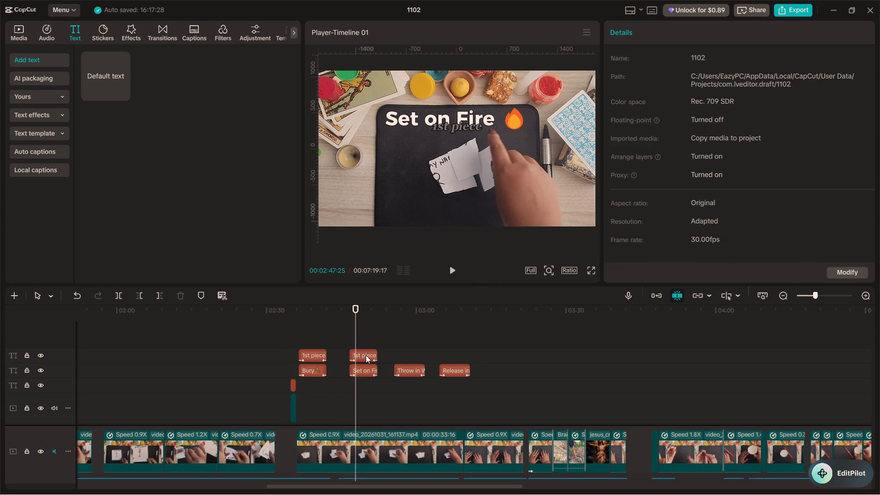
click(365, 356)
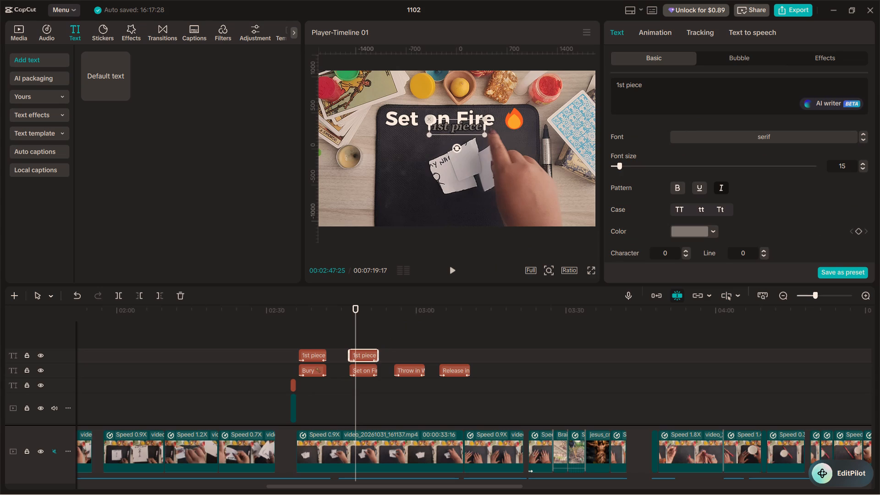
drag(624, 83, 614, 83)
text(2n)
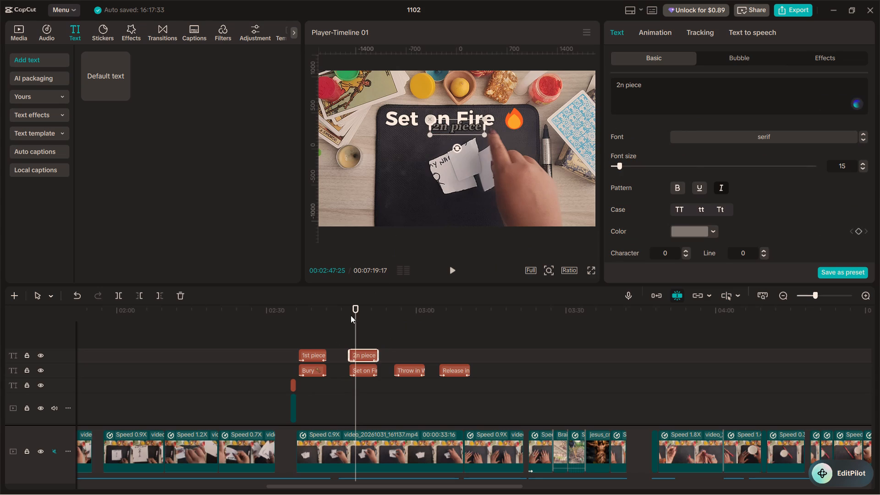
click(338, 334)
key(space)
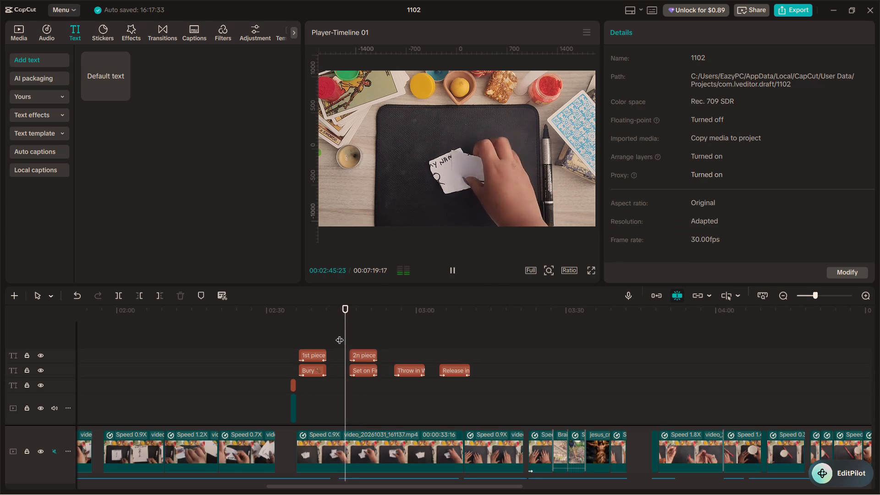
key(space)
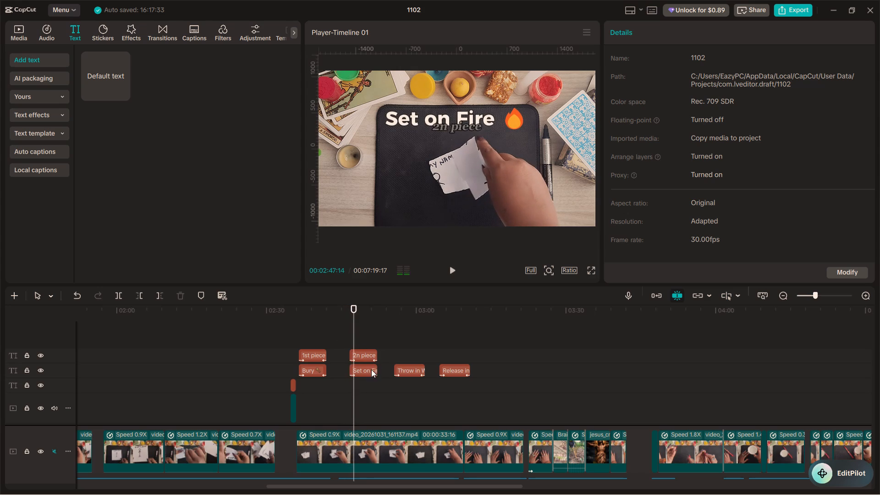
Check the Bury title's position settings and set the Set on Fire title's vertical position to match, Y 608.
click(281, 334)
key(space)
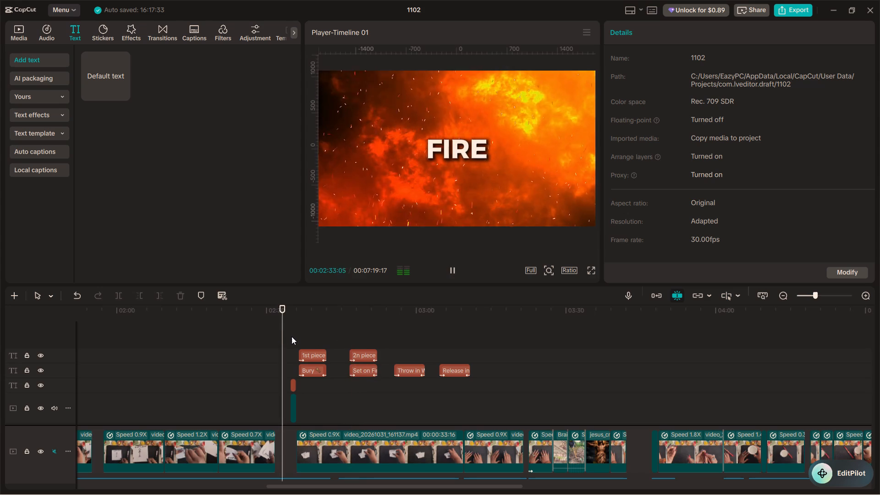
click(304, 336)
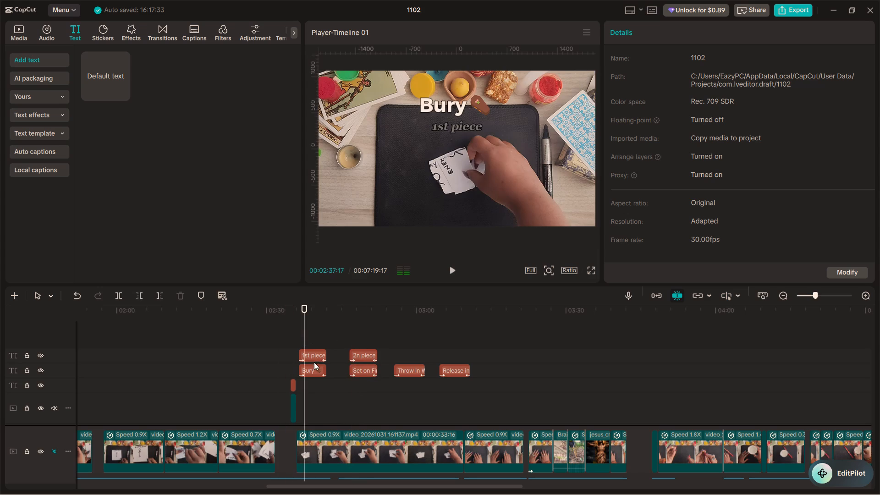
click(314, 373)
scroll(684, 118, down, 6)
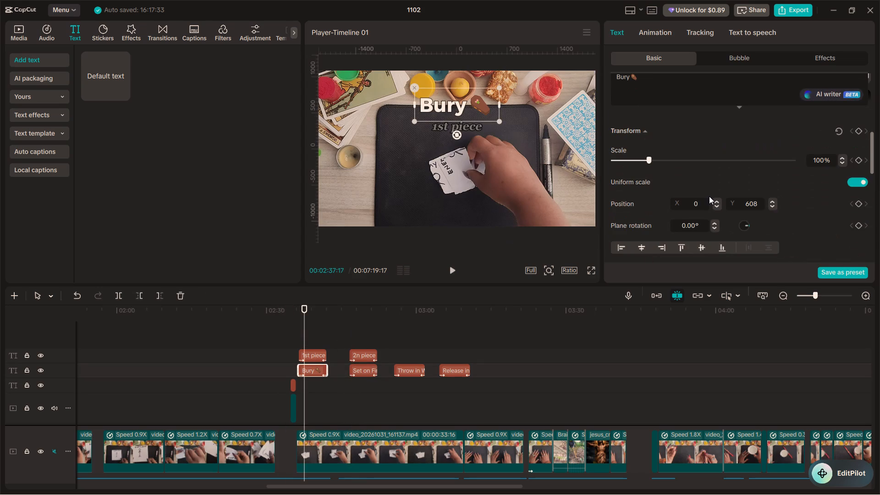
scroll(709, 196, down, 1)
click(360, 335)
click(361, 381)
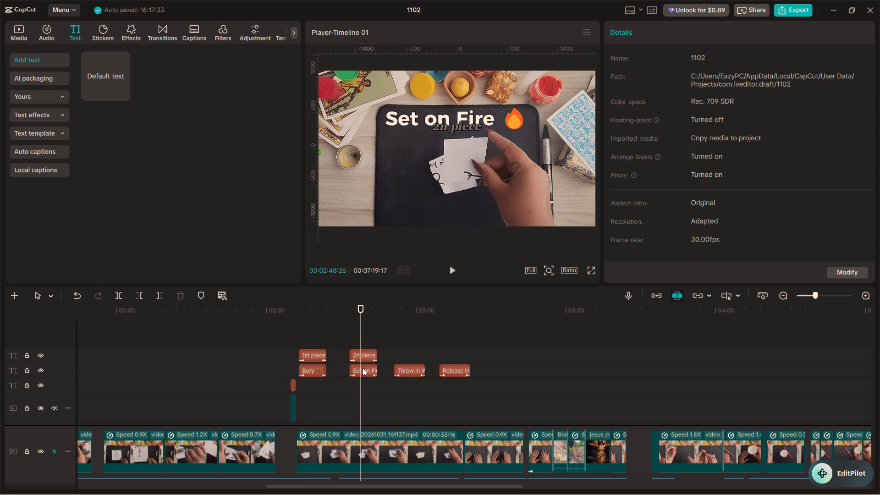
click(363, 366)
scroll(704, 167, down, 5)
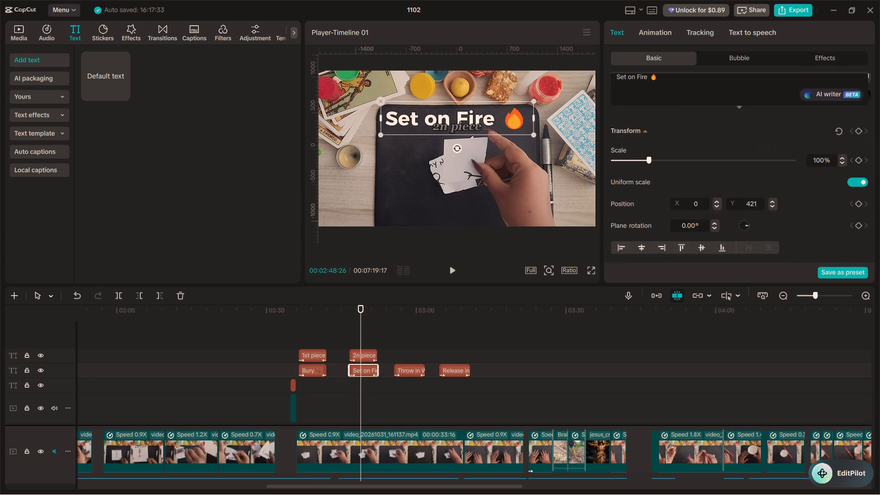
drag(757, 205, 736, 203)
text(608)
key(Return)
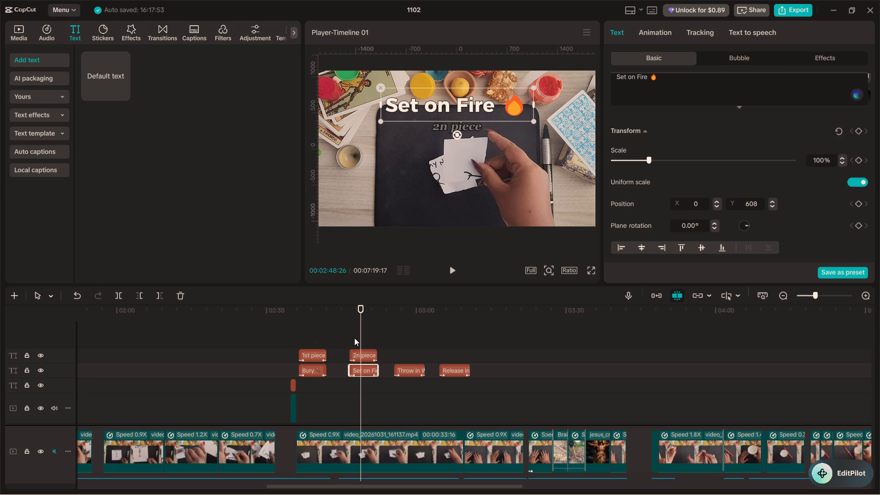
Compare the position and scale settings of the 1st piece and 2n piece subtitles and their placement beneath their titles.
click(313, 328)
click(312, 353)
scroll(627, 207, down, 1)
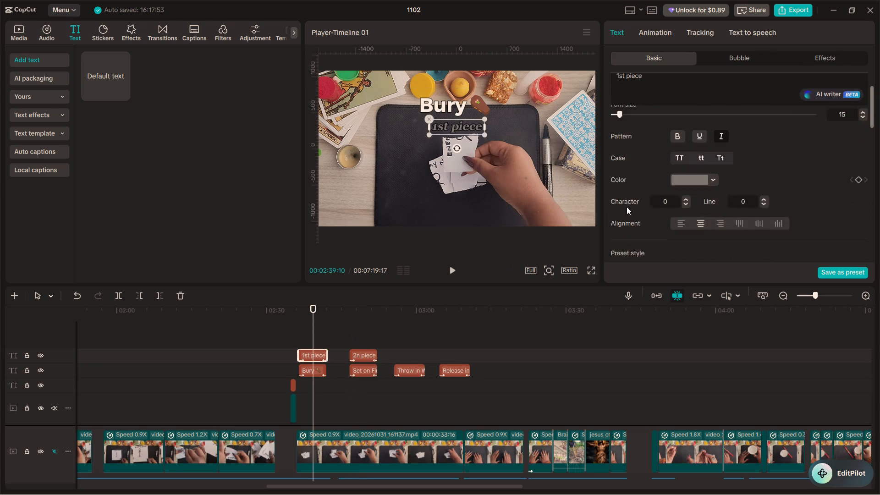
scroll(627, 207, down, 5)
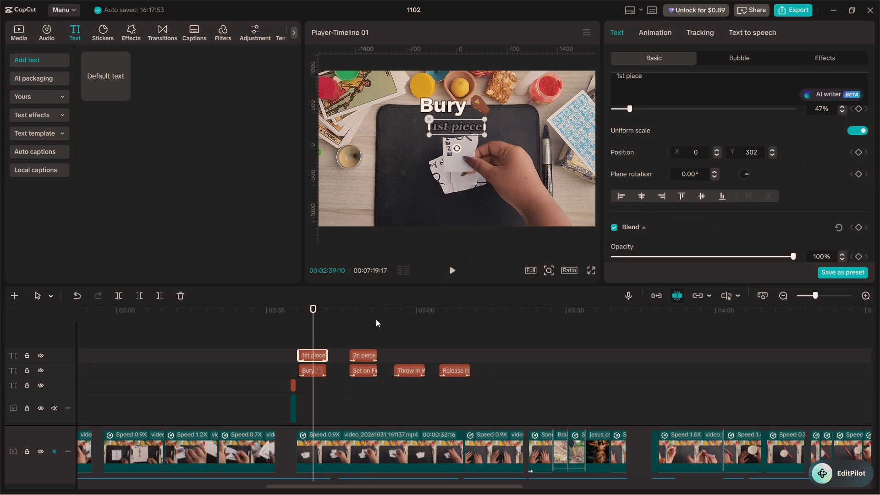
click(346, 330)
click(358, 340)
click(363, 351)
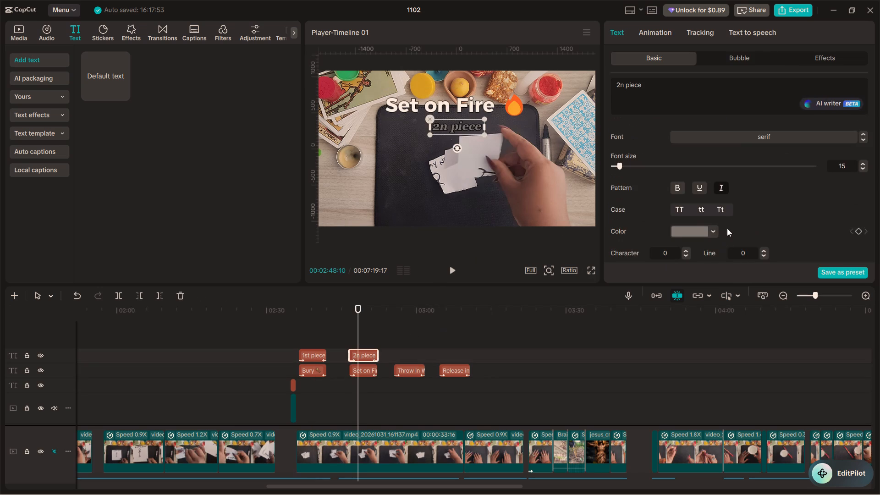
scroll(729, 220, down, 5)
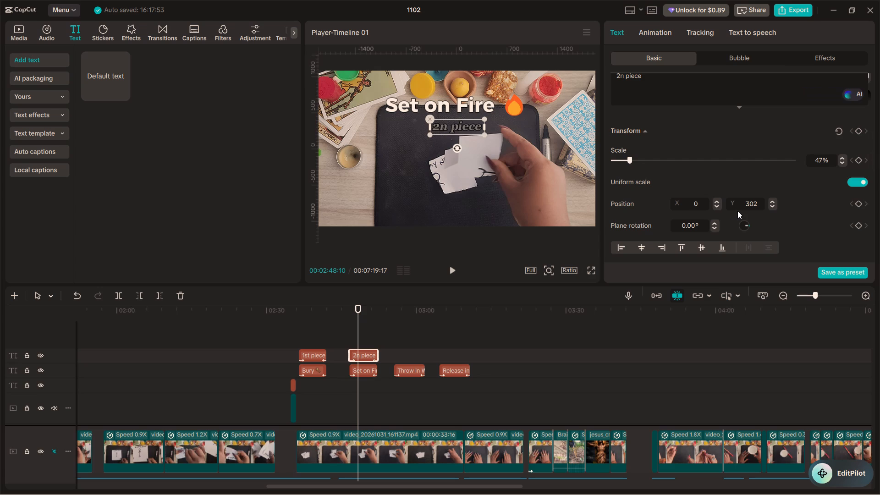
click(312, 336)
drag(312, 336, 365, 329)
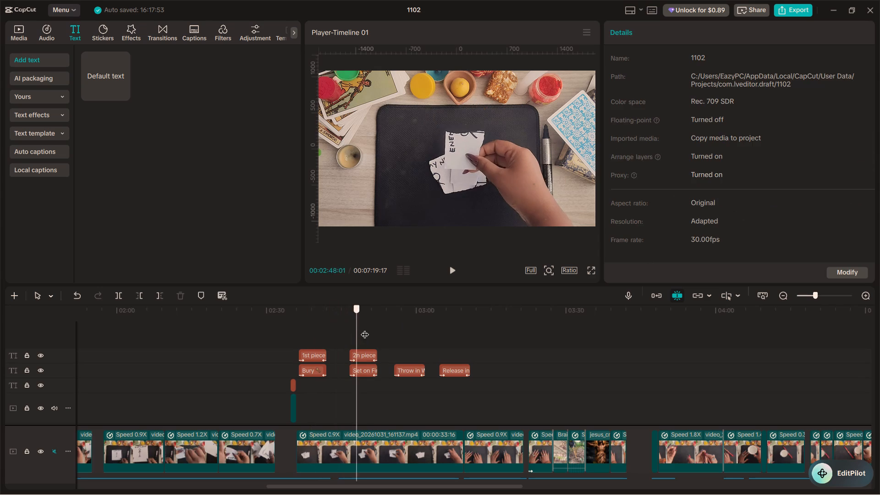
drag(365, 329, 312, 328)
Move the 1st piece subtitle slightly closer beneath Bury, at about Y 349, and play the section.
click(309, 362)
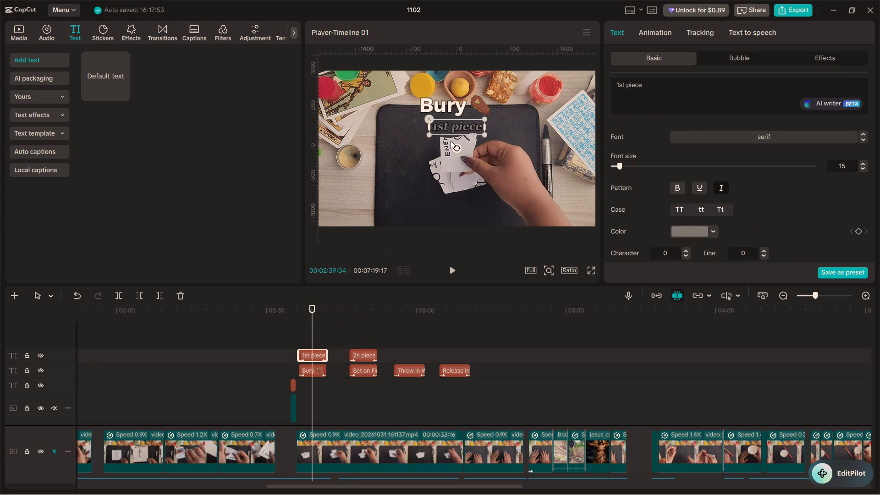
click(461, 125)
drag(462, 126, 462, 119)
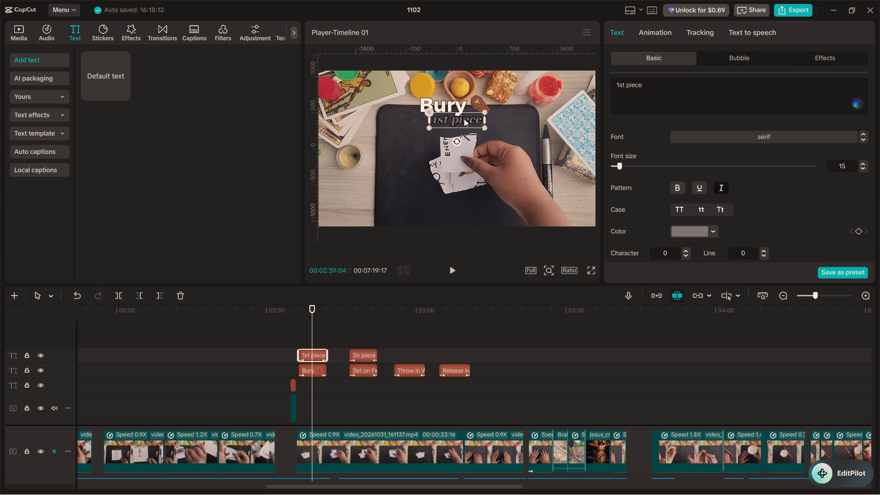
click(464, 119)
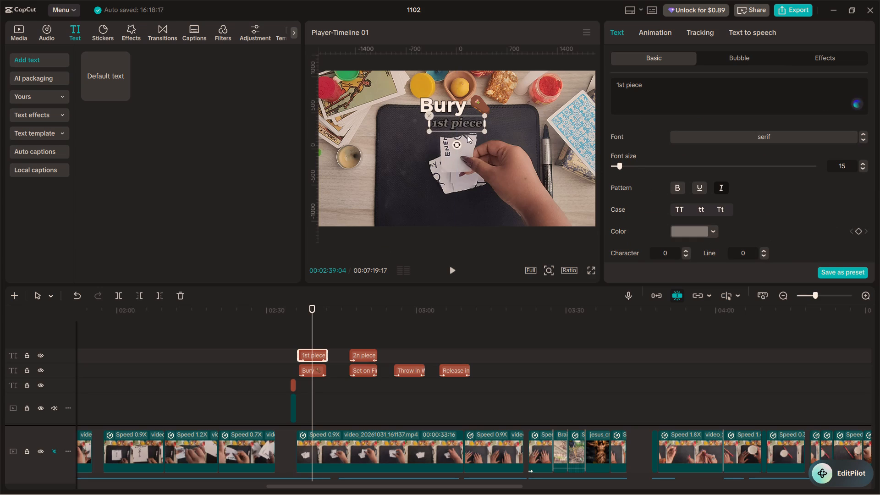
click(305, 335)
key(space)
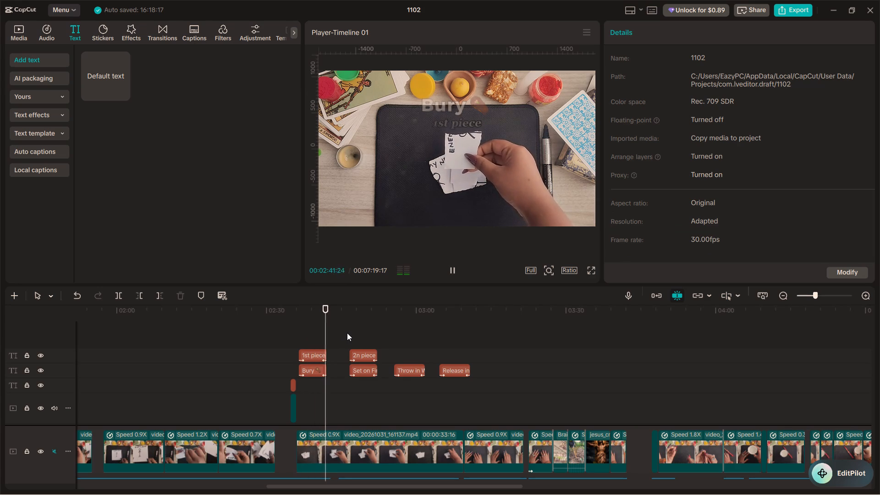
Enlarge only the digit 1 in the 1st piece subtitle to font size 20 and play through to the Set on Fire title.
click(318, 335)
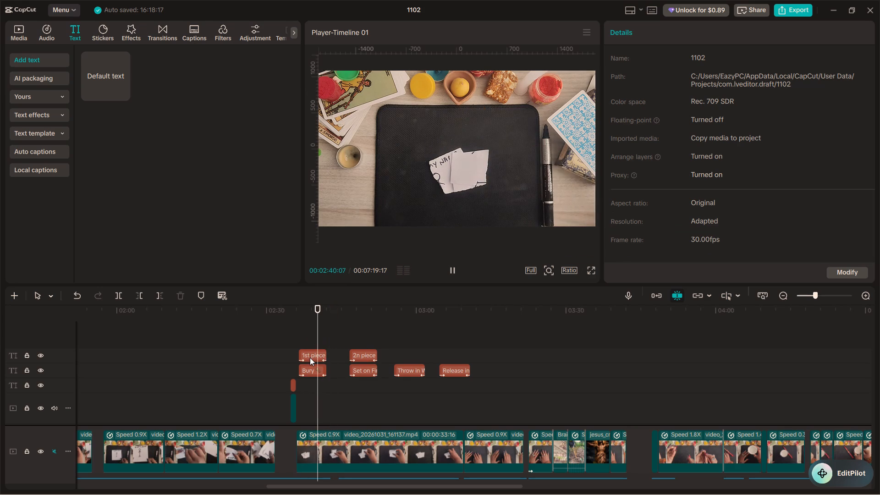
click(310, 357)
scroll(704, 152, down, 4)
scroll(715, 202, down, 1)
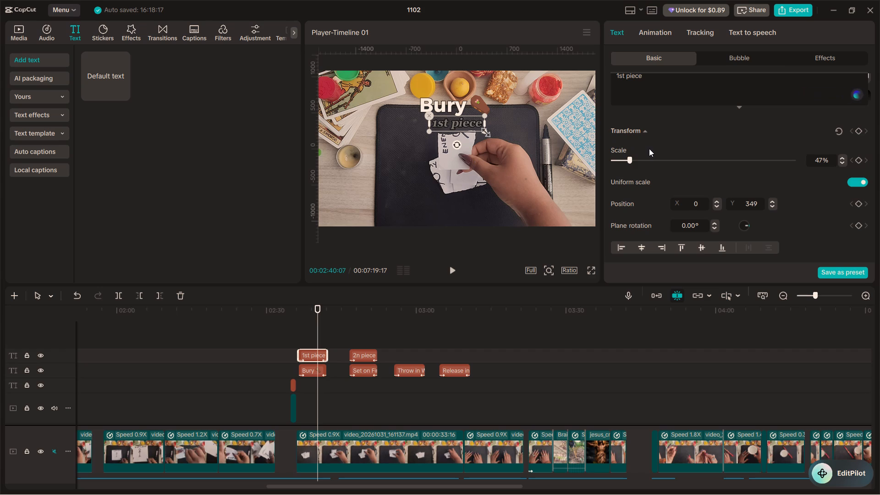
scroll(649, 148, up, 2)
click(618, 76)
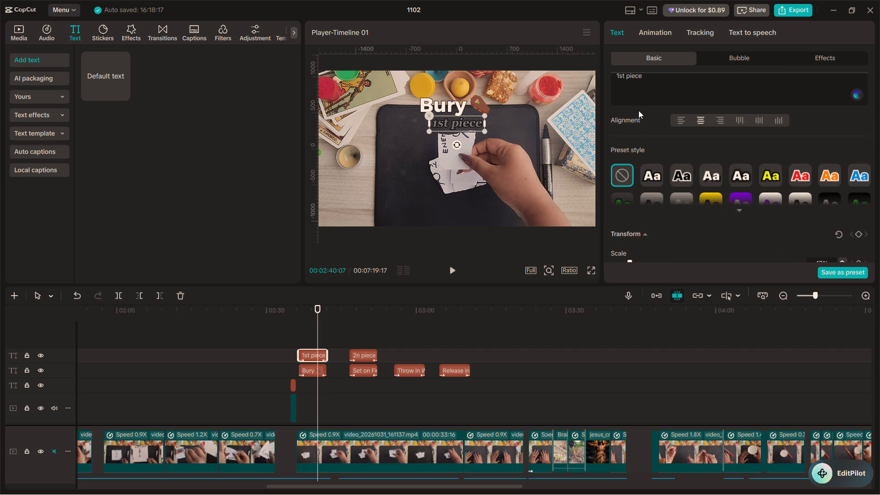
key(shift+Left)
scroll(677, 154, down, 1)
scroll(778, 194, up, 4)
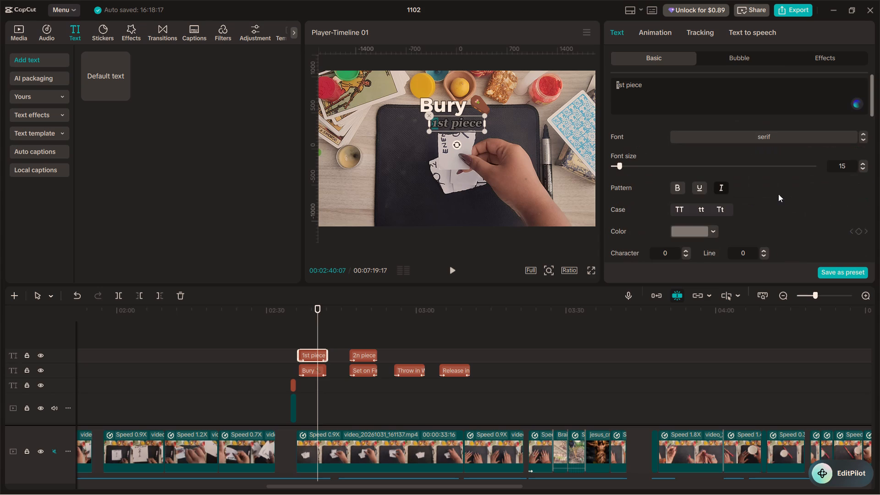
triple_click(866, 163)
triple_click(866, 163)
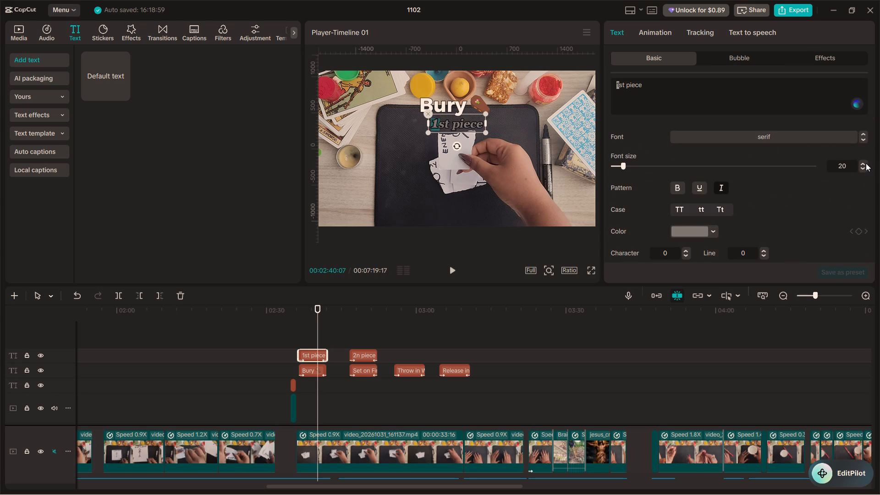
double_click(866, 163)
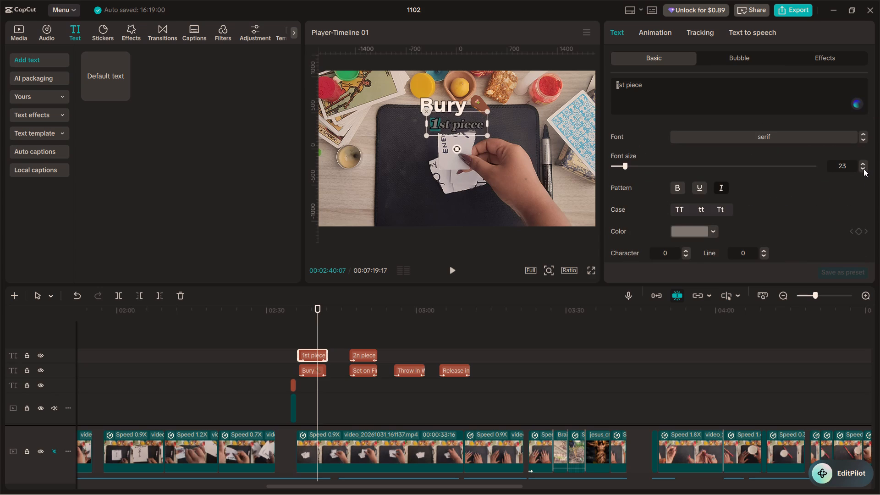
double_click(863, 169)
click(863, 169)
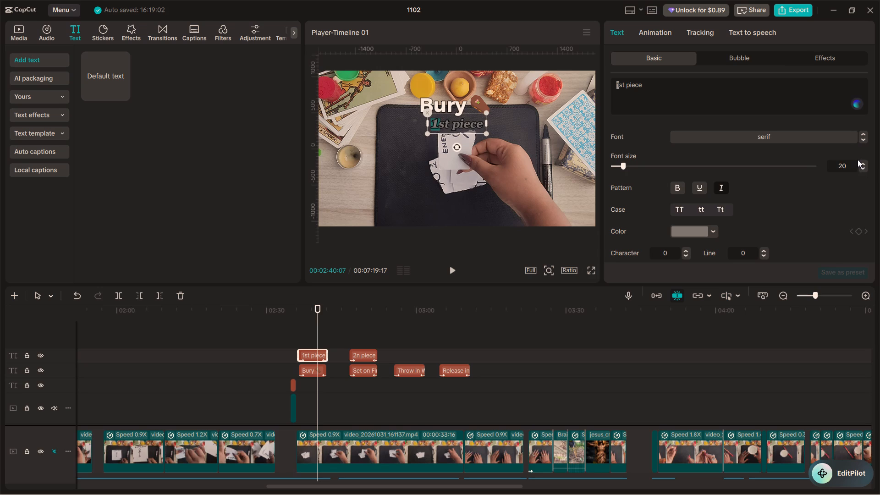
click(294, 331)
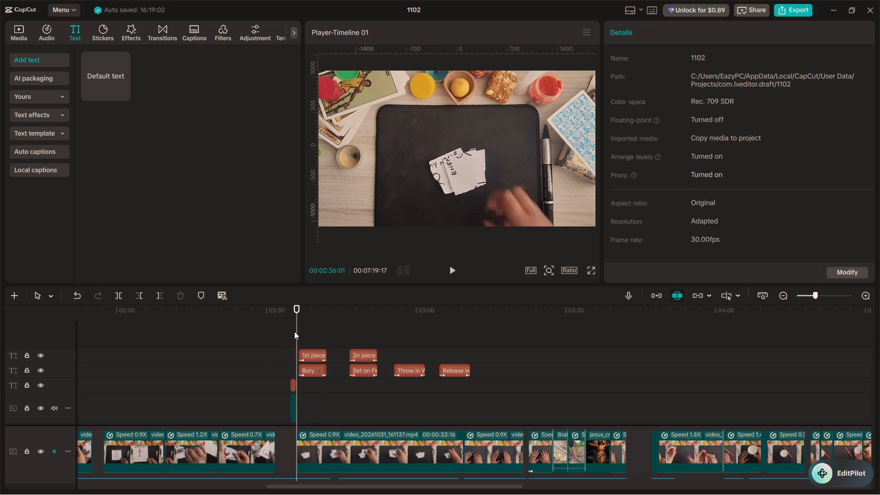
key(space)
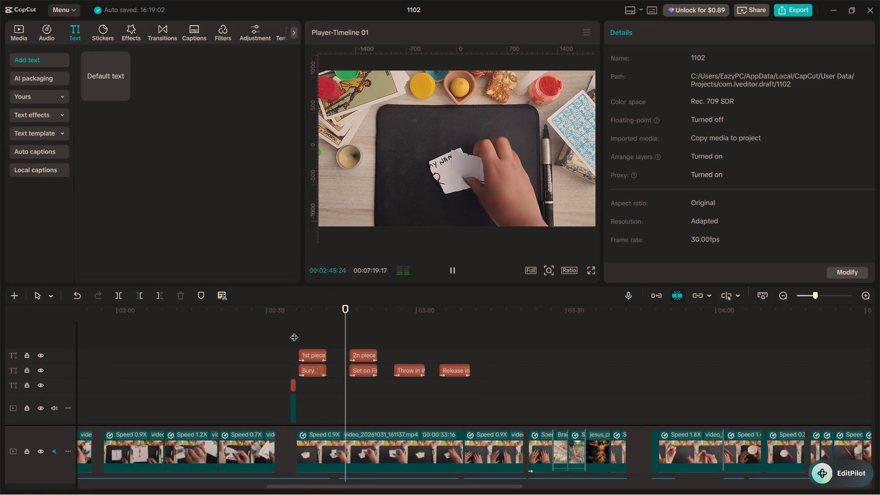
key(space)
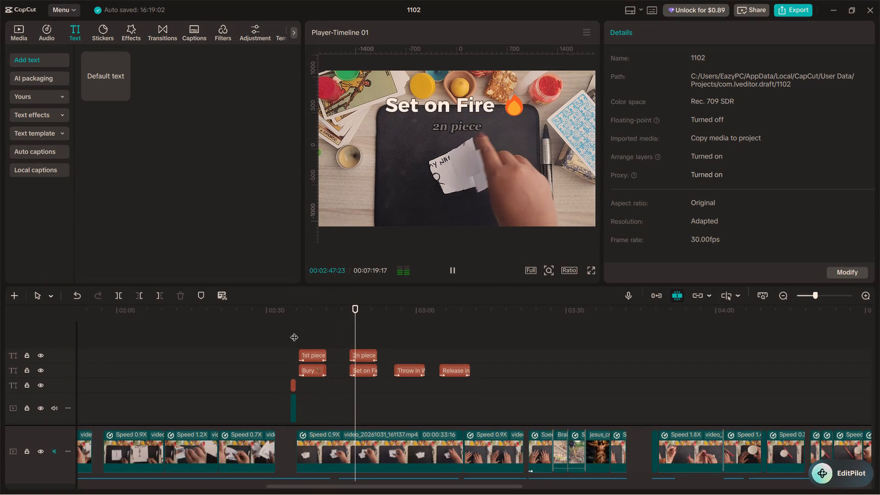
Correct the subtitle under Set on Fire to read "2nd piece".
click(357, 355)
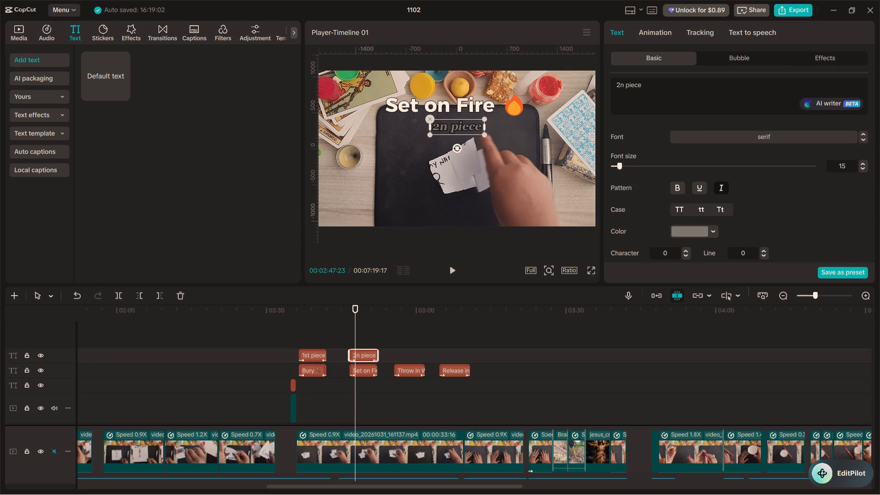
click(623, 84)
key(d)
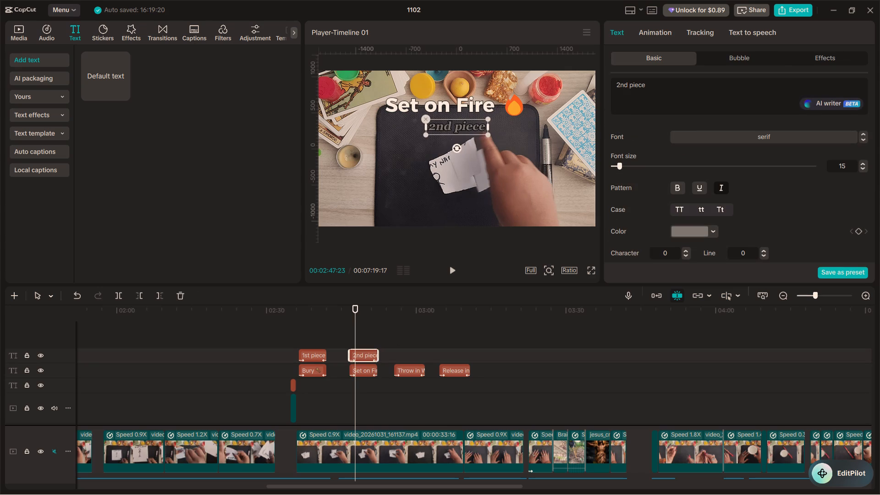
Enlarge only the digit 2 in the 2nd piece subtitle to font size 20.
drag(618, 85, 614, 83)
drag(620, 86, 616, 83)
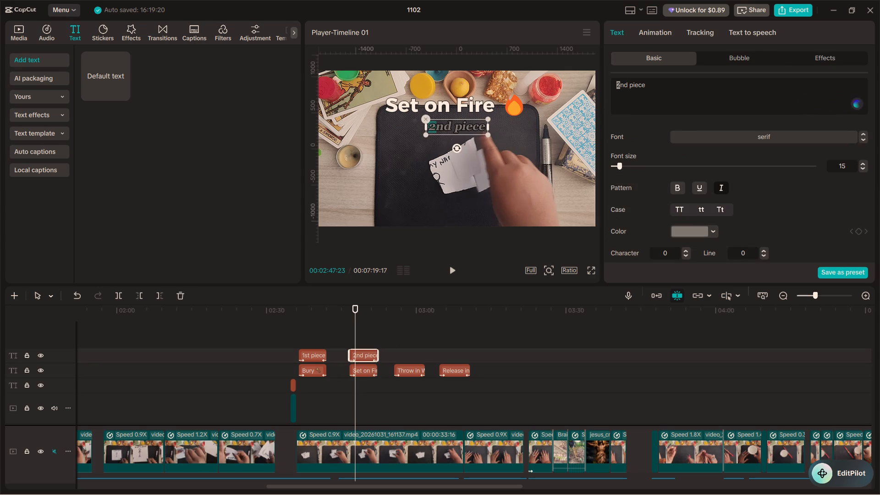
drag(616, 83, 613, 82)
triple_click(863, 165)
triple_click(863, 164)
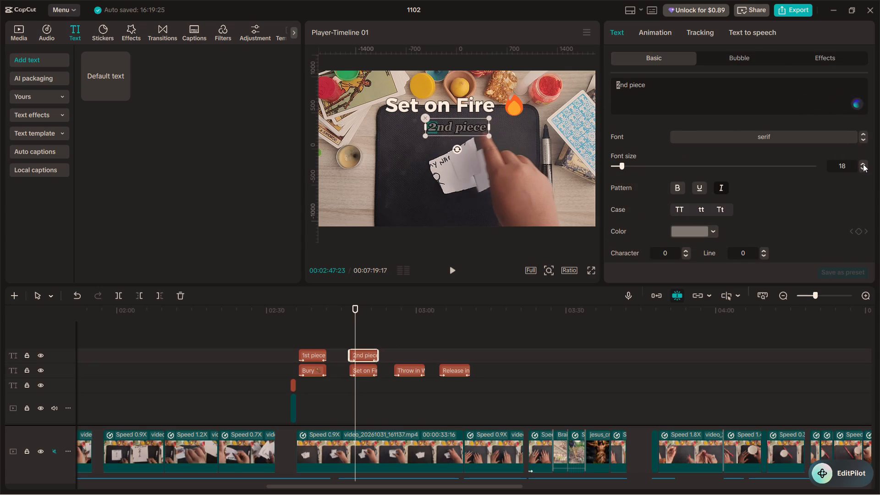
click(863, 165)
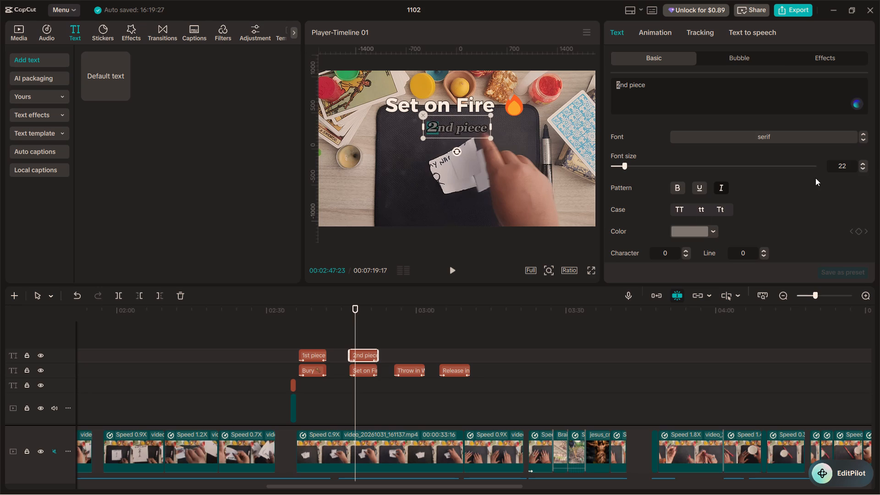
double_click(863, 169)
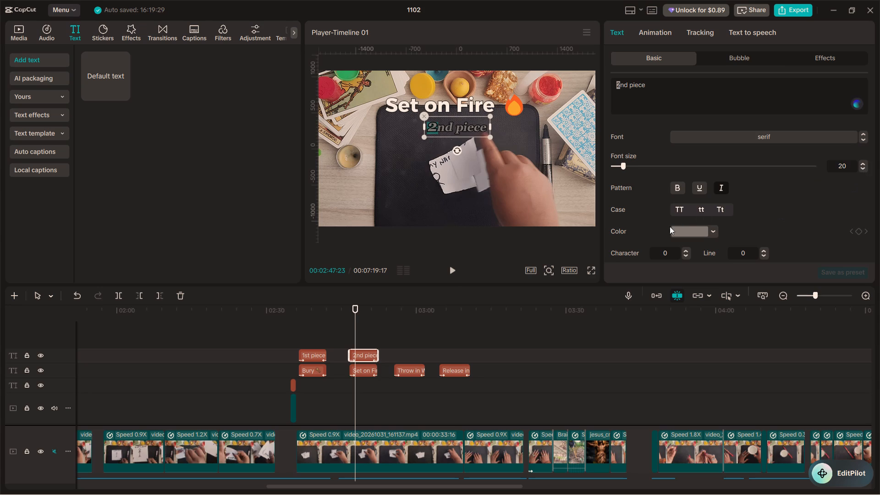
Check the font size of the digit 1 in the 1st piece subtitle and play the section up to the 2nd piece subtitle.
click(312, 333)
key(space)
key(space)
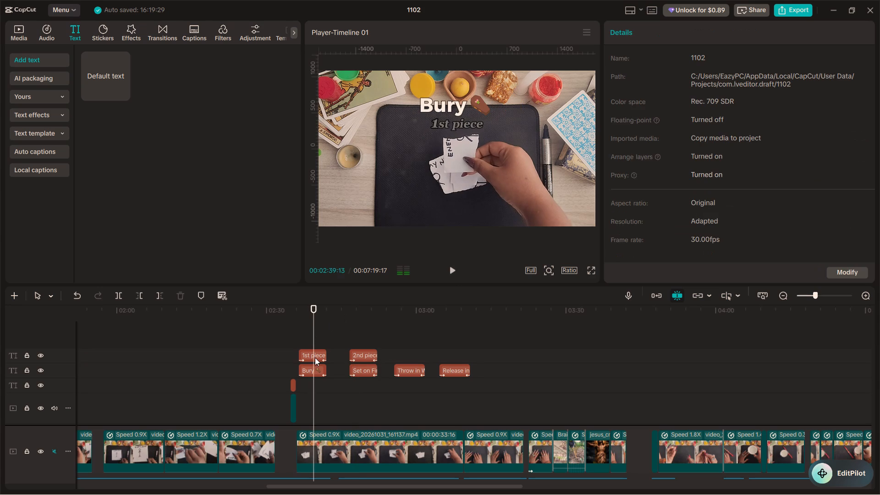
click(315, 359)
scroll(845, 170, down, 1)
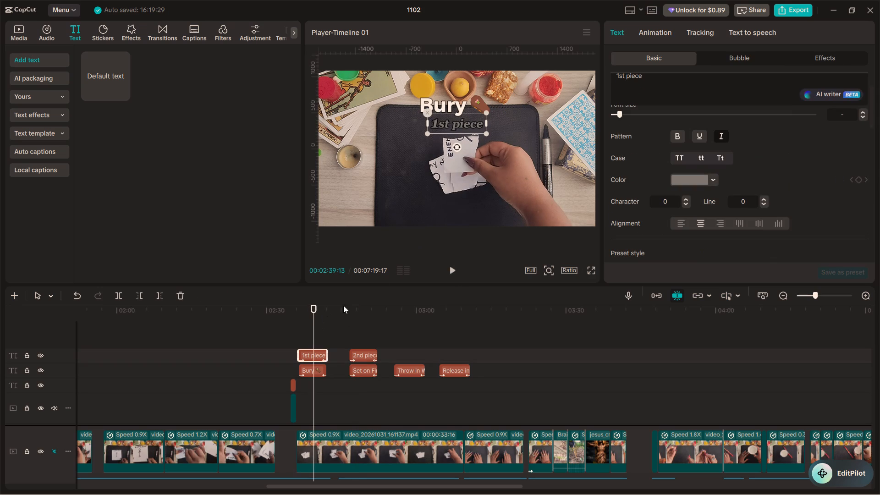
drag(617, 74, 610, 74)
drag(619, 77, 612, 74)
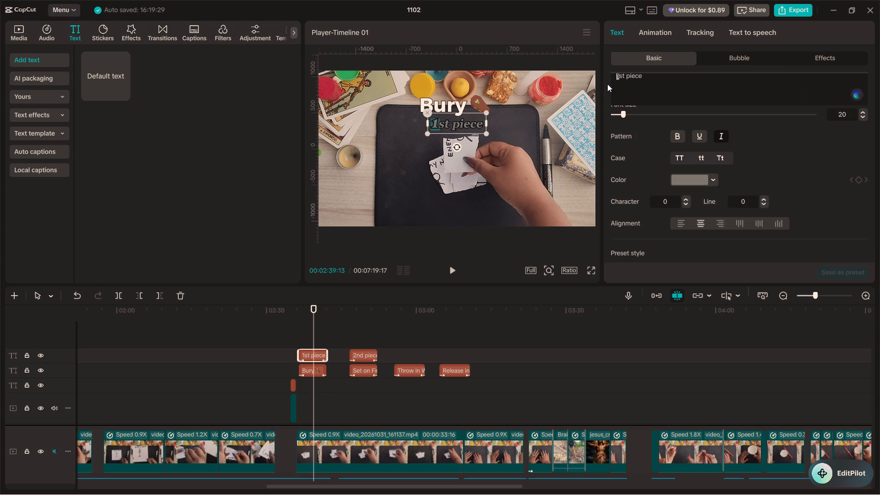
click(346, 328)
key(space)
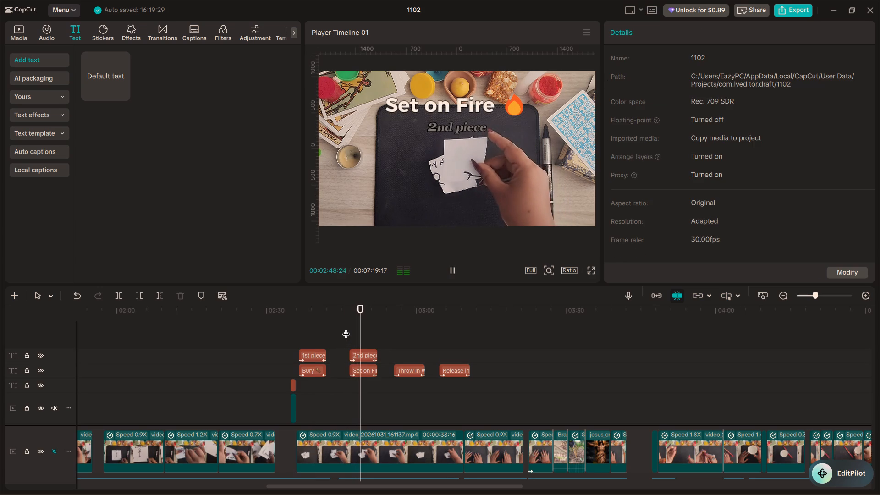
key(space)
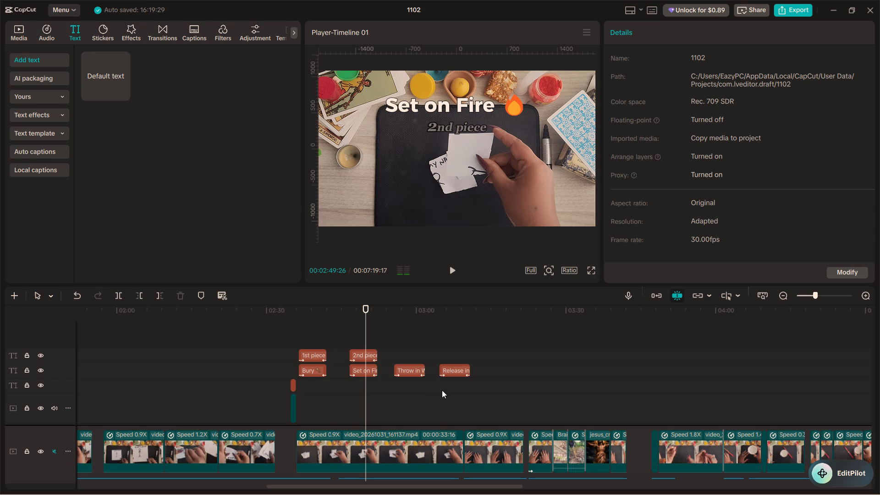
Turn on the shadow for all four titles: Bury, Set on Fire, Throw in Water and Release.
drag(462, 384, 314, 373)
scroll(684, 180, down, 7)
scroll(628, 209, down, 2)
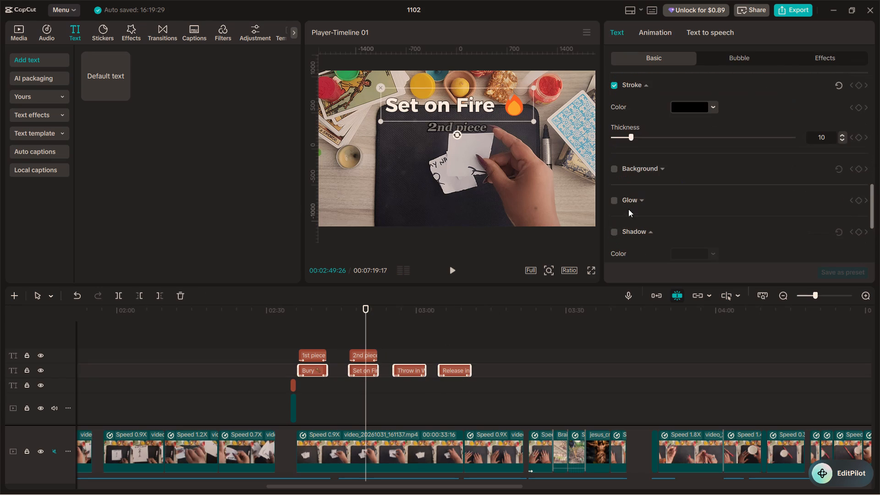
click(617, 233)
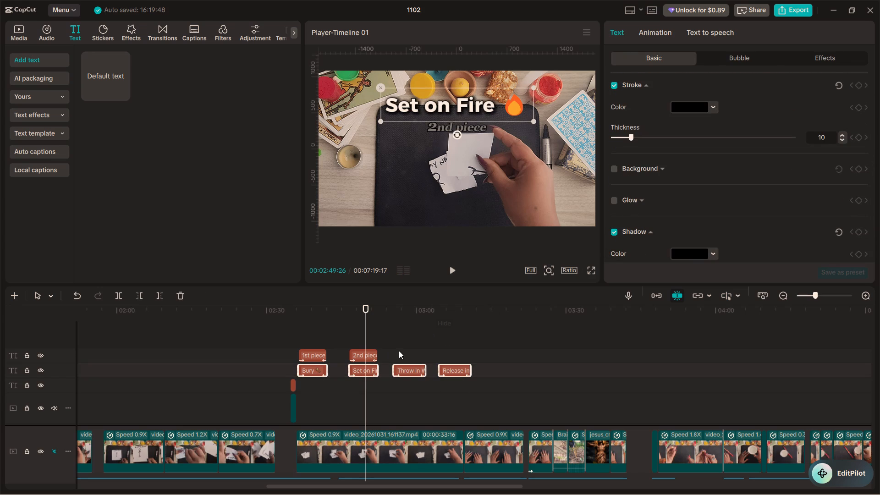
click(382, 328)
Turn on the shadow for the 1st piece and 2nd piece subtitles together.
drag(385, 337, 346, 344)
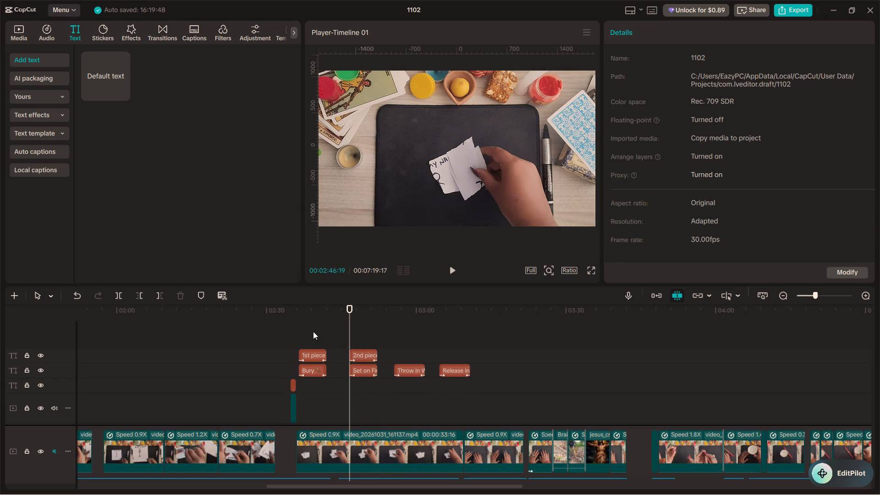
drag(308, 332, 366, 351)
scroll(699, 228, down, 5)
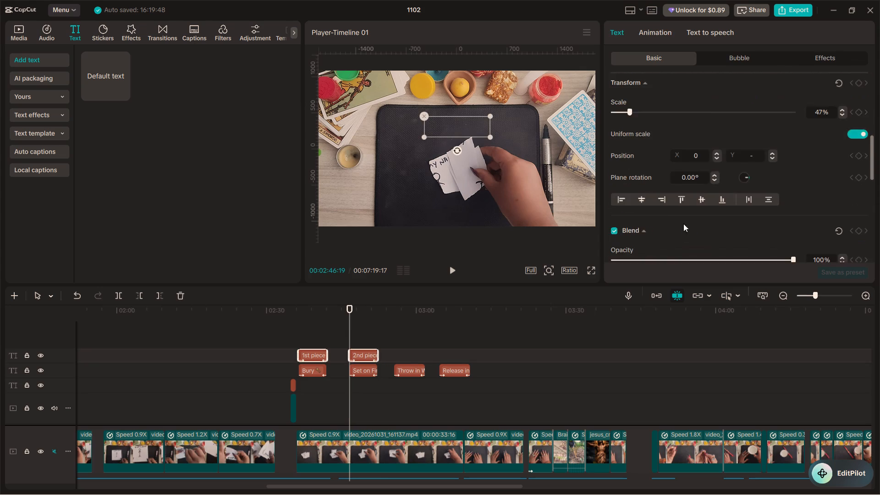
scroll(645, 218, down, 4)
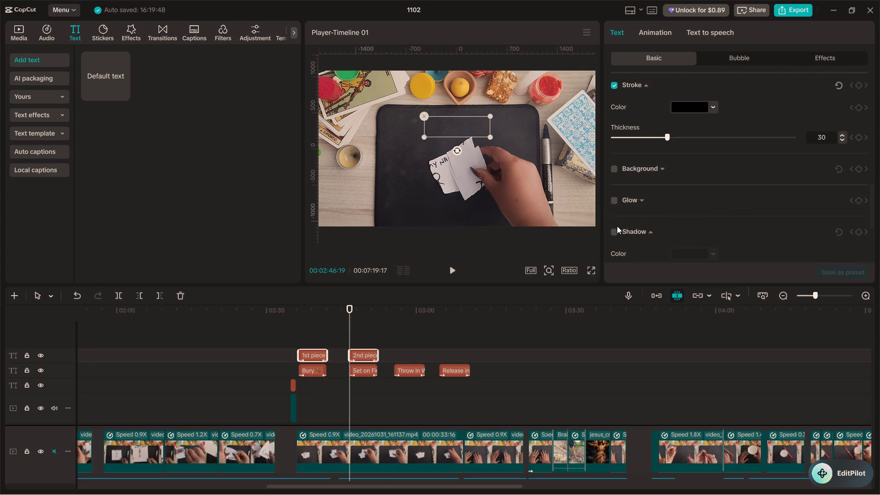
click(615, 229)
Play from before the Bury title through Throw in Water, replaying the lead-in to the Throw in Water title.
click(289, 333)
key(space)
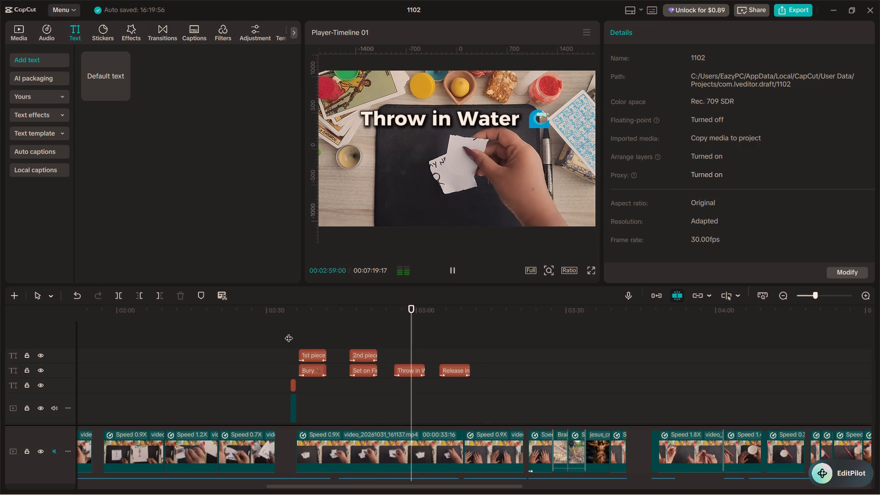
click(397, 335)
click(396, 334)
key(space)
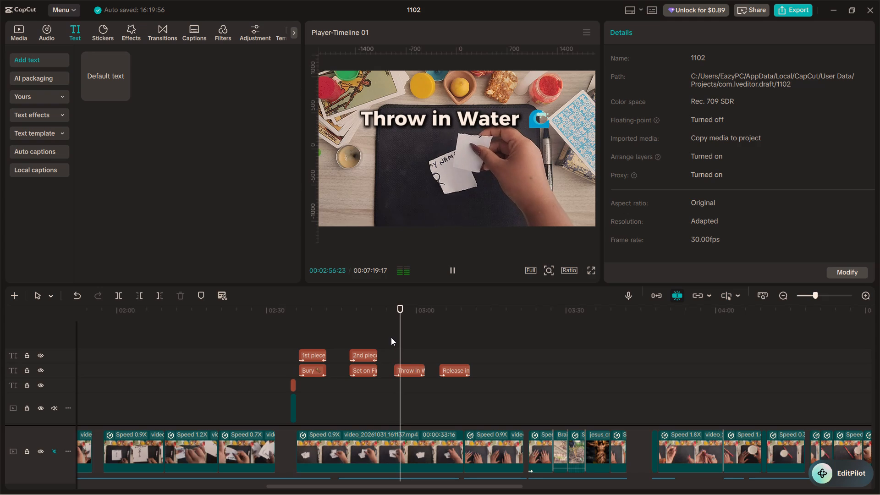
key(space)
click(369, 330)
key(space)
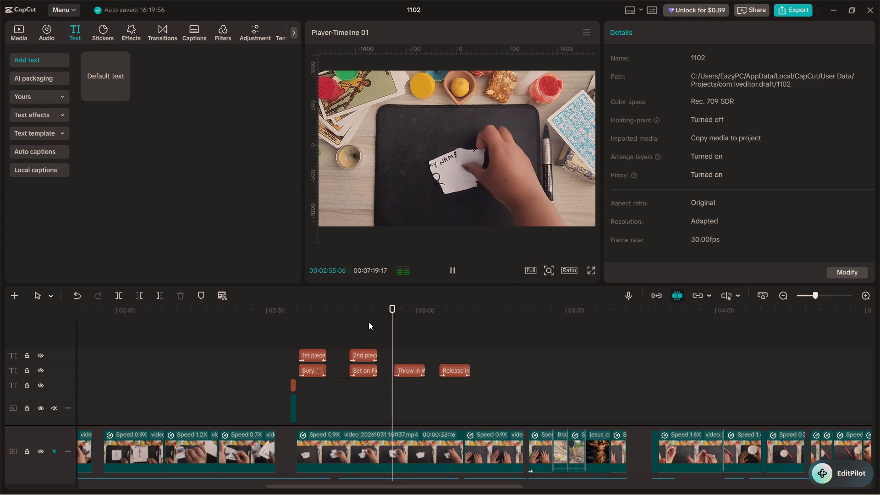
key(space)
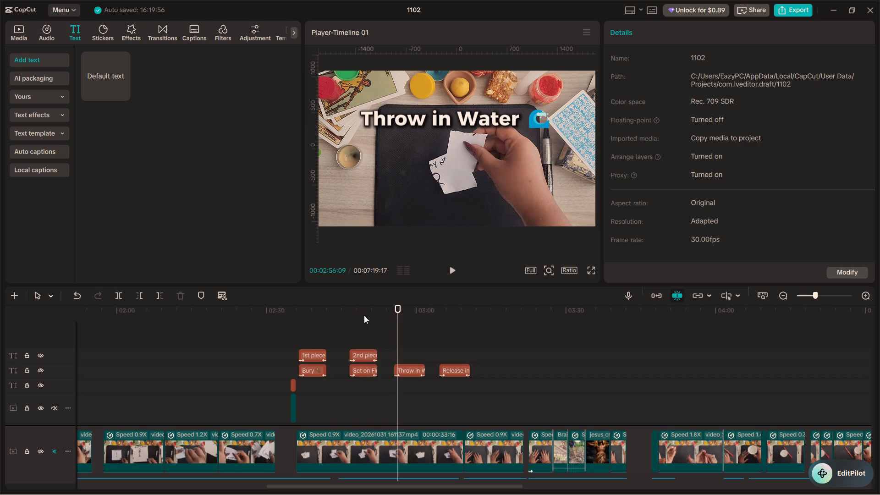
click(363, 315)
key(space)
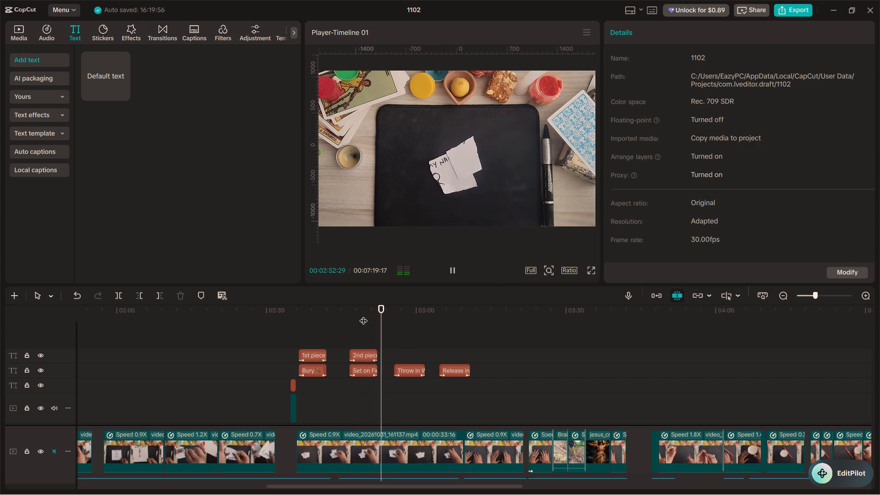
key(space)
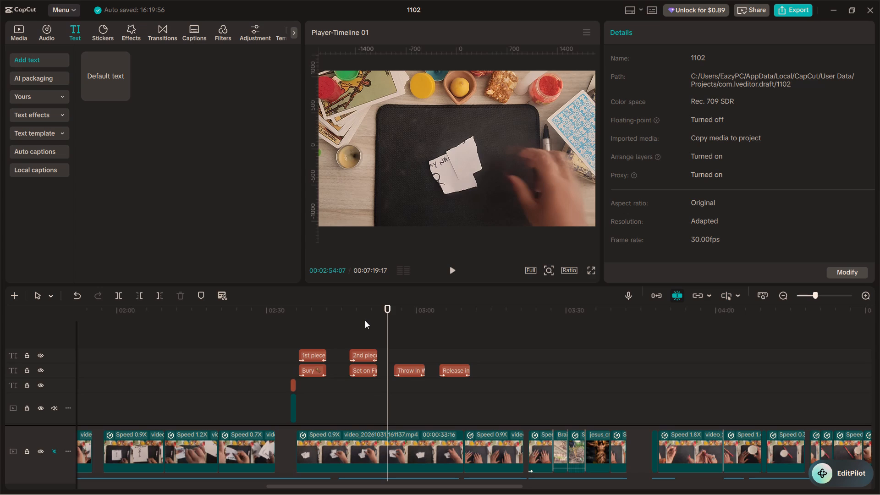
key(space)
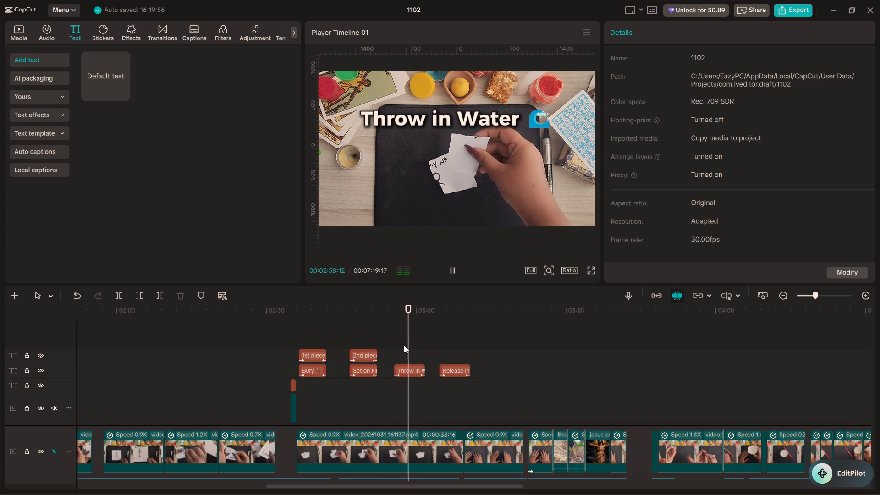
key(space)
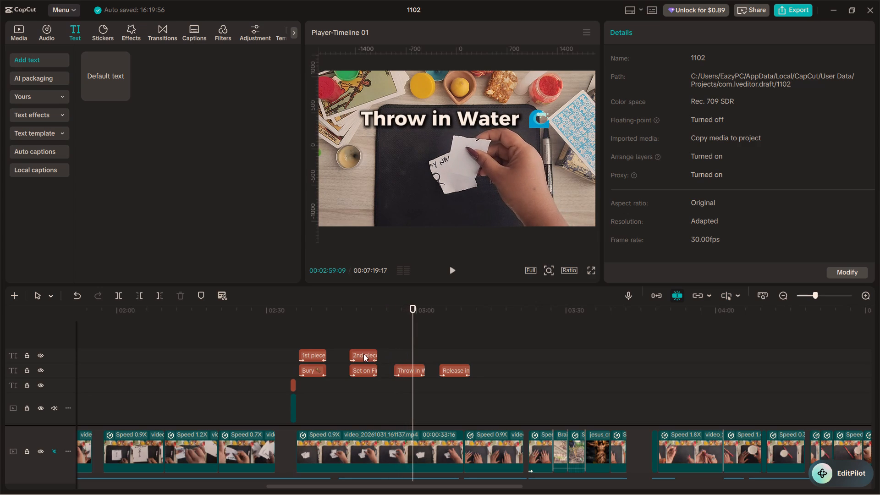
Copy the 2nd piece subtitle to the start of the Throw in Water title on the same track and play it.
alt+drag(363, 354, 410, 353)
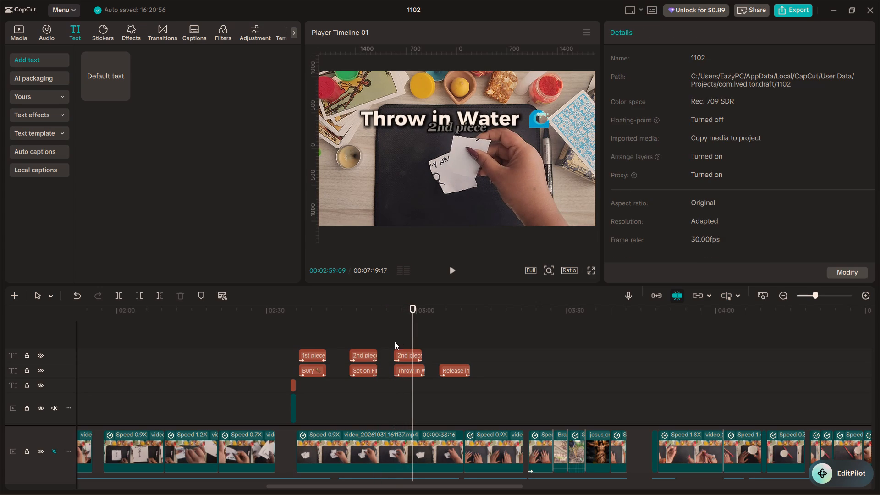
click(392, 341)
key(space)
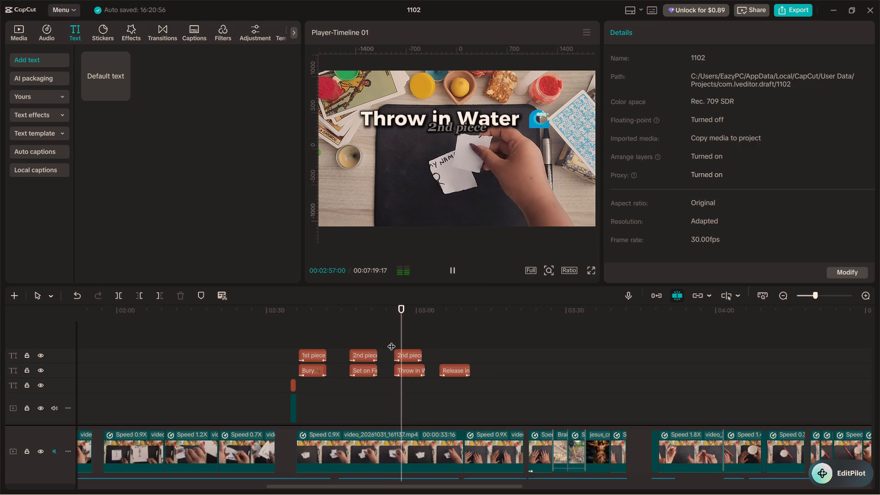
key(space)
Match the Throw in Water title's height to the Set on Fire title by setting its Y position to 608.
click(361, 330)
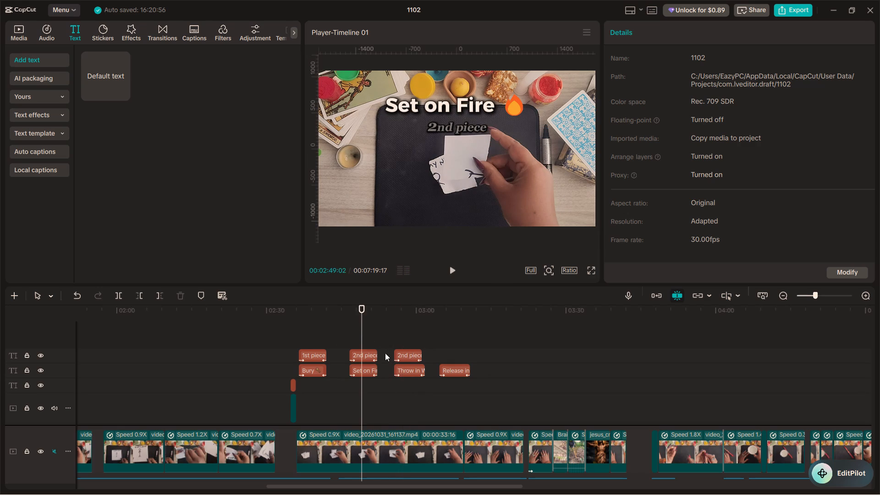
click(366, 366)
scroll(640, 202, down, 4)
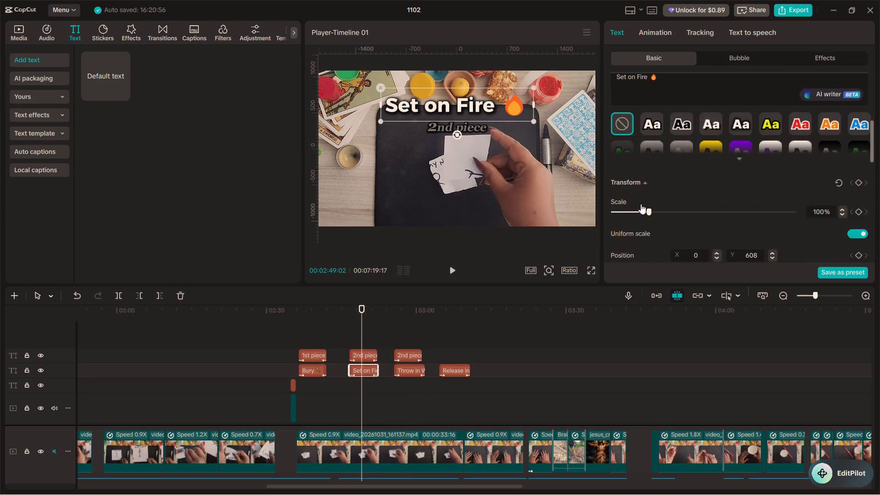
scroll(641, 204, down, 1)
click(407, 328)
click(407, 372)
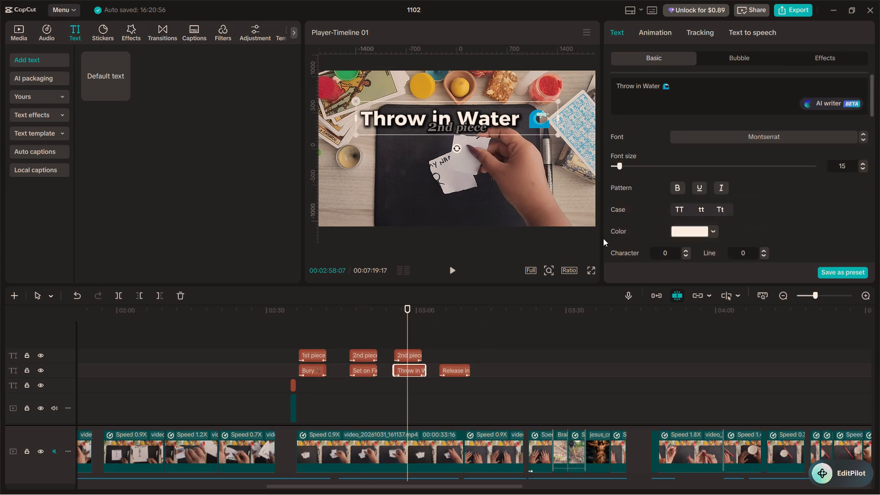
scroll(676, 197, down, 5)
drag(761, 207, 737, 203)
text(608)
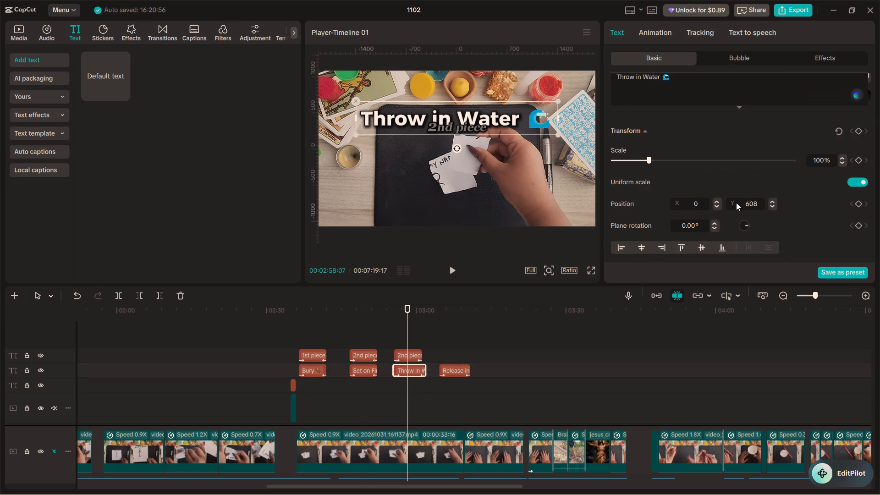
key(Return)
click(351, 338)
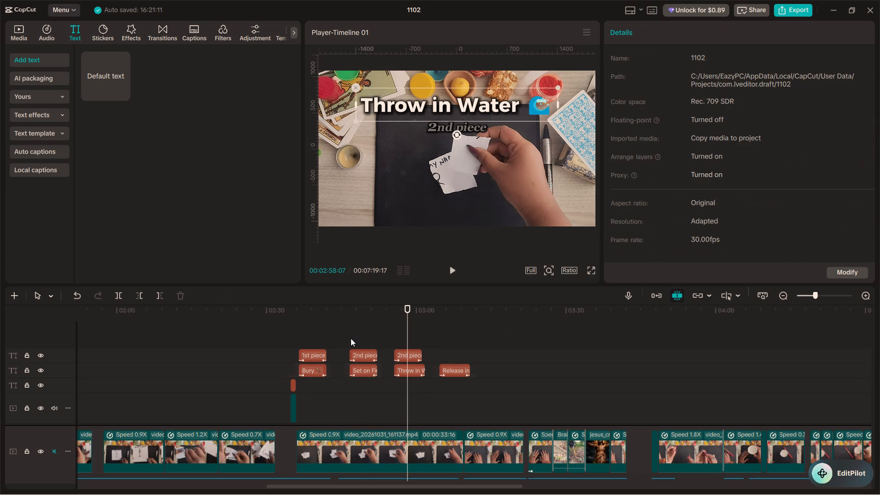
Change the copied subtitle under Throw in Water to read "3rd piece" and play the section.
click(361, 327)
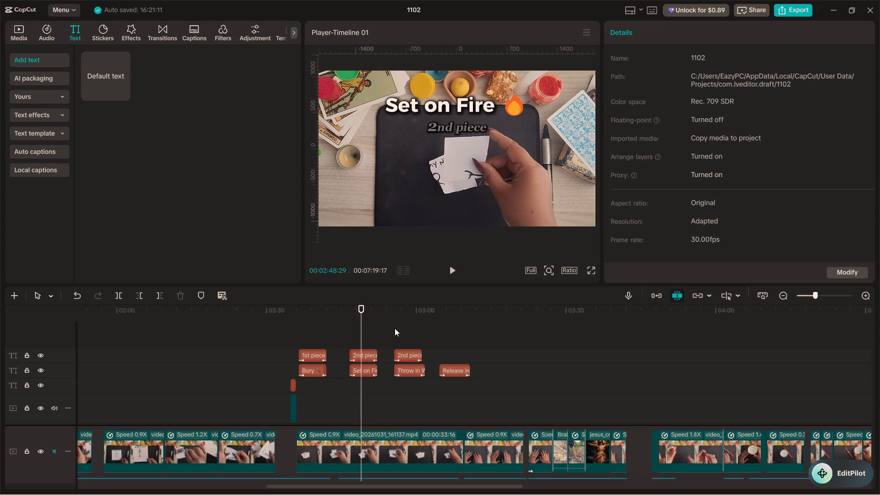
click(401, 321)
click(404, 359)
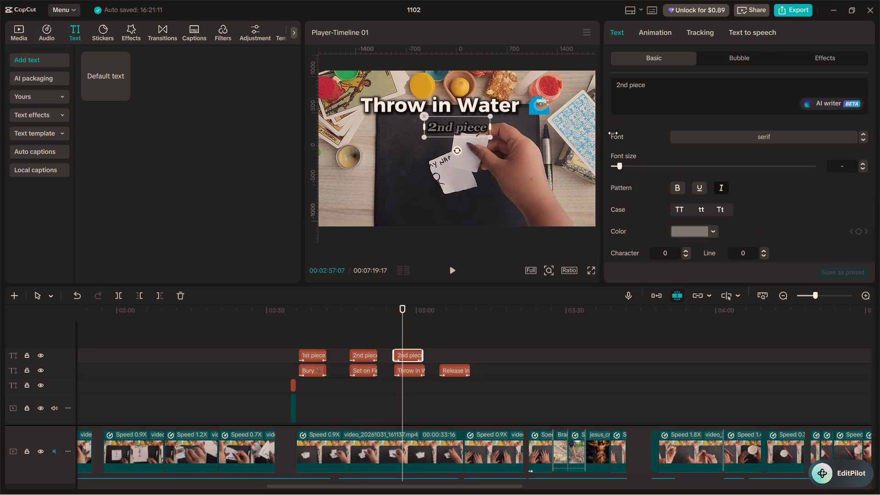
drag(624, 83, 617, 83)
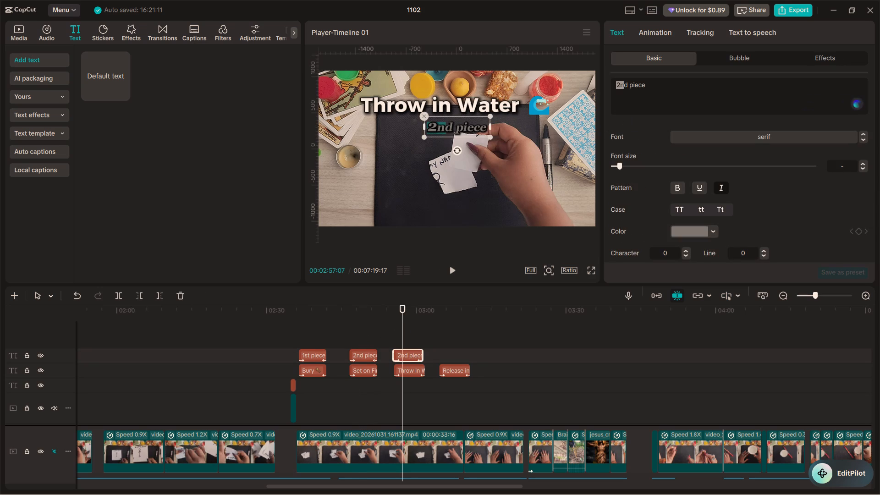
key(3)
text(rd)
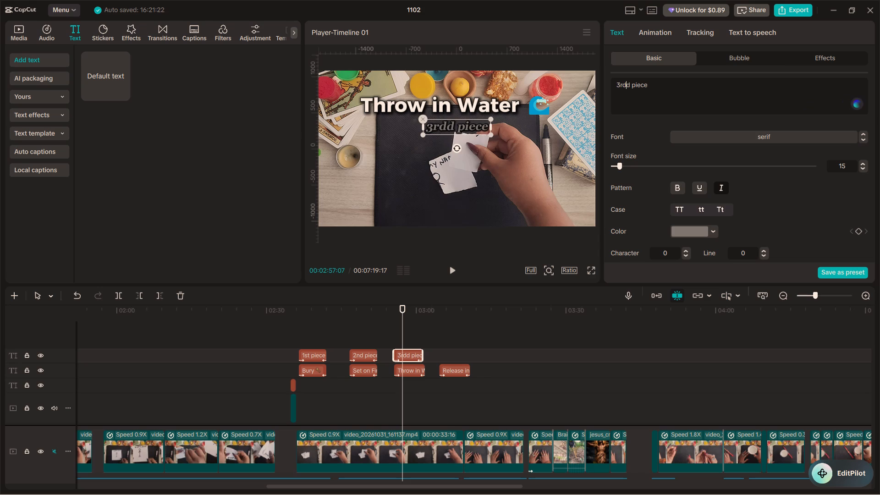
key(BackSpace)
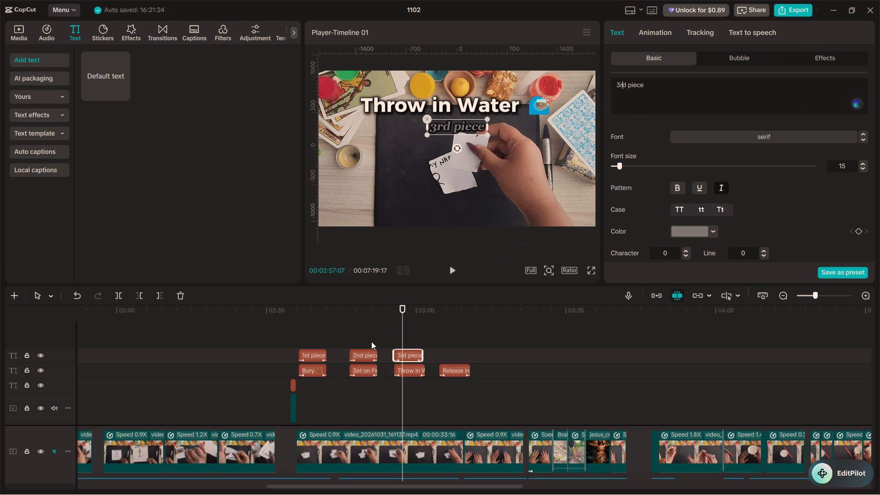
click(409, 331)
click(398, 329)
key(space)
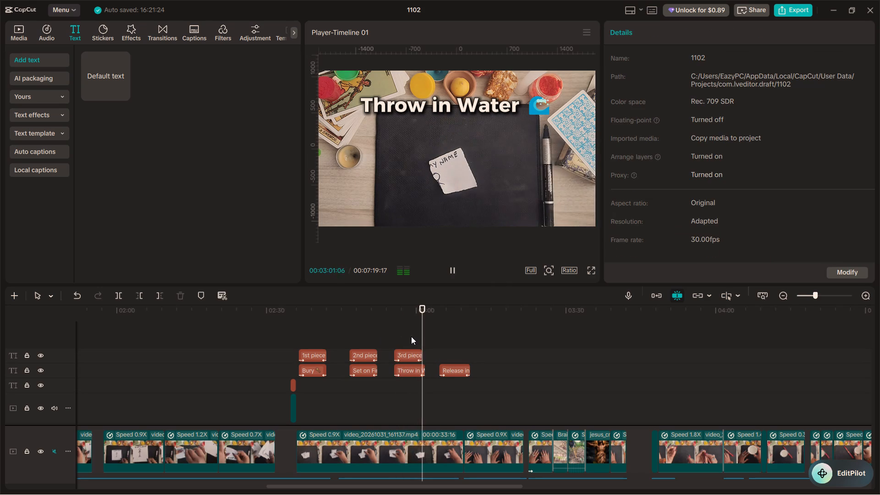
key(space)
Extend the 3rd piece subtitle clip so it ends together with the Throw in Water title, and play it from the start.
click(413, 356)
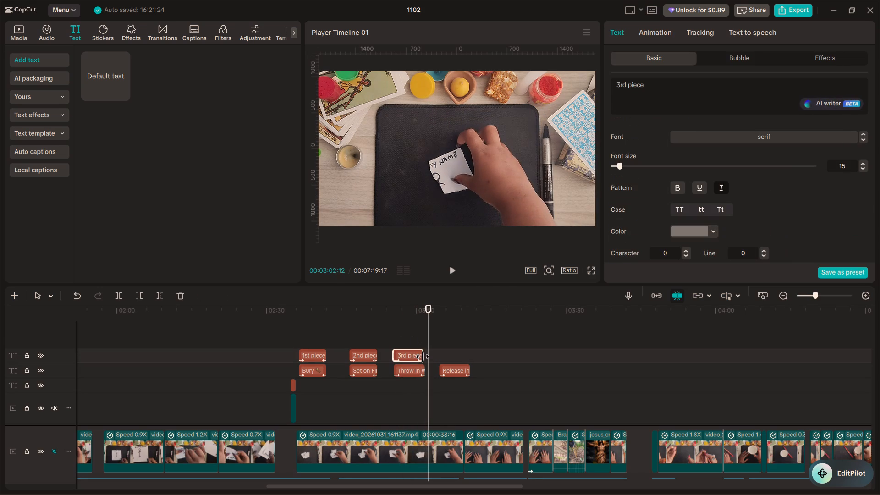
click(423, 357)
click(427, 357)
click(415, 340)
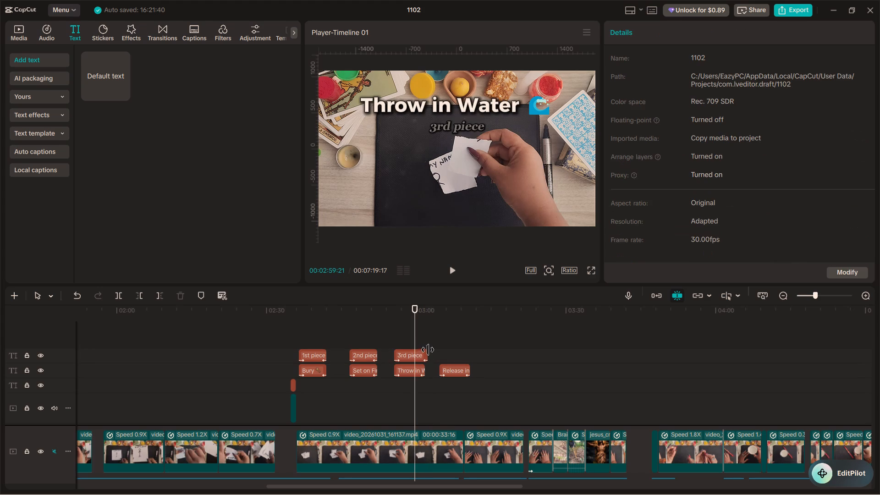
click(428, 353)
drag(427, 354, 422, 354)
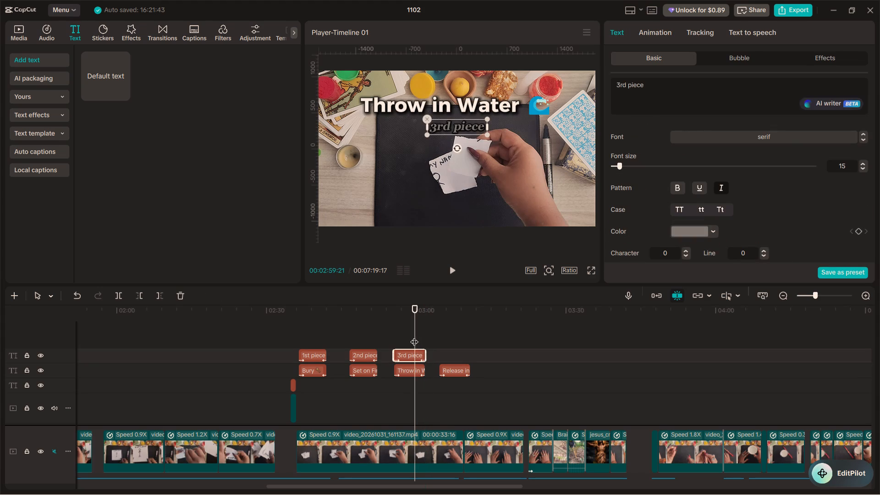
click(396, 330)
key(space)
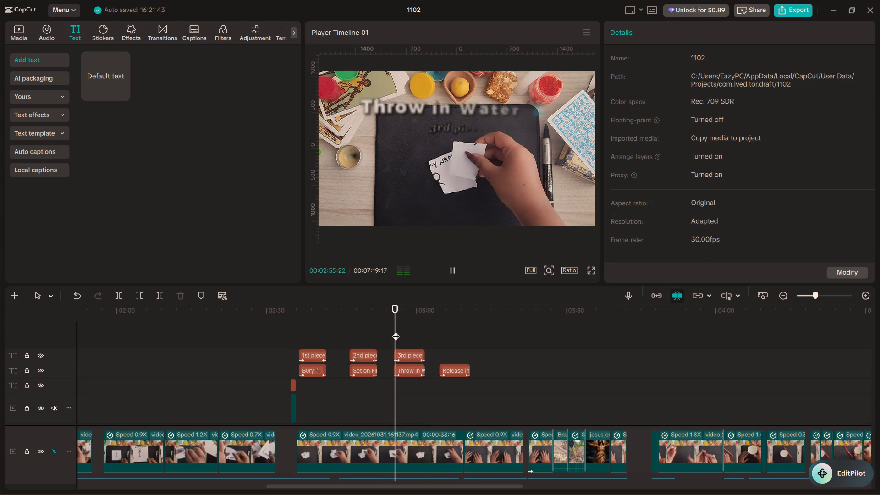
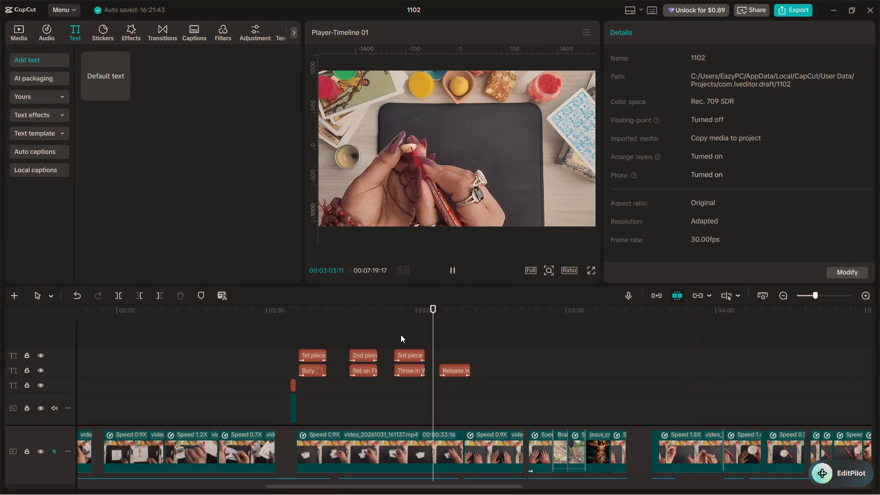
Play and compare the subtitle placement under the Throw in Water, Set on Fire and Bury titles.
click(401, 335)
key(space)
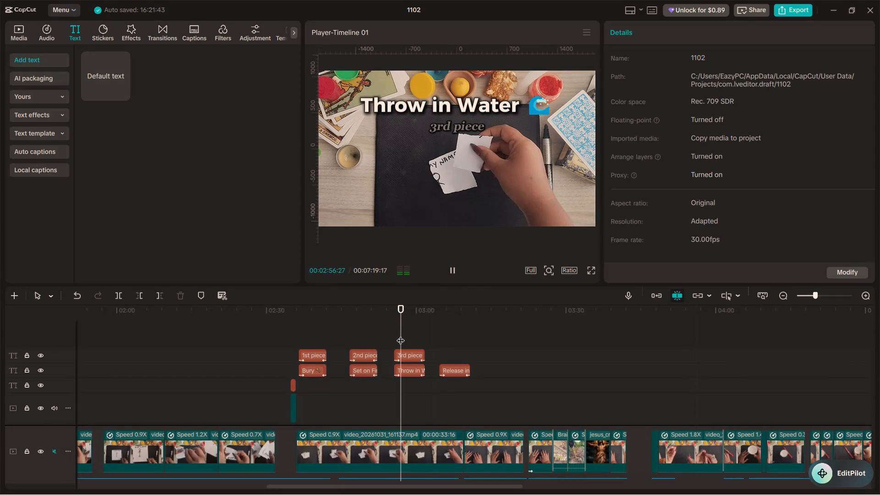
key(space)
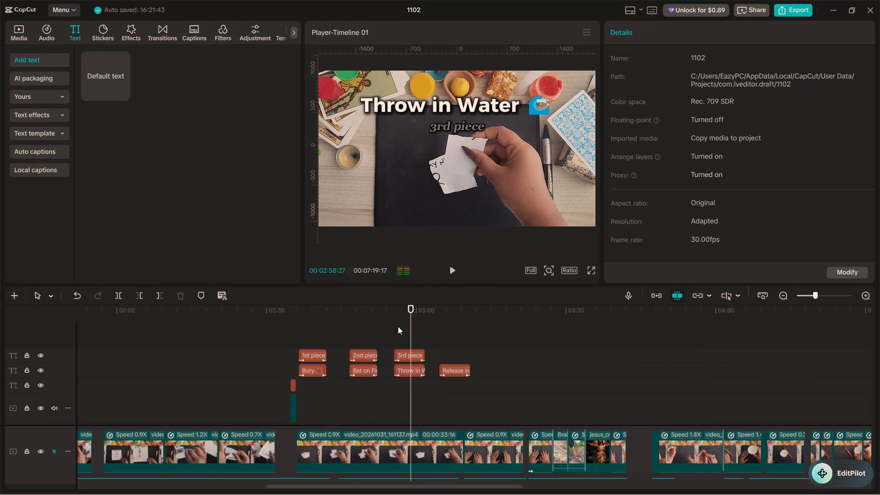
click(366, 329)
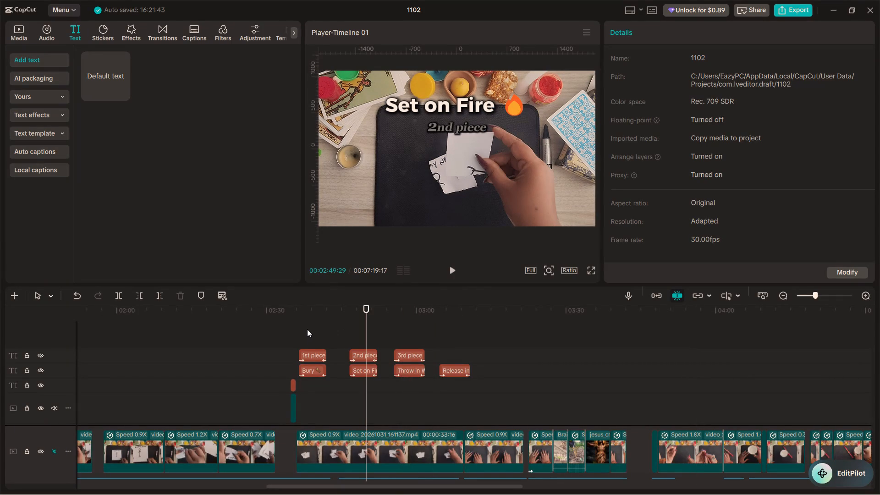
click(307, 329)
key(space)
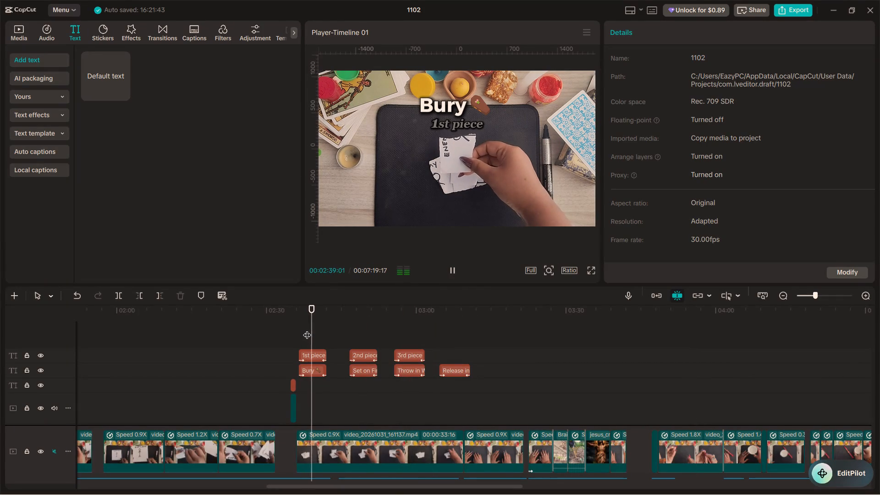
key(space)
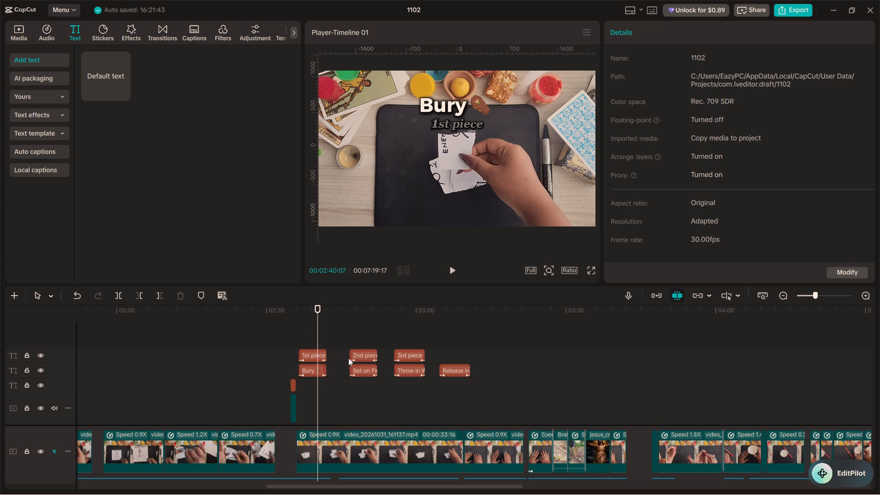
Examine the position and style settings of the 1st piece subtitle under the Bury title.
click(311, 357)
scroll(650, 192, down, 1)
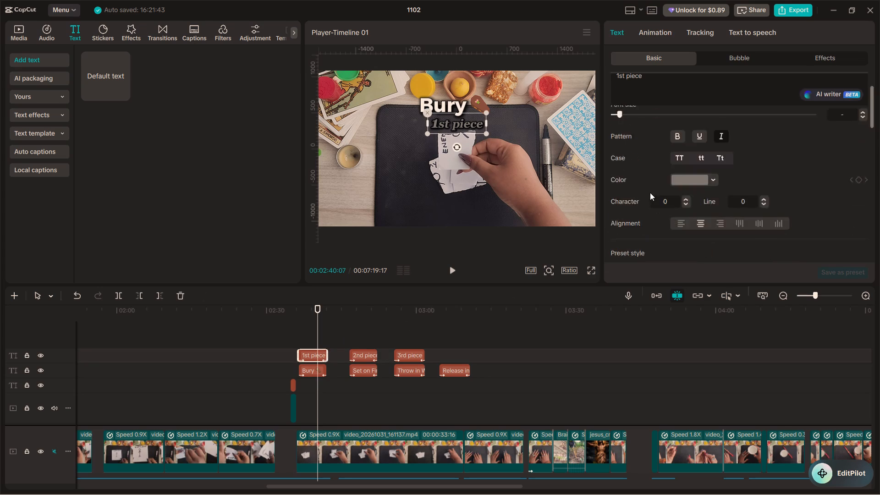
scroll(650, 192, down, 5)
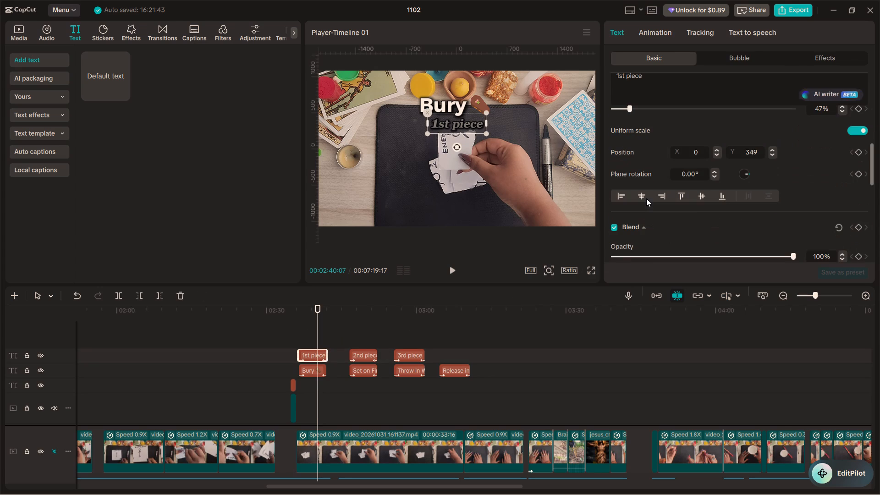
scroll(646, 198, down, 2)
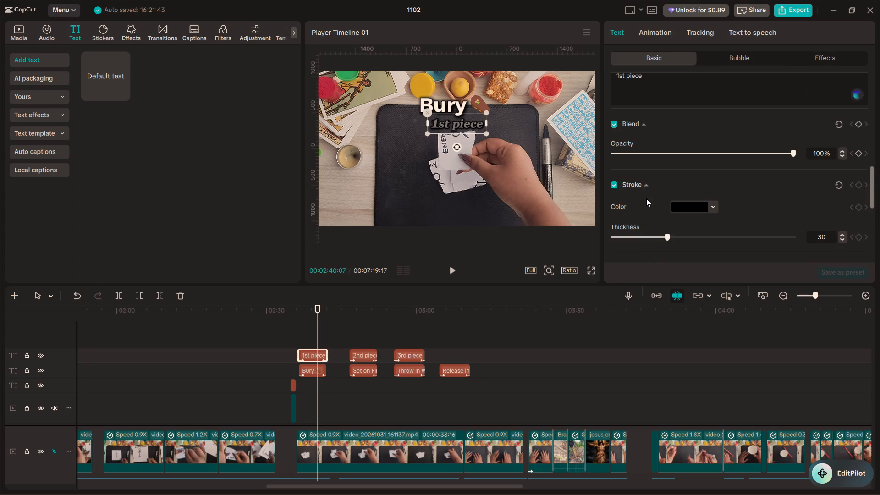
scroll(646, 198, down, 3)
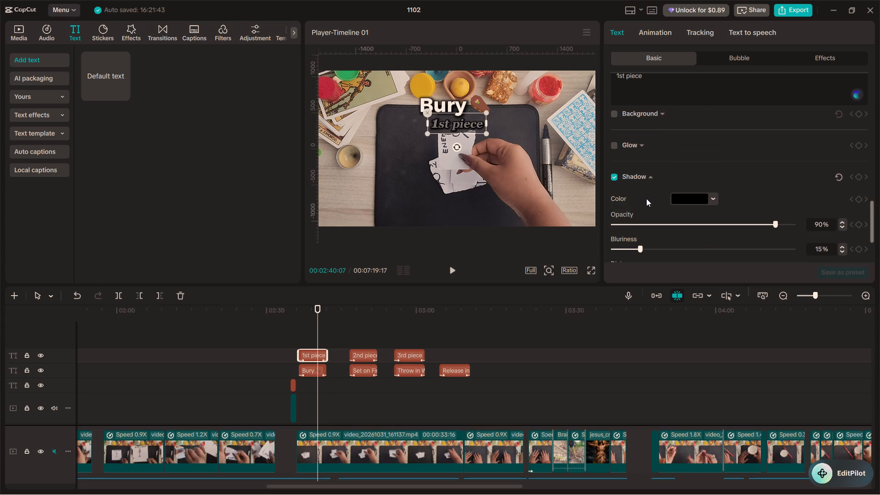
scroll(646, 198, down, 3)
scroll(646, 198, up, 9)
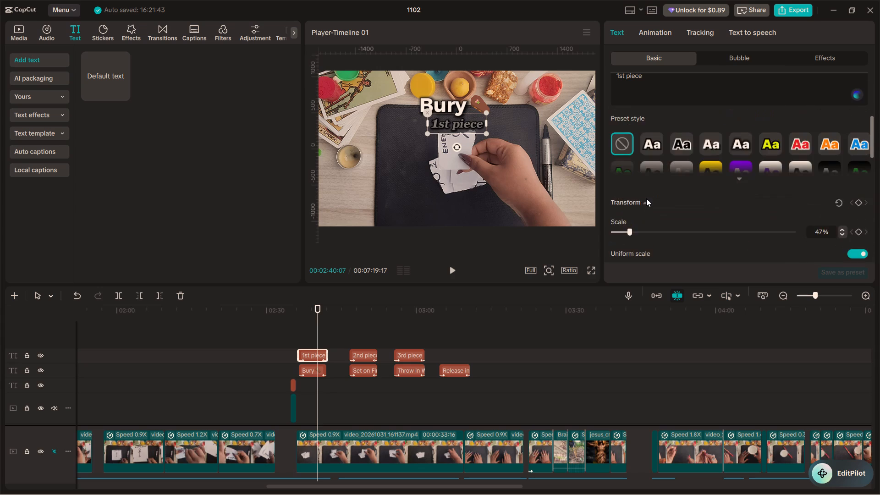
scroll(646, 198, down, 2)
Match the 2nd piece subtitle's height to the 1st piece by setting its Y position to 349, and play the section.
click(363, 330)
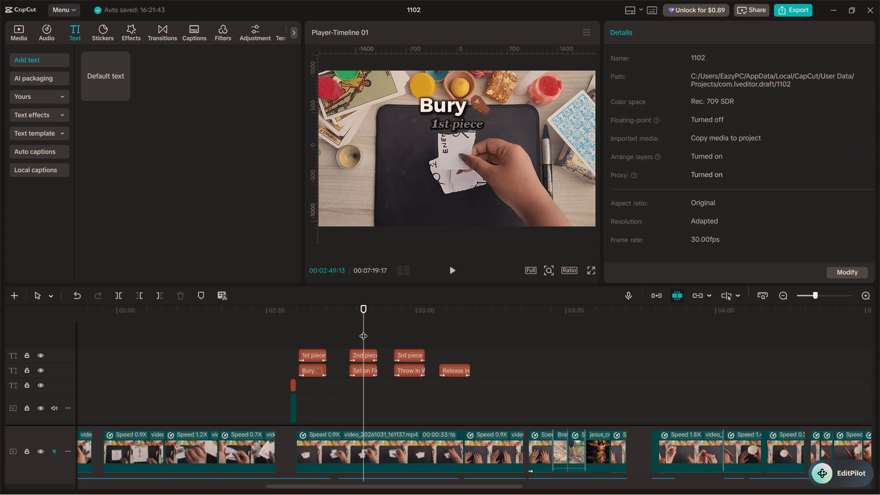
click(369, 358)
scroll(681, 257, down, 2)
scroll(675, 217, down, 1)
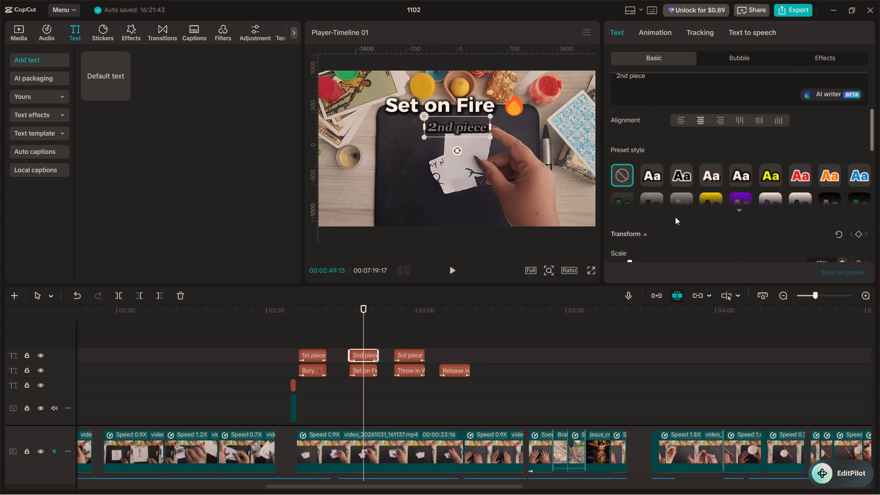
scroll(675, 217, down, 3)
drag(757, 148, 751, 148)
text(49)
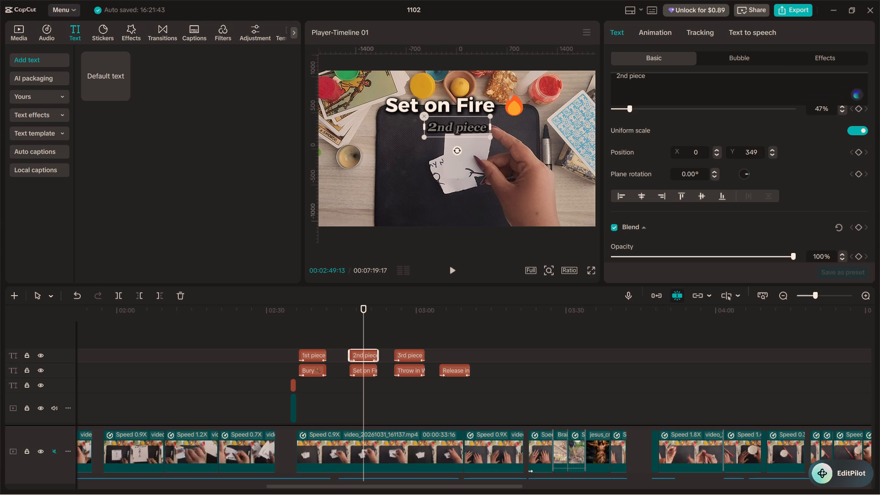
key(Return)
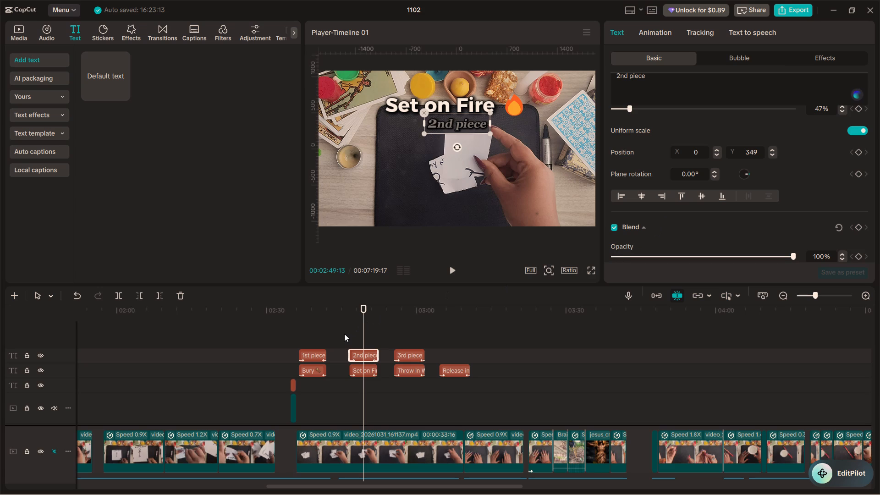
click(342, 333)
key(space)
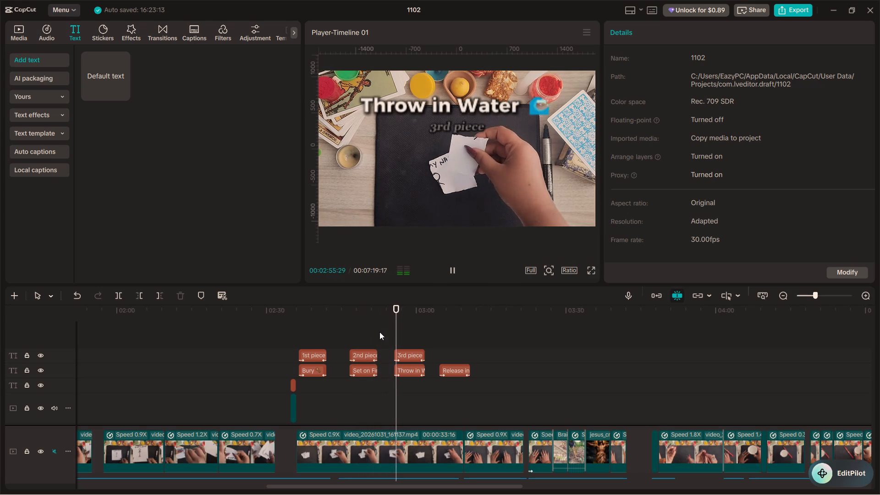
key(space)
Set the 3rd piece subtitle's Y position to 349 and play the Throw in Water section.
click(407, 359)
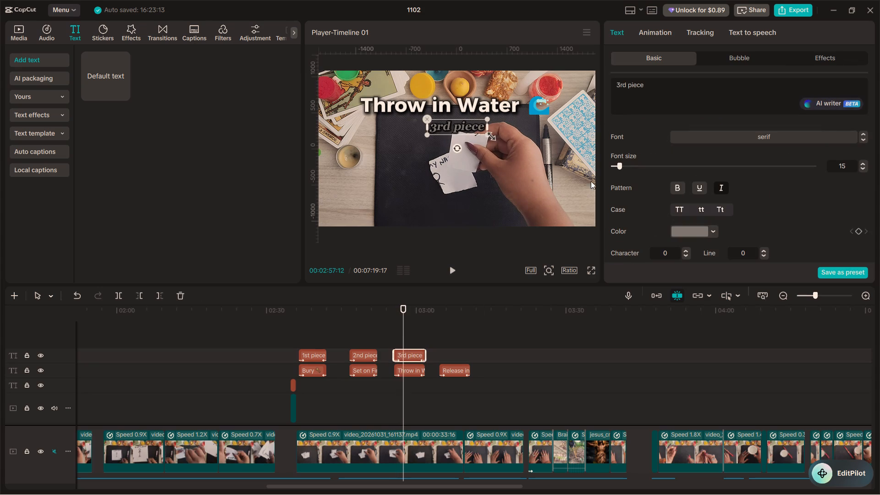
scroll(727, 200, down, 5)
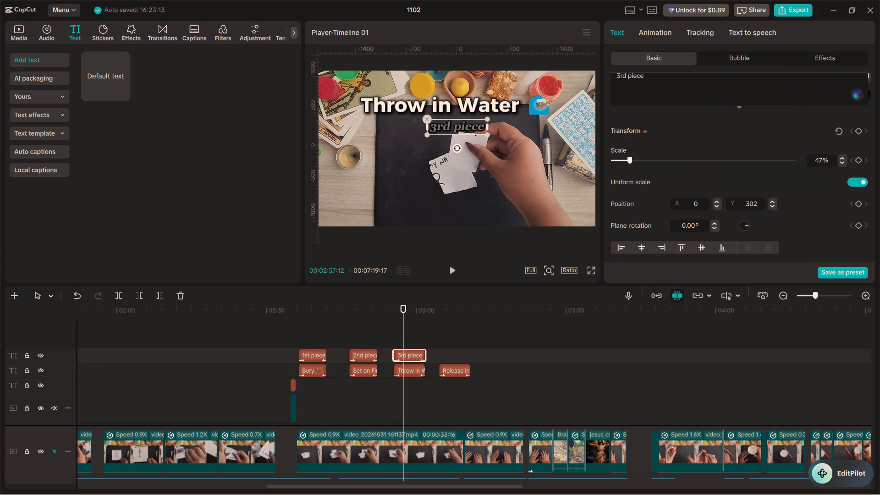
drag(759, 205, 751, 203)
drag(758, 203, 753, 202)
drag(753, 202, 750, 202)
text(49)
key(Return)
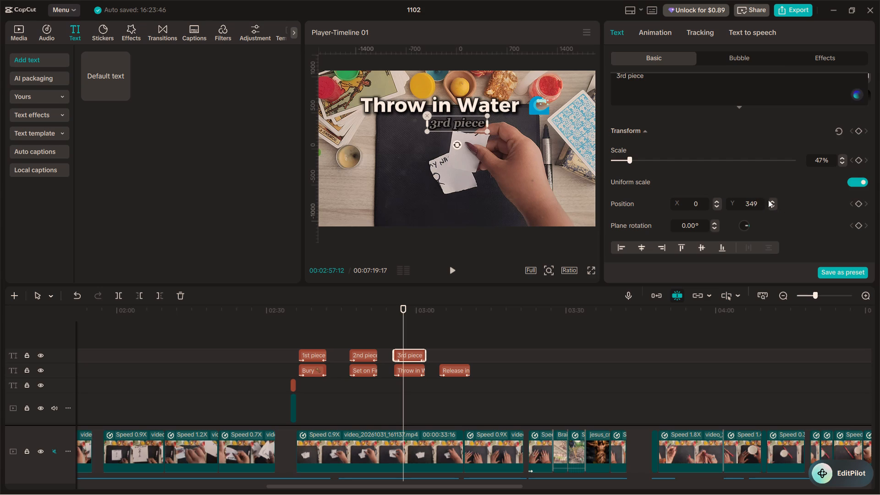
click(411, 336)
click(403, 337)
key(space)
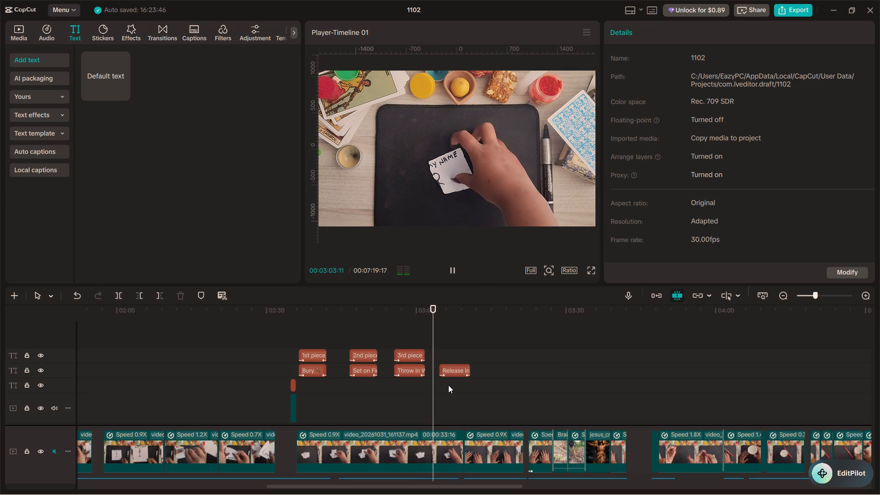
key(space)
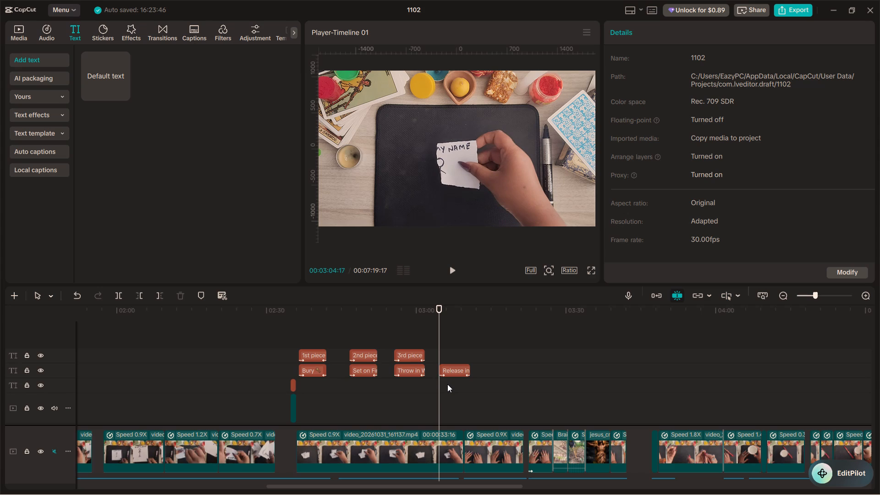
click(405, 336)
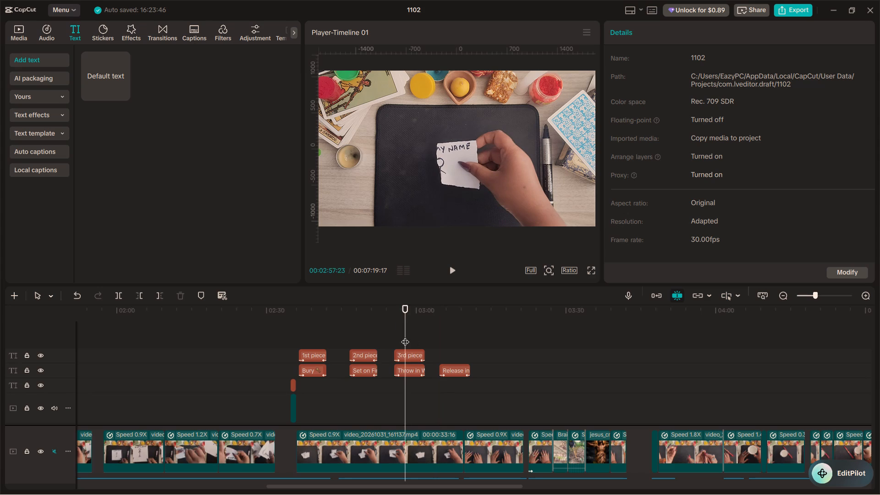
key(space)
key(space)
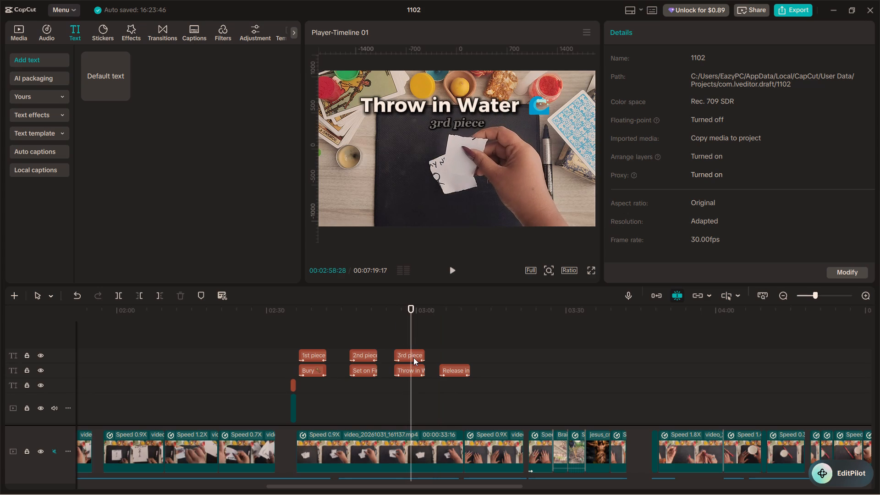
Copy the 3rd piece subtitle to the start of the Release in Air title on the same track.
alt+drag(413, 357, 457, 354)
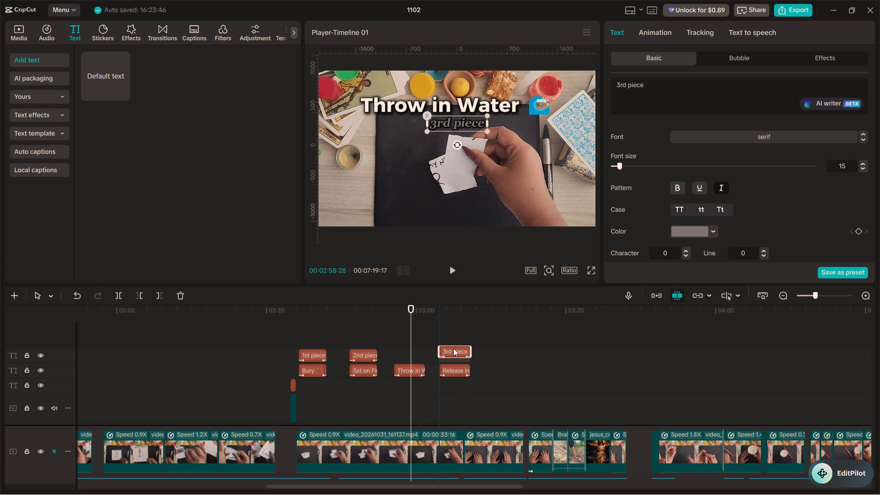
click(446, 330)
click(452, 353)
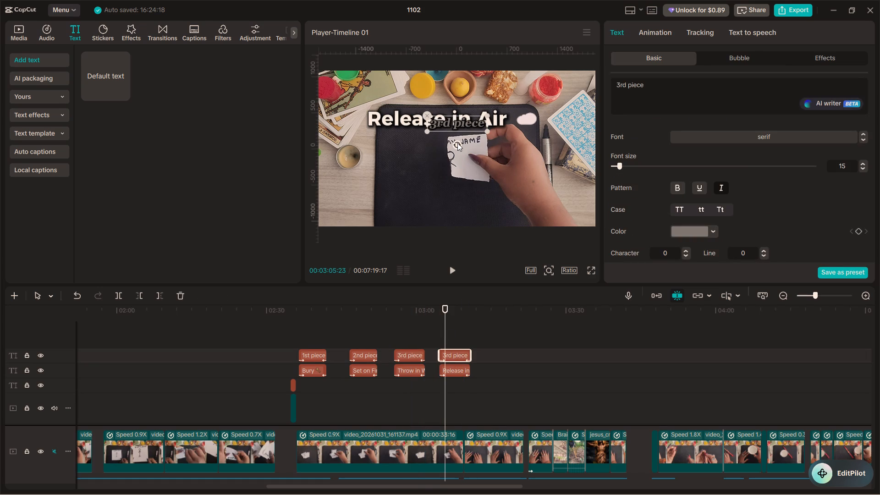
click(455, 338)
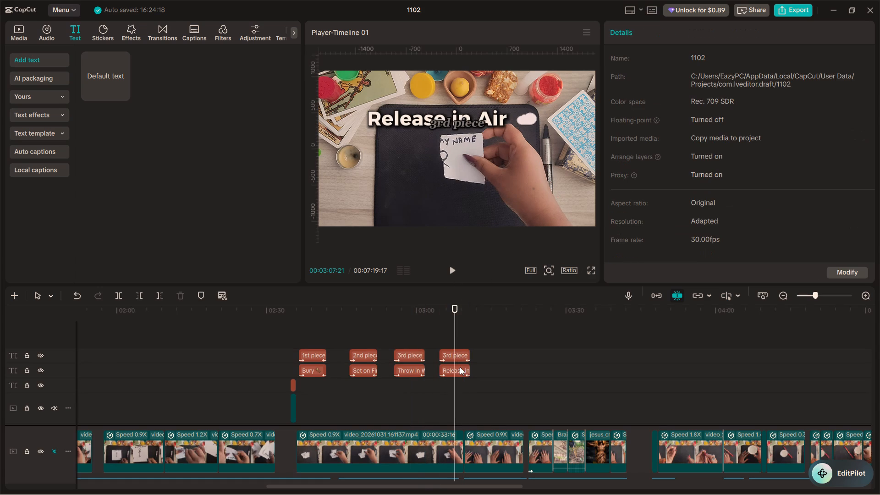
Raise the Release in Air title to Y position 608 and play it from its start.
click(460, 367)
scroll(720, 161, down, 5)
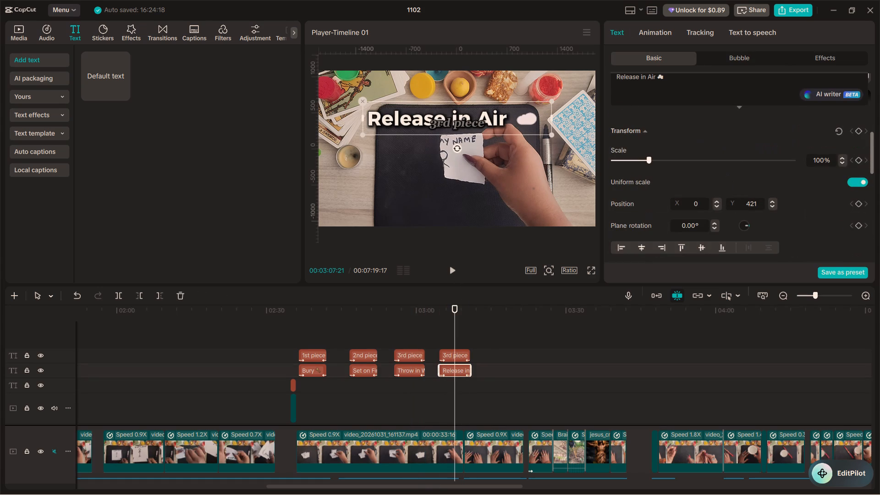
drag(757, 205, 744, 202)
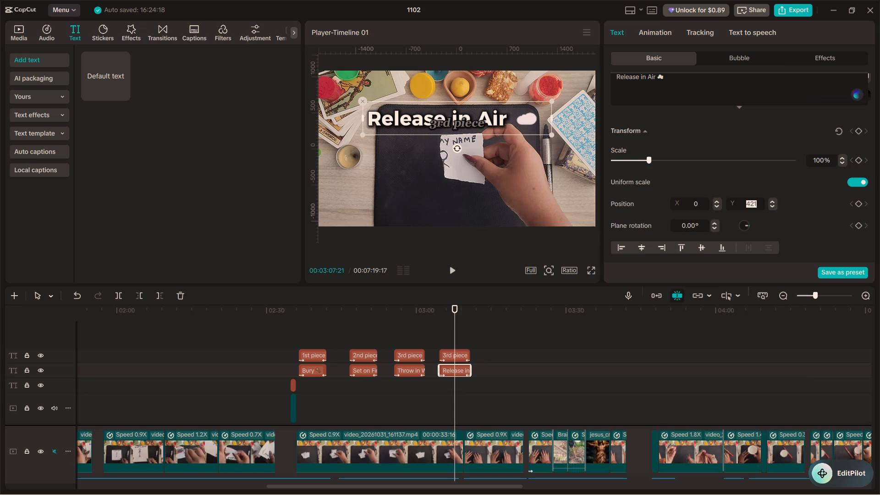
text(608)
key(Return)
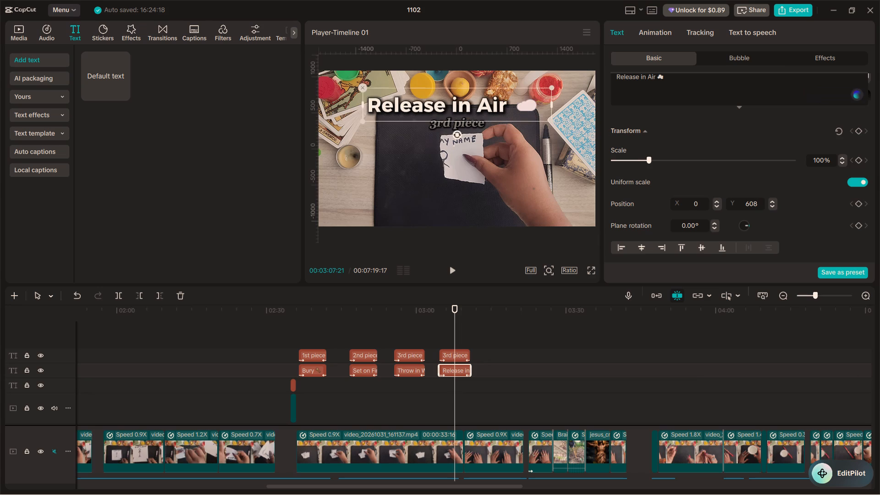
click(439, 342)
key(space)
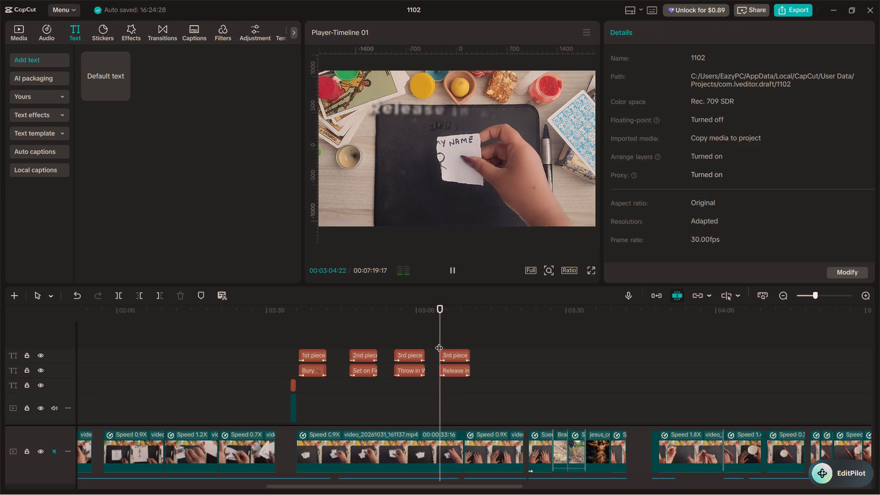
Change the copied subtitle under Release in Air to read "4th piece" and play the section.
click(456, 355)
key(space)
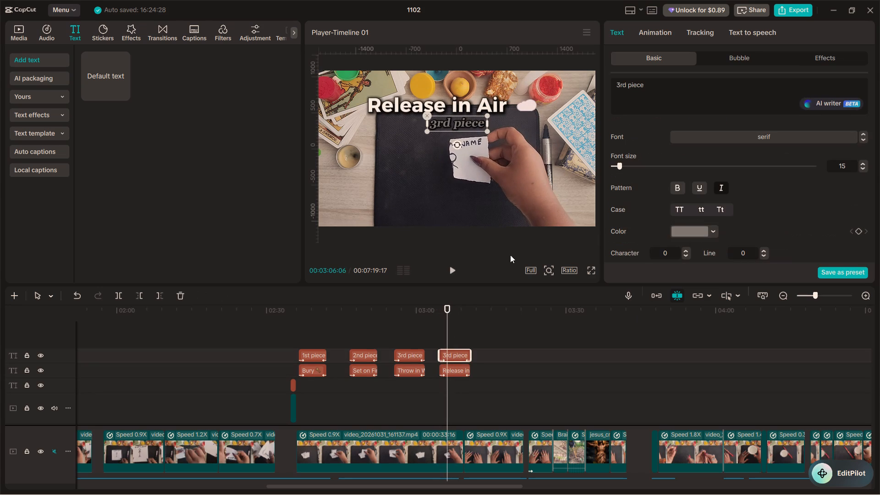
drag(627, 84, 616, 82)
key(4)
text(th)
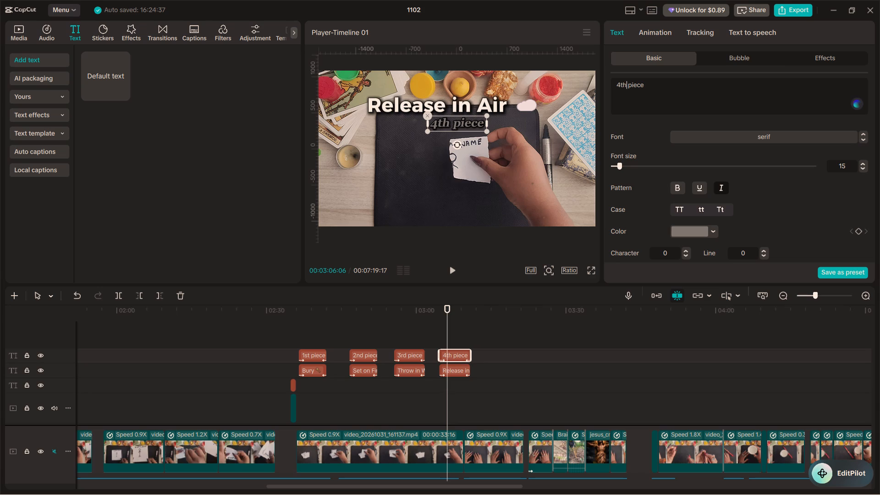
click(421, 328)
key(space)
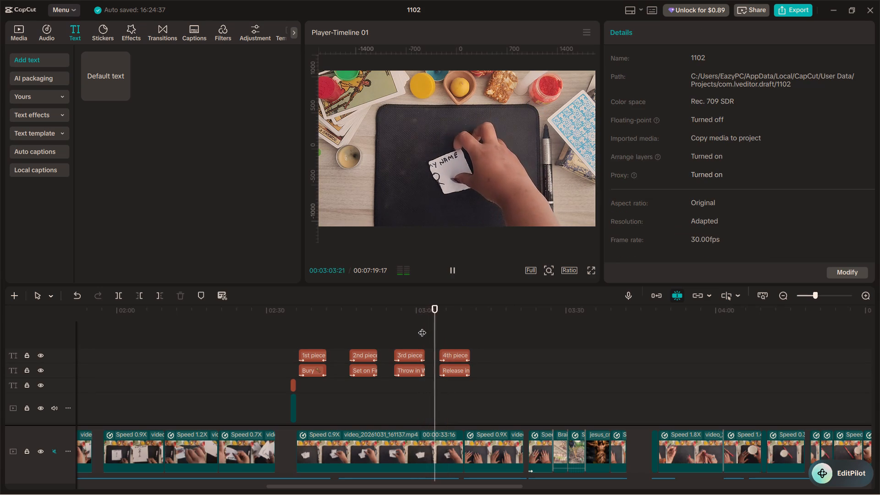
Review playback from the Release in Air title through the crucifixion image, and recheck the Throw in Water title with its 3rd piece subtitle.
ctrl+scroll(422, 327, down, 10)
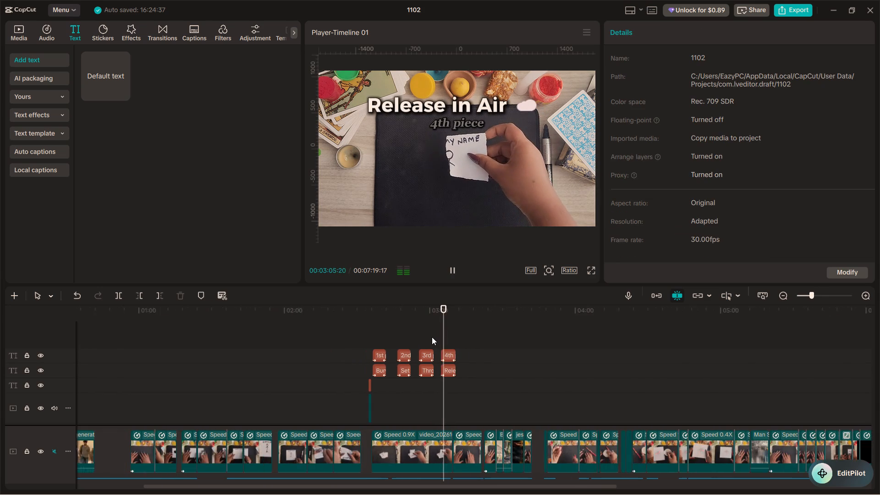
ctrl+scroll(432, 337, down, 3)
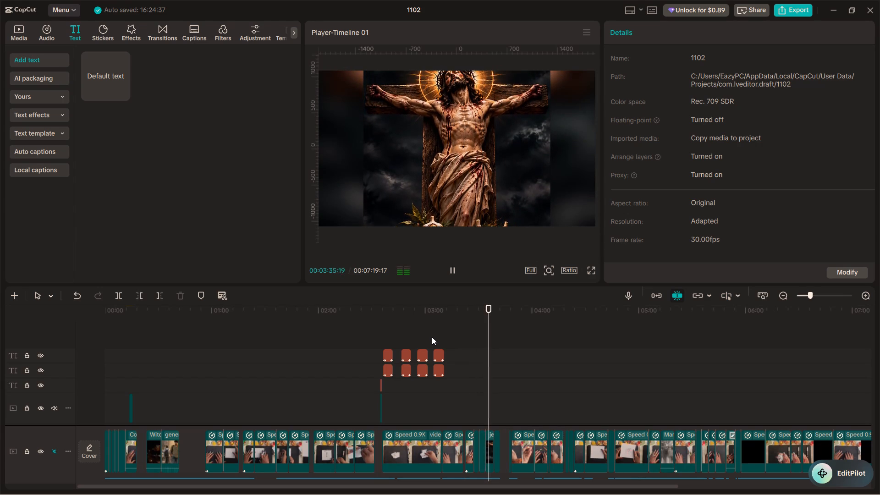
key(space)
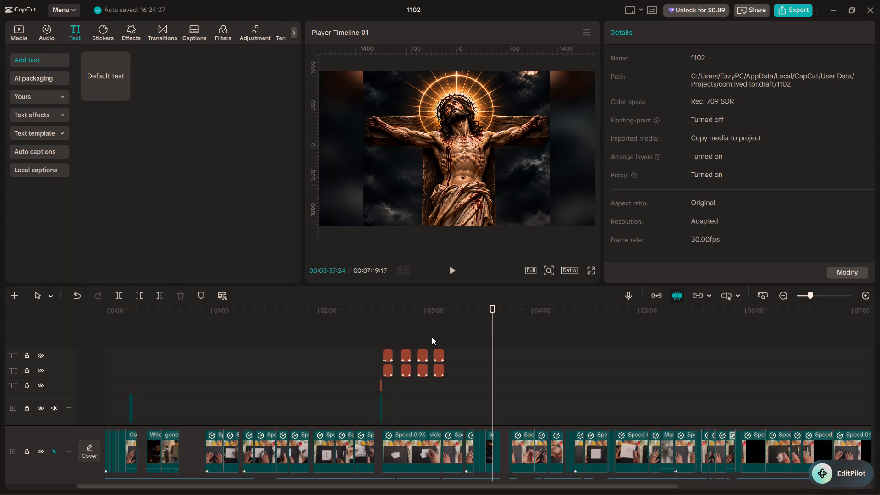
click(412, 324)
key(space)
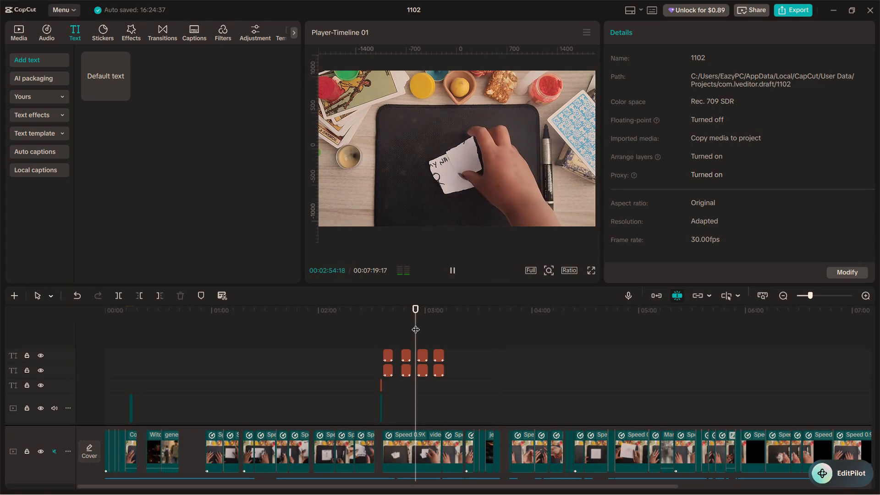
key(space)
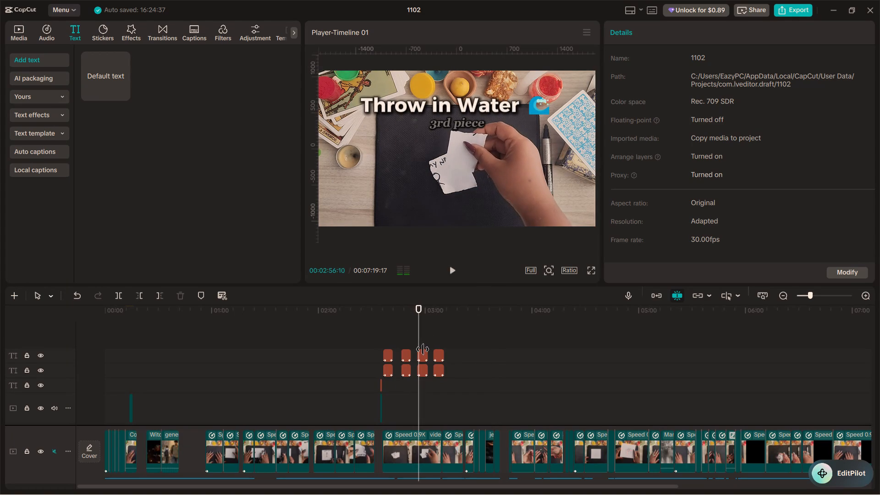
key(space)
key(space)
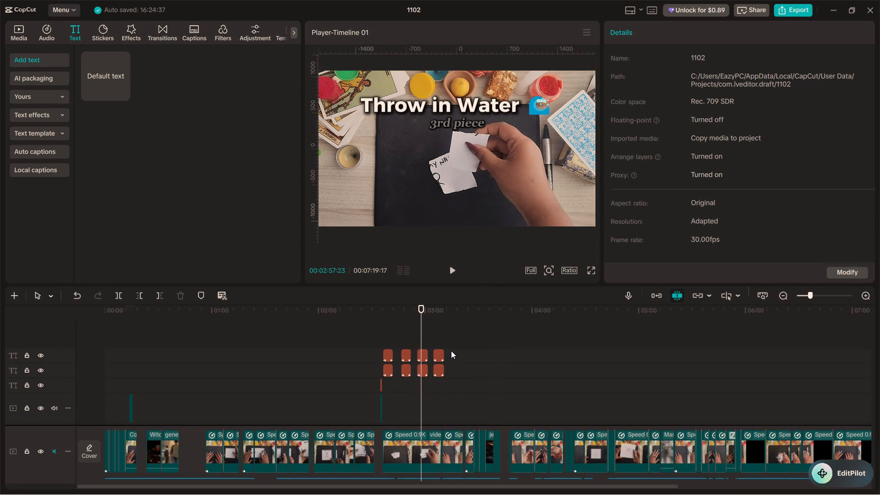
scroll(445, 357, down, 15)
scroll(274, 374, down, 7)
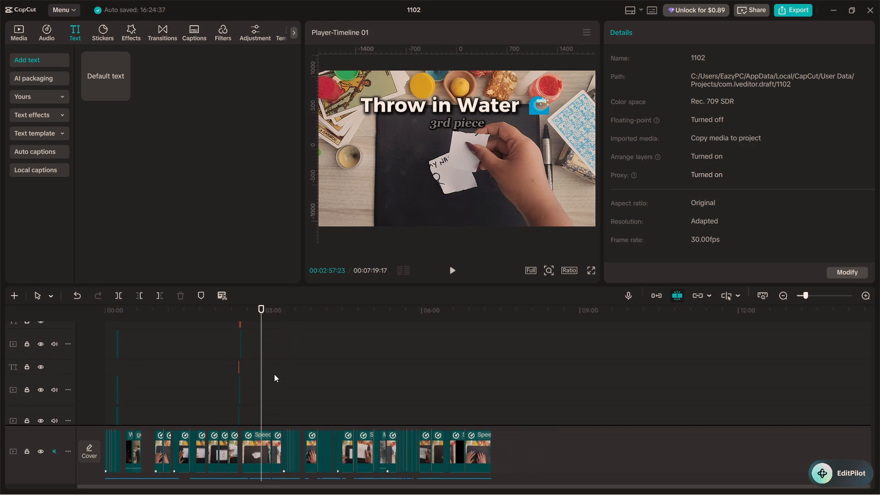
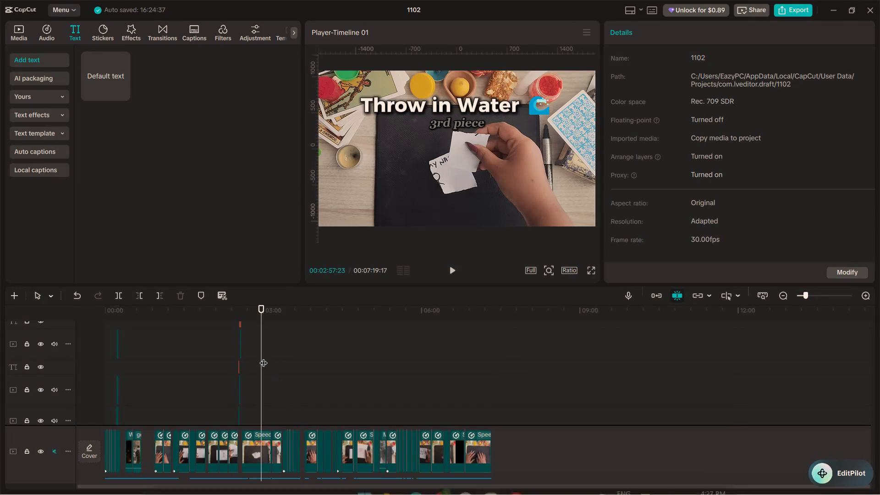
Enlarge the font size of only the digit "3" in the 3rd piece subtitle under the Throw in Water title.
scroll(264, 357, up, 11)
ctrl+scroll(264, 356, up, 10)
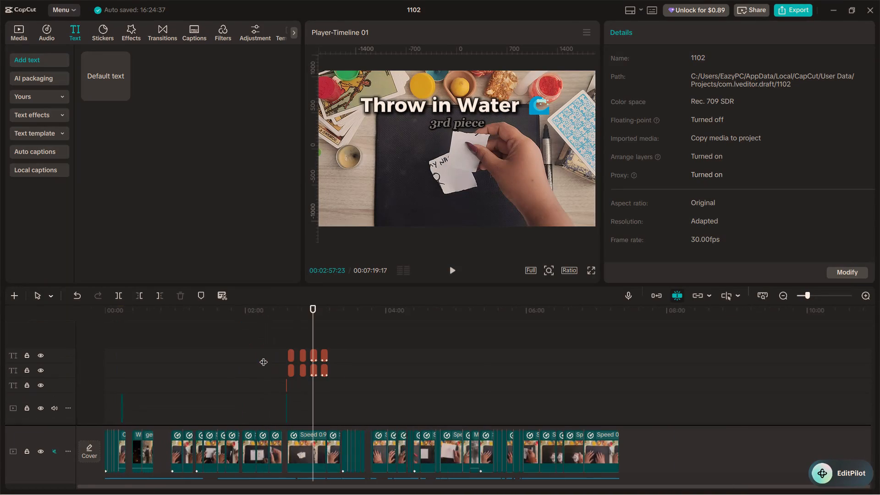
ctrl+scroll(264, 356, up, 20)
ctrl+scroll(264, 356, up, 10)
click(335, 354)
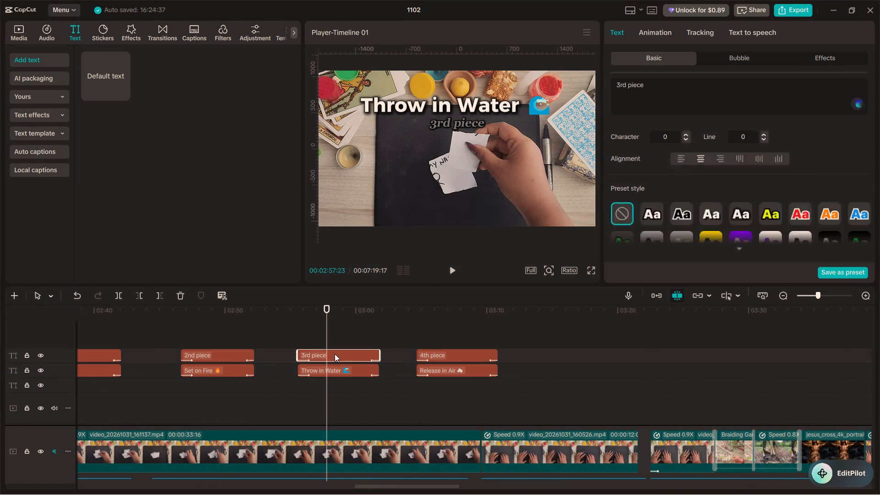
drag(619, 82, 614, 81)
triple_click(861, 163)
double_click(861, 163)
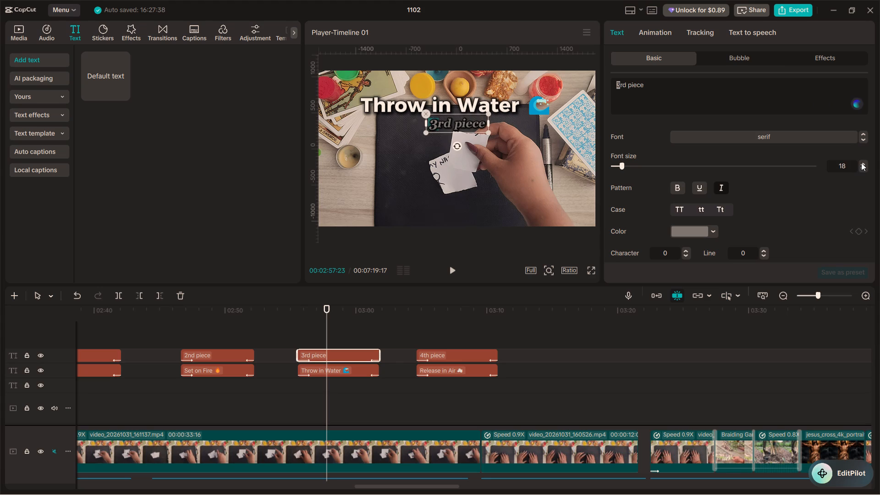
Set the font size of only the digit "4" in the 4th piece subtitle under Release in Air to 20.
click(445, 332)
click(452, 361)
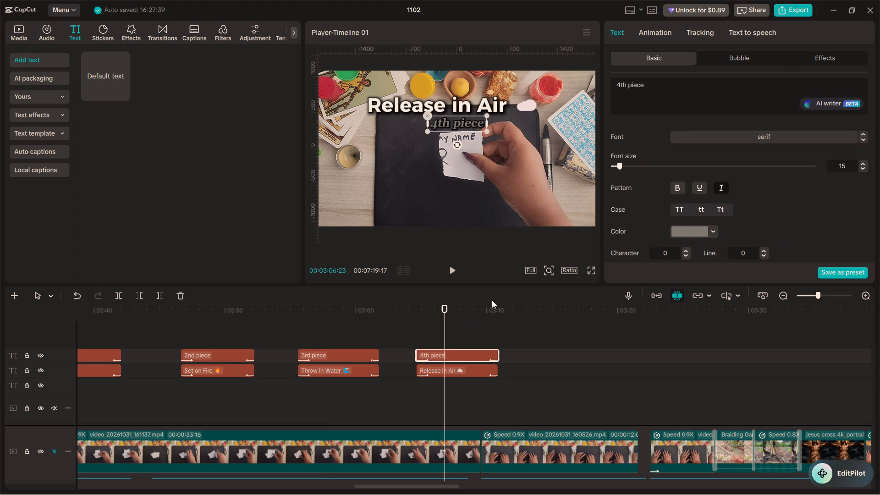
drag(621, 86, 611, 83)
triple_click(866, 166)
double_click(864, 165)
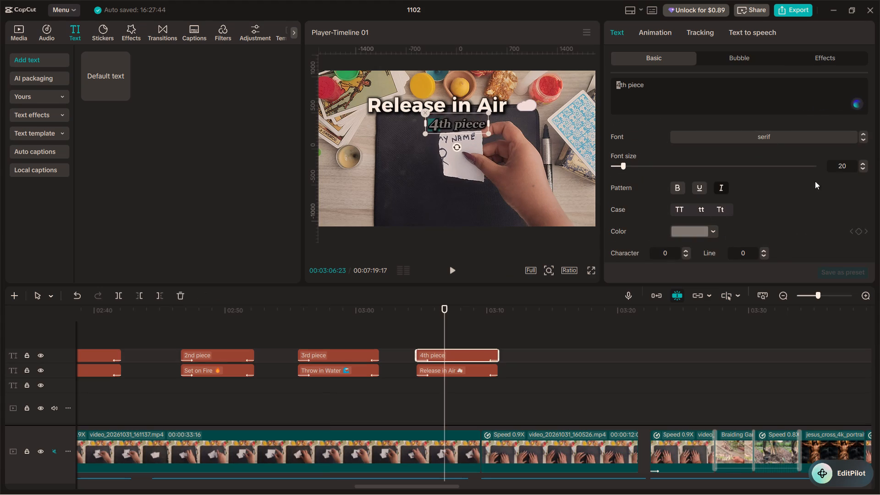
Play the timeline from just before the Throw in Water title to check the enlarged subtitle numerals.
ctrl+scroll(456, 302, down, 5)
ctrl+scroll(415, 315, down, 10)
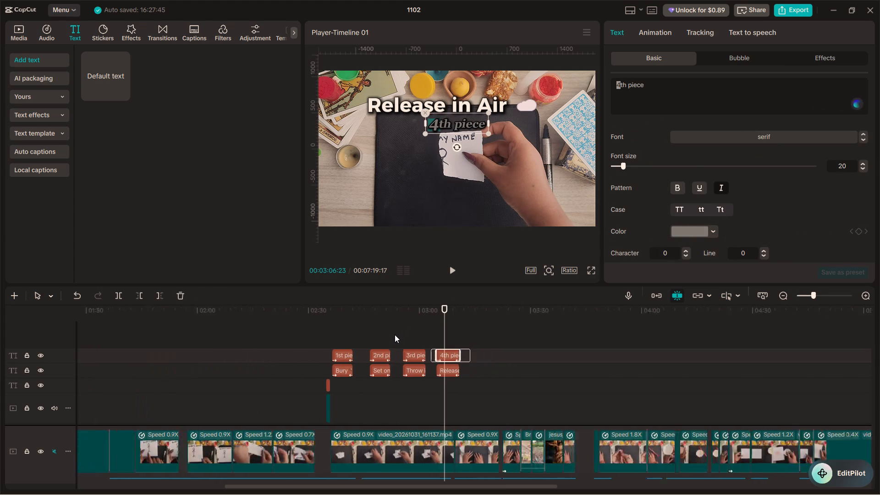
click(394, 334)
key(space)
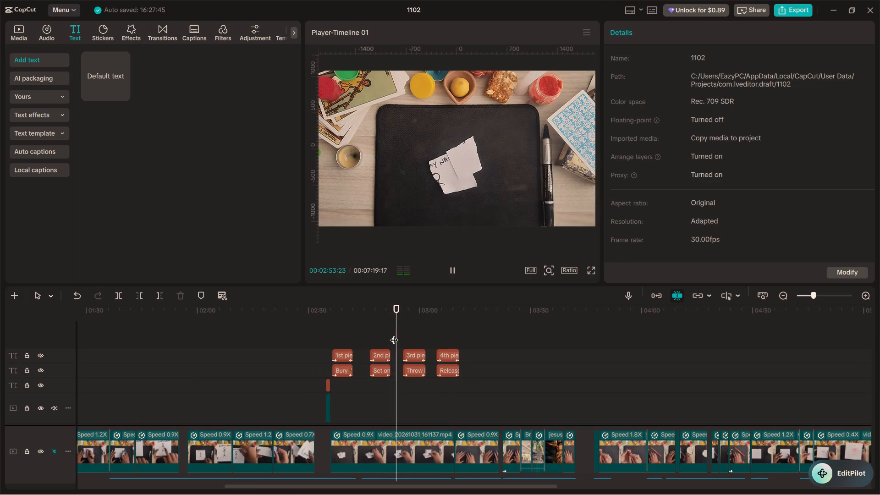
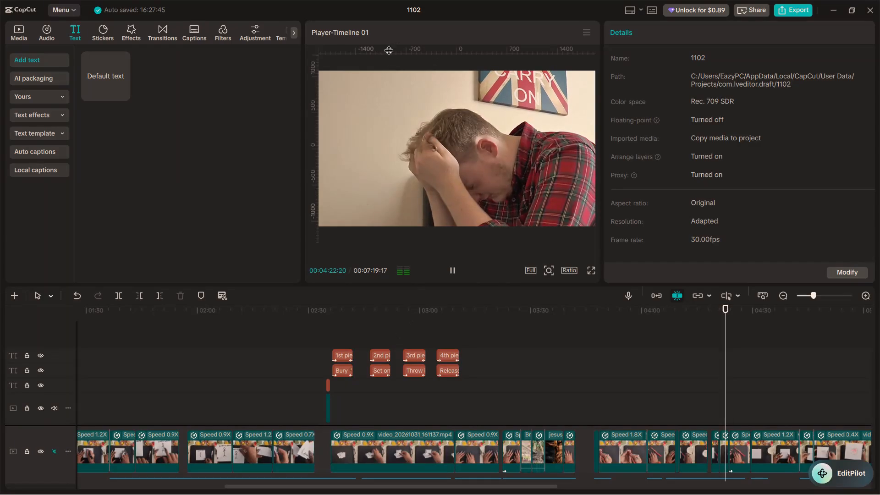
Play the Release in Air section to check how its titles run across the cut into the following clip.
click(423, 317)
key(space)
key(space)
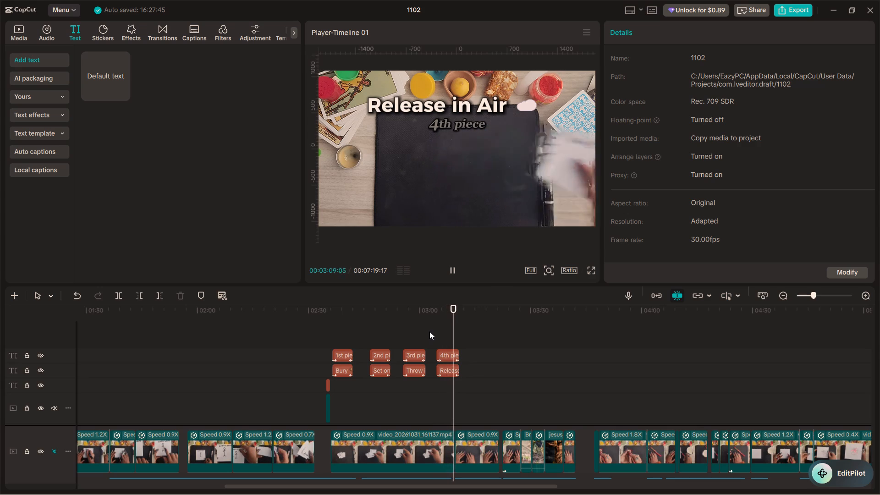
key(space)
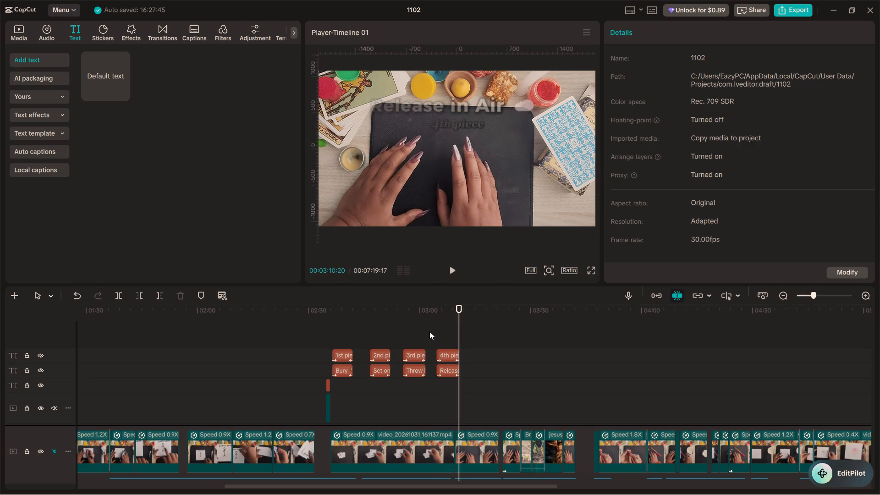
click(439, 404)
key(space)
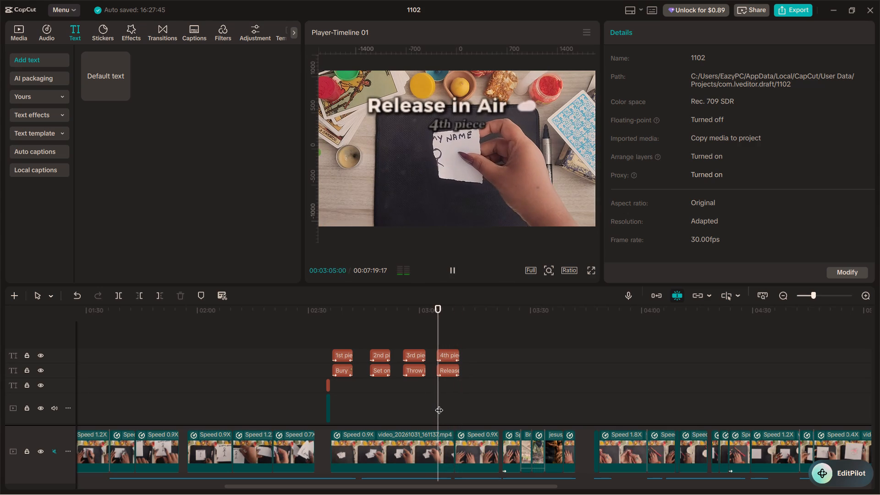
key(space)
Add a Black Fade transition between the video_20261031_161137.mp4 clip under the Release in Air title and the clip after it.
click(168, 29)
drag(155, 132, 373, 242)
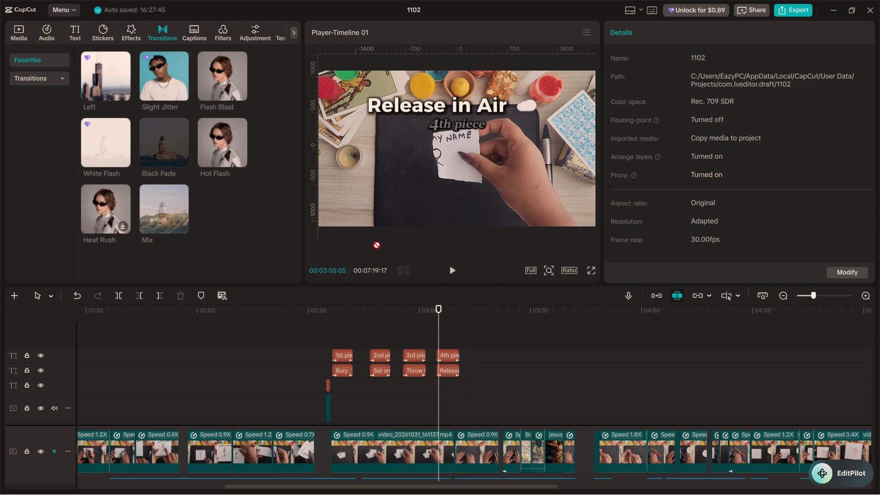
drag(373, 242, 453, 449)
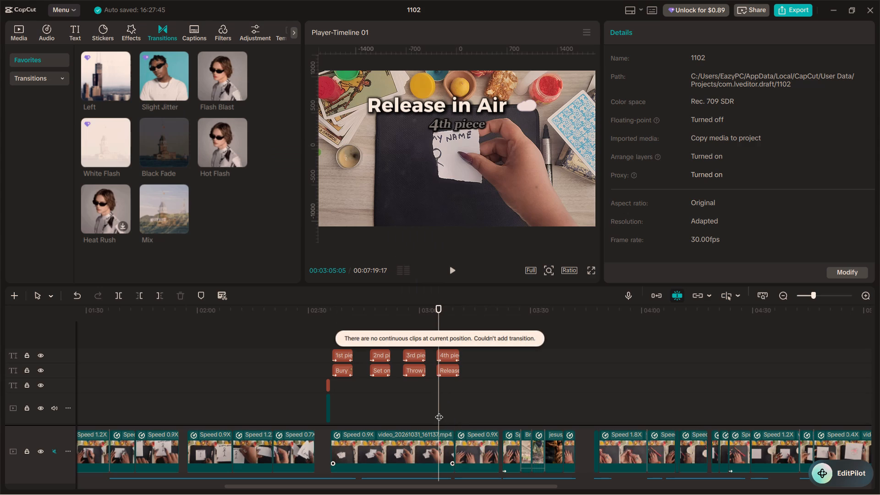
scroll(440, 411, down, 3)
scroll(440, 411, up, 1)
scroll(440, 411, down, 20)
scroll(440, 411, down, 13)
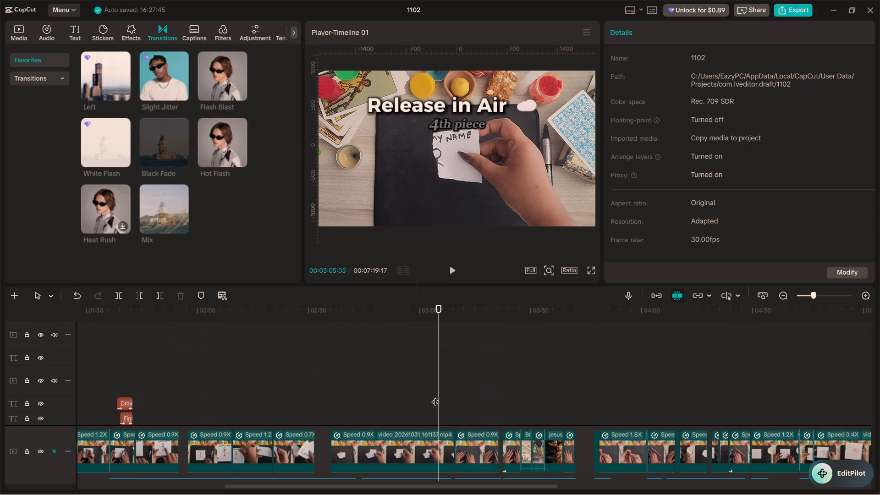
scroll(435, 396, down, 6)
drag(170, 133, 317, 203)
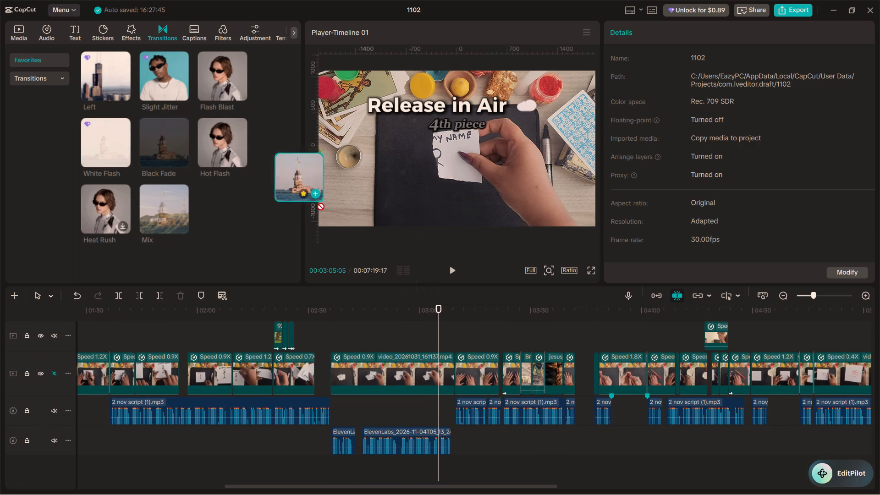
drag(317, 203, 451, 370)
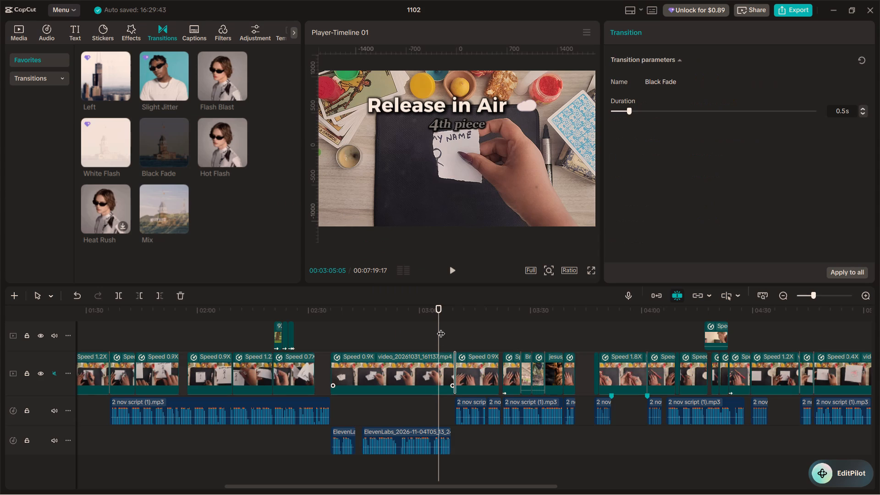
Play the Release in Air section through the Black Fade to check it against the titles.
click(455, 270)
scroll(443, 304, up, 5)
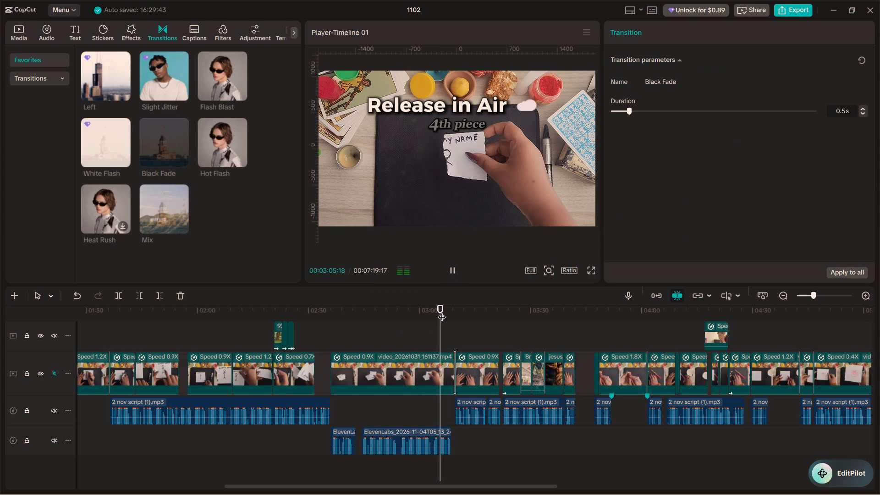
scroll(442, 311, up, 20)
scroll(442, 311, up, 6)
scroll(445, 341, down, 13)
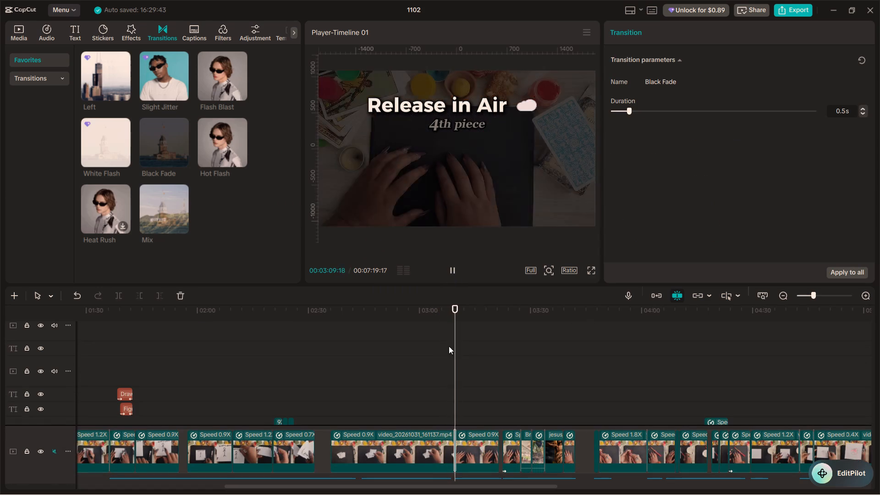
key(space)
Trim the ends of the 4th piece and Release in Air texts together to the start of the Black Fade at 00:03:09:10.
scroll(458, 348, up, 20)
scroll(458, 348, up, 9)
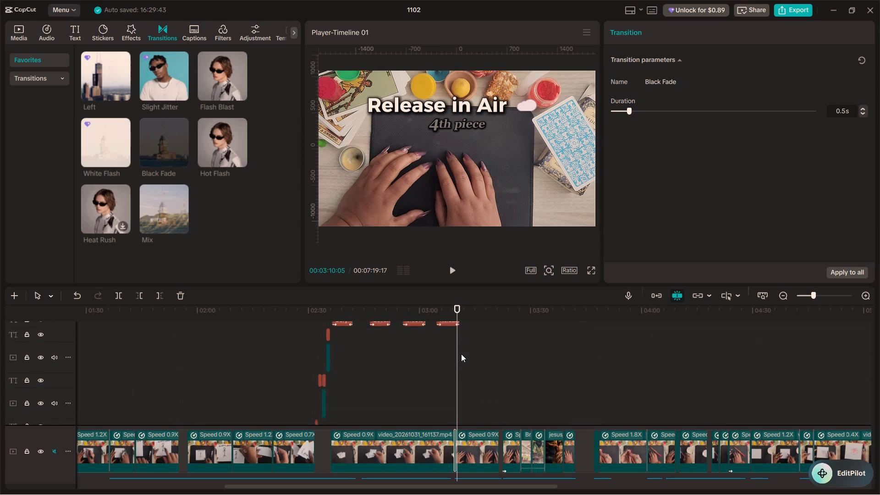
scroll(461, 354, up, 20)
scroll(461, 354, up, 11)
drag(453, 408, 438, 408)
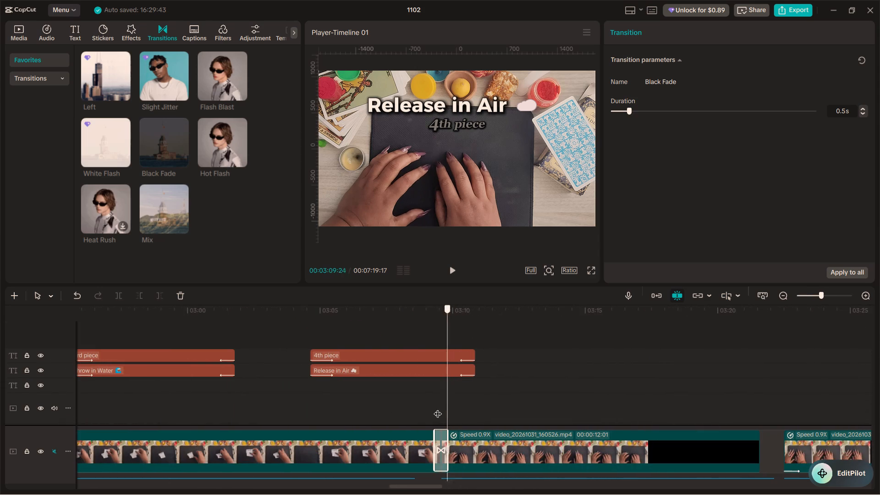
drag(438, 408, 436, 411)
drag(454, 341, 461, 373)
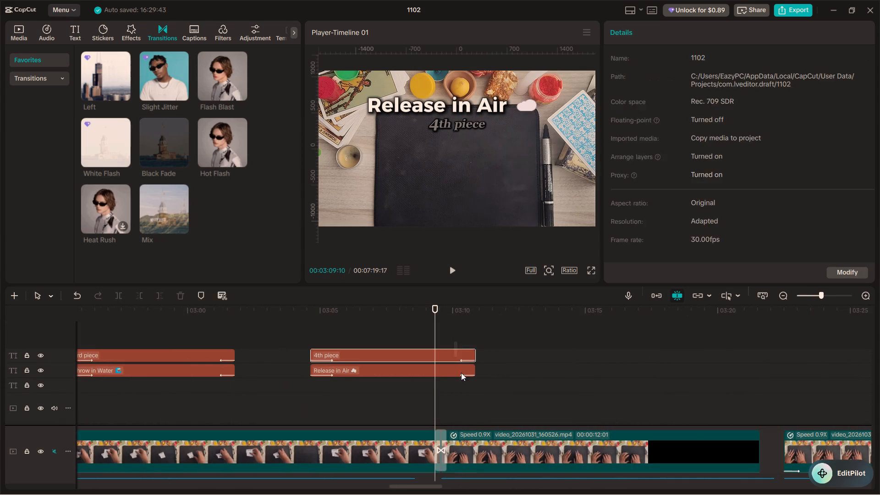
drag(461, 373, 465, 386)
drag(473, 371, 432, 370)
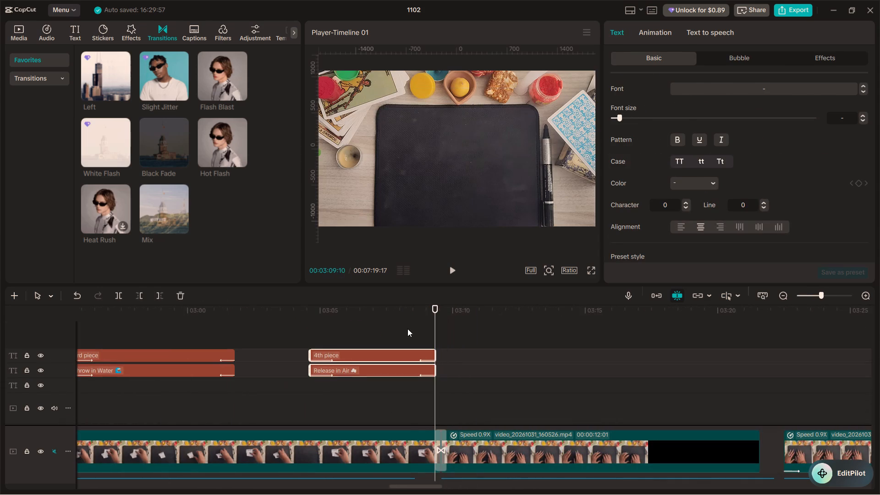
click(407, 329)
Play and scrub from the trimmed Release in Air titles to about 00:03:22 to review the visuals after the fade.
key(space)
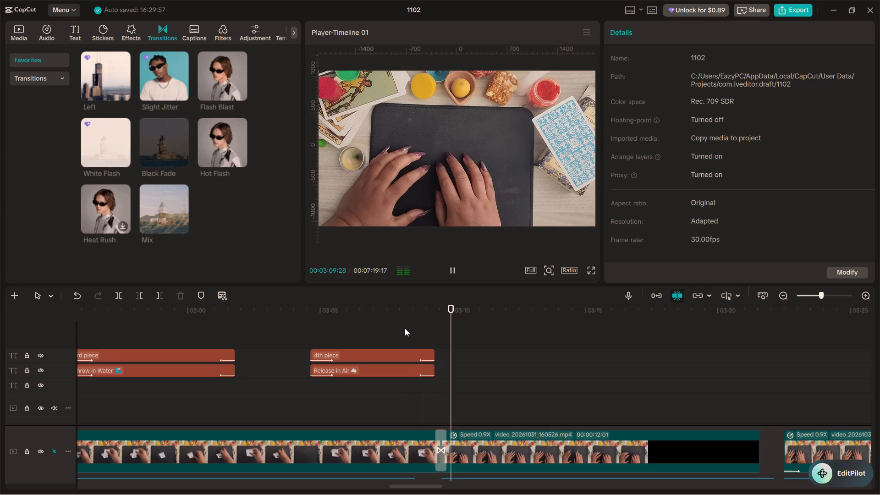
ctrl+scroll(455, 365, down, 4)
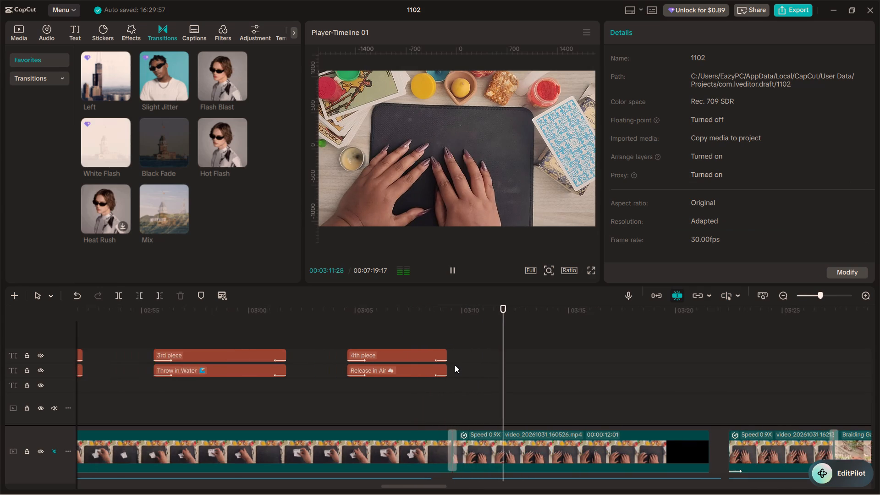
ctrl+scroll(455, 365, down, 7)
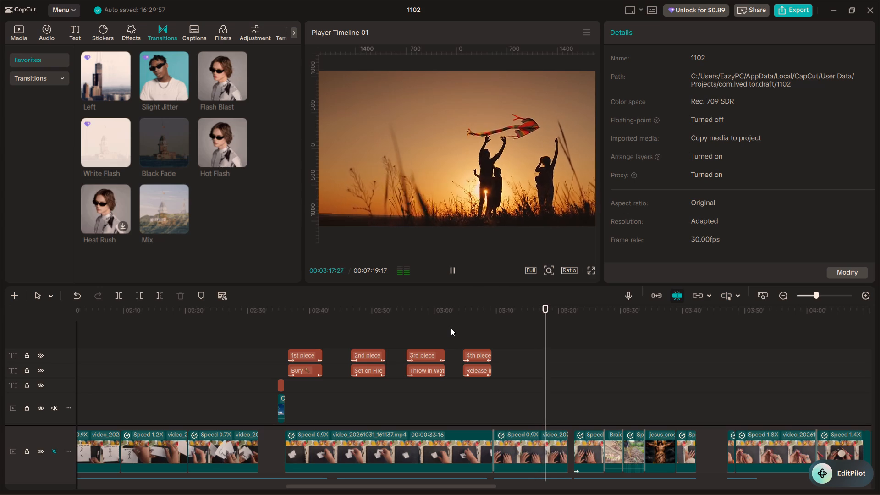
click(503, 339)
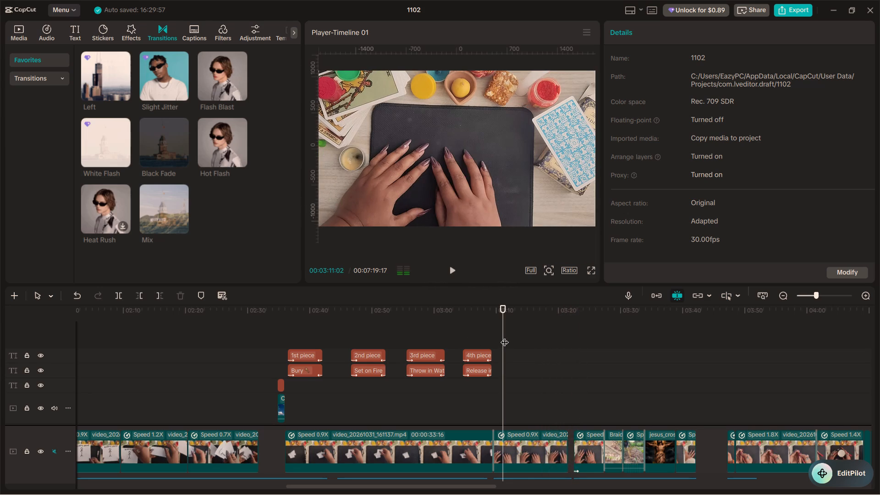
drag(503, 331, 551, 347)
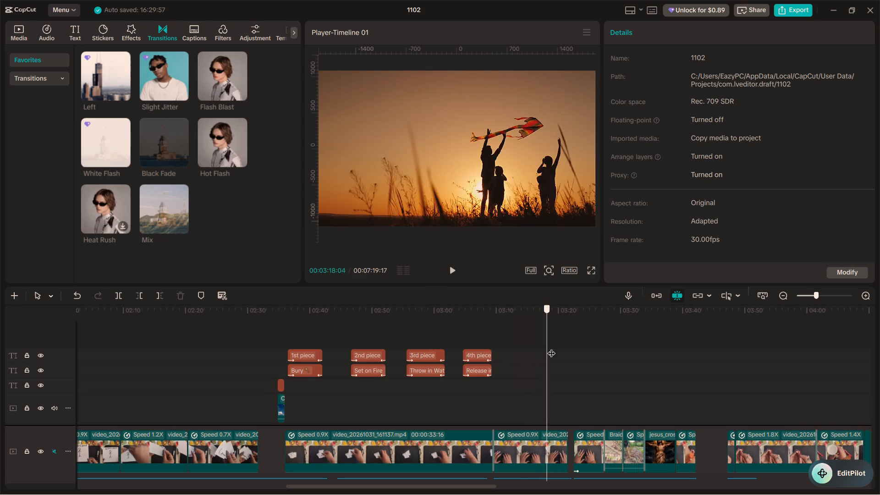
drag(551, 347, 574, 353)
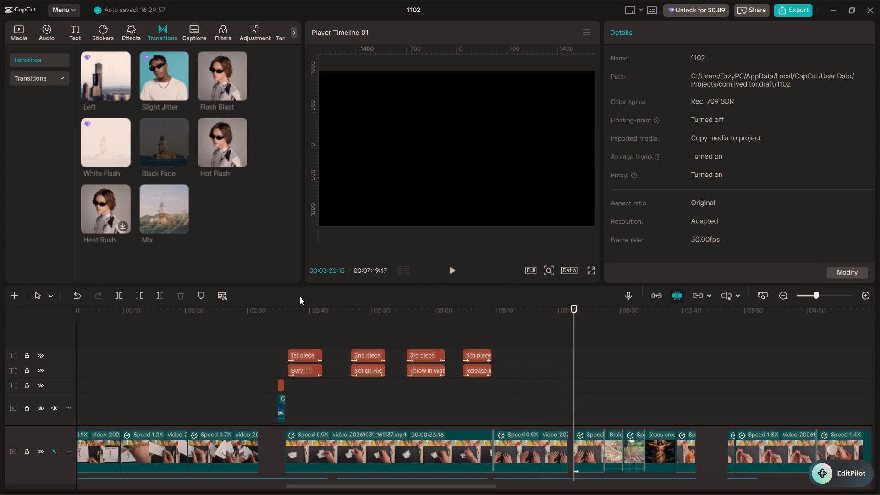
Play the earlier section leading into the Ritual 1 title to review how its texts look.
ctrl+scroll(301, 325, down, 20)
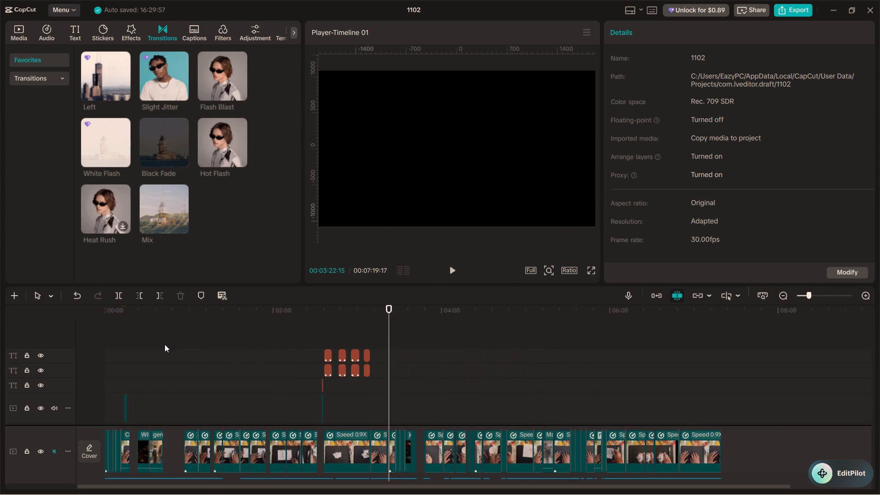
click(165, 344)
key(space)
scroll(181, 364, up, 6)
ctrl+scroll(183, 366, down, 1)
ctrl+scroll(185, 368, up, 5)
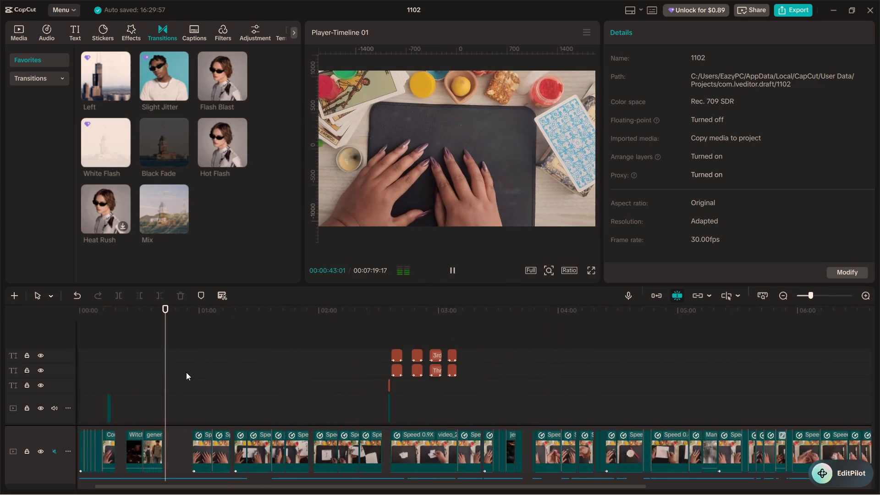
ctrl+scroll(186, 372, up, 15)
scroll(242, 377, down, 14)
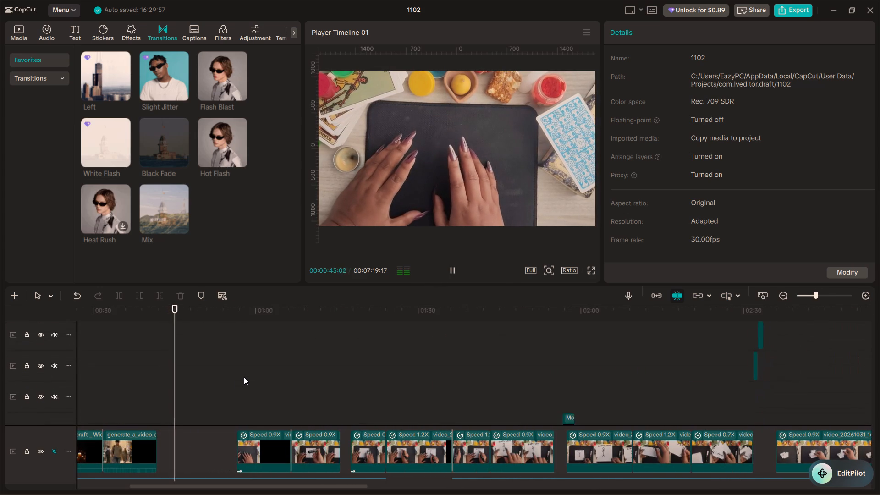
scroll(244, 377, down, 15)
scroll(242, 376, down, 6)
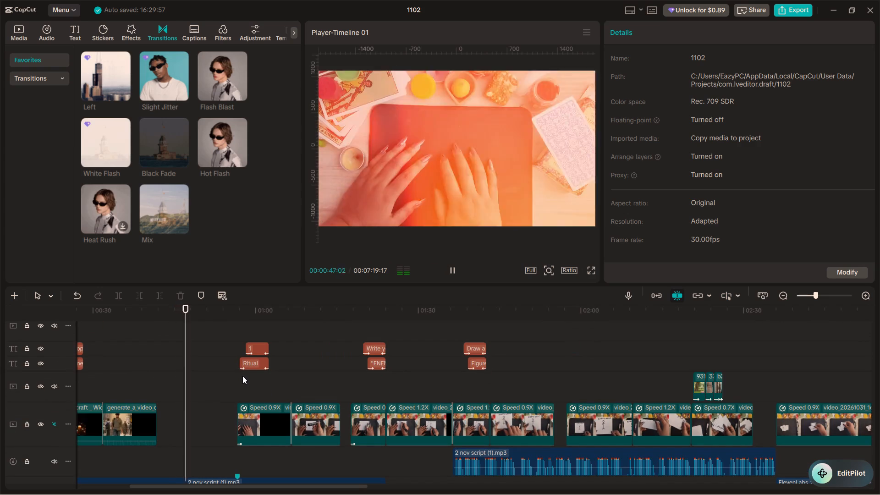
click(241, 374)
drag(240, 382, 234, 383)
key(space)
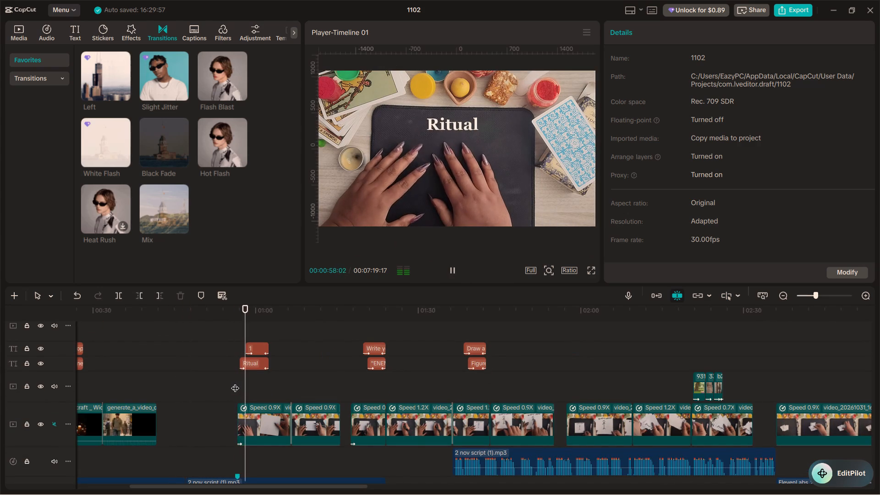
key(space)
key(space)
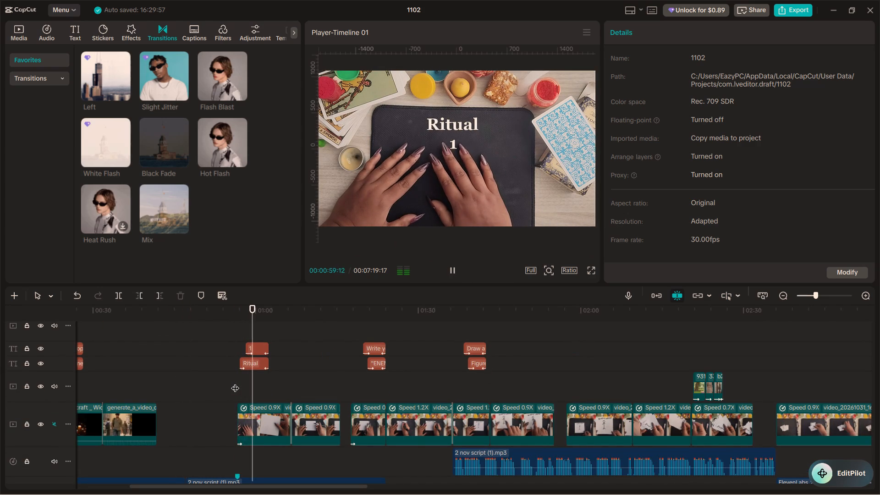
key(space)
key(space)
key(space)
Enable the shadow on both the Ritual and 1 title texts near 00:01:00.
ctrl+scroll(235, 382, down, 5)
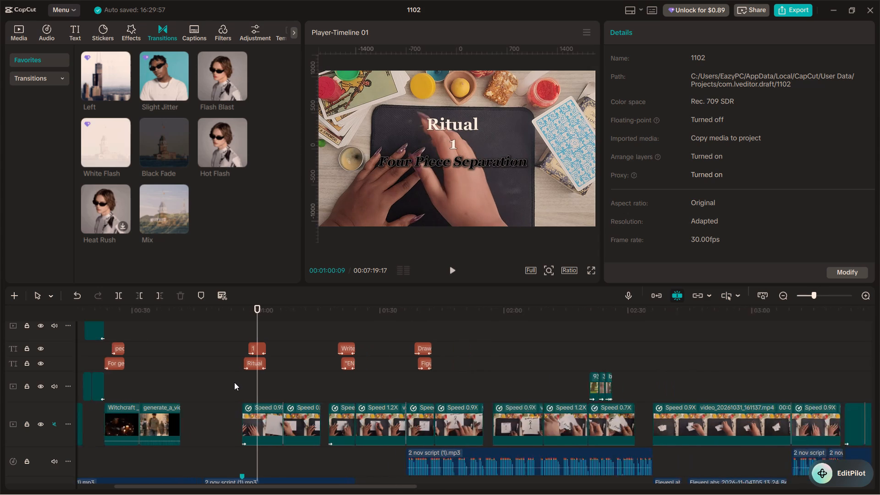
ctrl+scroll(234, 382, down, 19)
ctrl+scroll(234, 381, up, 4)
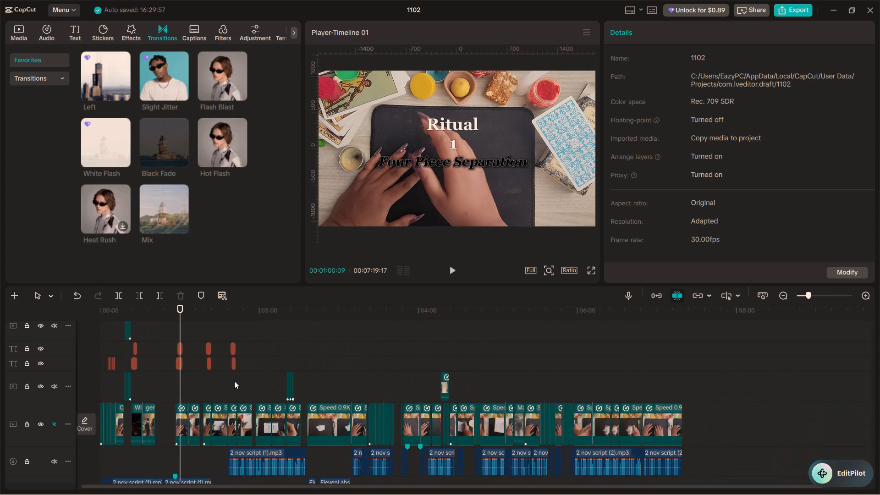
ctrl+scroll(234, 381, up, 17)
drag(193, 381, 171, 350)
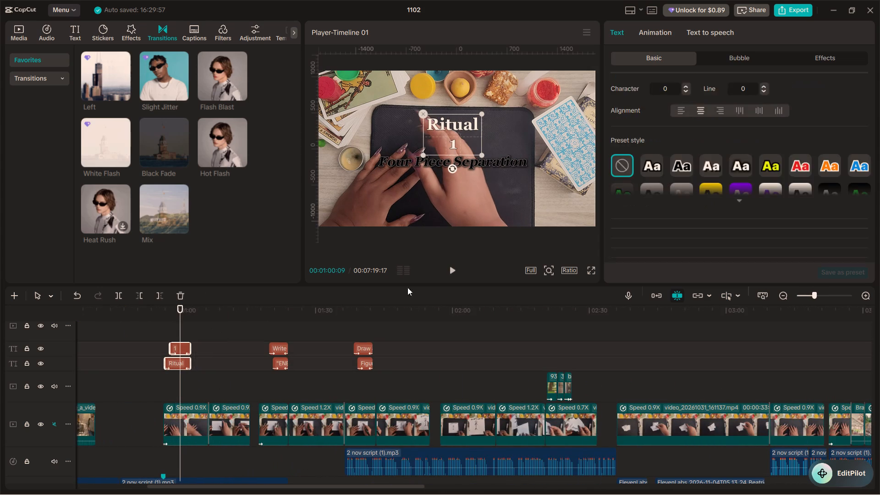
scroll(691, 213, down, 10)
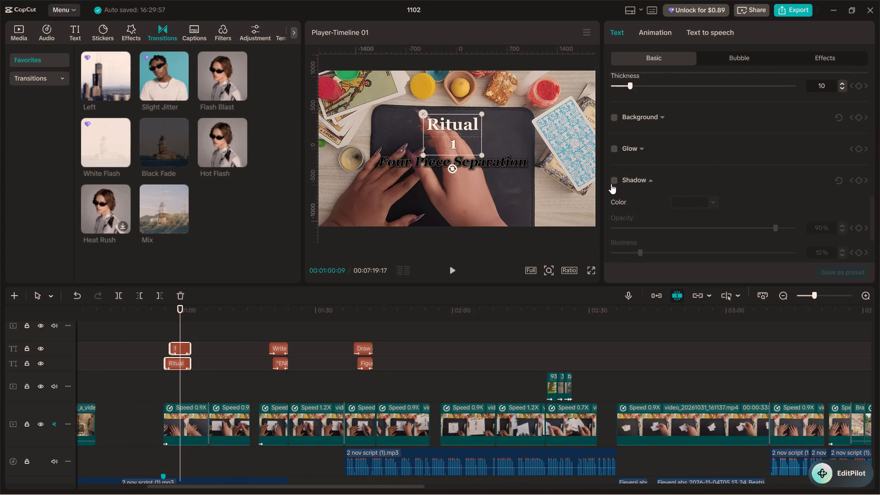
click(611, 180)
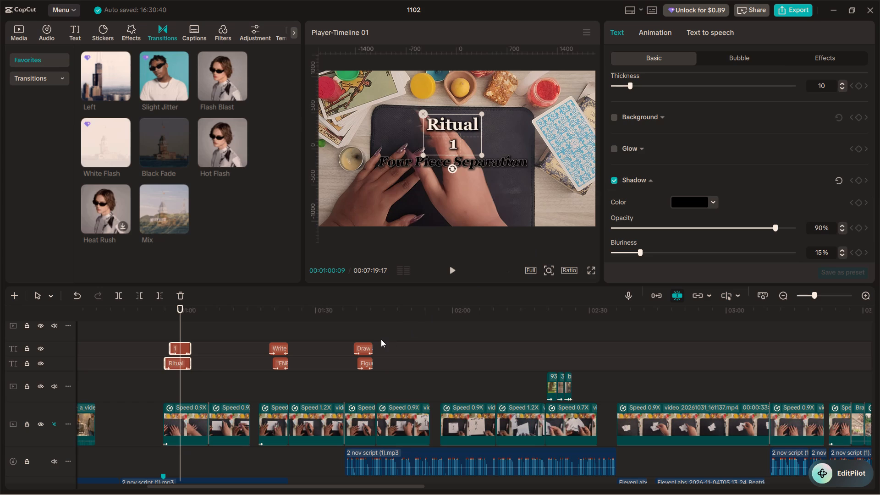
Add a default text at 00:03:22:15, above the start of the hands clip that follows the black gap.
ctrl+scroll(381, 339, down, 19)
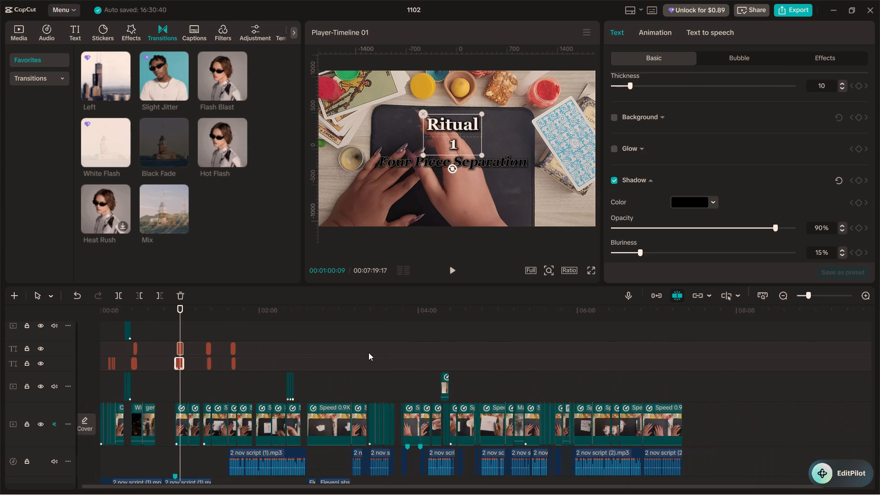
click(334, 369)
drag(332, 369, 356, 369)
scroll(360, 369, up, 6)
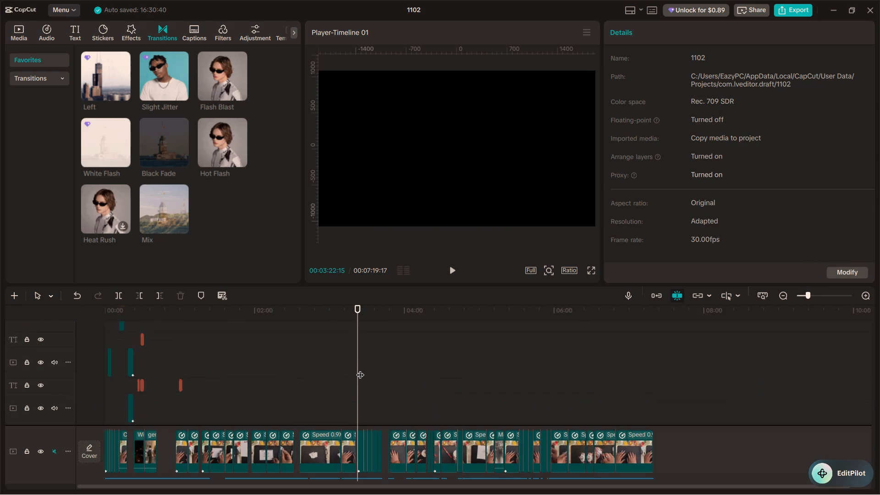
scroll(360, 369, up, 14)
scroll(360, 369, up, 19)
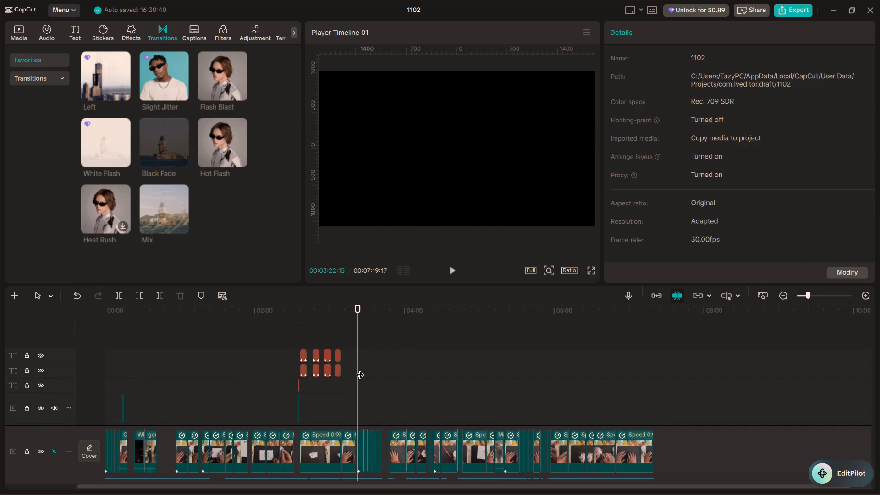
scroll(360, 369, down, 6)
drag(355, 367, 346, 367)
scroll(346, 367, up, 7)
scroll(341, 371, down, 8)
drag(340, 372, 348, 372)
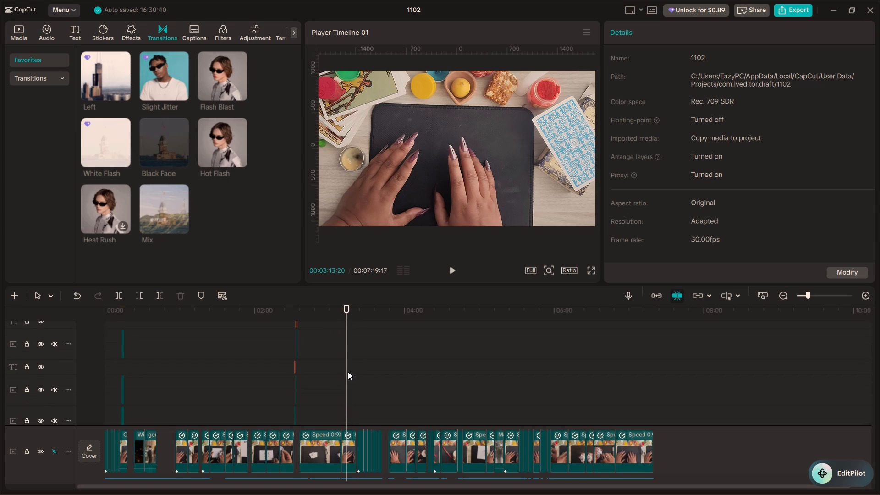
drag(348, 372, 354, 372)
ctrl+scroll(359, 371, up, 20)
ctrl+scroll(359, 371, up, 1)
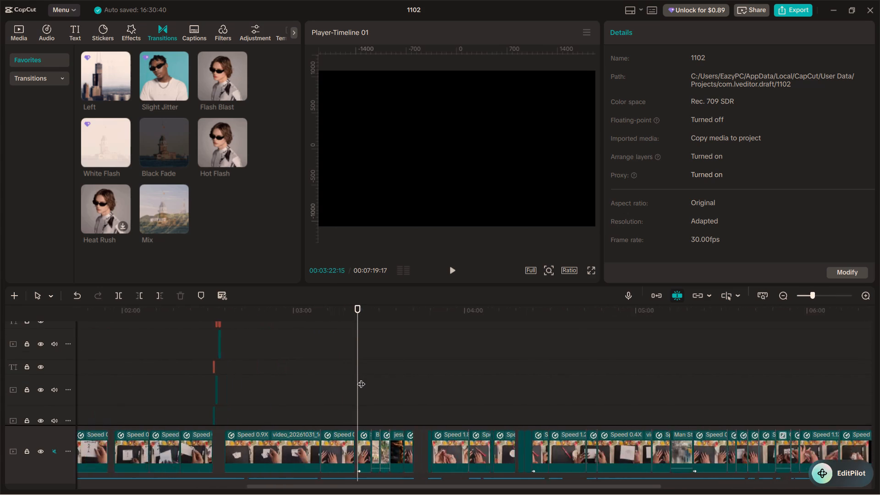
ctrl+scroll(361, 378, up, 9)
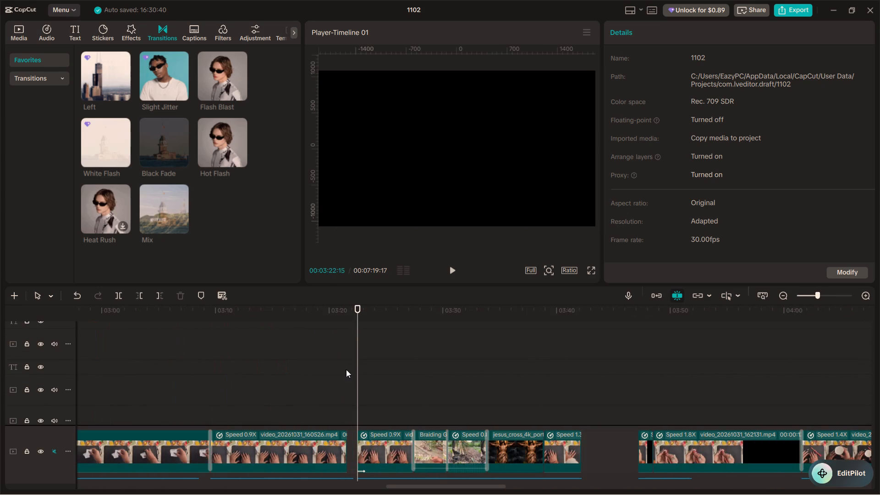
click(71, 43)
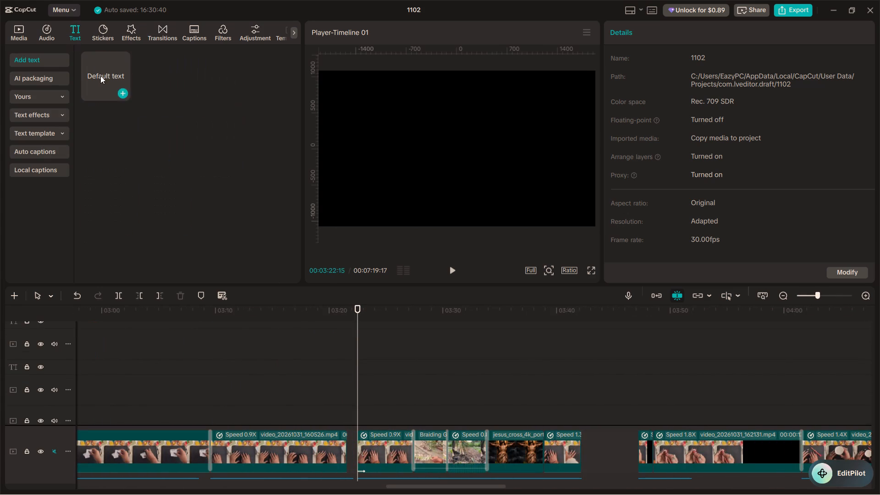
drag(100, 76, 360, 407)
scroll(359, 404, down, 5)
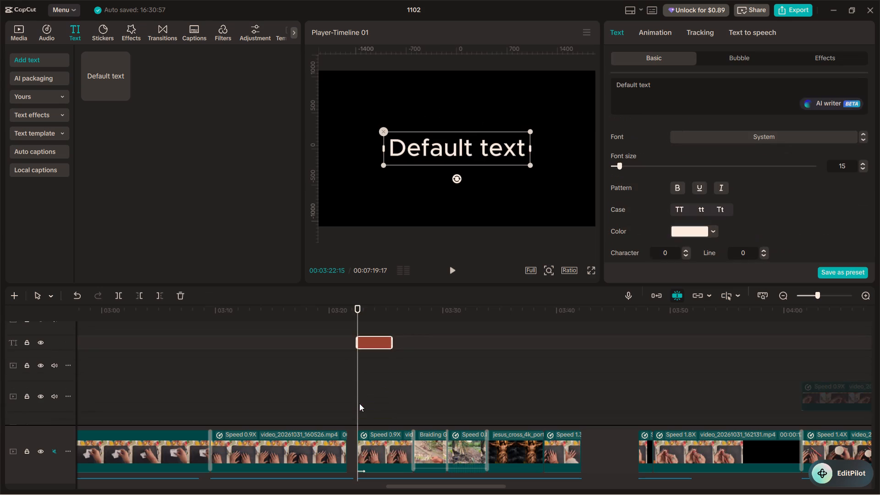
scroll(359, 402, down, 14)
scroll(359, 402, down, 14)
scroll(359, 404, up, 20)
scroll(359, 404, up, 11)
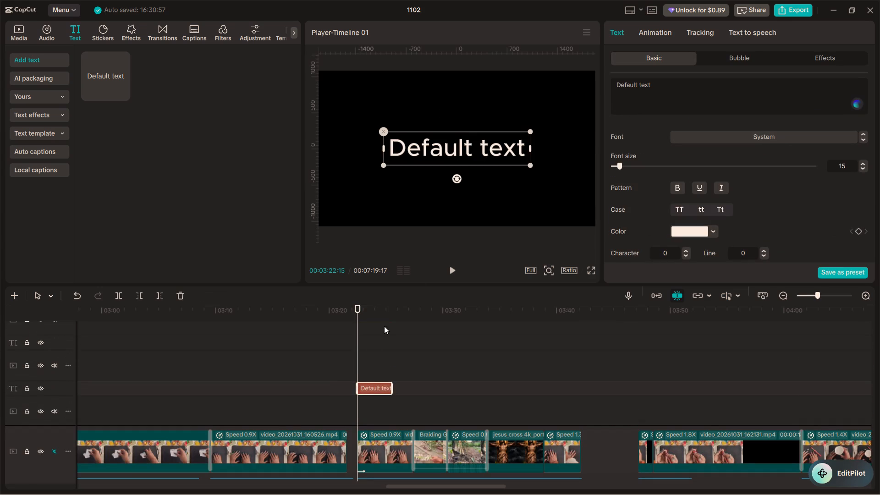
Shift the new default text so it starts at 00:03:22:27.
key(space)
key(space)
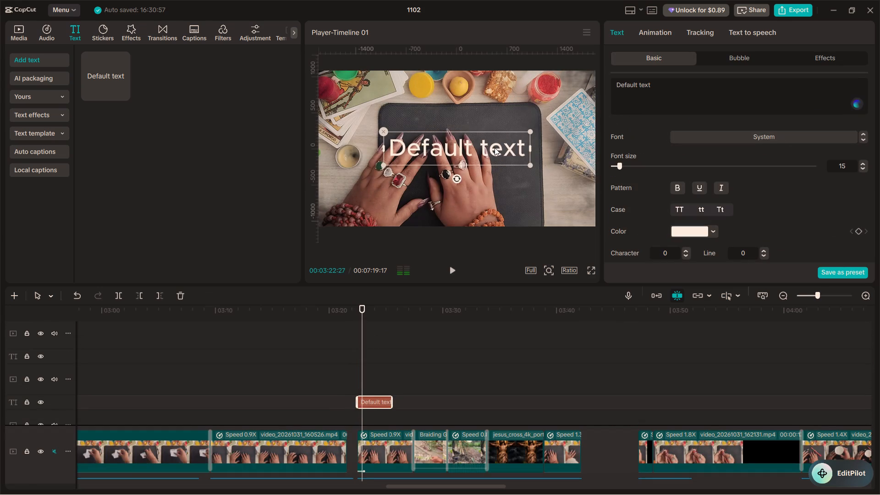
drag(657, 80, 599, 82)
drag(372, 399, 377, 399)
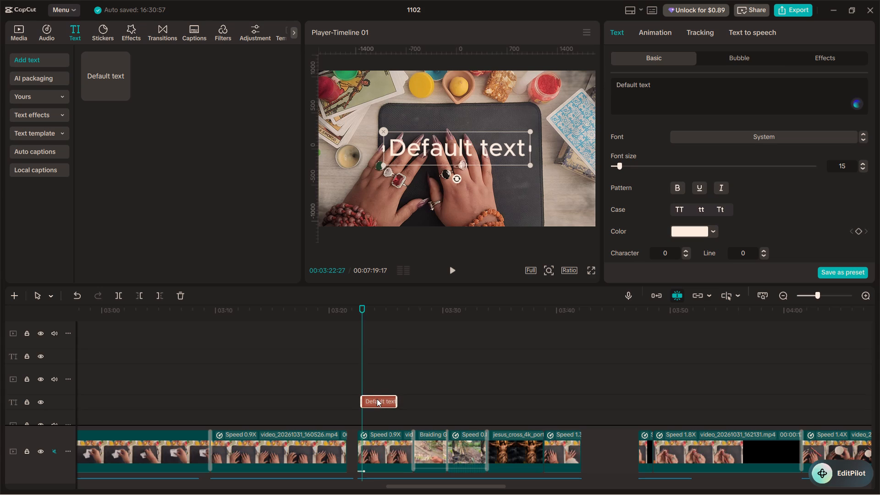
Replace the default text with Ritual and set its font to Montserrat.
drag(654, 85, 610, 81)
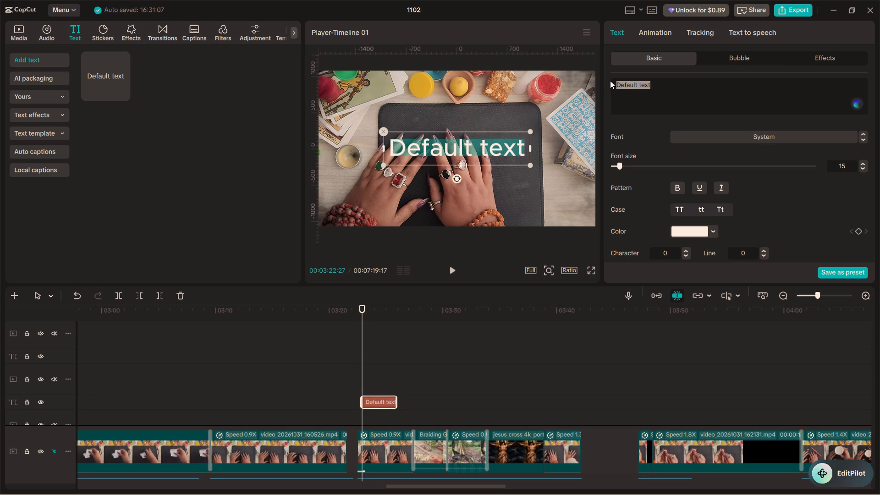
text(Ritual)
key(space)
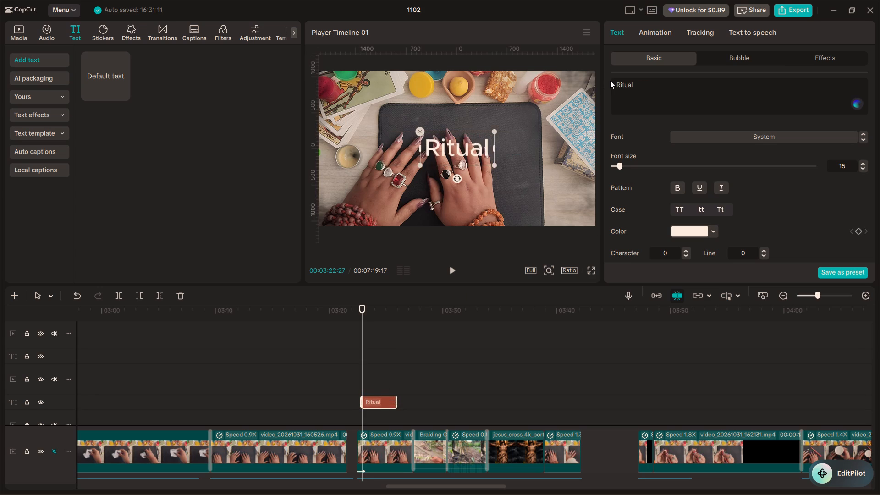
click(863, 137)
click(863, 140)
click(863, 140)
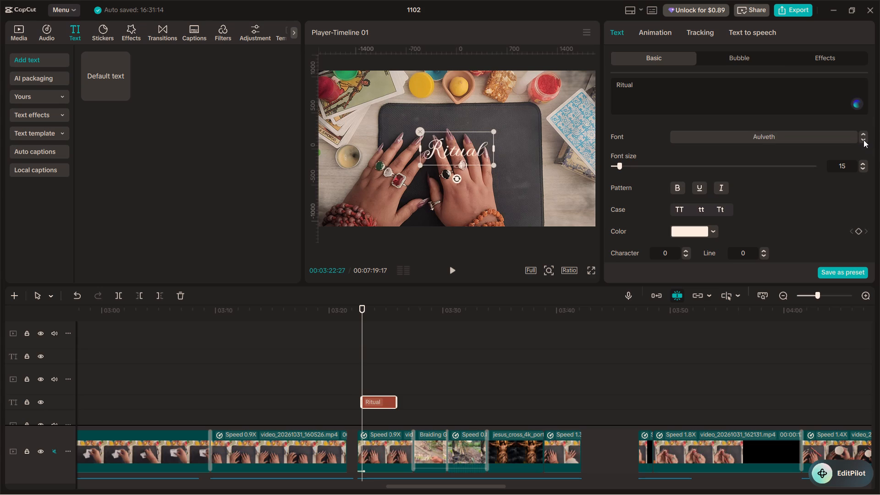
click(863, 140)
click(863, 140)
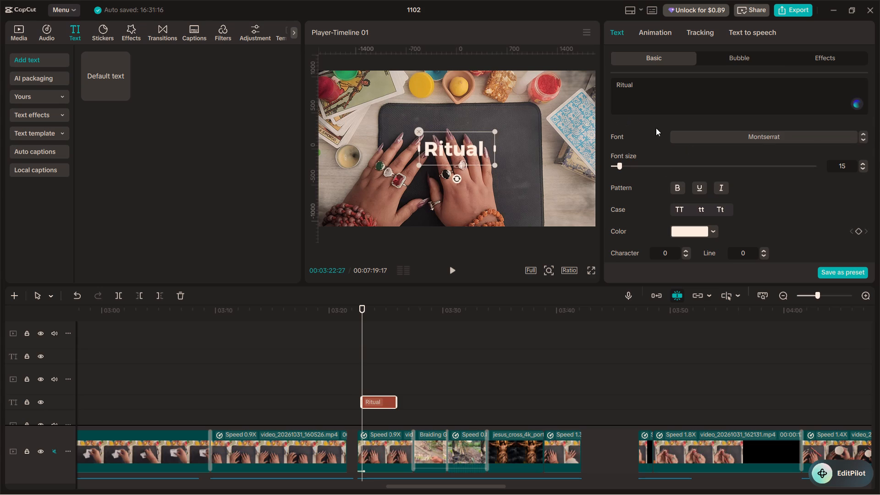
scroll(658, 190, down, 1)
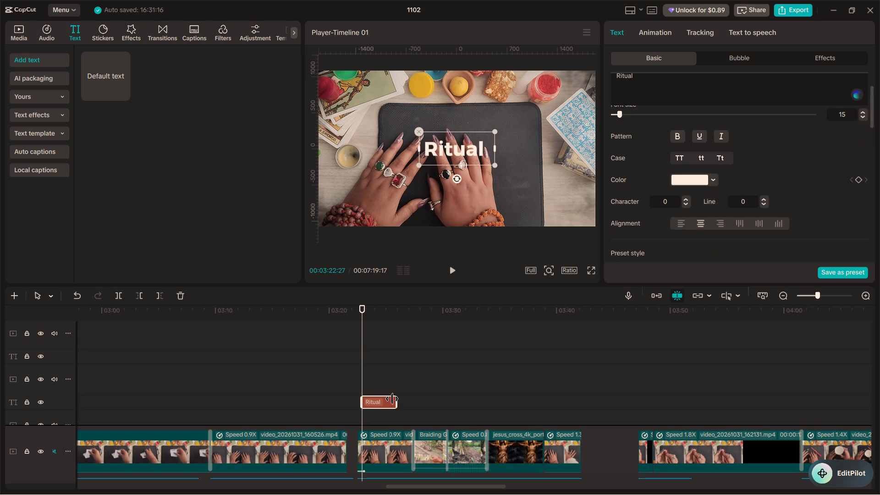
Duplicate the Ritual text onto the text track above and shift the copy to start at about 00:03:23:20.
alt+drag(385, 401, 388, 378)
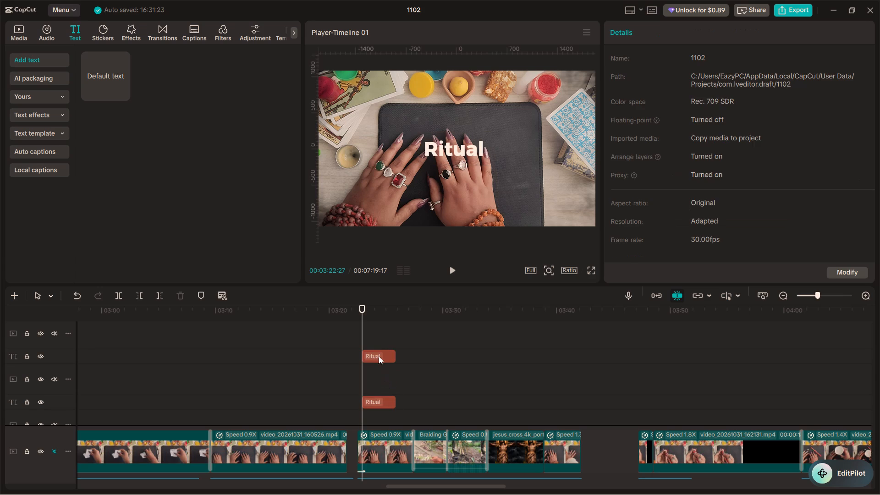
key(space)
key(space)
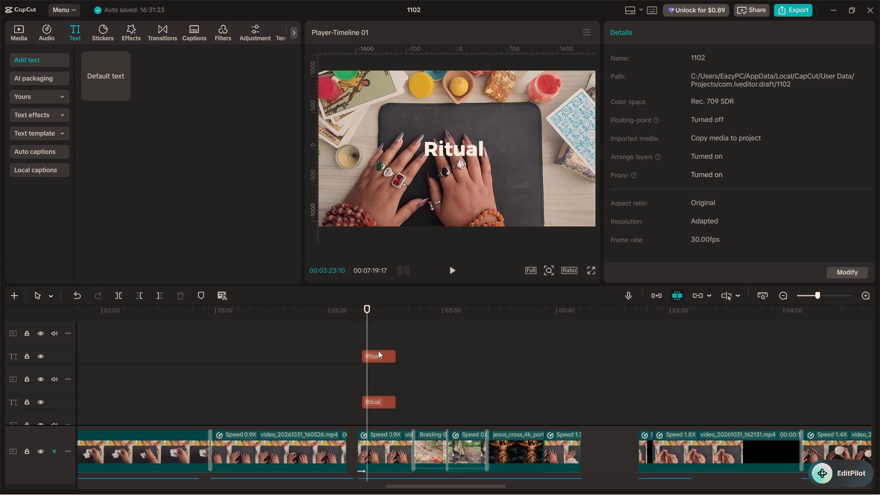
key(space)
key(space)
drag(375, 352, 381, 353)
drag(381, 353, 386, 353)
click(366, 359)
key(space)
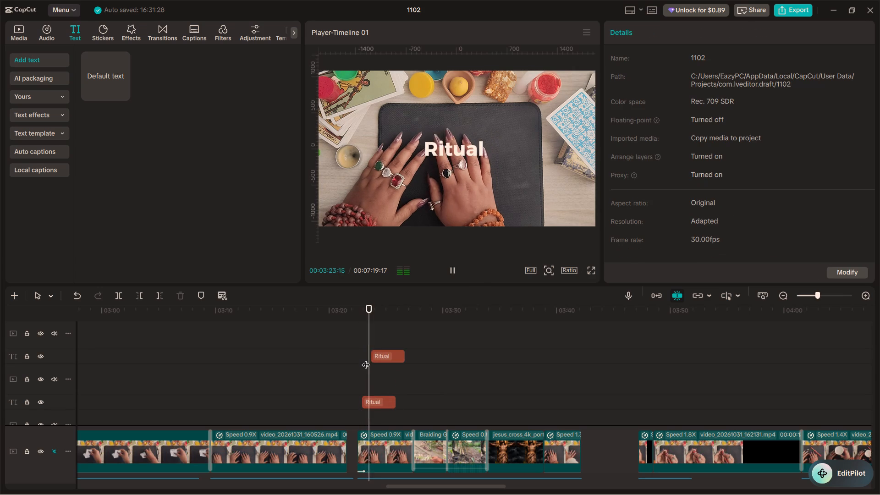
key(space)
Place the duplicated text directly beneath Ritual in the frame, change it to 2, and play the title to check it.
click(384, 353)
drag(476, 142, 475, 156)
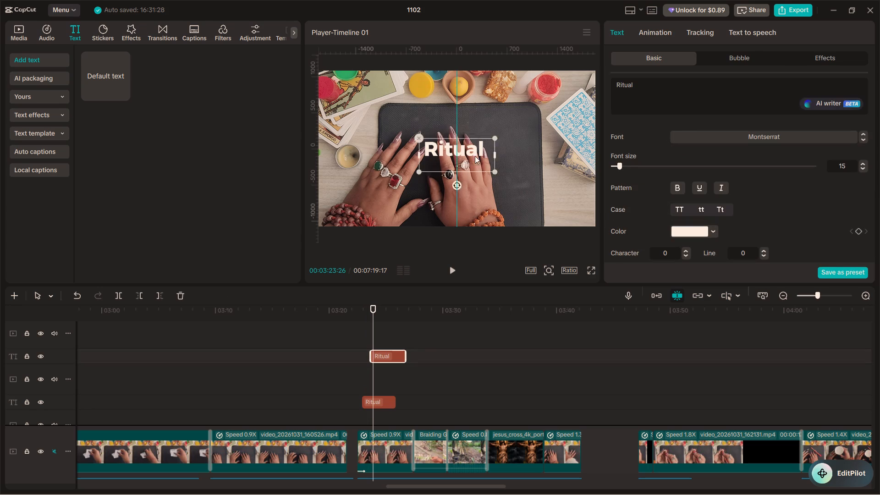
drag(475, 156, 474, 159)
drag(637, 87, 600, 81)
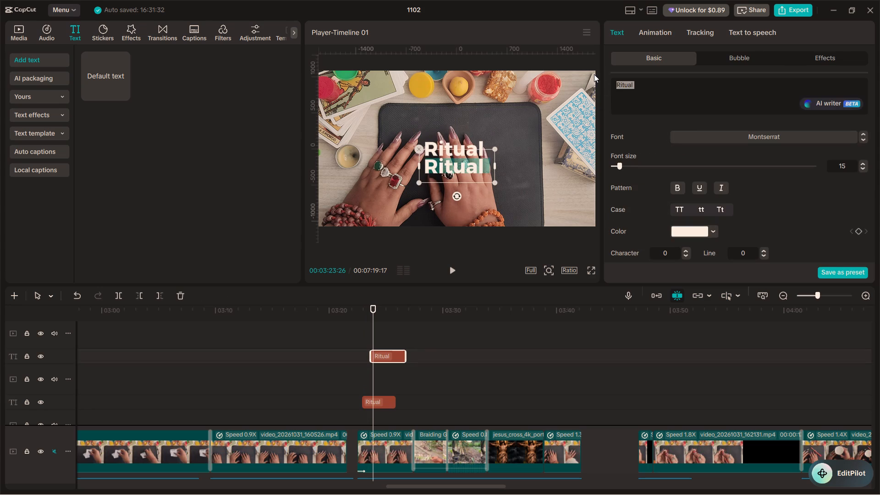
key(2)
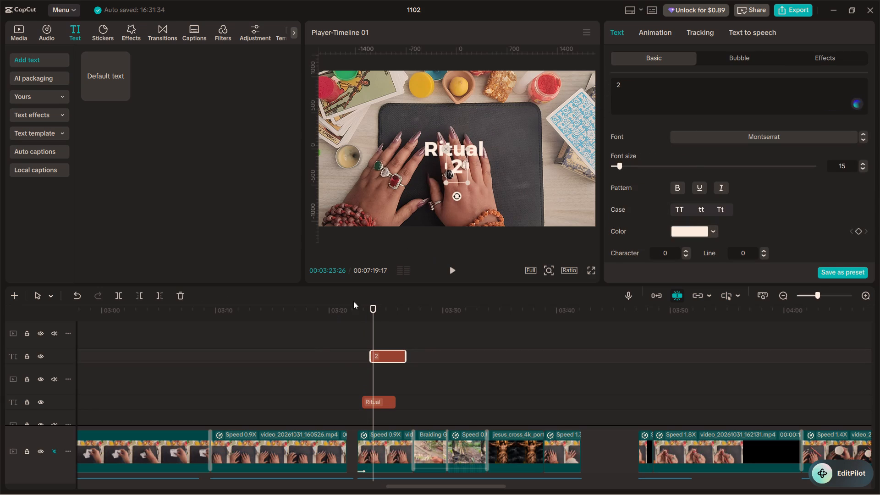
click(349, 357)
key(space)
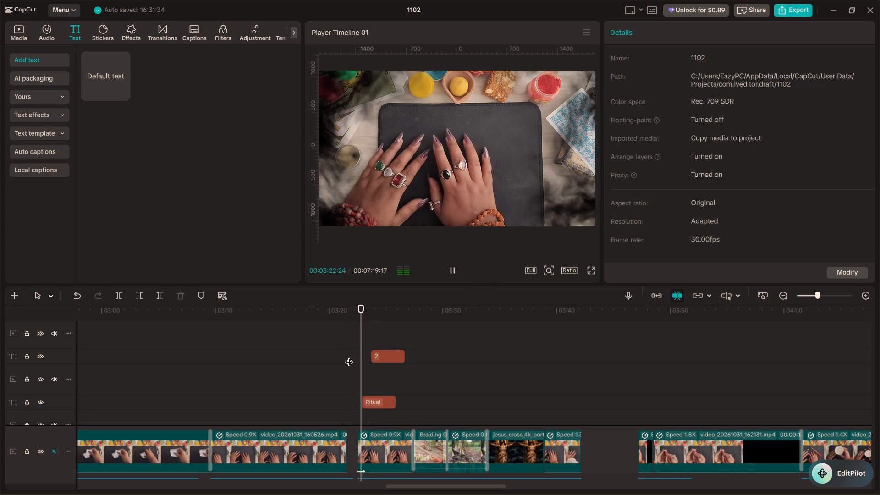
key(space)
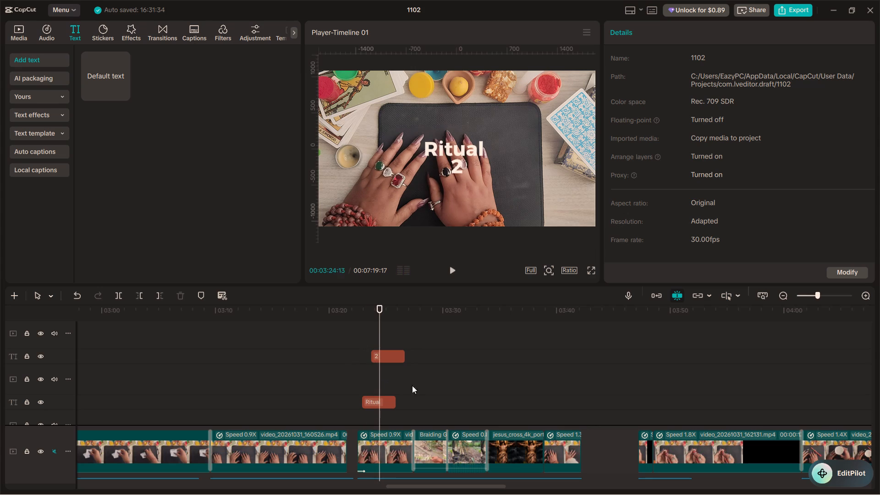
Enable the shadow on both the Ritual and 2 title texts near 00:03:24.
drag(413, 335, 371, 405)
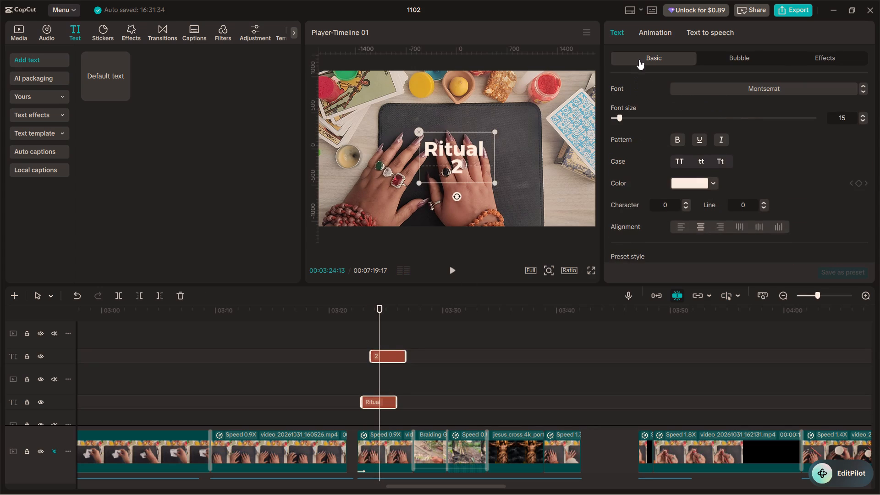
click(655, 35)
click(618, 29)
scroll(638, 229, down, 10)
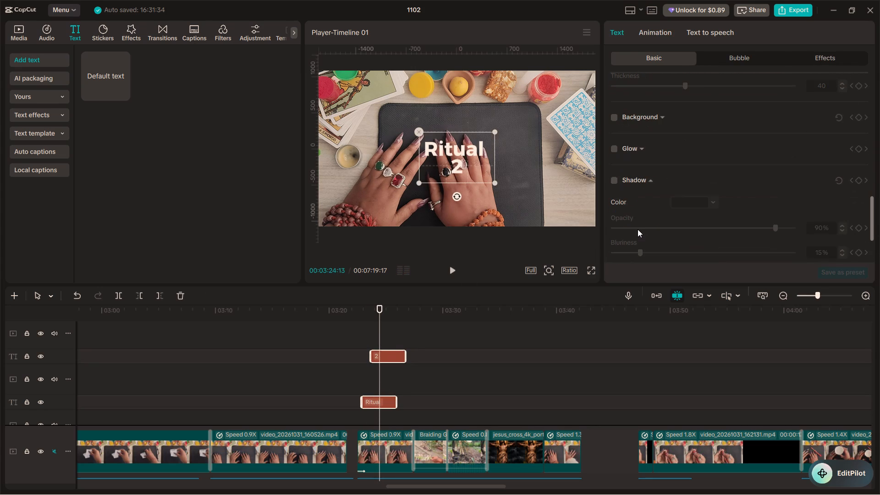
click(614, 182)
Apply the Manifest In animation to both the Ritual and 2 texts and play the title to check it.
scroll(632, 178, up, 12)
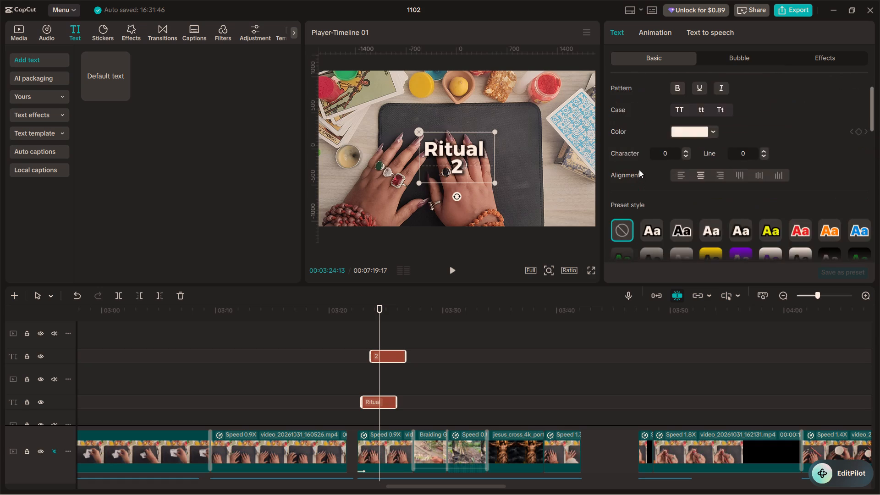
click(650, 31)
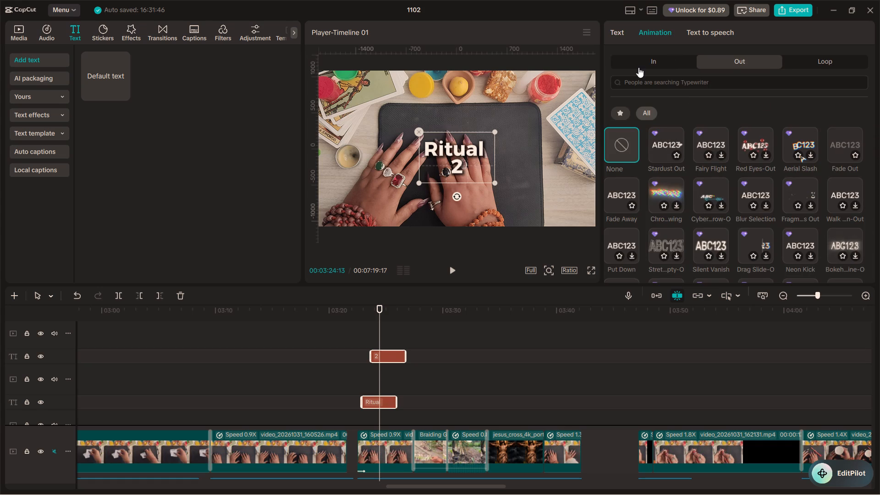
click(639, 66)
click(674, 142)
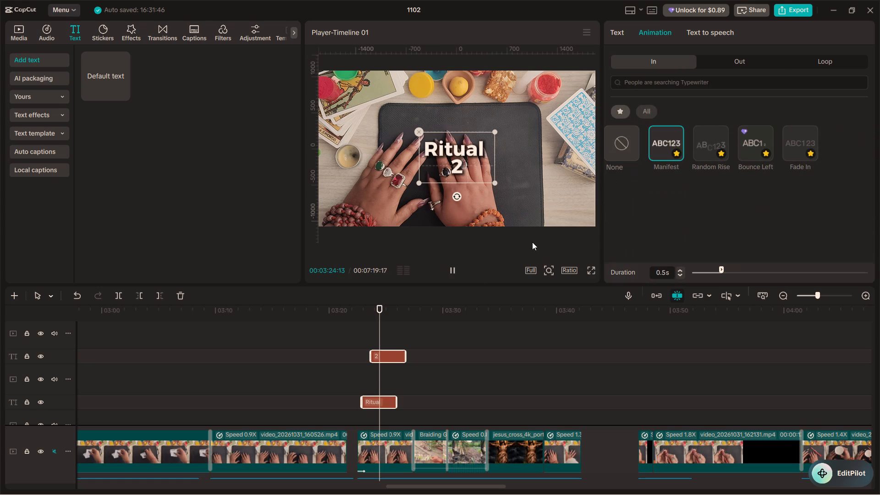
click(353, 357)
key(space)
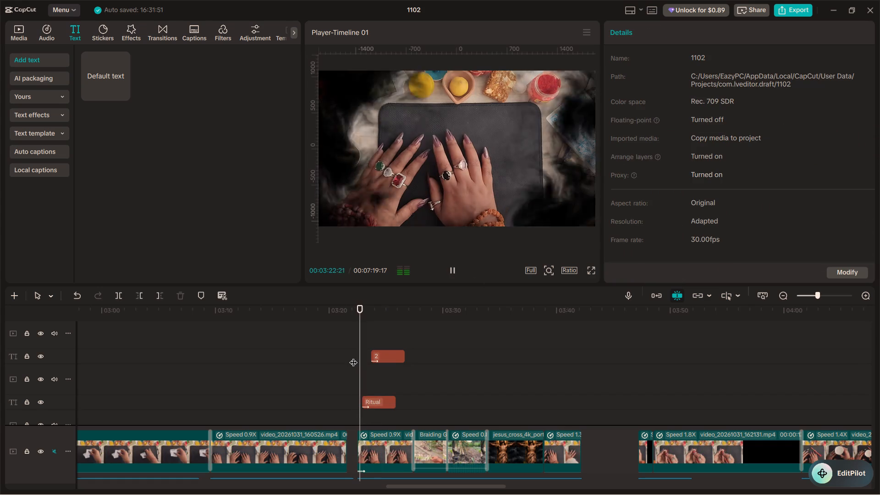
key(space)
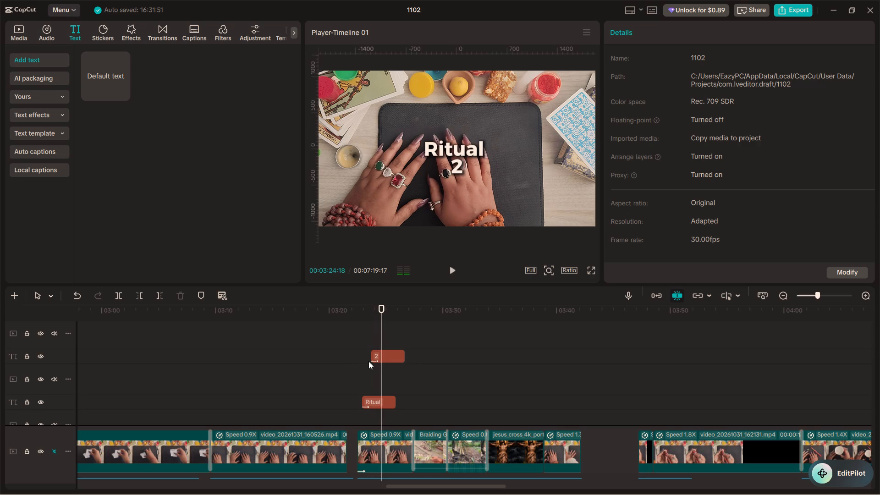
Set the Manifest In animation duration to 0.8 s for both the Ritual and 2 texts.
drag(407, 339, 378, 399)
click(663, 31)
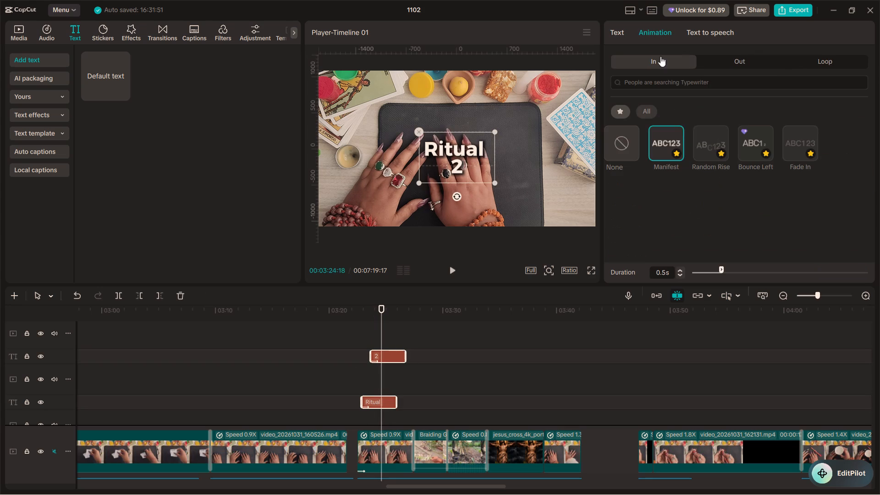
drag(723, 269, 739, 266)
Set the Manifest In animation duration to 1.0 s for both the Ritual and 2 texts and play the title to check it.
drag(739, 266, 751, 262)
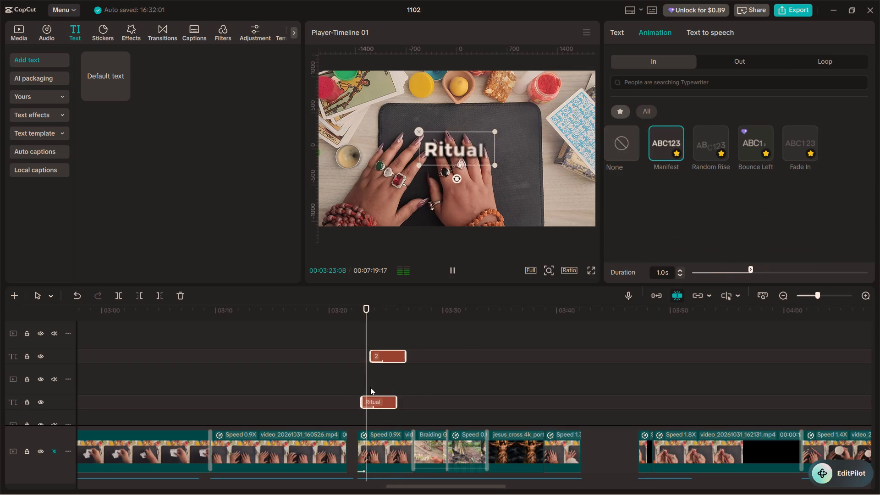
click(355, 388)
key(space)
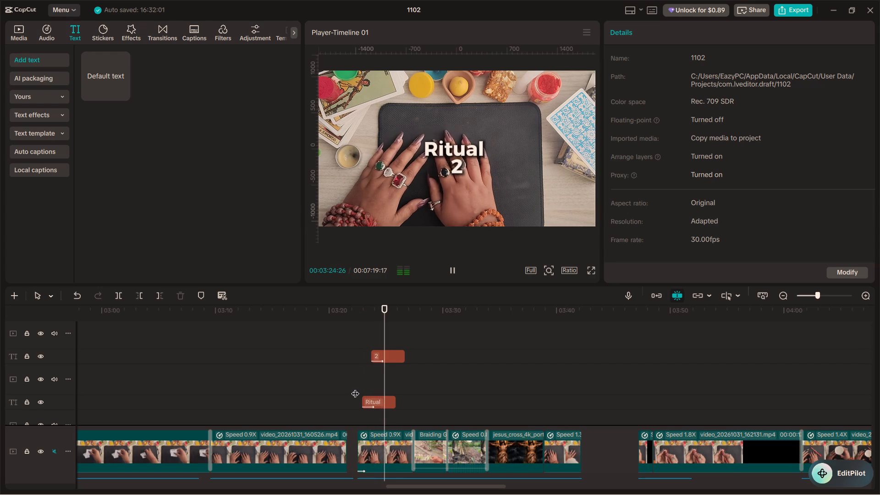
key(space)
Shift the 2 text slightly earlier on its track so it starts near 00:03:23:14, and play the title to check it.
scroll(386, 391, down, 3)
scroll(386, 391, up, 2)
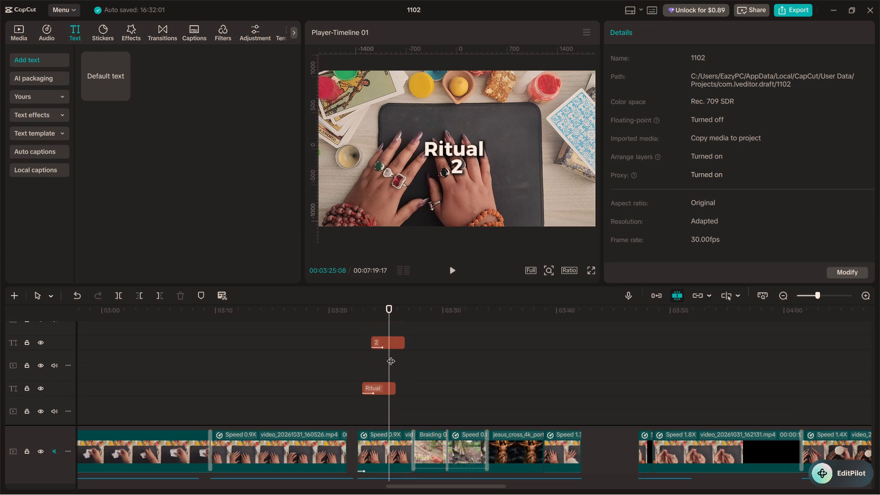
click(390, 341)
click(390, 341)
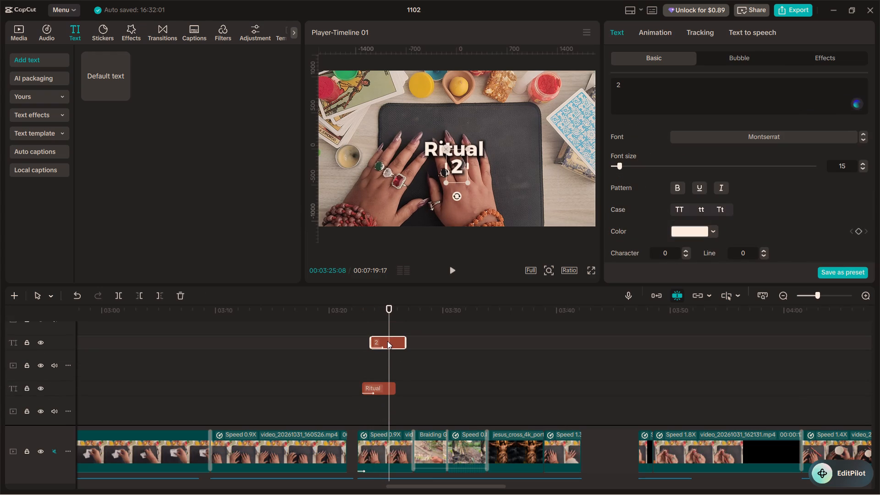
click(366, 357)
click(360, 360)
key(space)
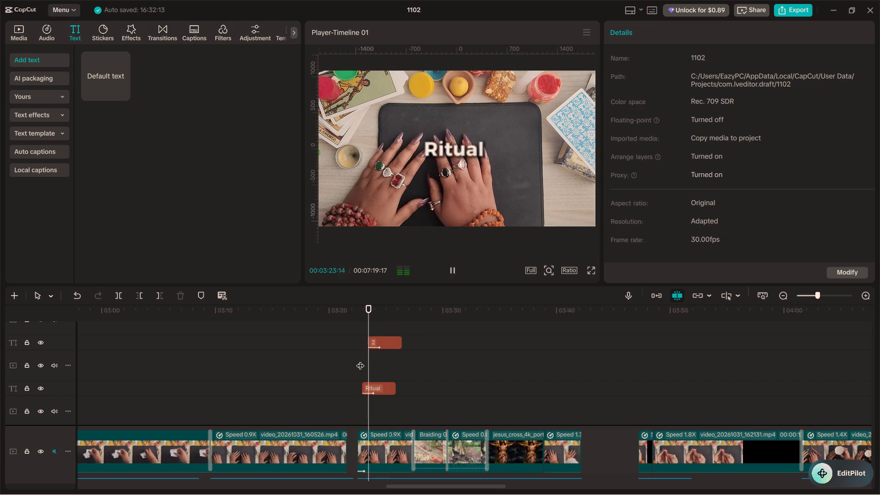
key(space)
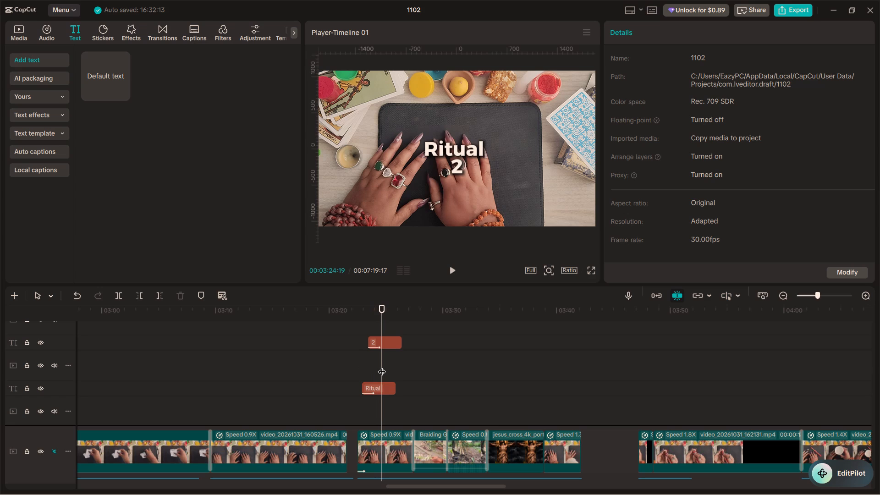
Trim the end of the Ritual text to 00:03:24:21, where the following narration phrase begins.
scroll(382, 366, up, 1)
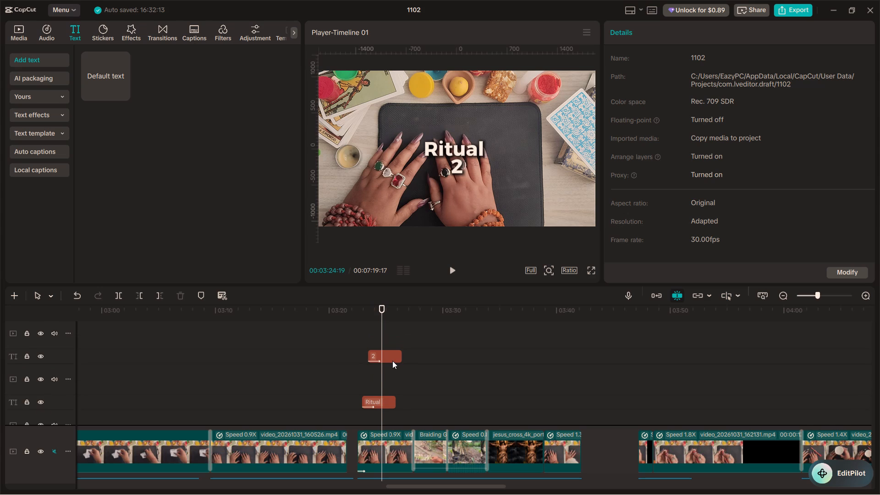
scroll(393, 362, down, 5)
scroll(396, 370, down, 20)
scroll(396, 370, down, 2)
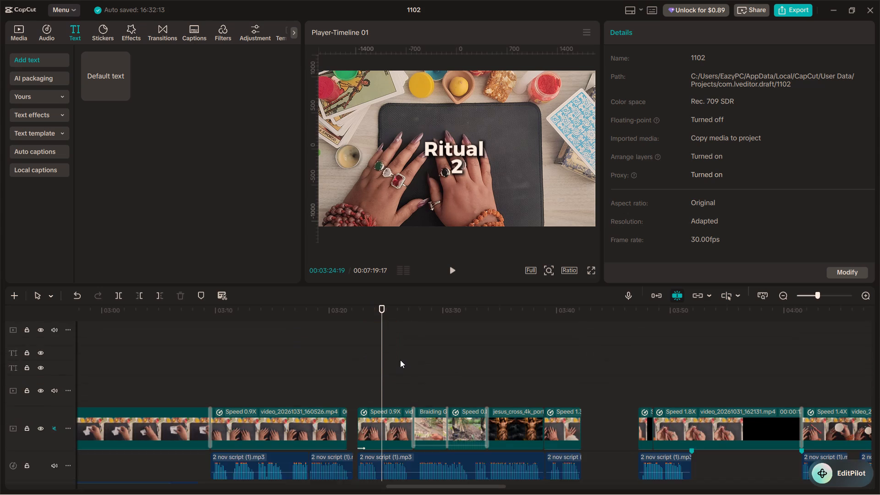
scroll(400, 360, down, 8)
ctrl+scroll(388, 341, up, 16)
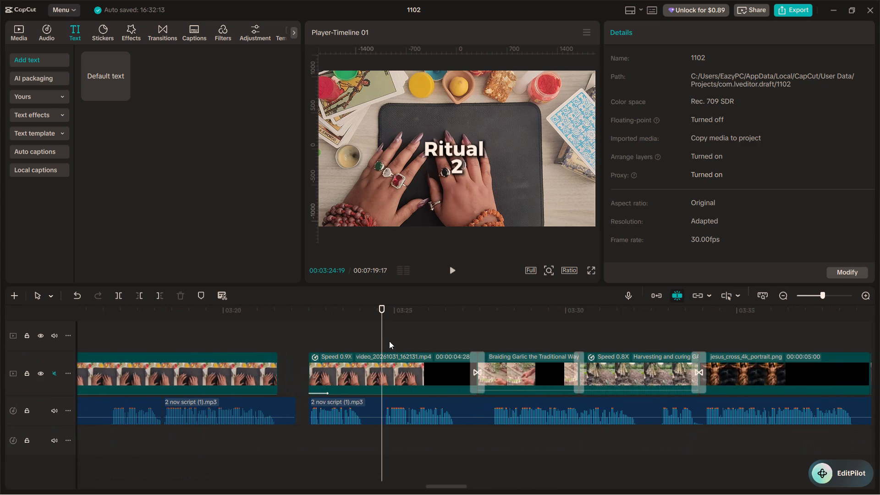
click(385, 340)
scroll(386, 340, up, 16)
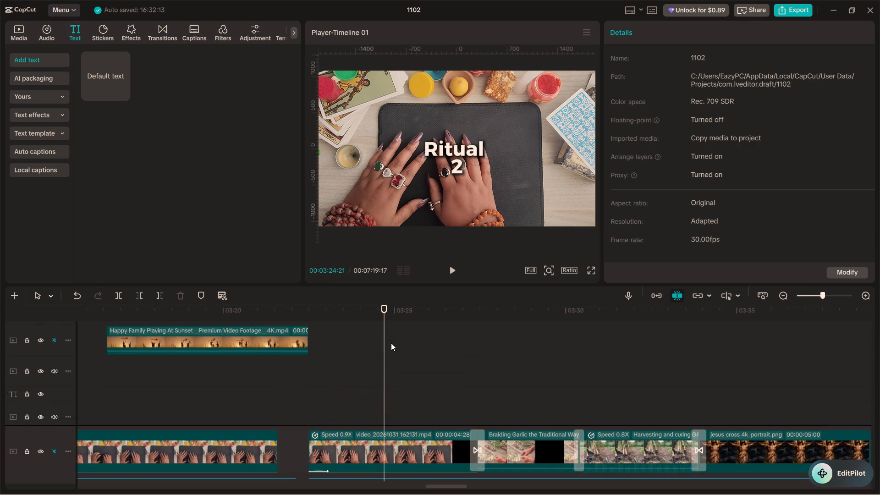
scroll(391, 343, up, 17)
scroll(403, 350, down, 5)
drag(419, 385, 402, 329)
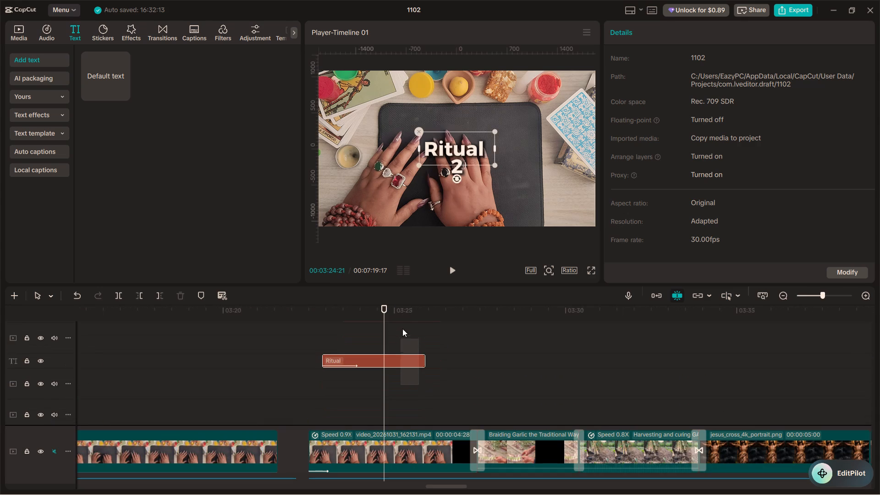
drag(402, 329, 405, 309)
drag(427, 361, 393, 361)
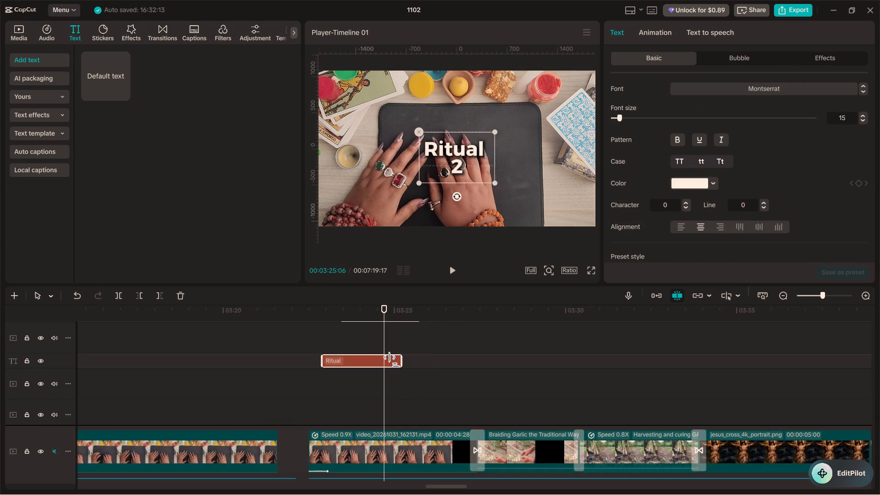
drag(393, 361, 384, 362)
Split the 2 text at 00:03:24:21, delete only its remainder, and play the shortened title to check it.
scroll(387, 364, up, 3)
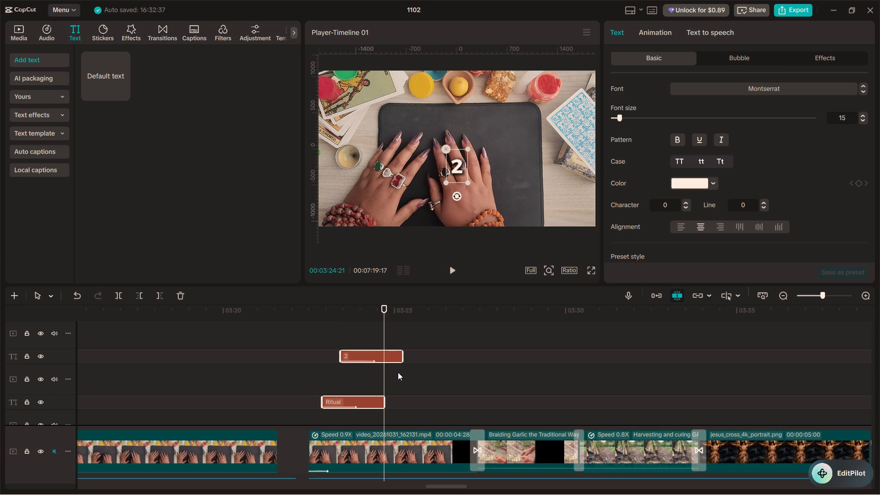
key(ctrl+b)
key(BackSpace)
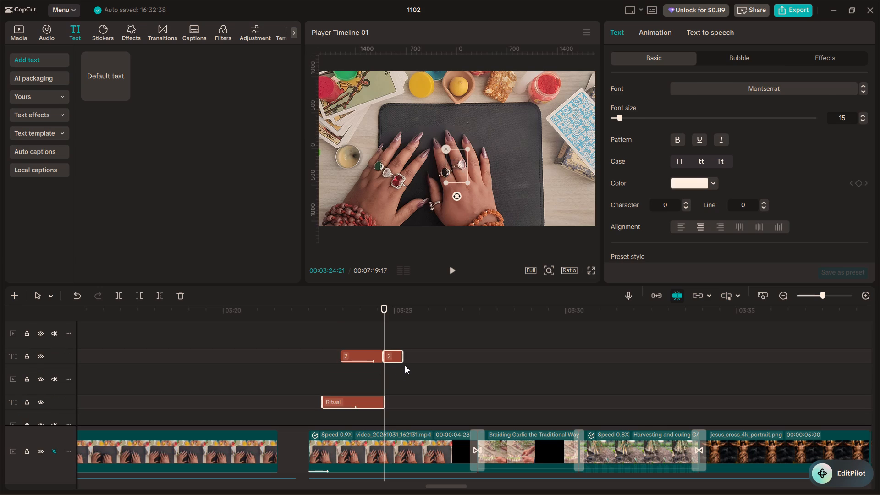
key(ctrl+z)
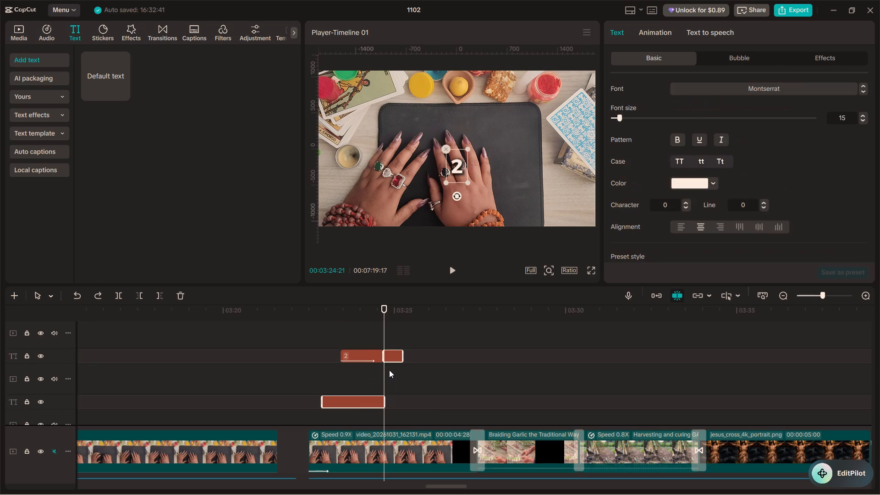
click(394, 337)
click(394, 359)
key(BackSpace)
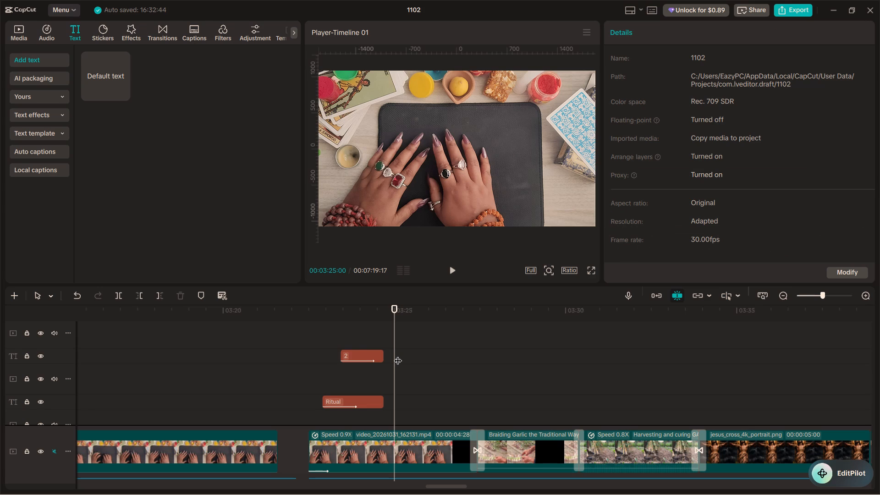
click(319, 342)
key(space)
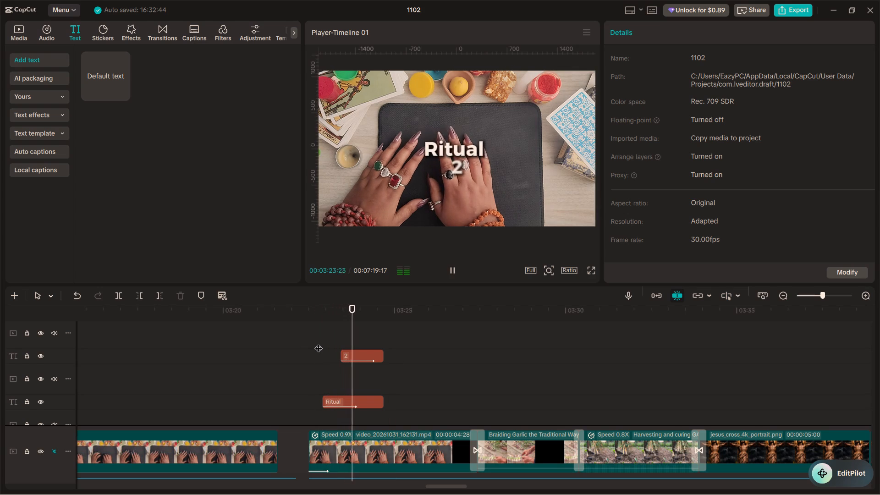
key(space)
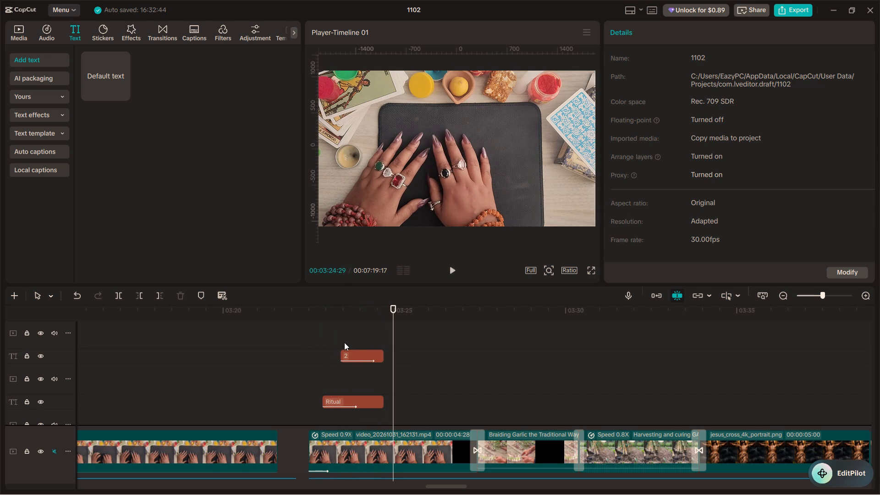
Move the Ritual and 2 texts together up in the frame to the top of the black mat, and play the title.
drag(349, 335, 356, 412)
click(367, 323)
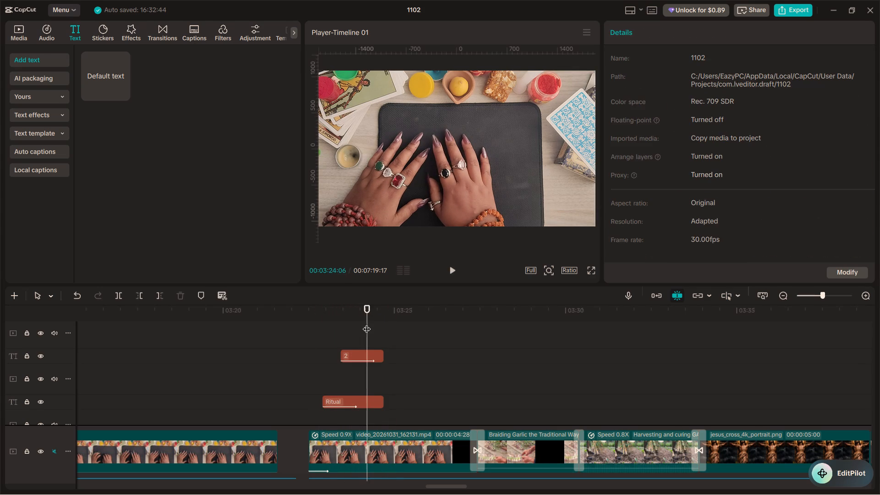
drag(366, 331, 356, 396)
drag(378, 335, 365, 403)
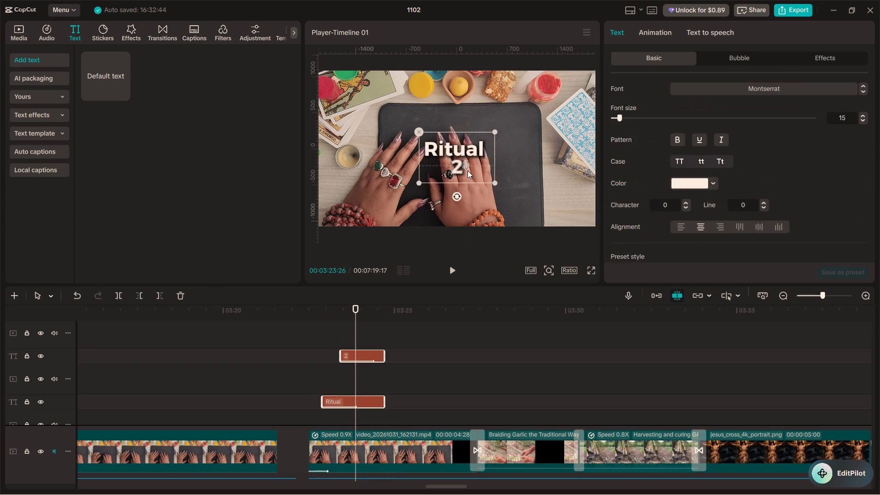
drag(467, 165, 467, 154)
drag(467, 154, 468, 129)
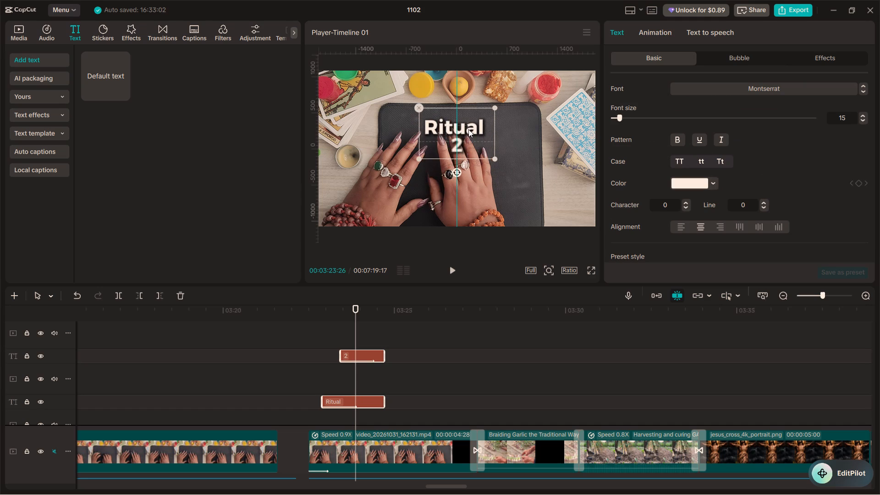
drag(468, 129, 471, 122)
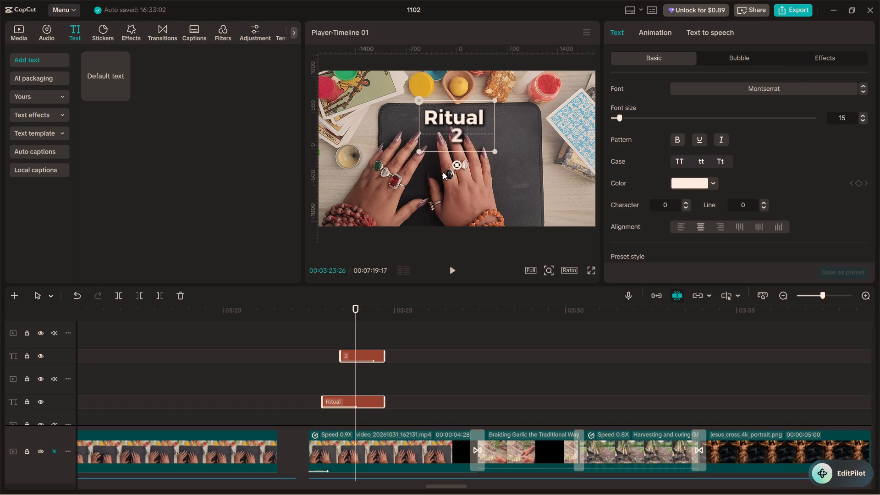
click(307, 364)
key(space)
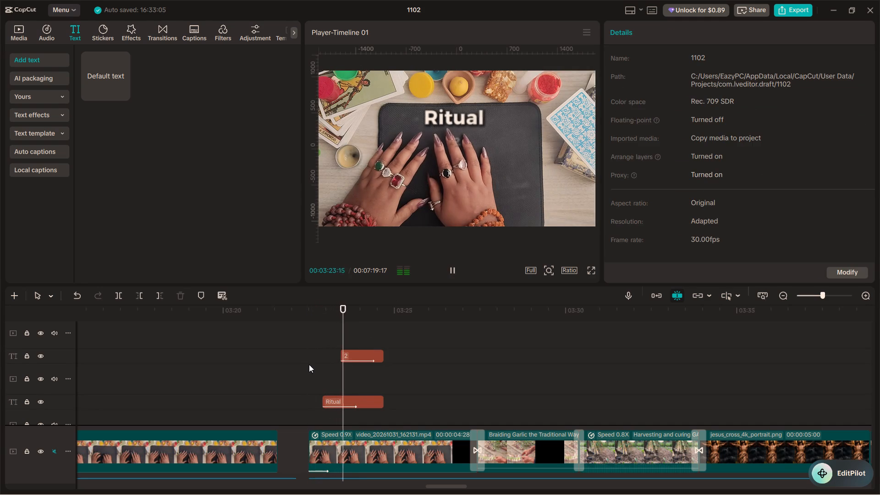
key(space)
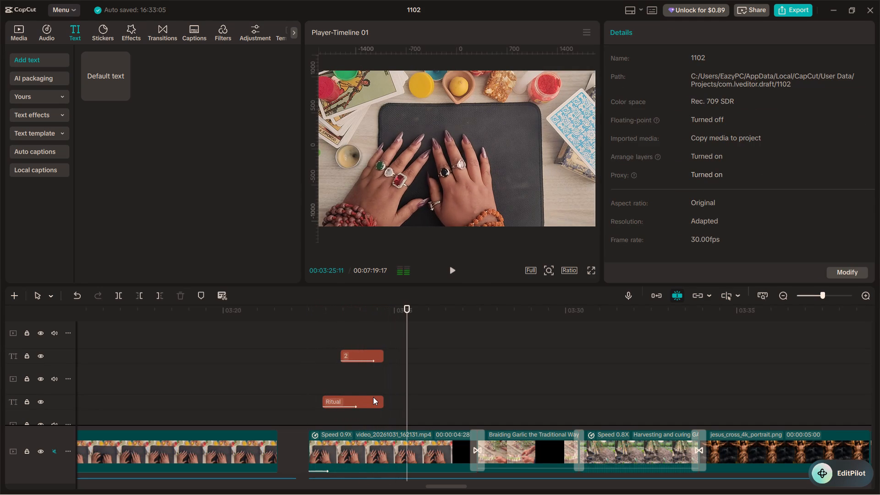
Duplicate the Ritual text on its track so the copy starts at 00:03:24:21, where the next narration phrase begins.
scroll(374, 396, down, 12)
scroll(386, 390, up, 11)
scroll(386, 392, down, 11)
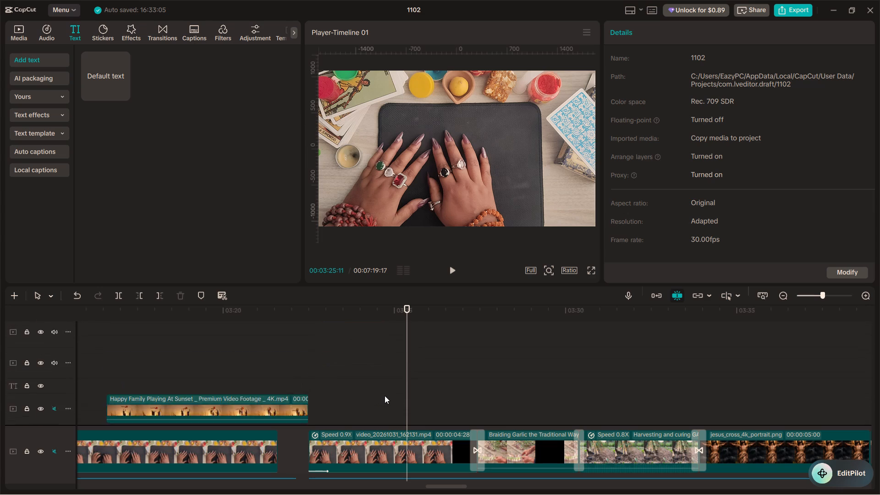
scroll(385, 396, down, 20)
scroll(385, 396, down, 3)
drag(402, 342, 385, 340)
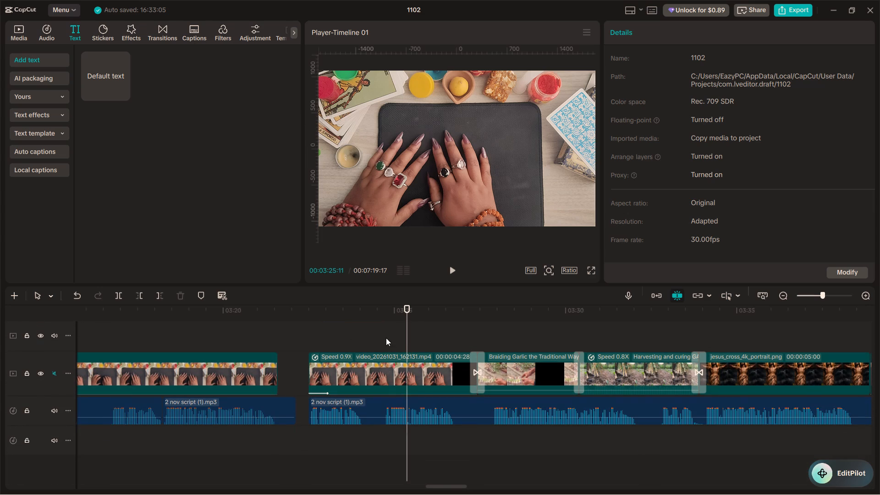
drag(407, 336, 386, 336)
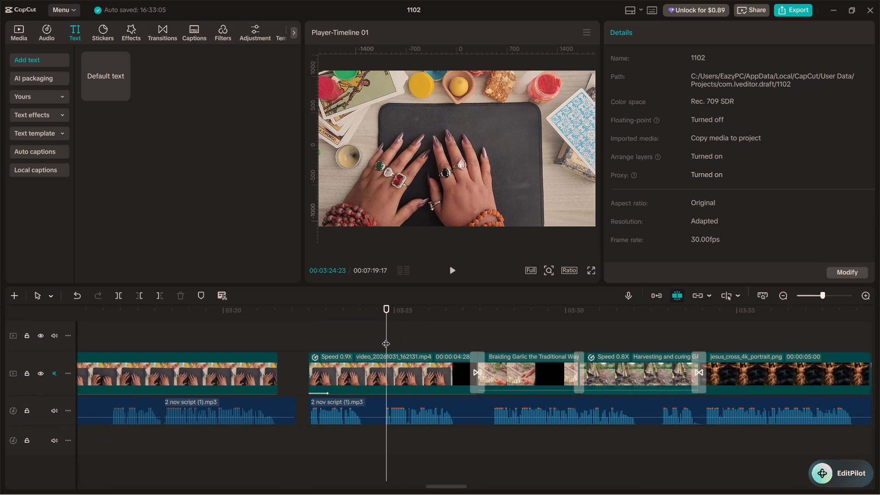
click(385, 340)
ctrl+scroll(386, 371, up, 16)
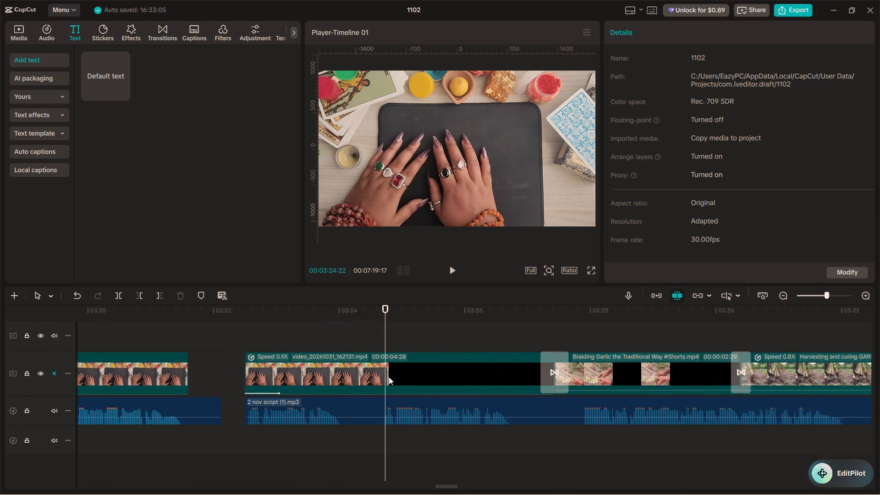
key(Left)
scroll(388, 376, up, 12)
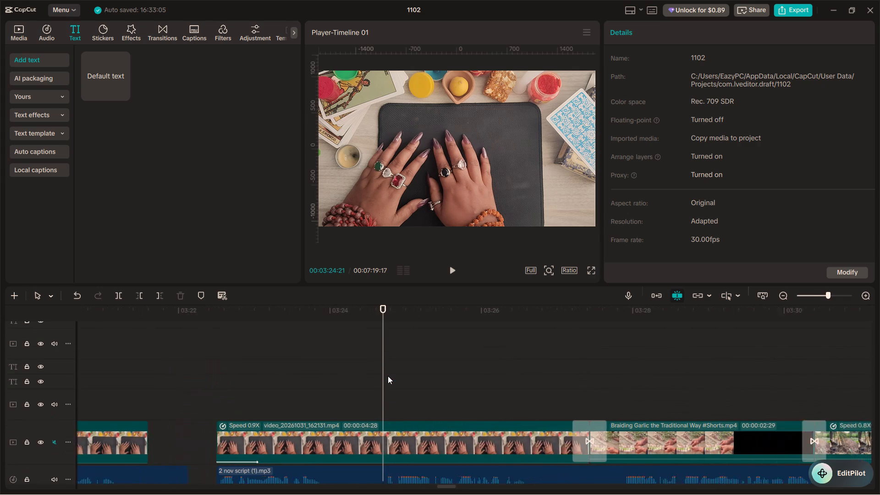
scroll(388, 376, up, 3)
ctrl+scroll(388, 376, down, 20)
ctrl+scroll(388, 375, up, 19)
scroll(388, 375, down, 20)
scroll(388, 375, down, 2)
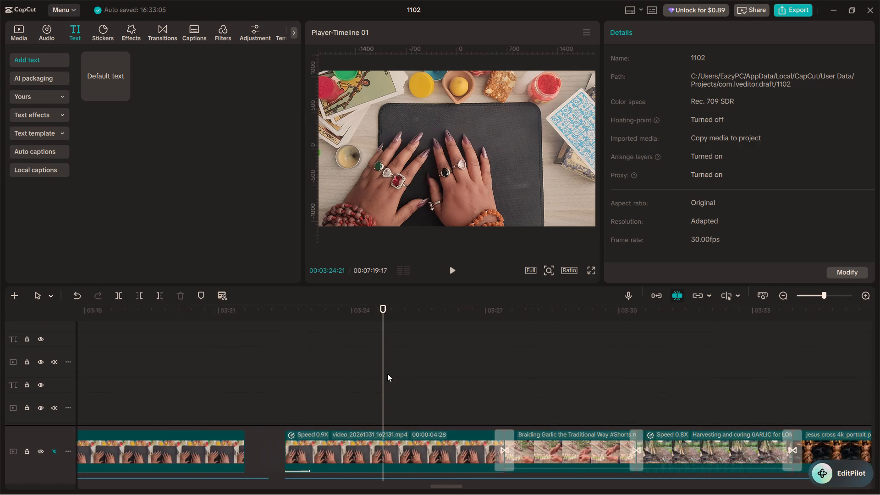
scroll(387, 374, down, 5)
scroll(382, 376, up, 20)
scroll(382, 376, up, 4)
scroll(384, 372, down, 10)
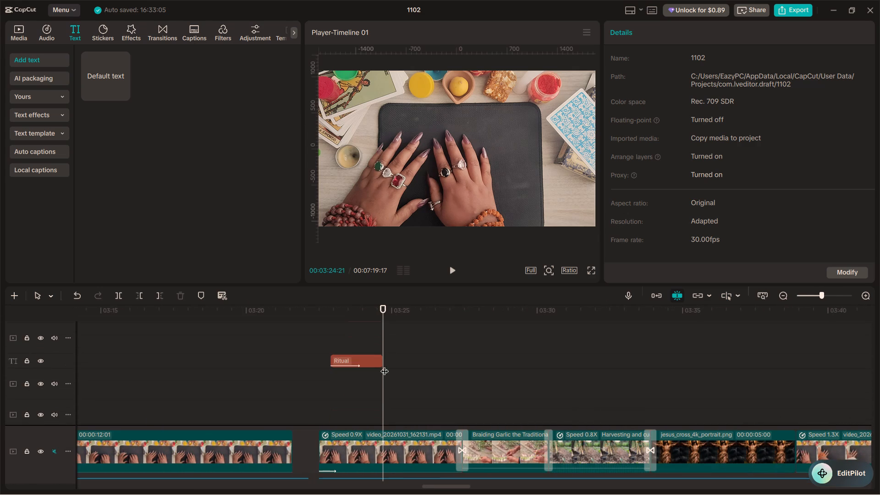
scroll(387, 346, up, 2)
alt+drag(367, 373, 390, 374)
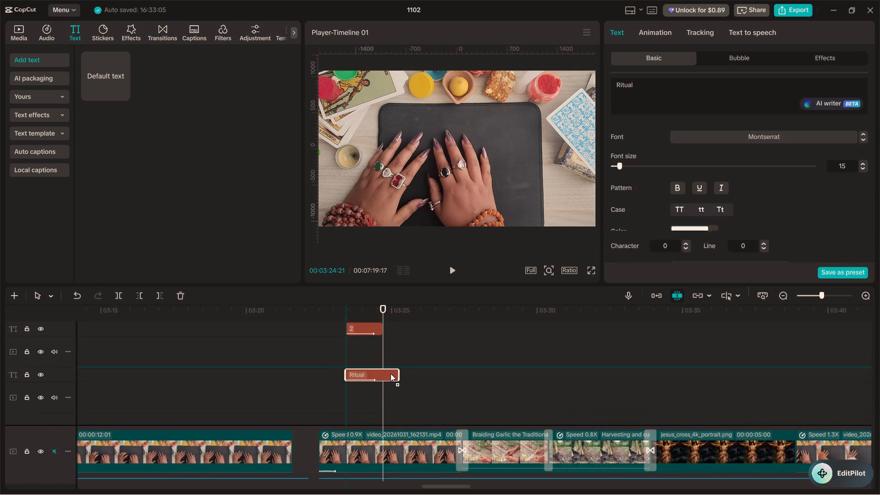
alt+drag(390, 374, 417, 389)
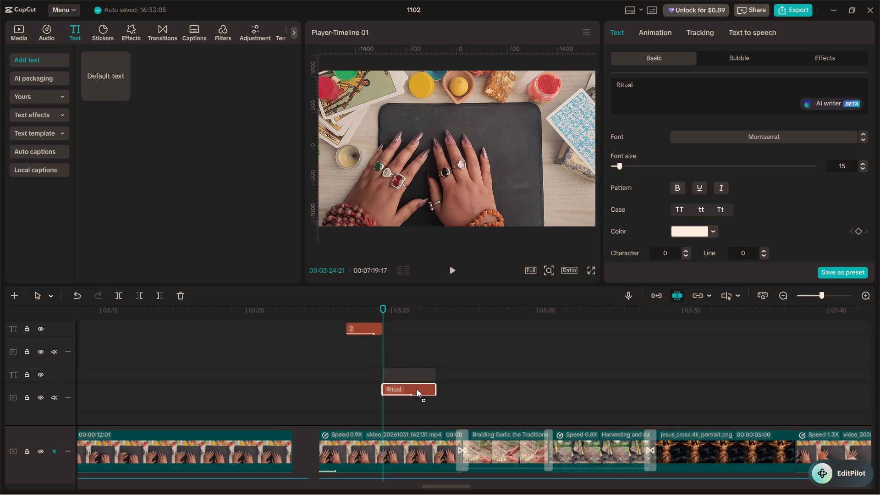
alt+drag(417, 389, 419, 398)
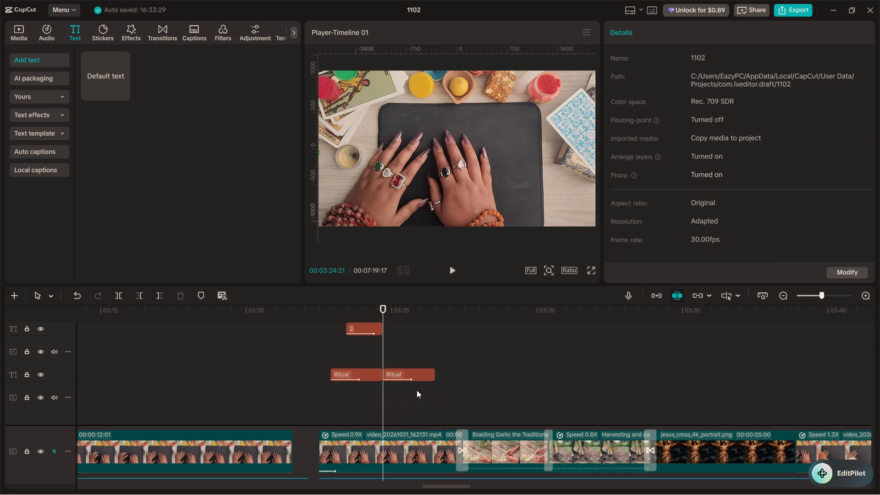
Move the copied Ritual text onto a separate text track above the 2 text, keeping its start at 00:03:24:21.
drag(412, 374, 412, 414)
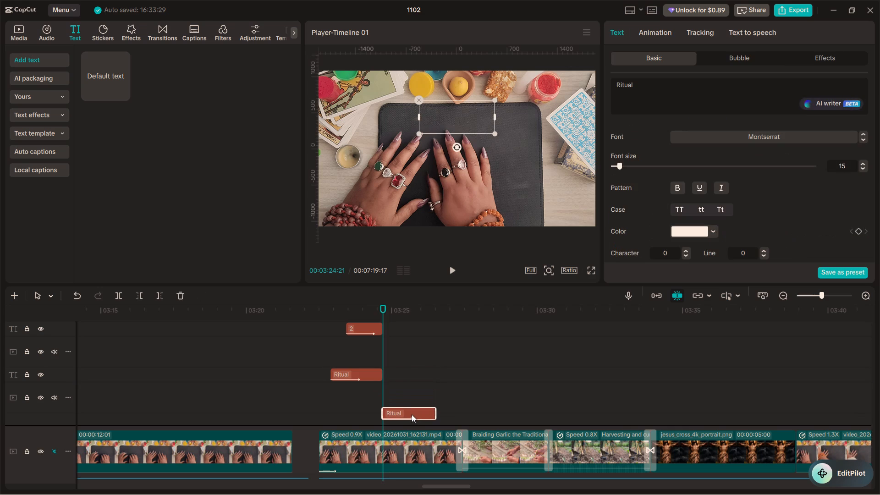
drag(412, 414, 411, 352)
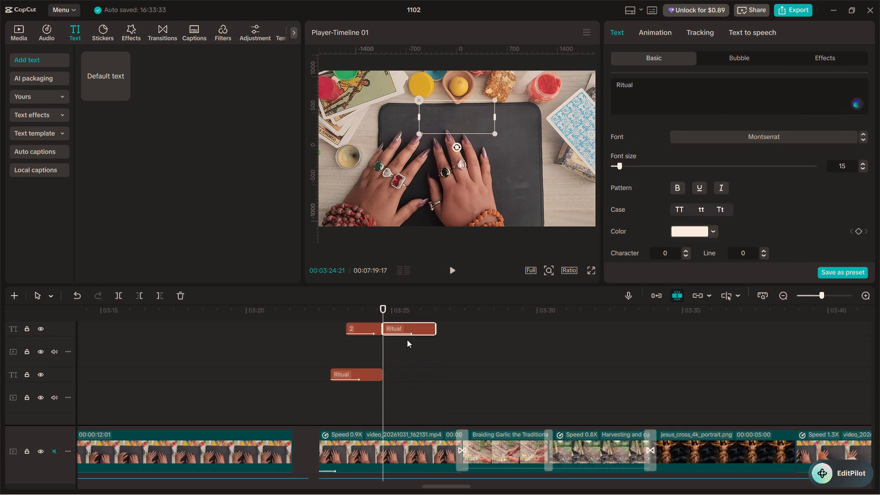
drag(408, 326, 408, 313)
scroll(413, 400, down, 4)
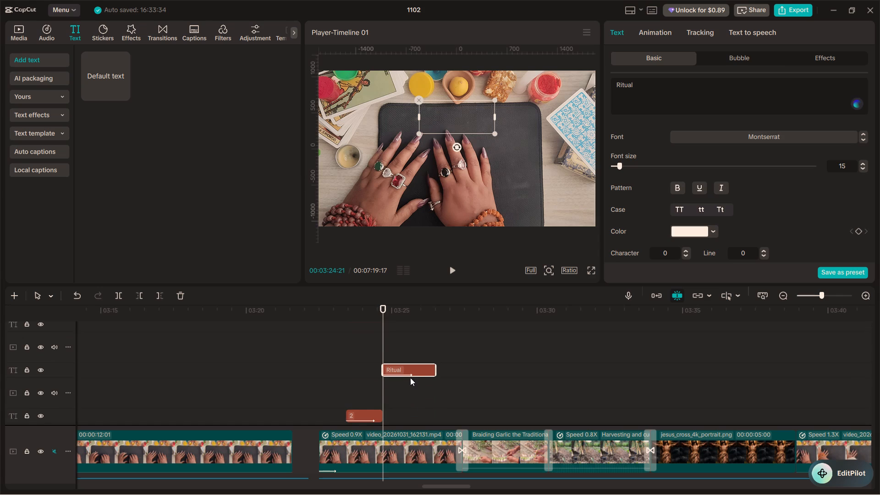
Extend the copied Ritual text's end to where the video_20261031_162131 hands clip meets the garlic-braiding clip.
drag(434, 356, 467, 360)
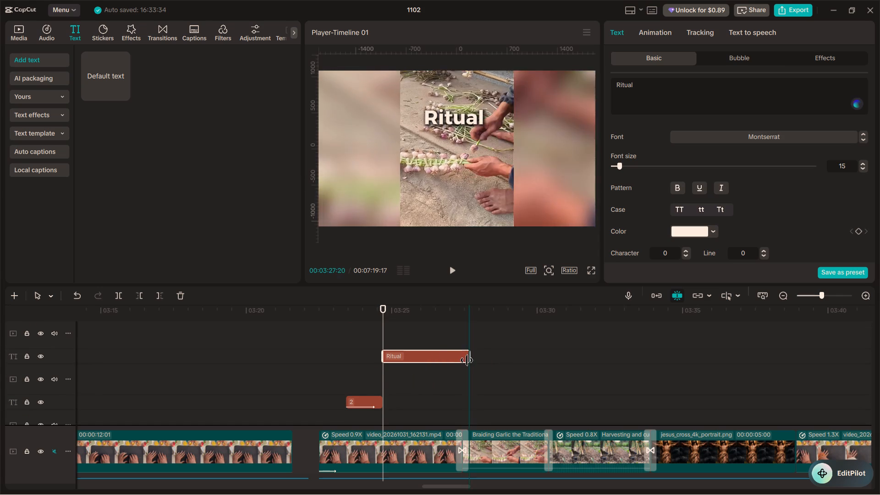
drag(467, 360, 461, 359)
Extend the original Ritual and 2 texts together to the same end as the copied text, and play the title.
click(369, 373)
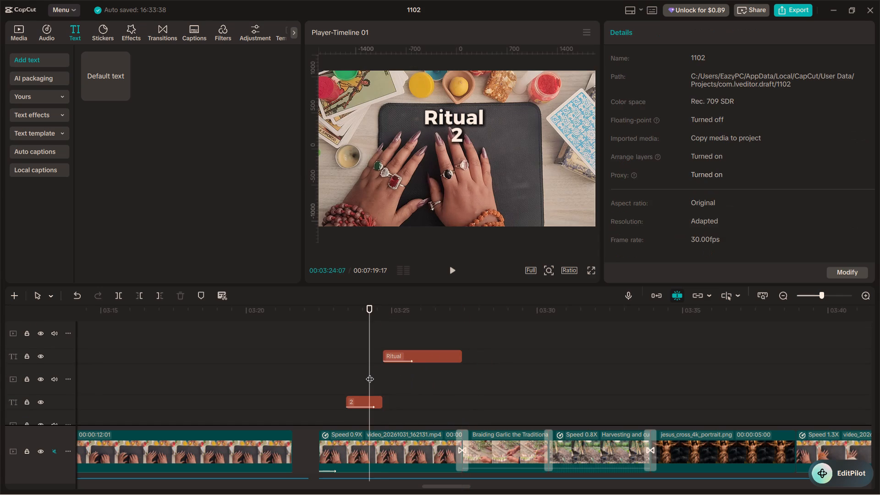
scroll(370, 372, down, 5)
scroll(370, 372, up, 4)
scroll(370, 372, down, 3)
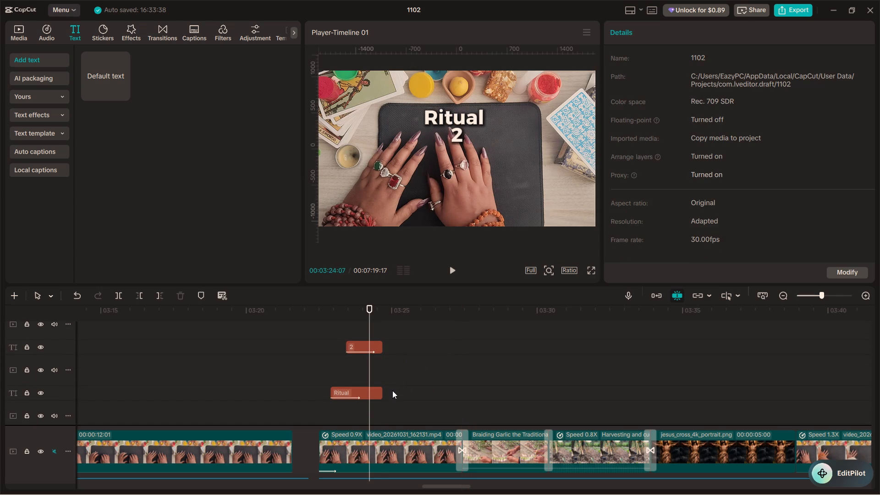
drag(391, 391, 379, 342)
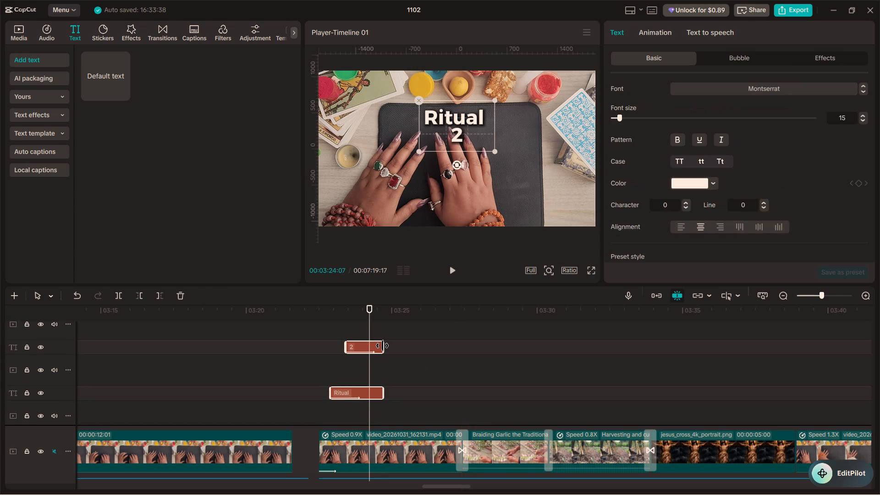
drag(382, 346, 453, 349)
scroll(453, 349, up, 6)
scroll(453, 349, down, 2)
drag(455, 403, 456, 404)
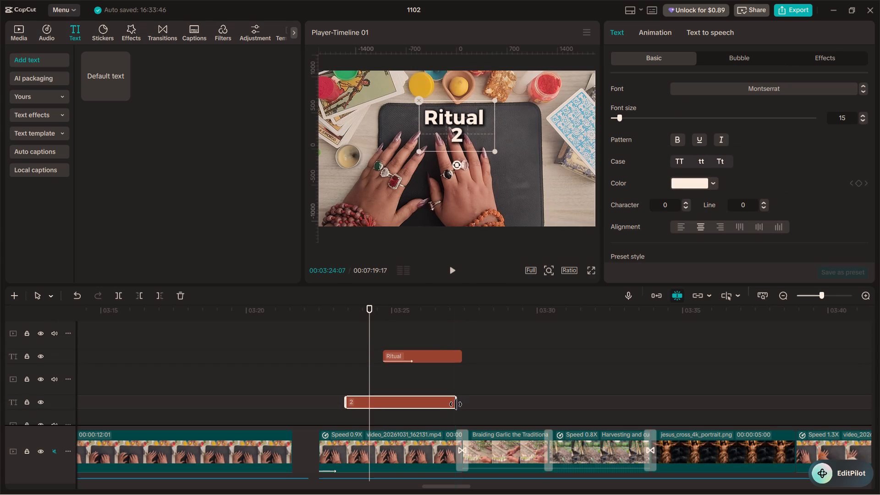
drag(456, 404, 459, 404)
click(353, 377)
key(space)
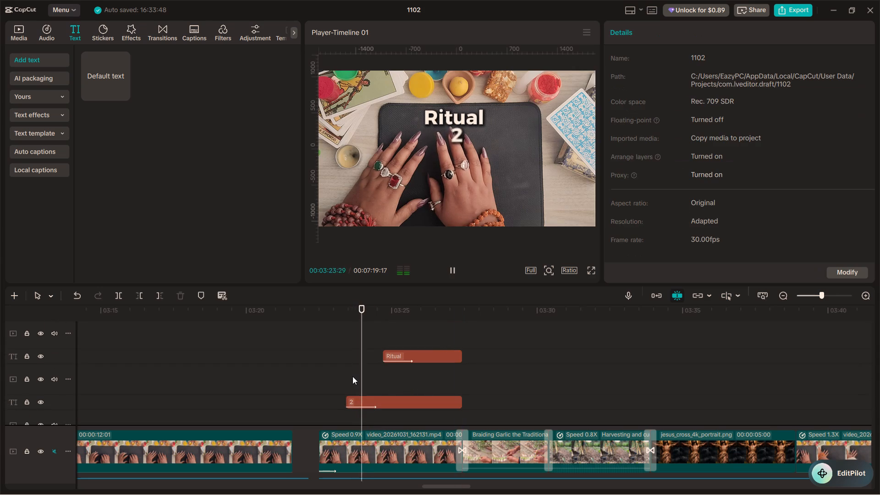
key(space)
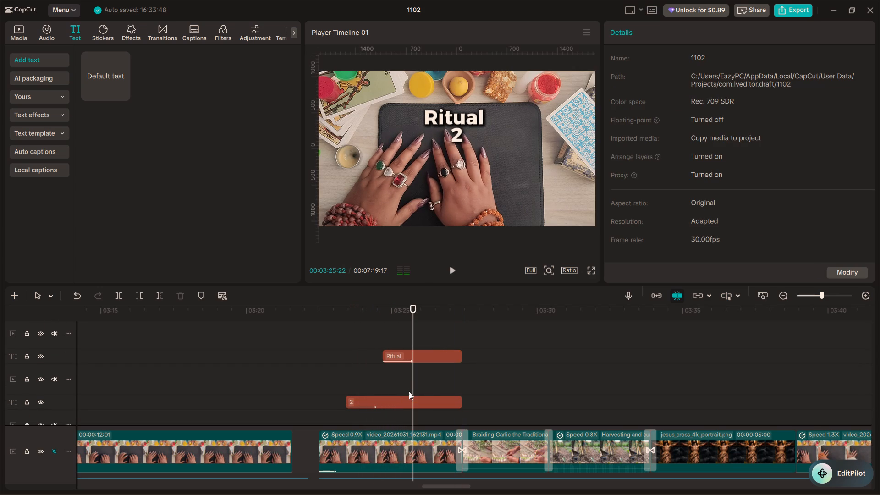
Move the copied Ritual text down in the frame, centred below the 2 and over the hands.
click(401, 359)
drag(468, 115, 468, 144)
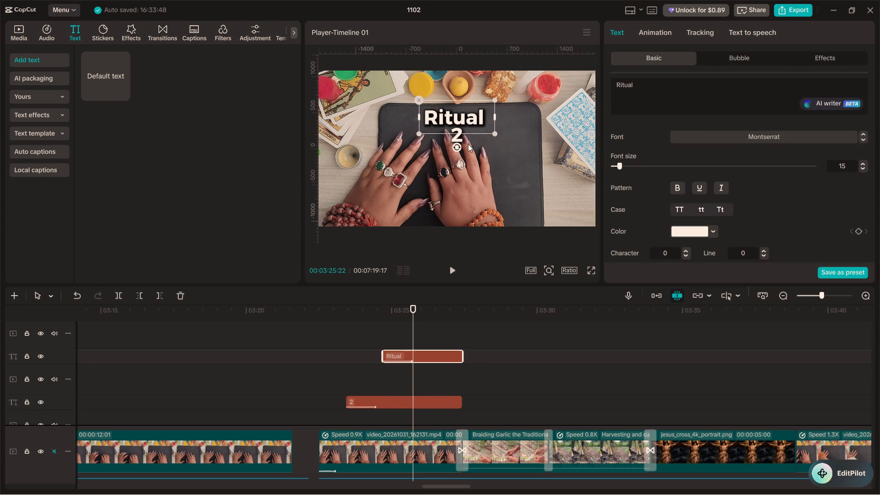
drag(468, 144, 467, 151)
drag(467, 151, 463, 164)
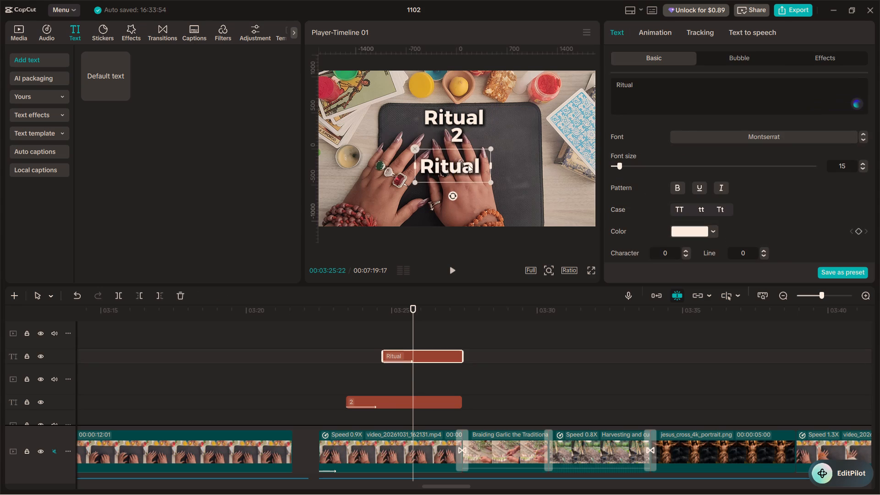
click(456, 165)
Replace the copied text's wording with Garlic and play the title to check it.
drag(642, 90, 616, 86)
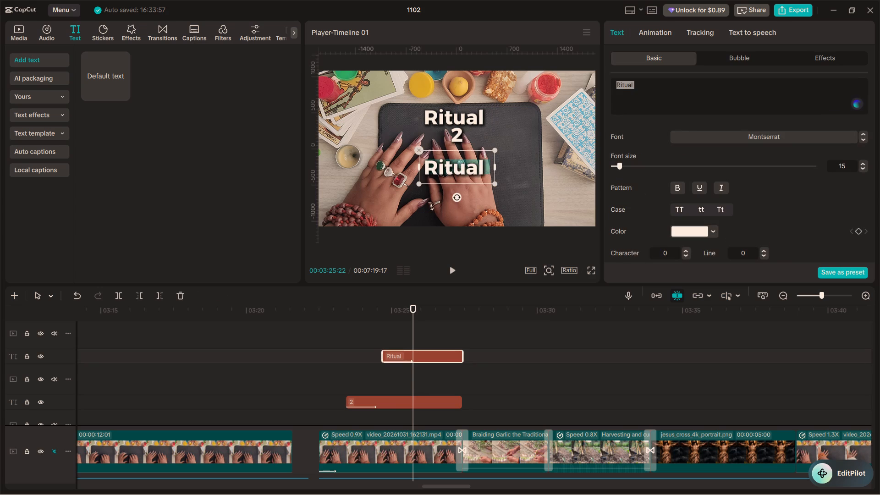
text(Garlic)
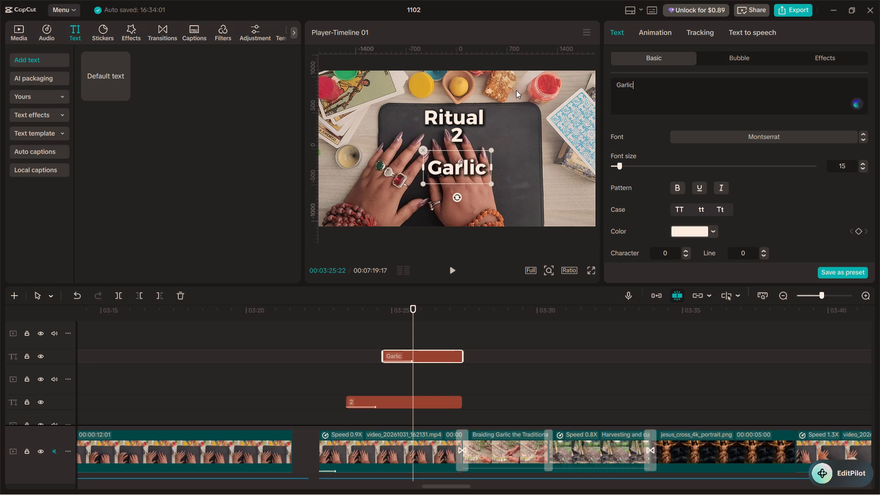
click(367, 357)
key(space)
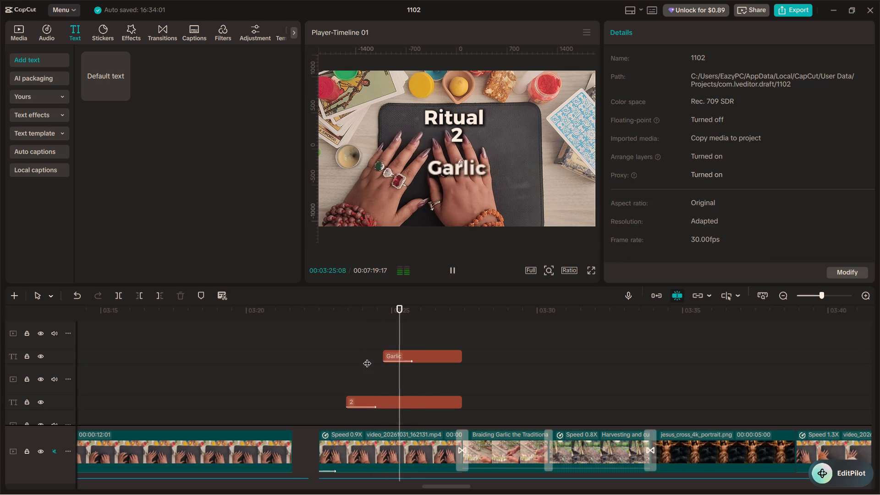
key(space)
Extend the Garlic text's wording to read Garlic and Water.
click(426, 358)
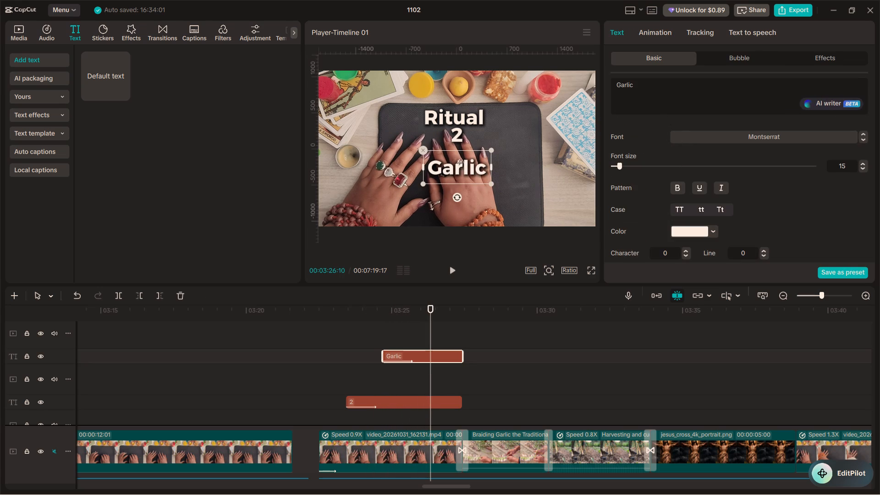
click(654, 95)
key(space)
text(and)
key(space)
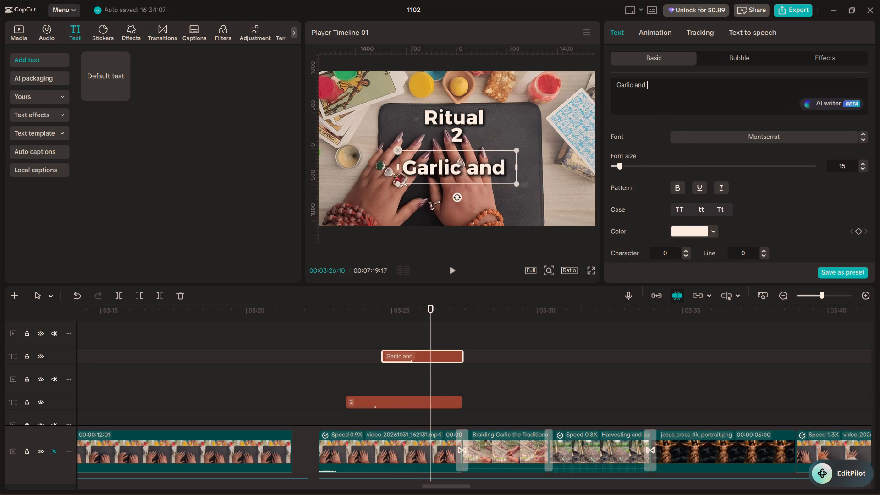
key(w)
key(BackSpace)
text(Water)
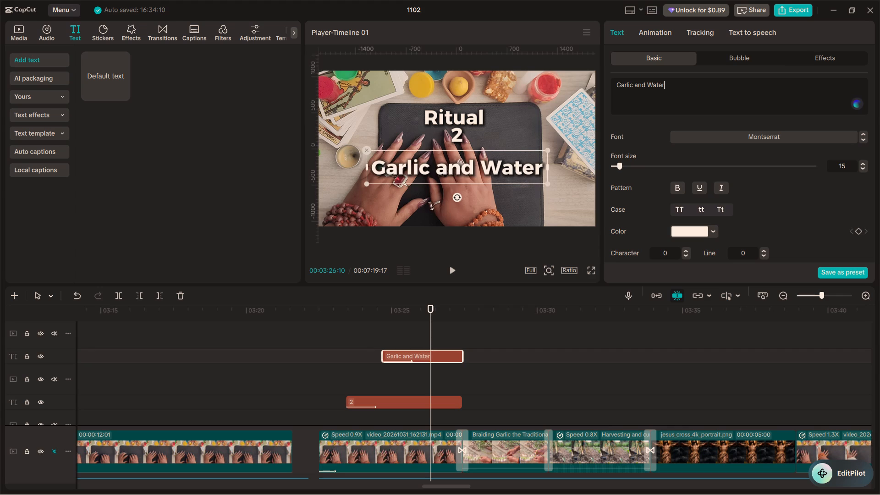
Play the Ritual 2 Garlic and Water title sequence to check its timing, and return to the hands clip's start at 00:03:22:15.
click(362, 379)
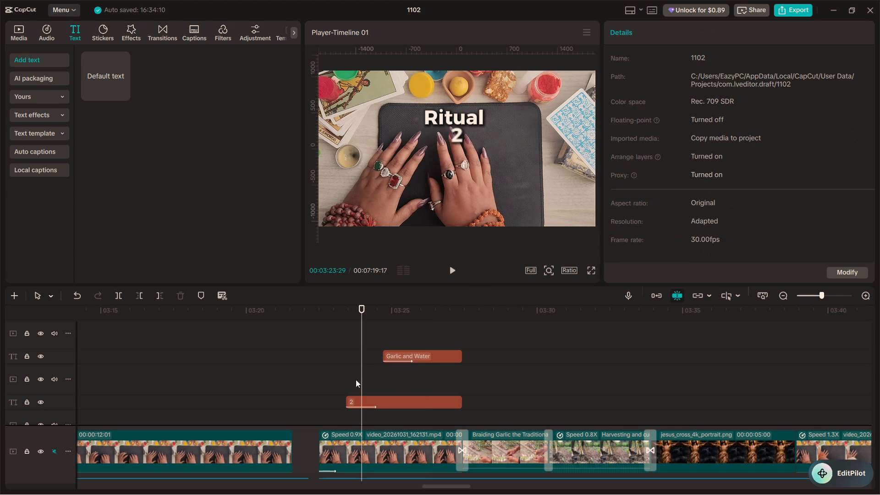
click(332, 385)
scroll(329, 383, down, 6)
key(space)
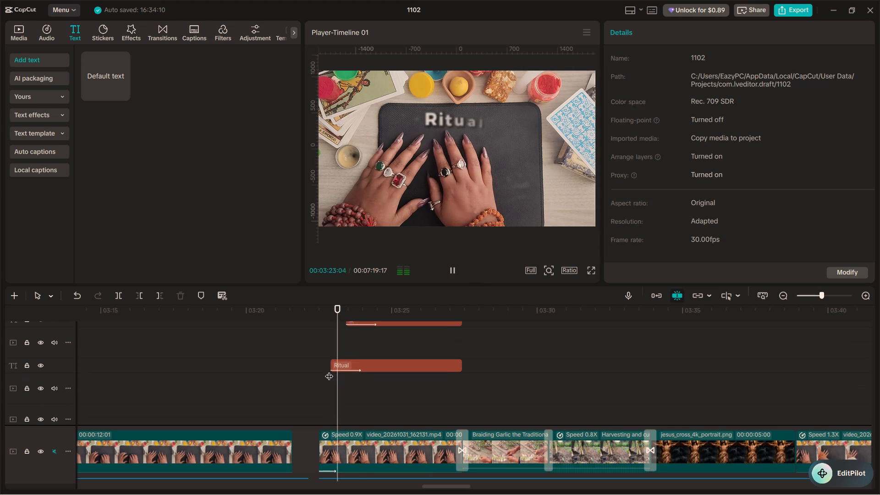
key(space)
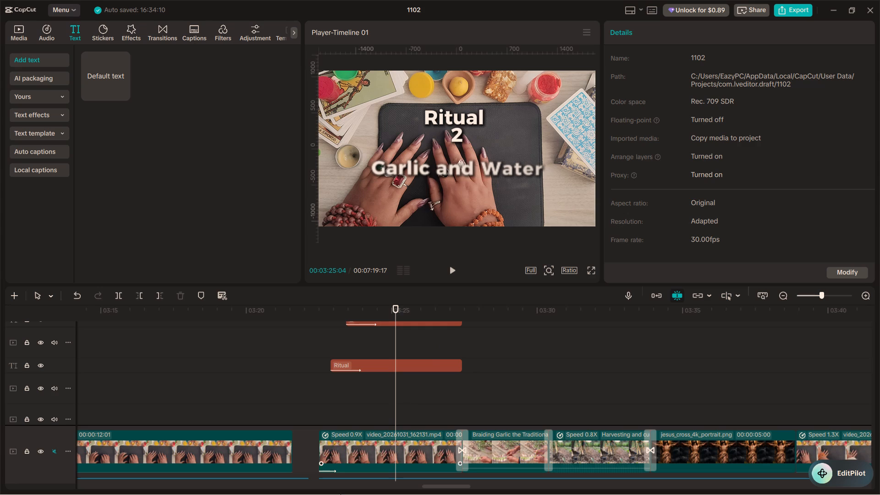
click(329, 331)
click(322, 347)
key(space)
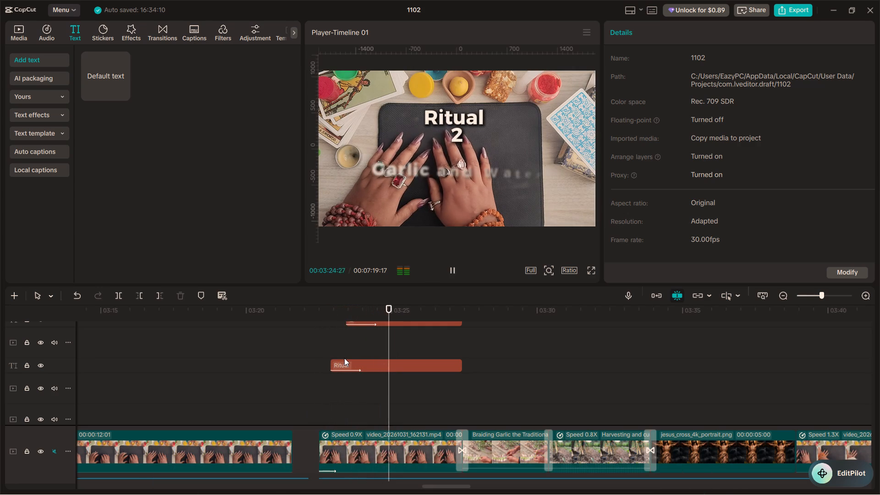
ctrl+scroll(344, 358, down, 7)
scroll(419, 364, up, 13)
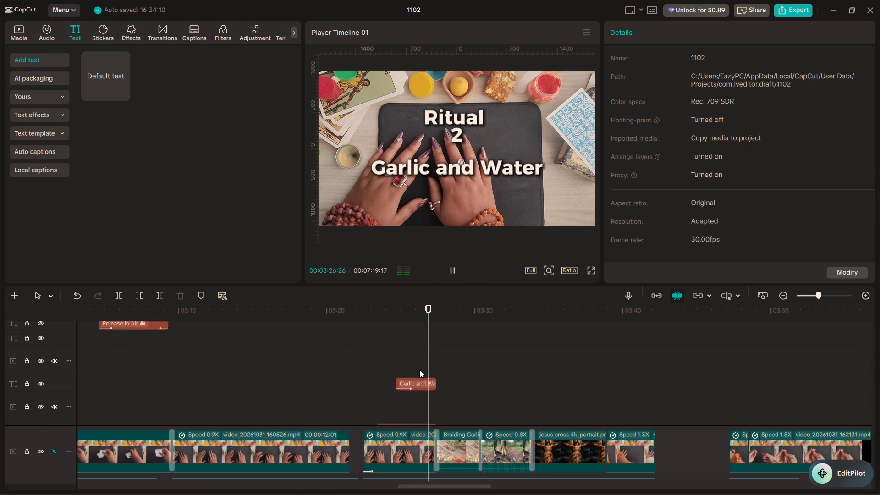
scroll(419, 370, up, 1)
scroll(420, 370, down, 8)
click(363, 345)
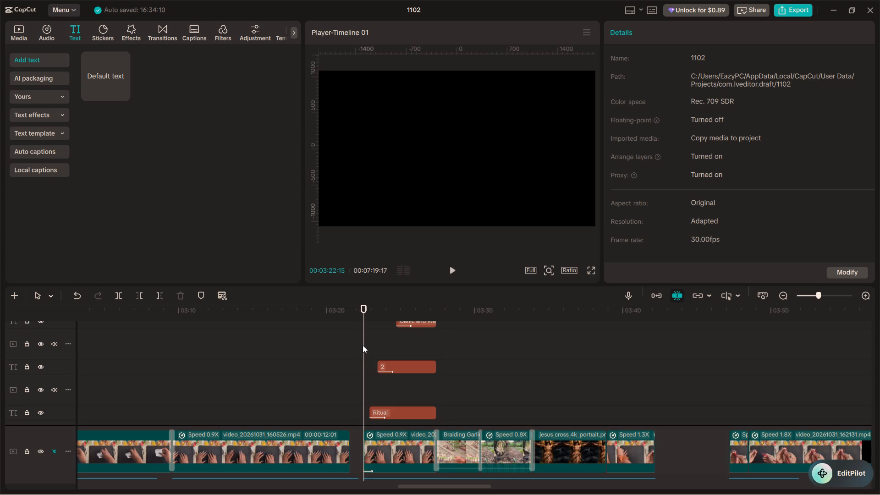
ctrl+scroll(368, 347, up, 14)
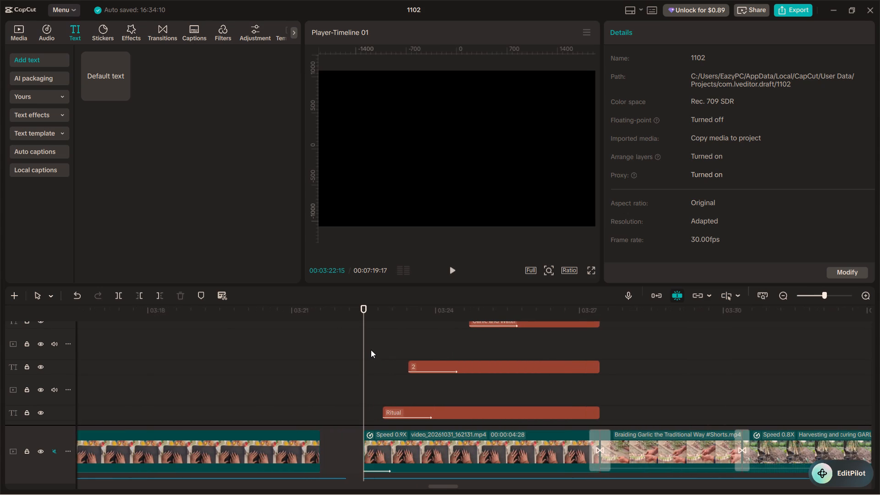
Play the Ritual 2 Garlic and Water titles through to the garlic-braiding clip, and replay them to judge their look.
key(space)
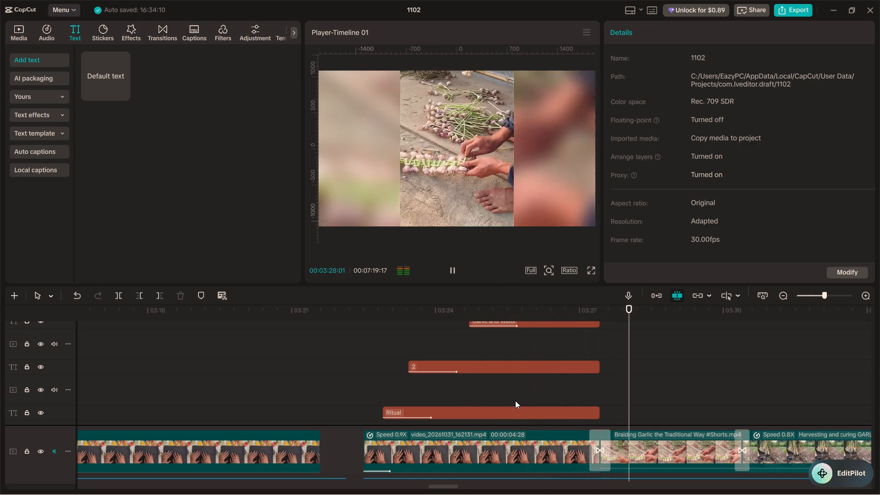
key(space)
scroll(478, 380, up, 4)
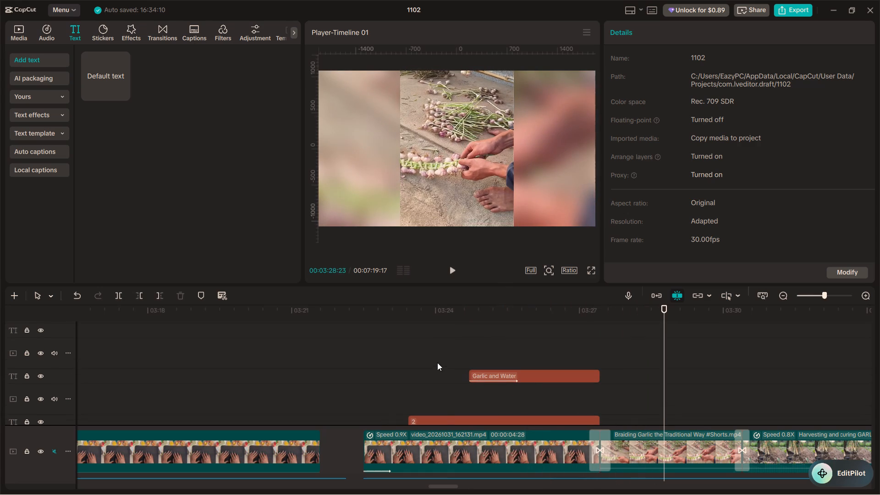
click(437, 363)
key(space)
scroll(489, 348, up, 1)
click(489, 348)
key(space)
Change the Garlic and Water text's fill colour to black.
click(489, 388)
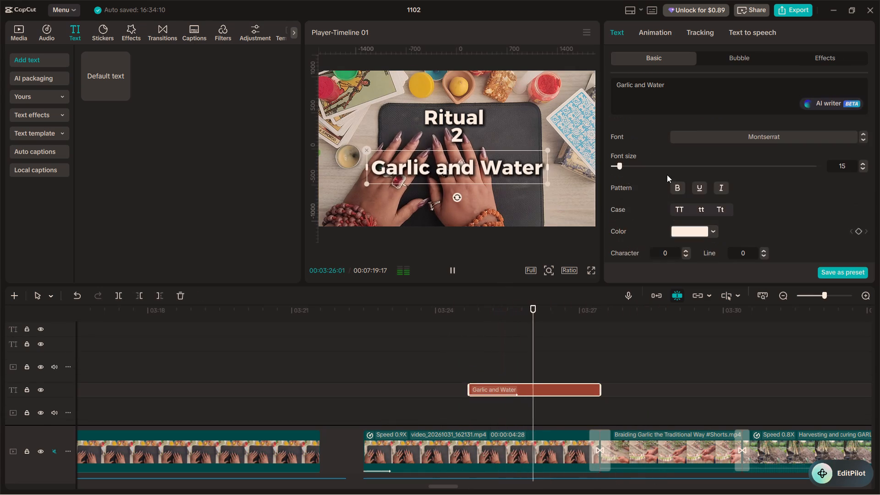
scroll(667, 175, down, 11)
key(space)
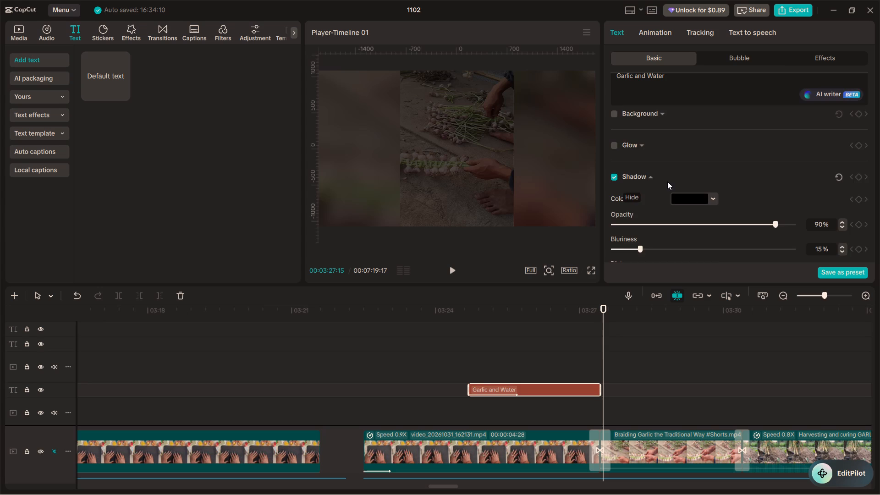
scroll(661, 186, up, 11)
click(711, 232)
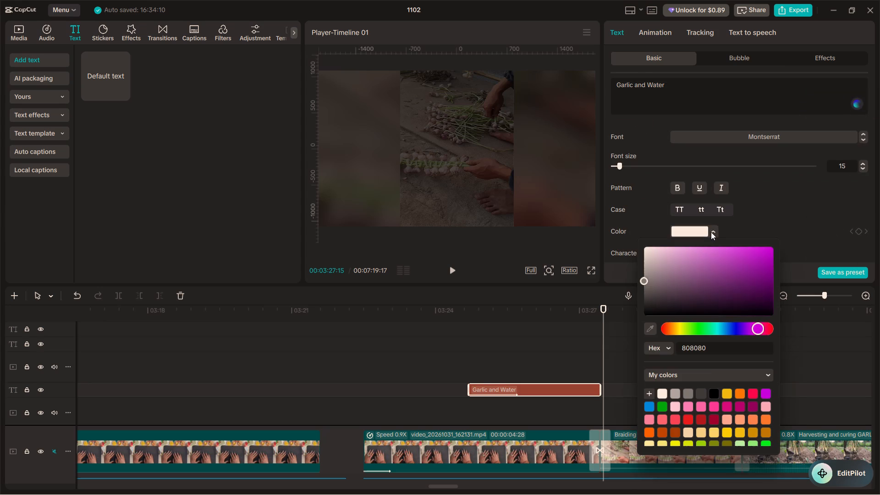
click(713, 394)
click(763, 207)
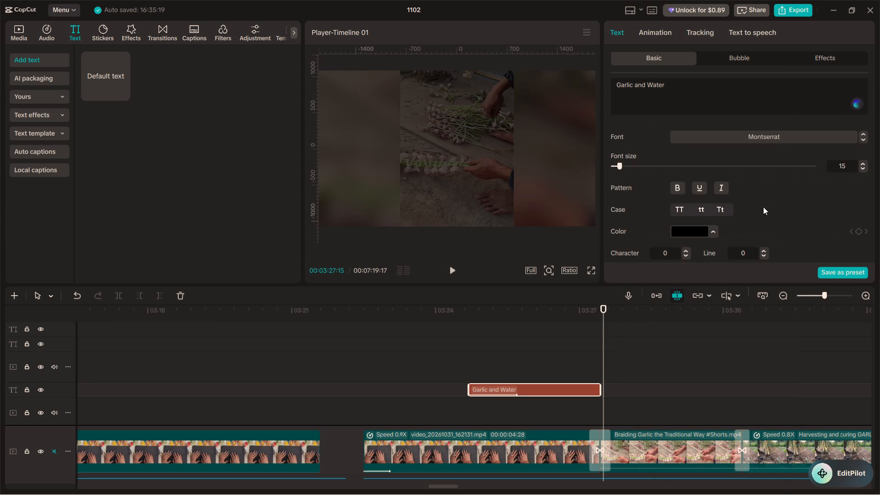
Add a cream stroke to the Garlic and Water text and play the title to check it.
scroll(709, 235, down, 8)
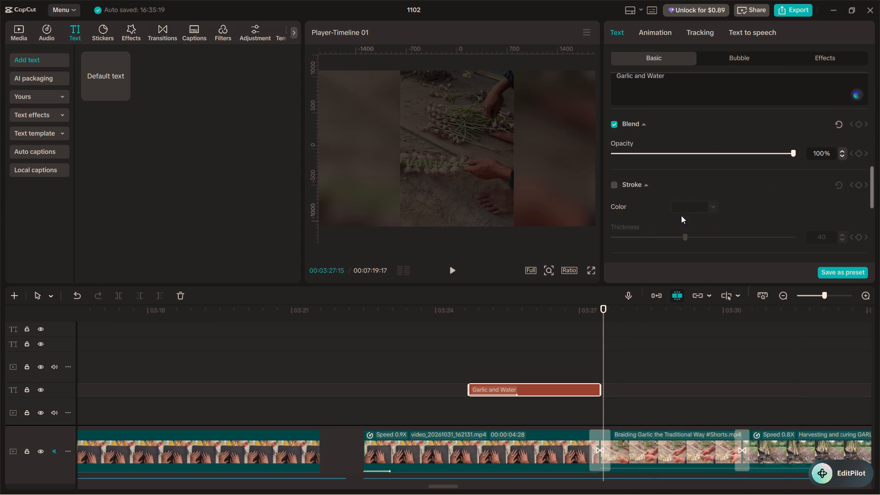
click(615, 186)
click(696, 207)
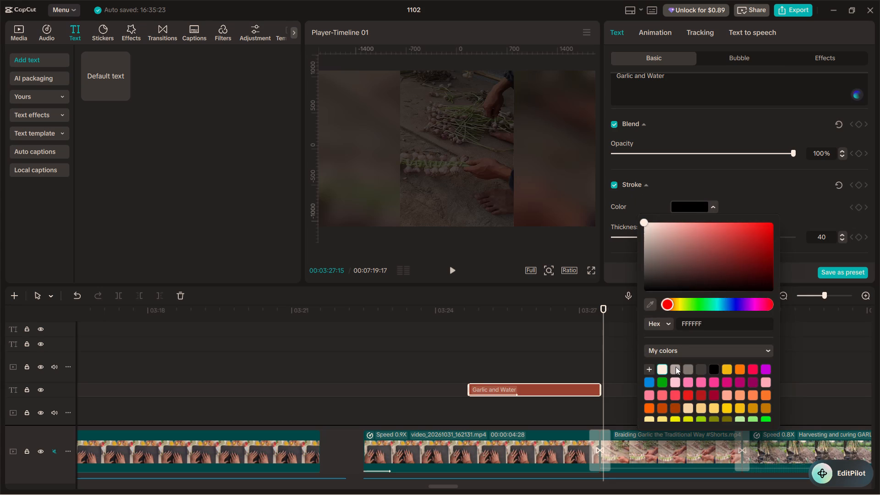
click(676, 367)
click(664, 367)
click(717, 182)
scroll(691, 214, down, 3)
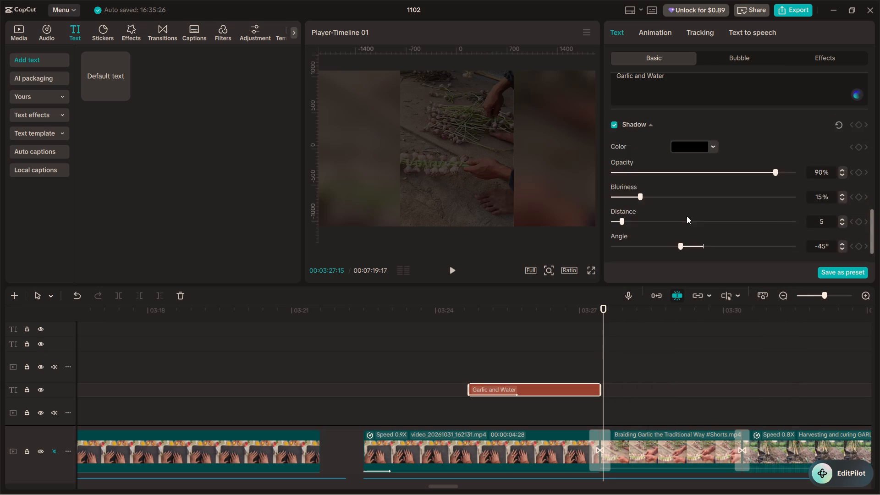
scroll(687, 216, up, 2)
scroll(687, 216, down, 1)
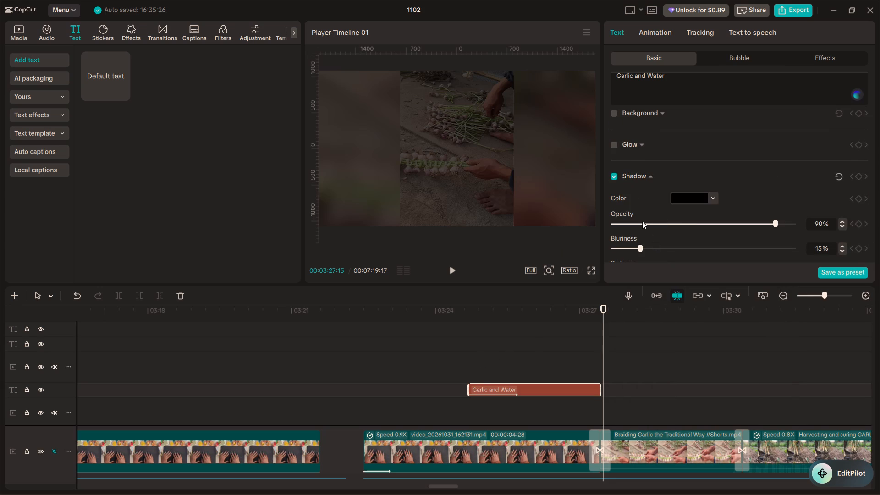
click(451, 359)
click(452, 271)
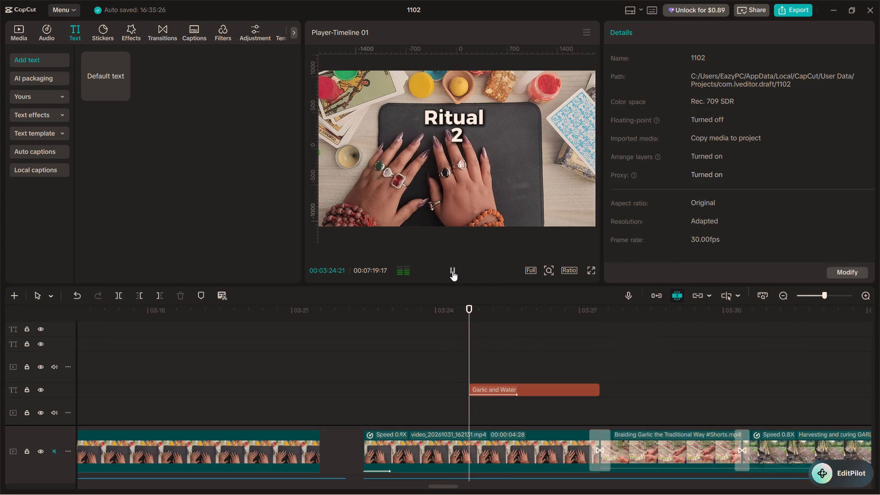
click(452, 271)
Reduce the stroke thickness of the Garlic and Water text to 10.
click(549, 388)
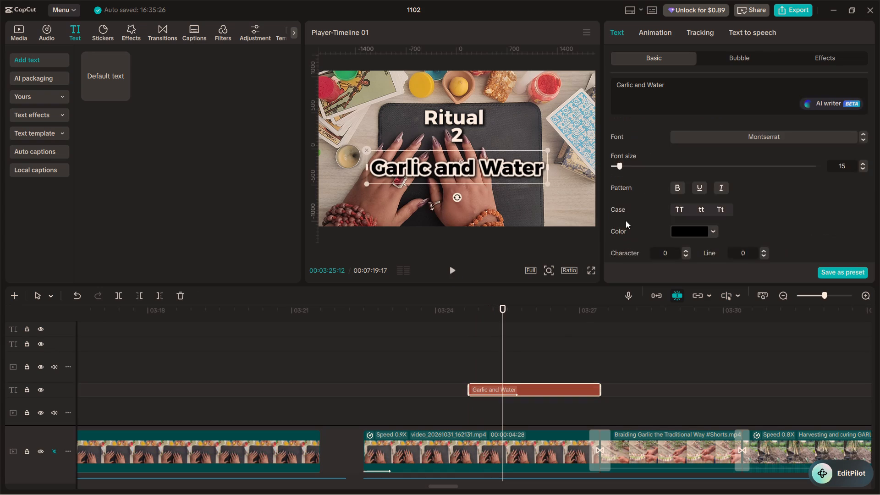
scroll(651, 179, down, 6)
scroll(636, 235, down, 1)
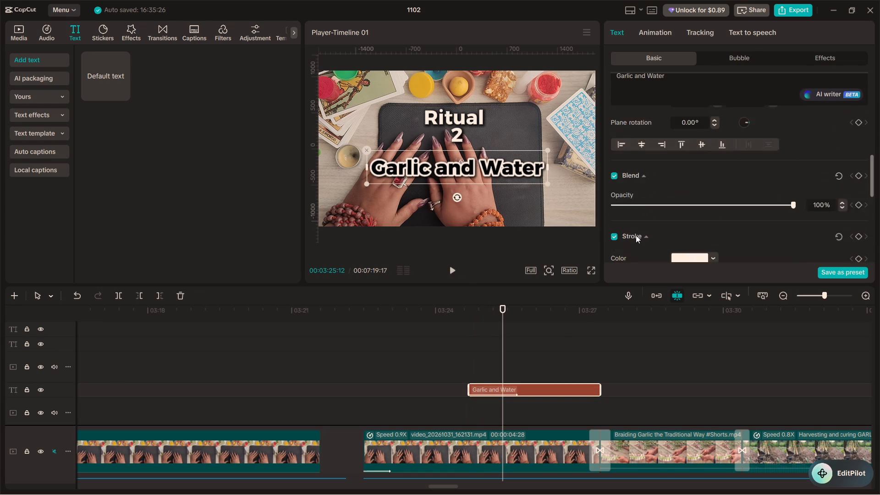
scroll(636, 235, down, 1)
drag(679, 236, 633, 239)
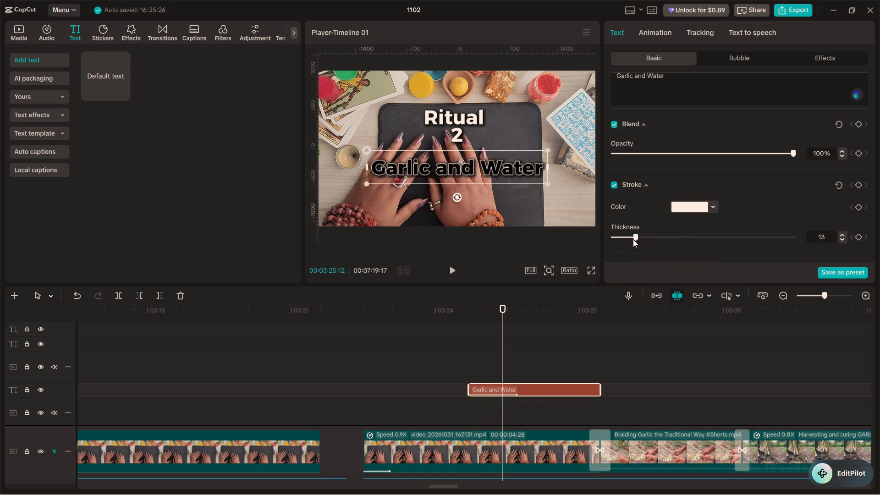
drag(633, 239, 631, 239)
Set the Garlic and Water text's shadow to 100% opacity and about 42% blurriness, and replay the title to check it.
scroll(643, 191, down, 2)
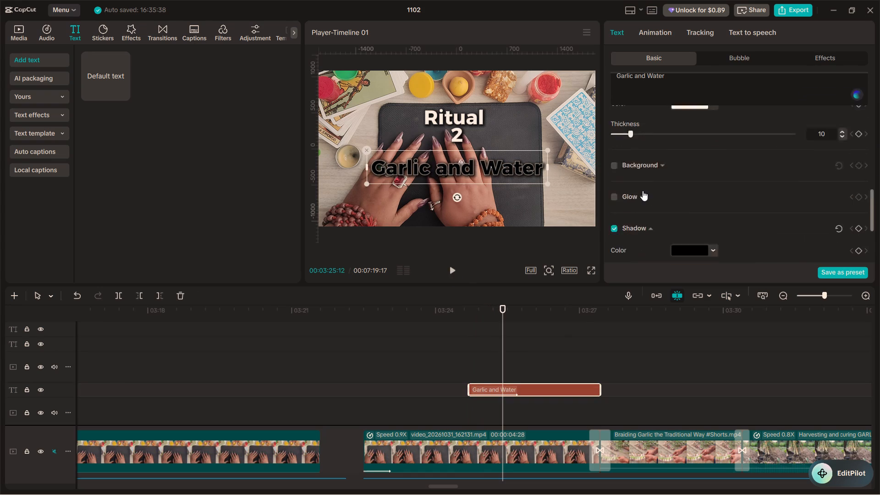
scroll(643, 191, down, 1)
drag(775, 221, 798, 222)
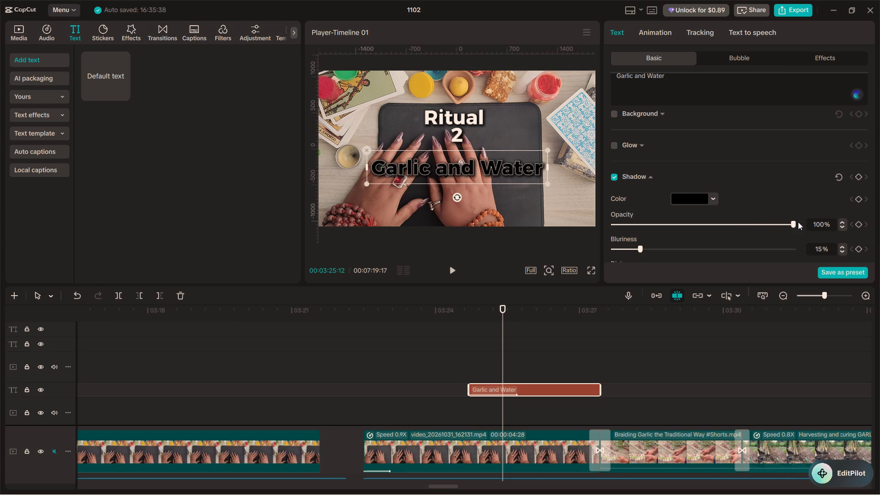
drag(798, 222, 807, 225)
drag(641, 247, 650, 247)
drag(650, 247, 676, 253)
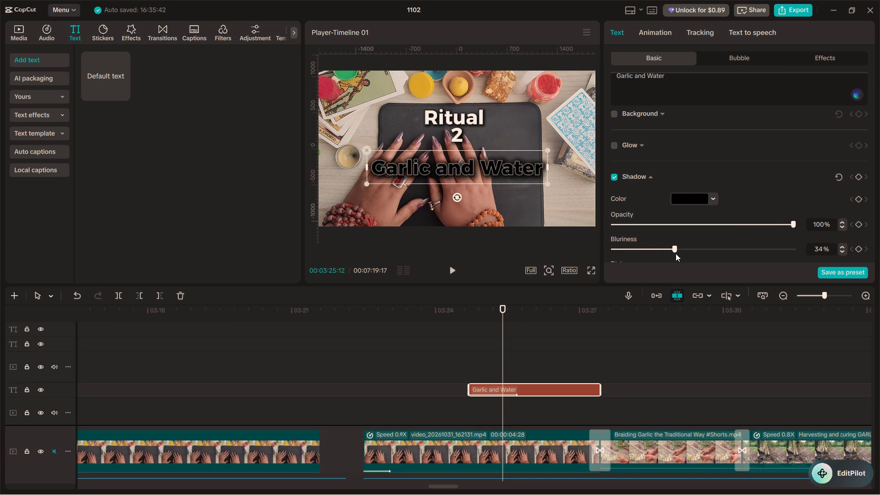
drag(676, 253, 689, 258)
drag(689, 258, 688, 258)
click(456, 356)
click(446, 269)
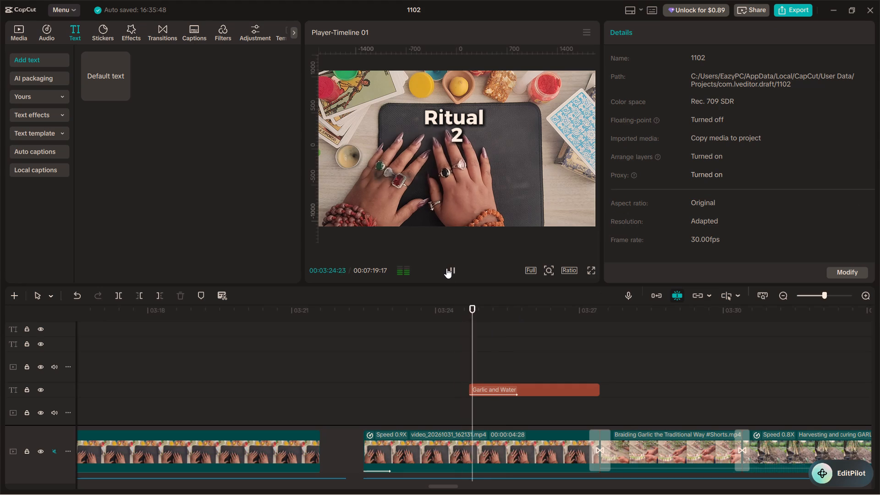
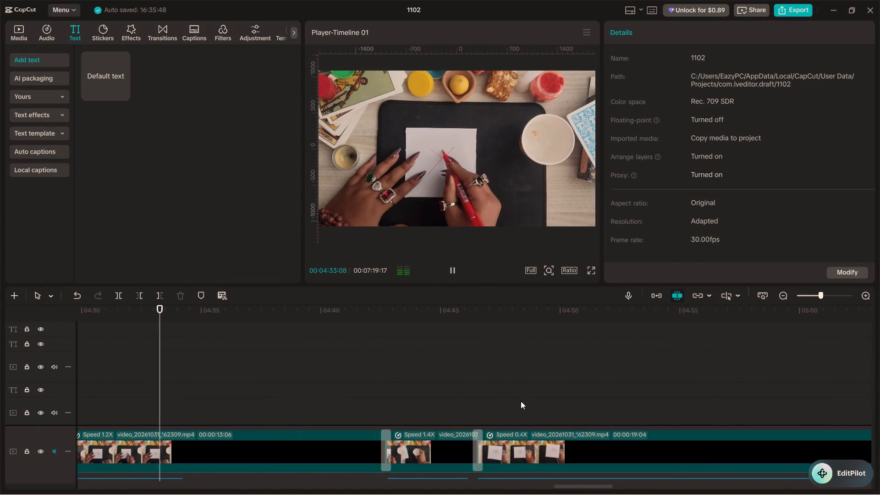
Play back the section around 04:30 where the red-ink drawing is made on the white paper.
ctrl+scroll(285, 418, down, 14)
click(124, 403)
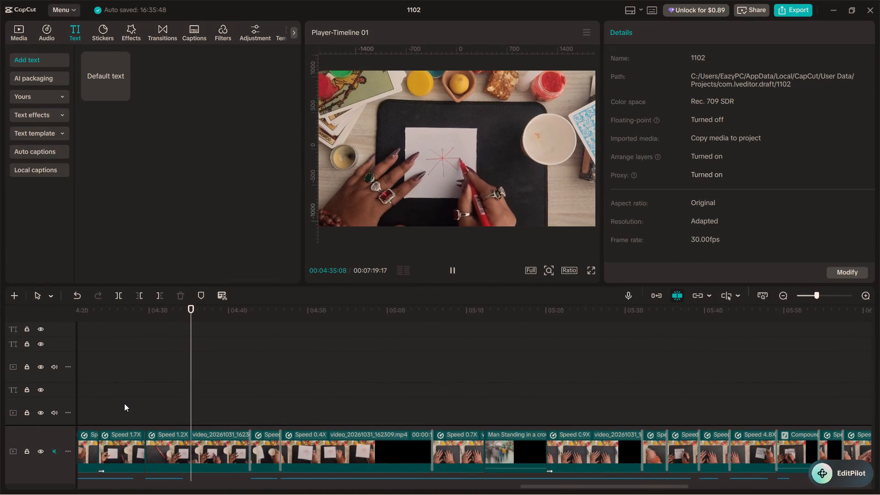
key(space)
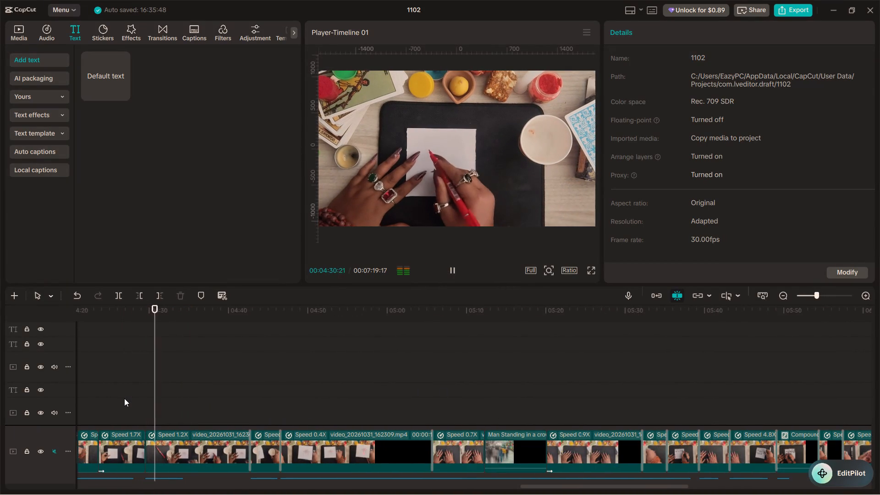
scroll(124, 398, up, 5)
scroll(136, 391, down, 4)
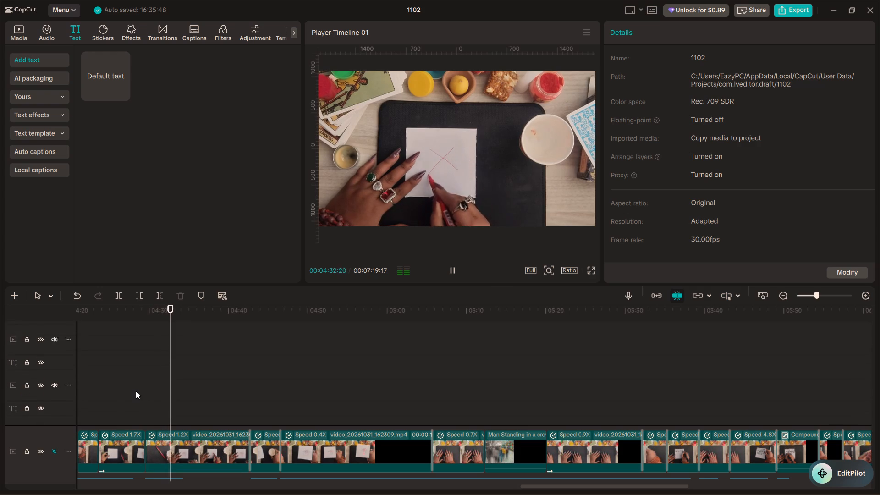
scroll(136, 391, down, 9)
Go back and play the section leading up to 03:42, where the hand picks up the small item.
drag(155, 310, 66, 312)
drag(93, 312, 70, 309)
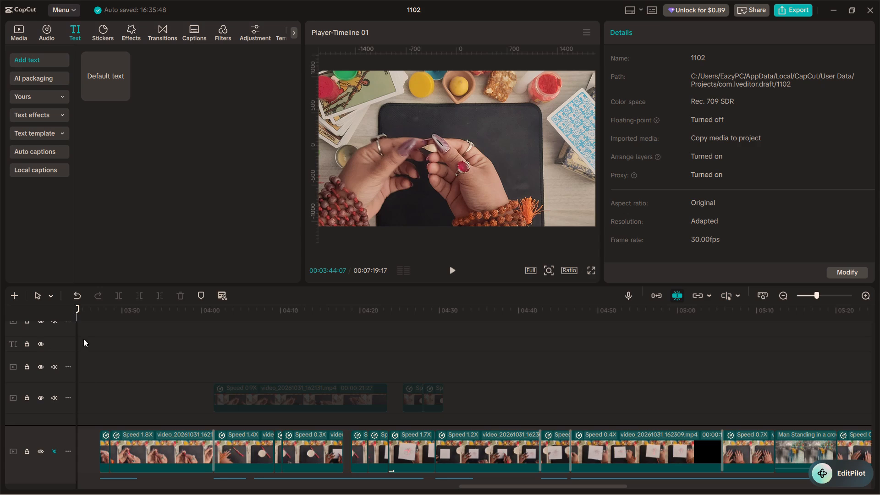
ctrl+scroll(154, 400, down, 5)
ctrl+scroll(154, 400, up, 6)
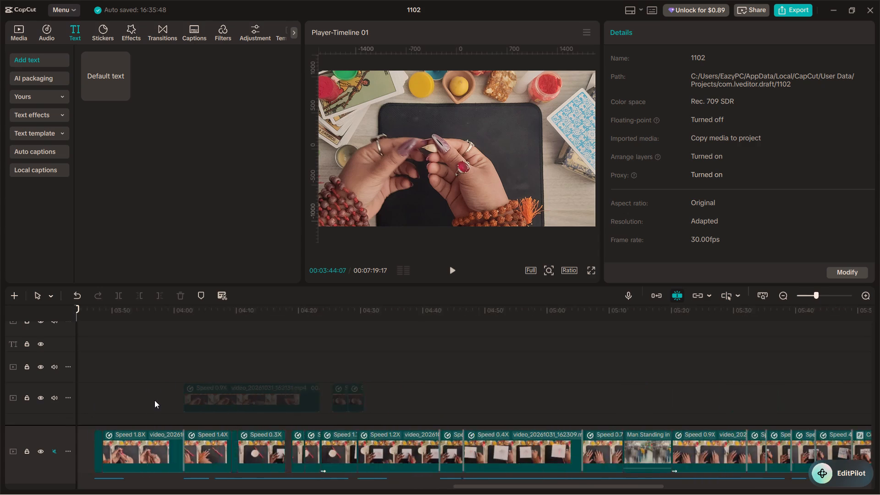
ctrl+scroll(154, 400, up, 7)
ctrl+scroll(154, 400, down, 10)
alt+scroll(154, 400, up, 3)
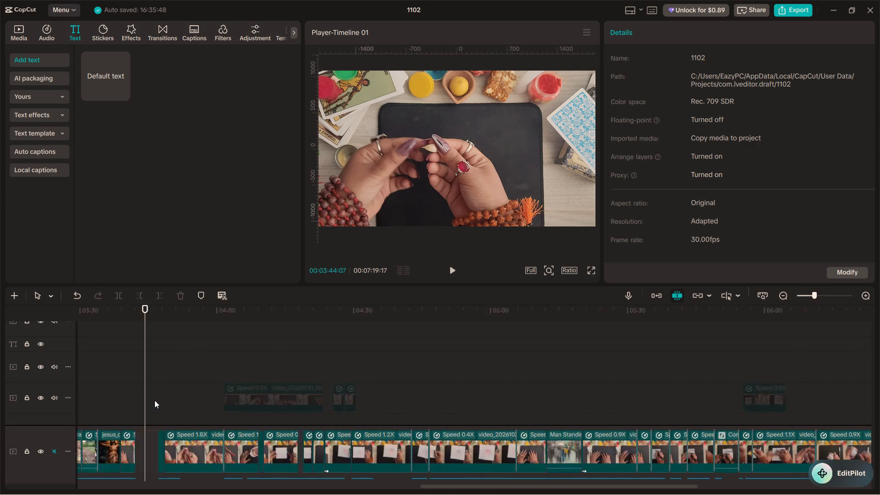
alt+scroll(154, 400, up, 1)
click(307, 410)
key(space)
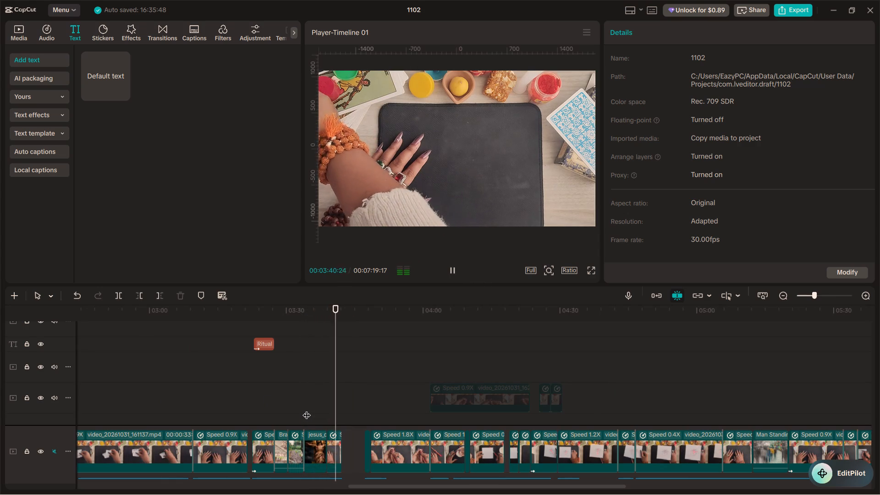
key(space)
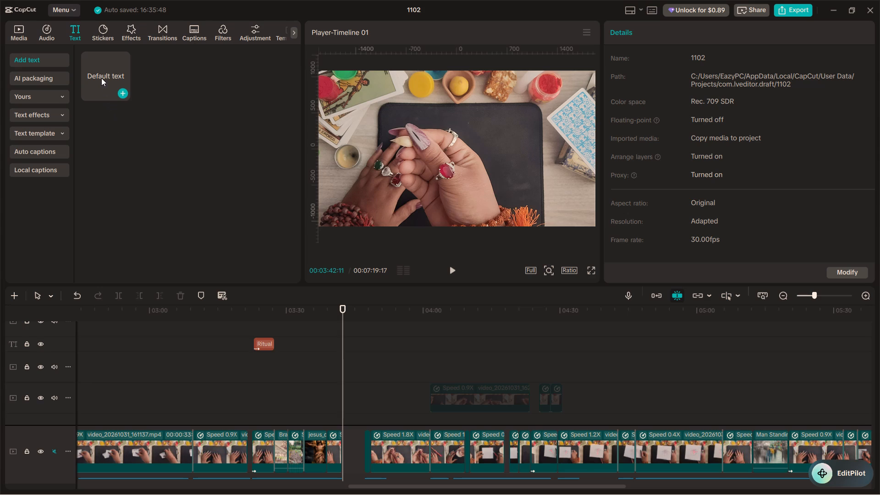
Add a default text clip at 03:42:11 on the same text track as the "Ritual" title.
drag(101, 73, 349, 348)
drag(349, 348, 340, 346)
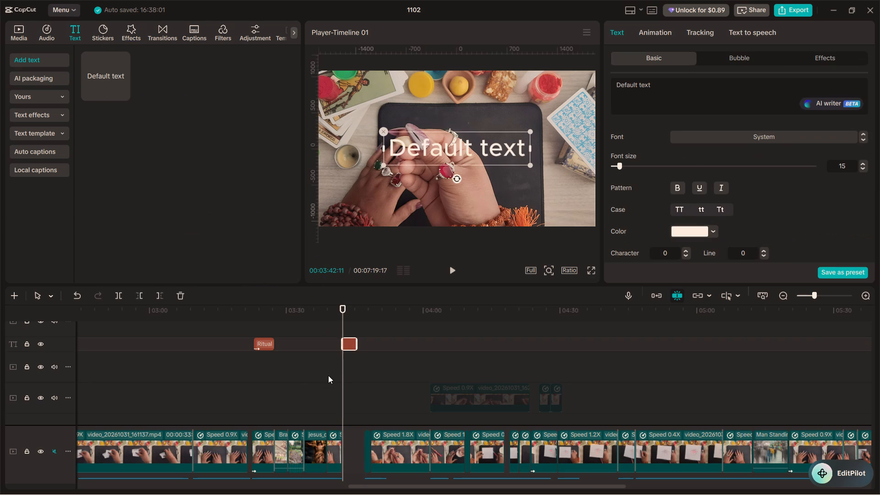
Replay the moments around 03:40 and examine the voiceover waveform to find where the new text should start.
click(328, 375)
key(space)
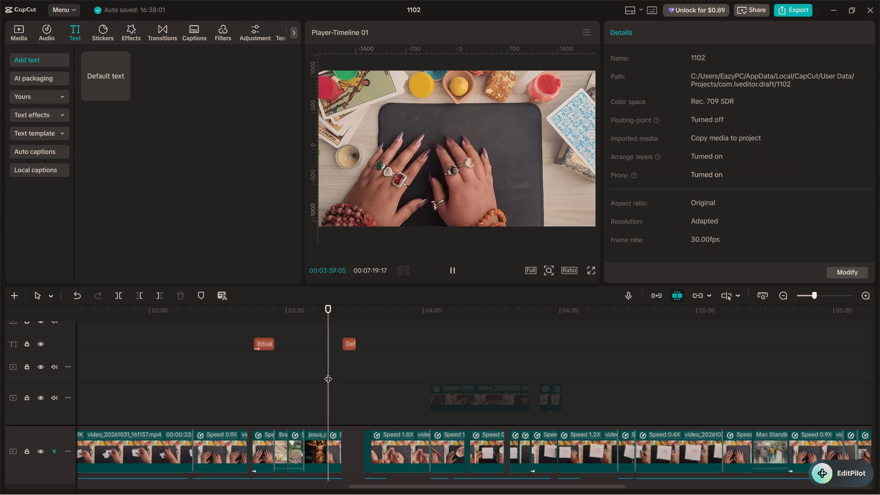
key(space)
key(space)
key(space)
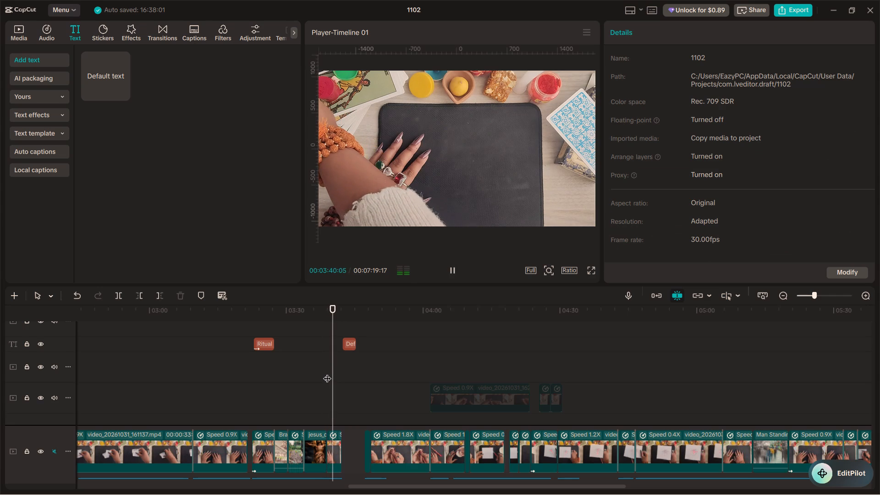
scroll(342, 365, up, 12)
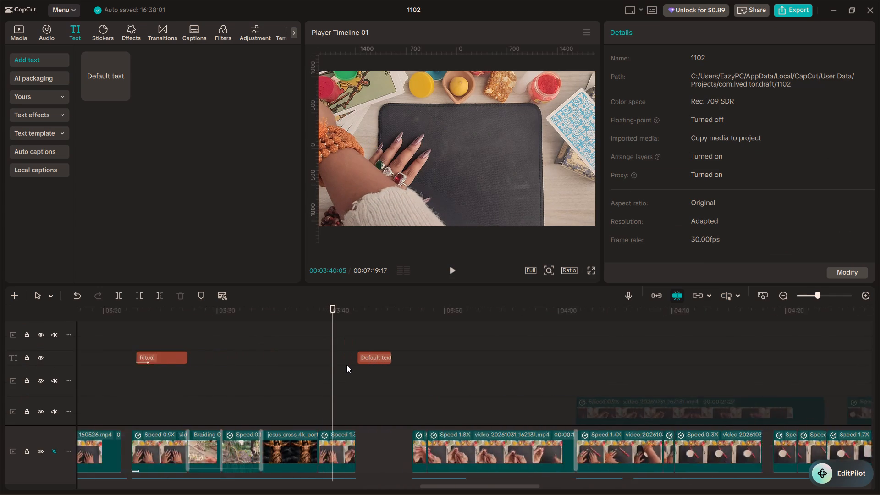
scroll(346, 365, up, 7)
key(space)
key(space)
scroll(352, 398, down, 8)
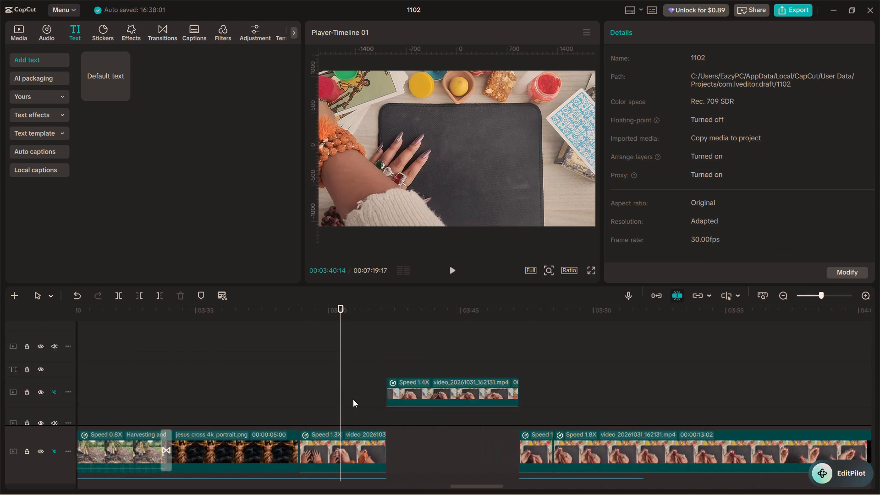
scroll(353, 399, down, 20)
scroll(353, 399, down, 4)
click(341, 345)
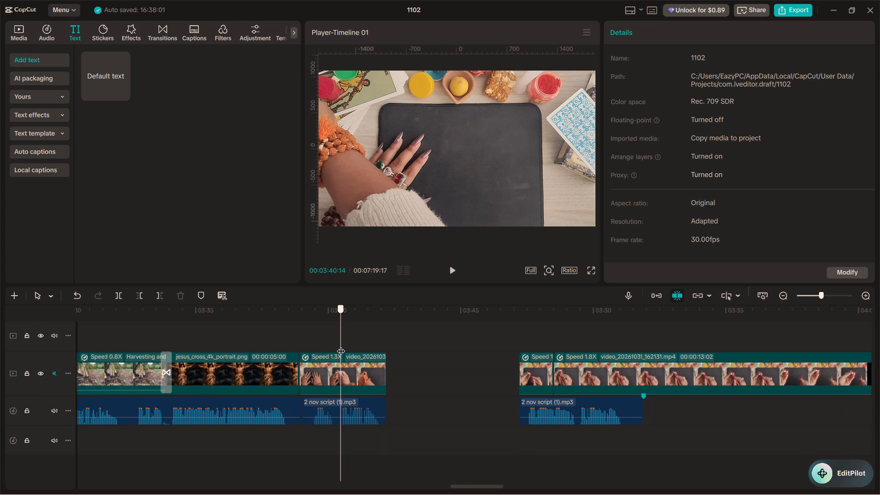
ctrl+scroll(341, 345, up, 20)
ctrl+scroll(344, 347, down, 15)
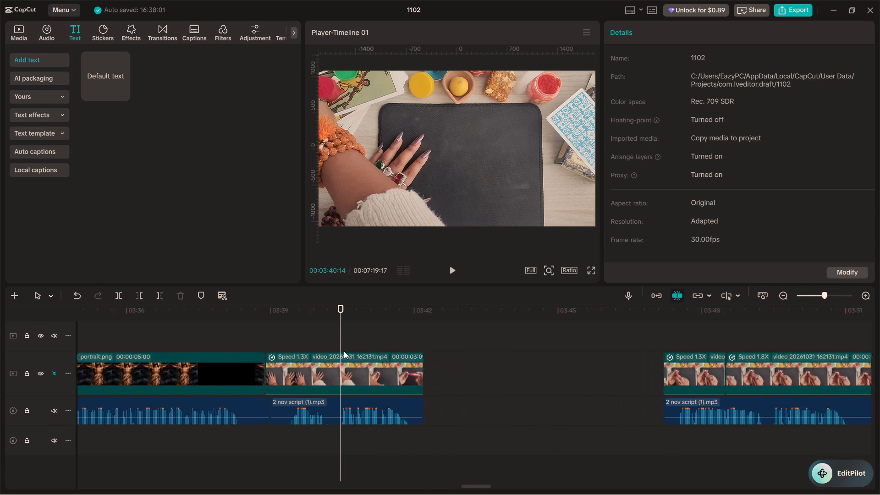
ctrl+scroll(344, 351, down, 11)
scroll(344, 351, down, 18)
scroll(375, 357, down, 5)
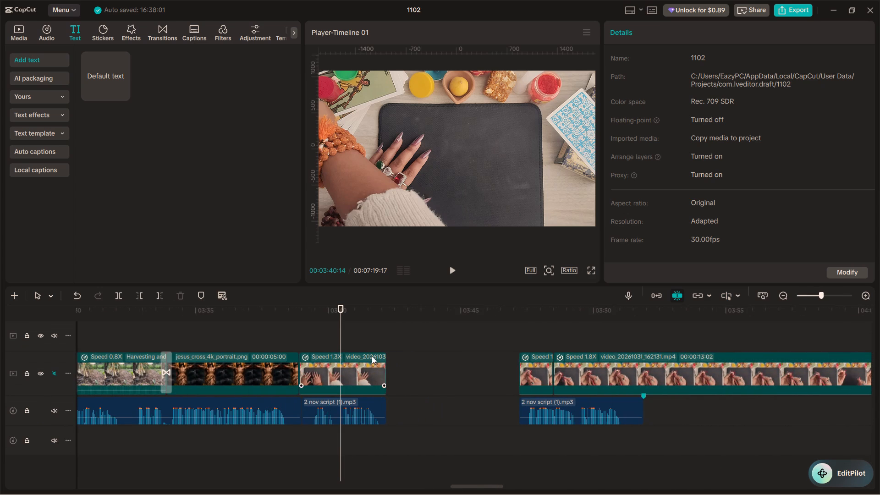
scroll(444, 390, down, 5)
scroll(437, 399, up, 5)
scroll(434, 394, down, 8)
scroll(434, 394, up, 20)
scroll(434, 394, up, 1)
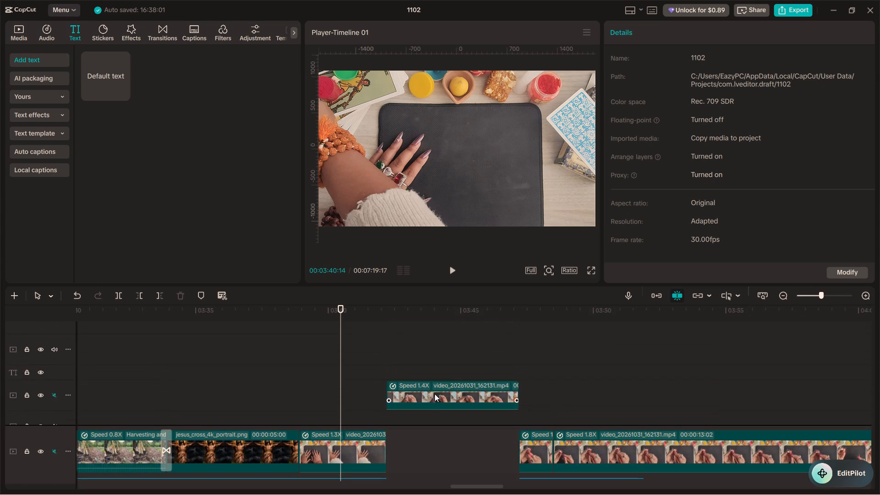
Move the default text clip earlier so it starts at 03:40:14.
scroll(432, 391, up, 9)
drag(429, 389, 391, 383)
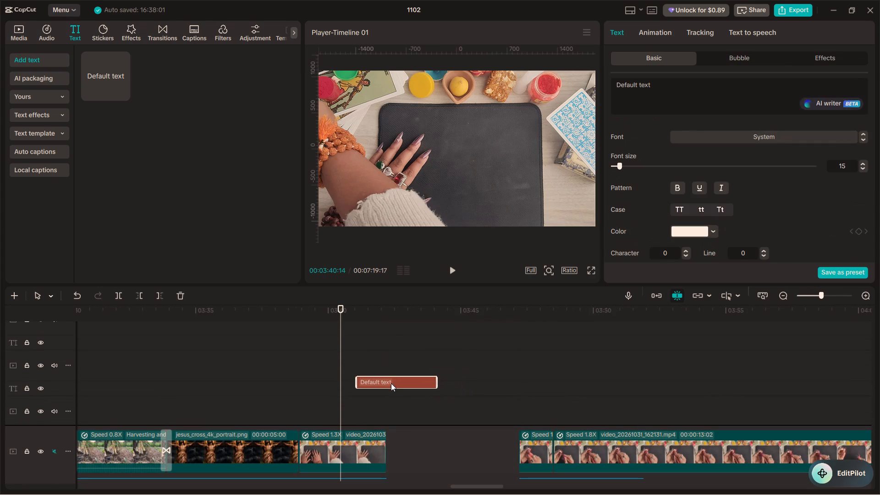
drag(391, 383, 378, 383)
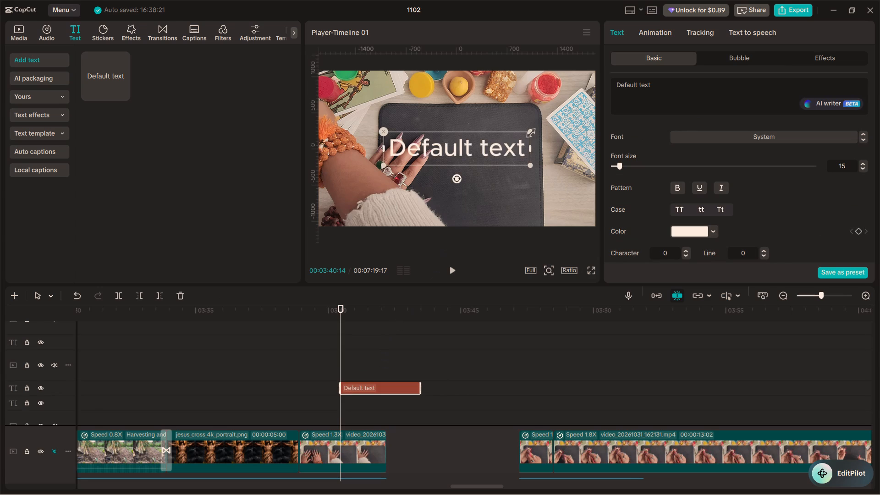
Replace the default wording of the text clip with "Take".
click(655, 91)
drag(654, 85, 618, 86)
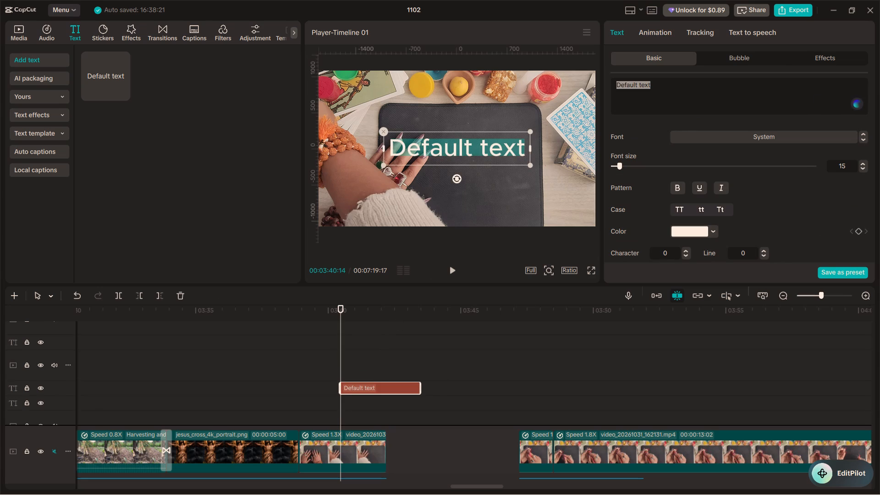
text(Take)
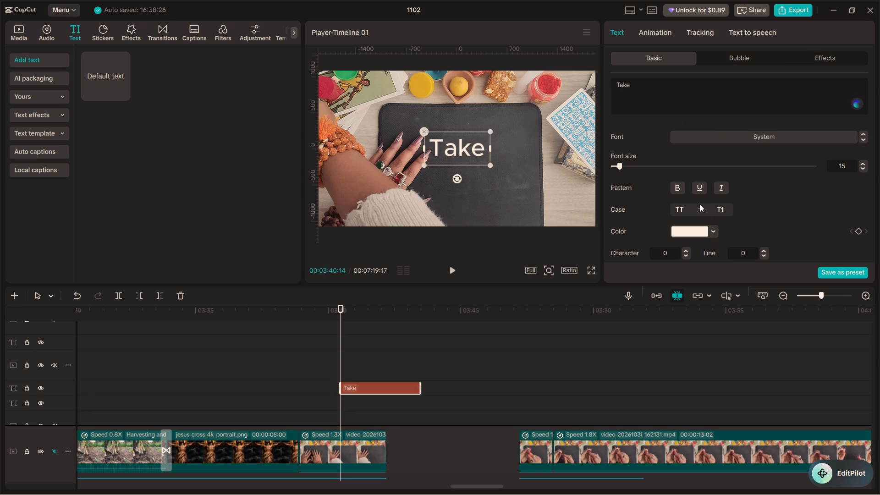
Play the section from about 03:40 repeatedly to check the "Take" text against the footage and voiceover.
click(321, 367)
key(space)
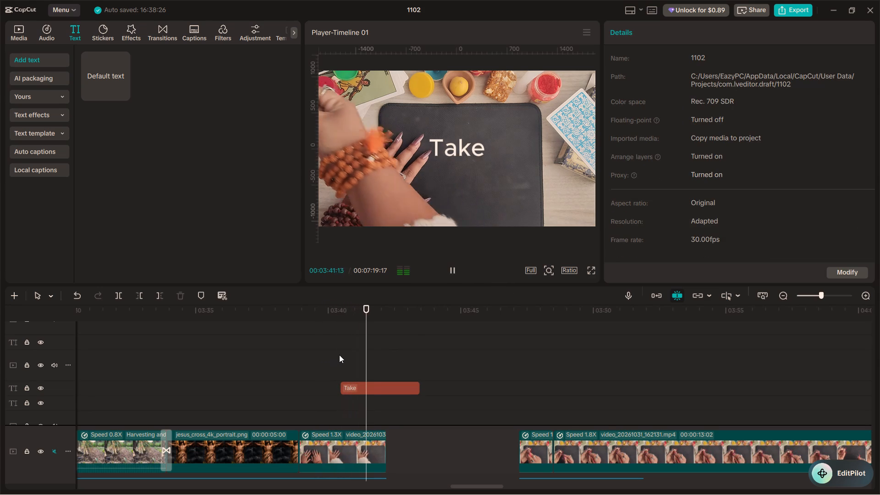
key(space)
key(space)
key(space)
click(379, 390)
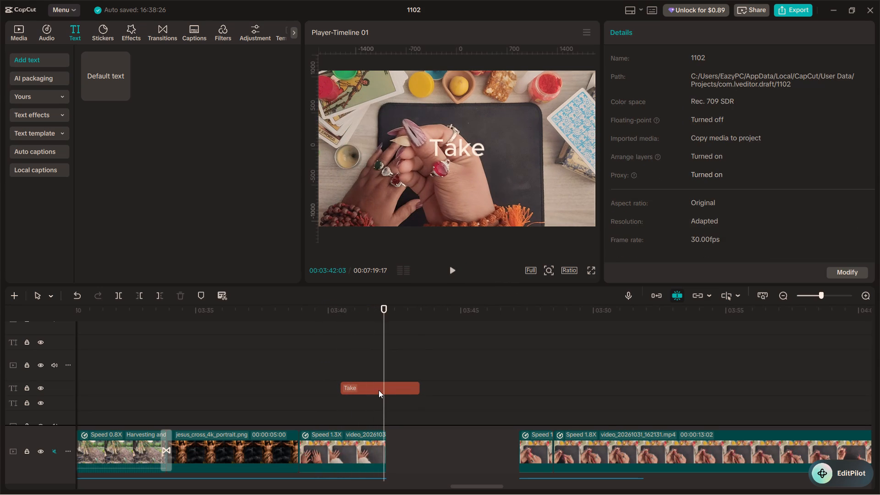
click(340, 354)
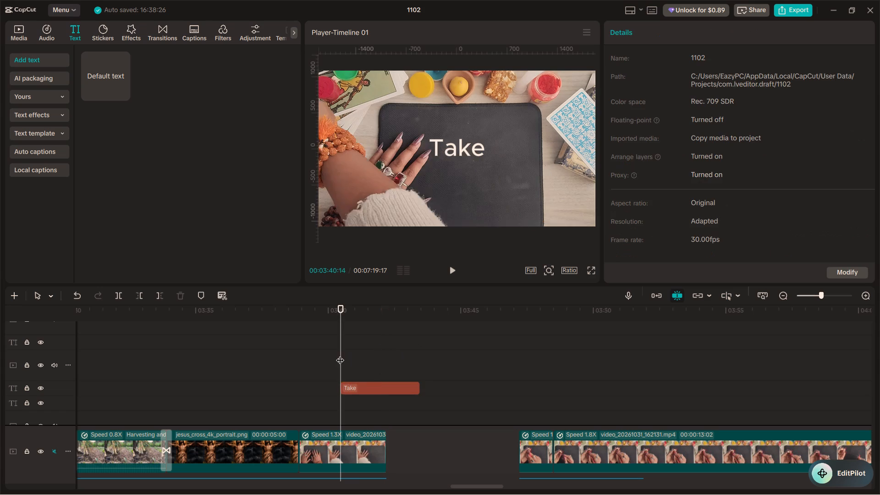
key(space)
key(space)
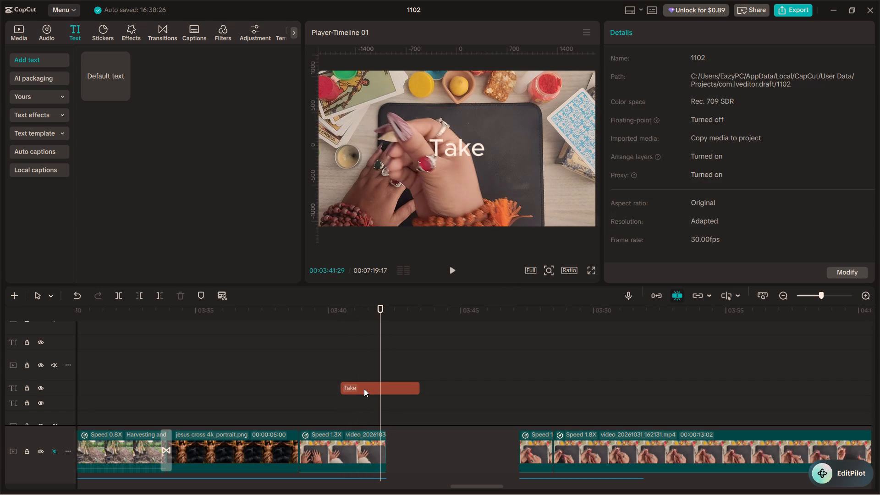
click(364, 389)
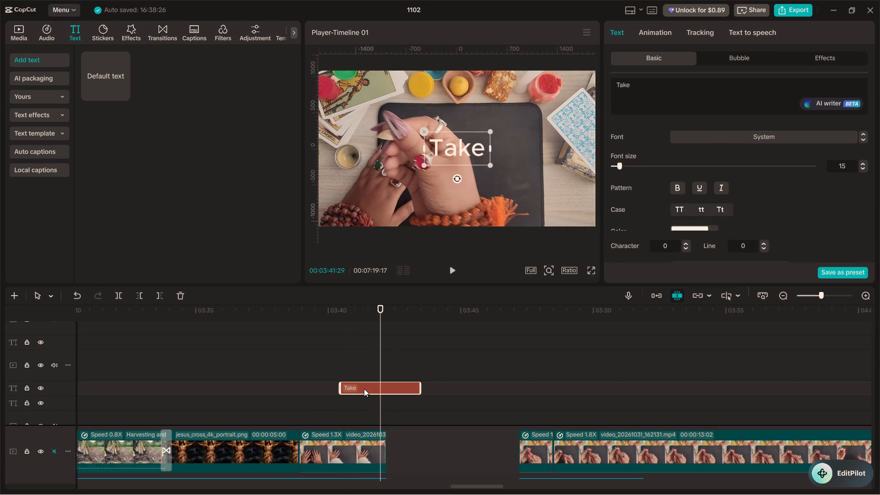
click(357, 352)
click(348, 357)
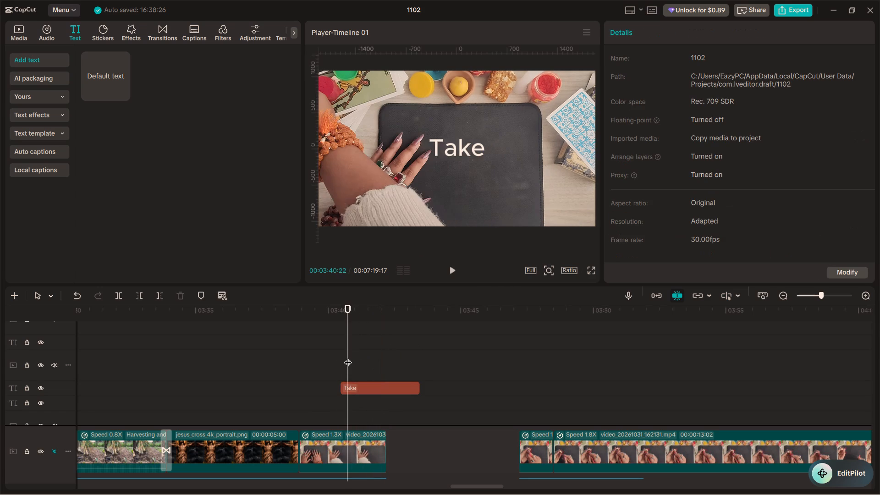
key(space)
key(space)
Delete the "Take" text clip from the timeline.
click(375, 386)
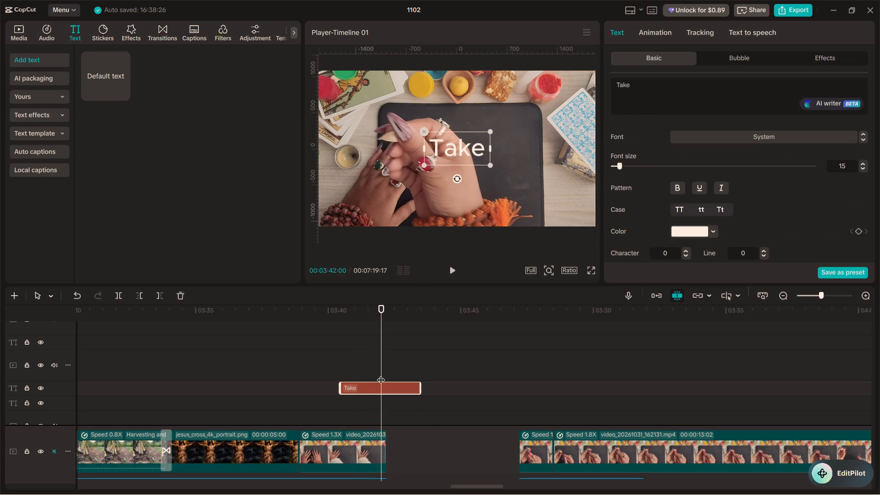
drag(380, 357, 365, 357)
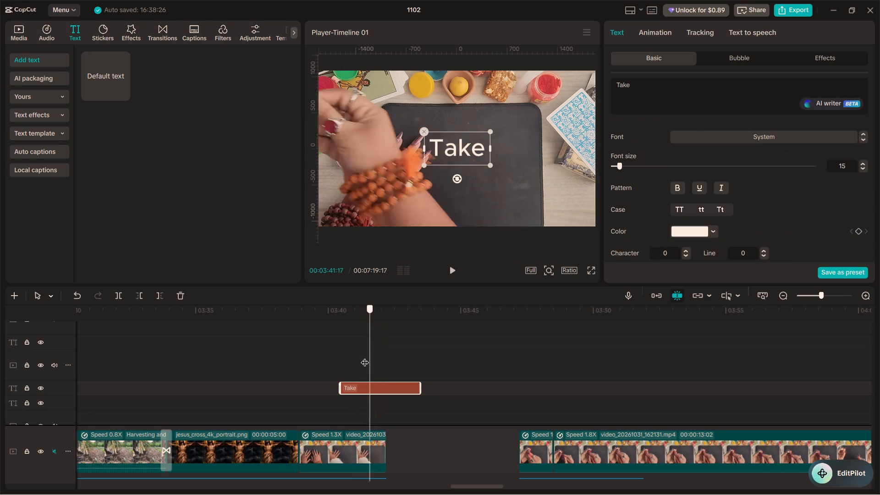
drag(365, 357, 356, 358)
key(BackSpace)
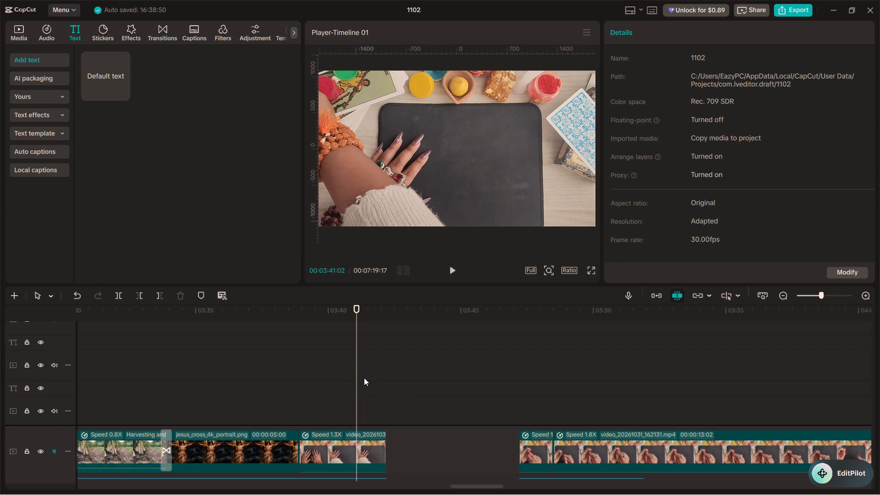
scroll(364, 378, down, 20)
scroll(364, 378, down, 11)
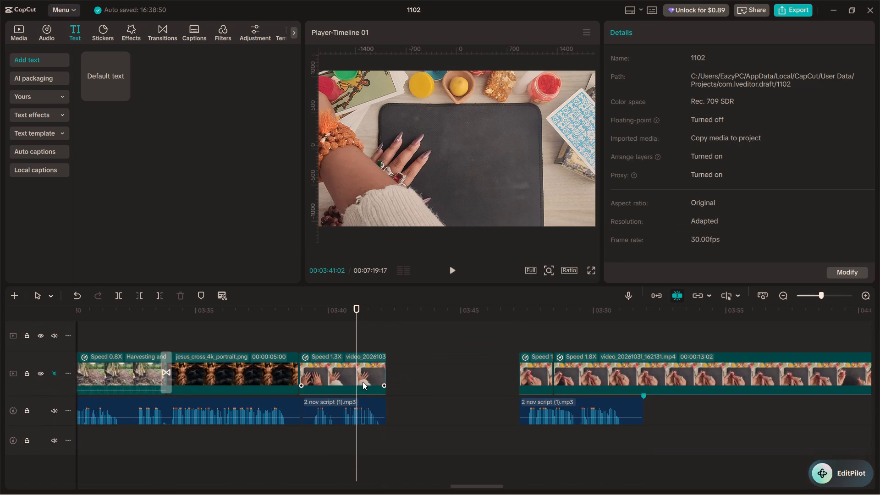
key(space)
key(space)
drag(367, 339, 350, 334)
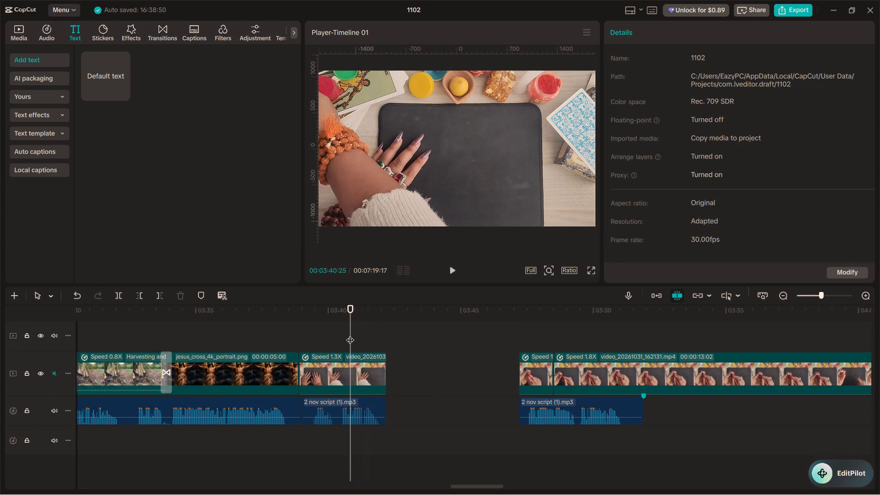
Find the Ritual 2 title clips on the text tracks and play them from about 03:23 to review their wording and animation.
ctrl+scroll(226, 343, down, 16)
scroll(286, 352, up, 11)
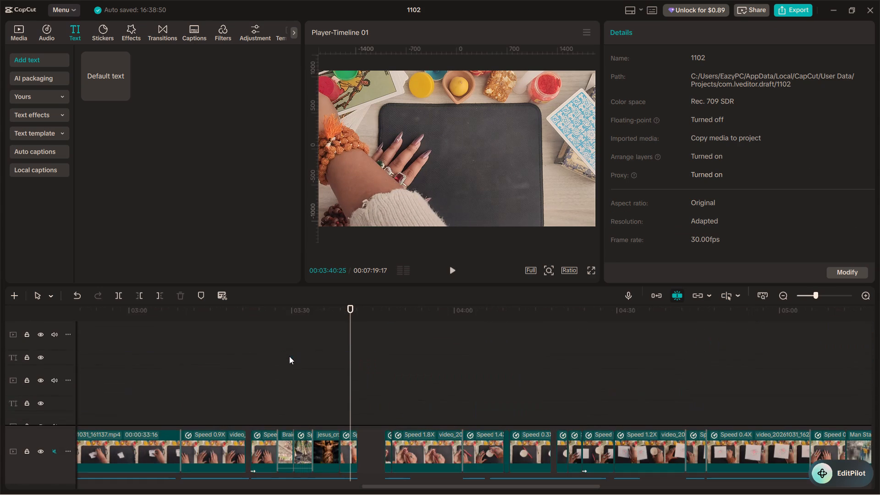
scroll(289, 356, up, 20)
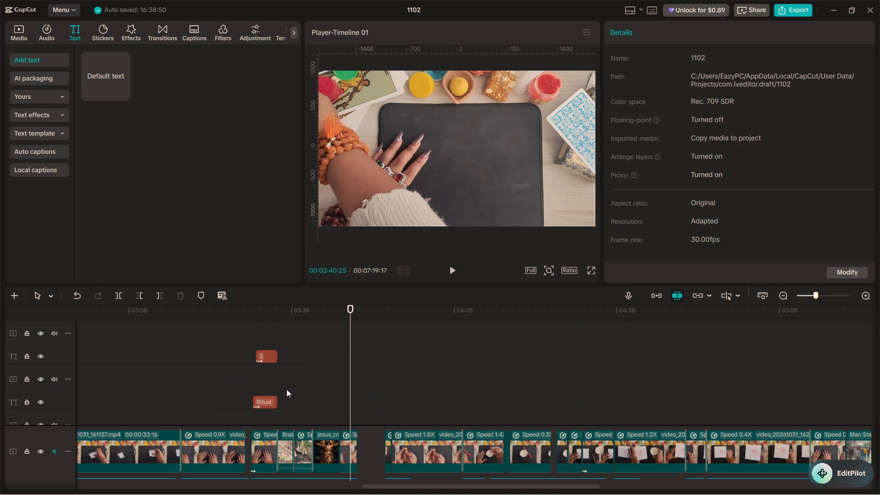
scroll(293, 396, down, 14)
scroll(293, 401, up, 20)
scroll(293, 401, up, 2)
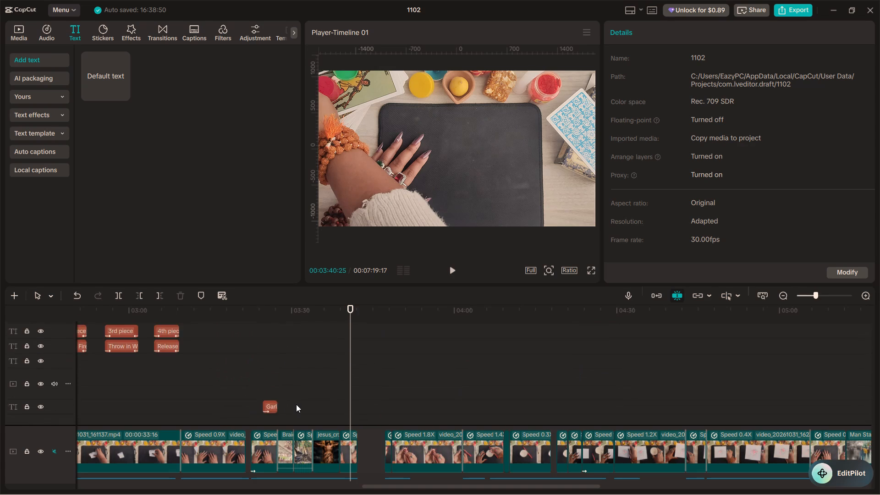
scroll(296, 404, down, 5)
click(272, 347)
click(261, 332)
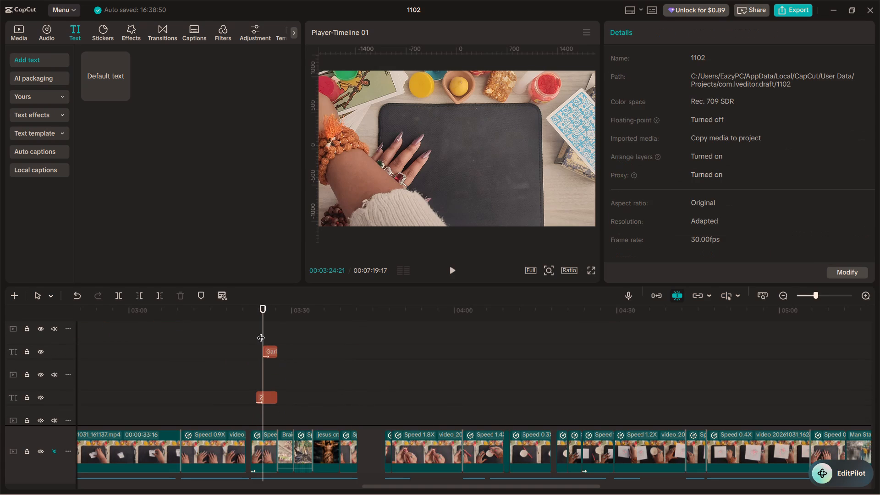
click(261, 332)
click(261, 332)
click(258, 331)
click(256, 331)
key(space)
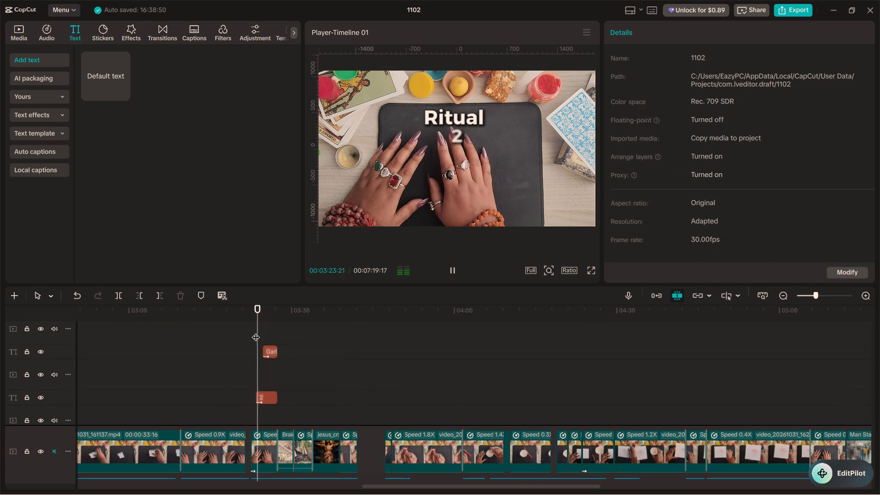
key(space)
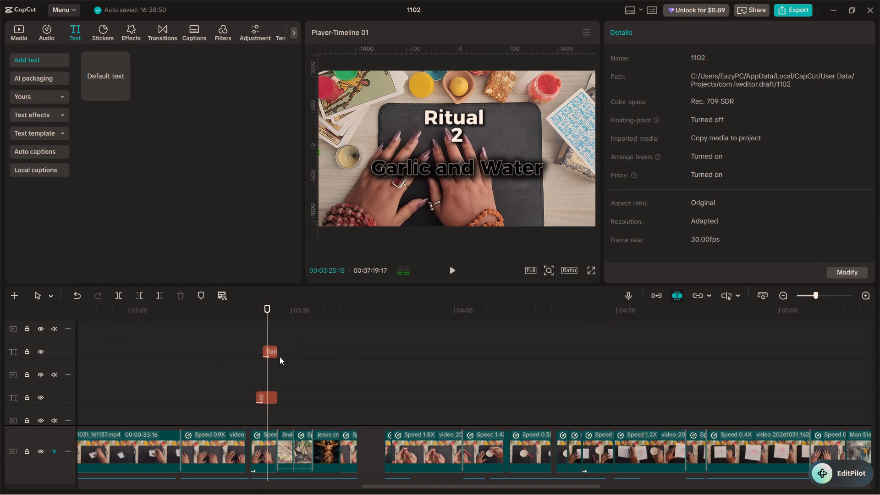
key(space)
key(space)
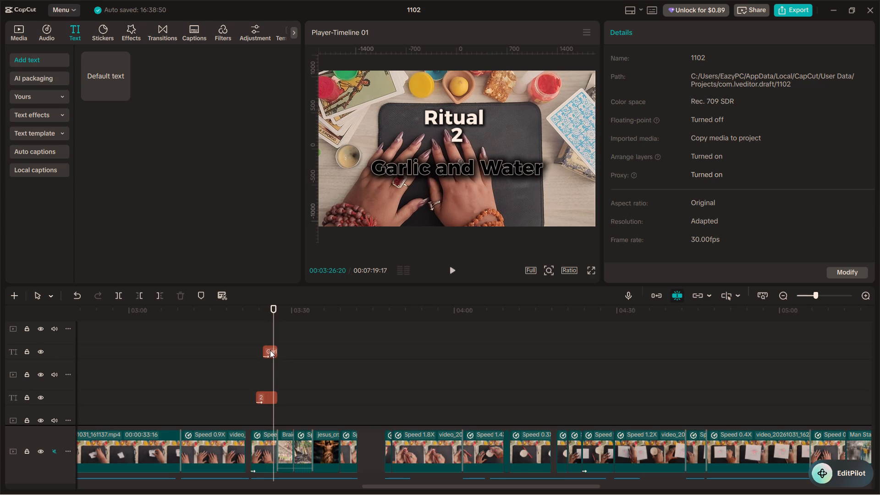
Replace the "Garlic and Water" text's entrance animation with Glitch from a "glitch" search, lasting 0.3 s.
click(269, 350)
drag(664, 32, 659, 36)
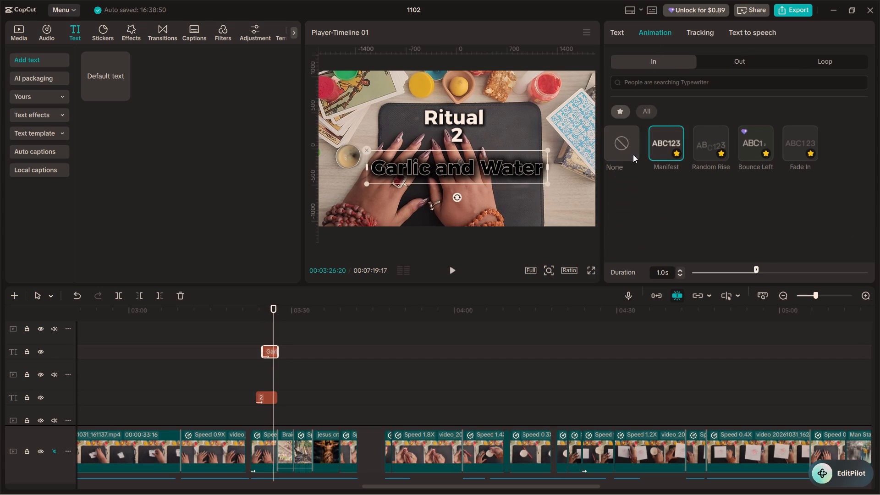
click(616, 155)
click(688, 82)
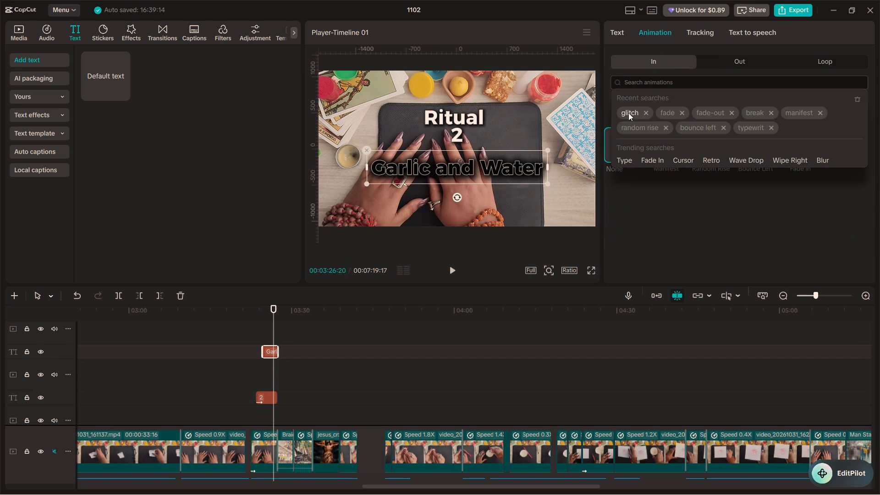
click(628, 113)
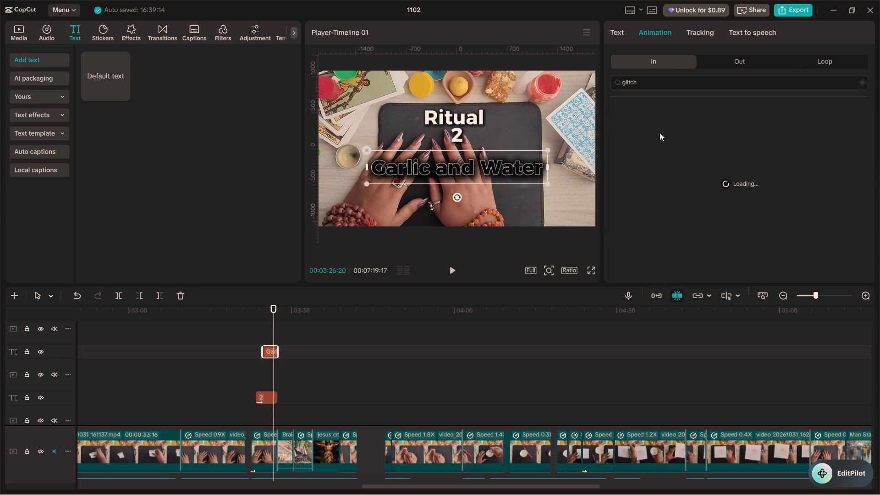
click(681, 119)
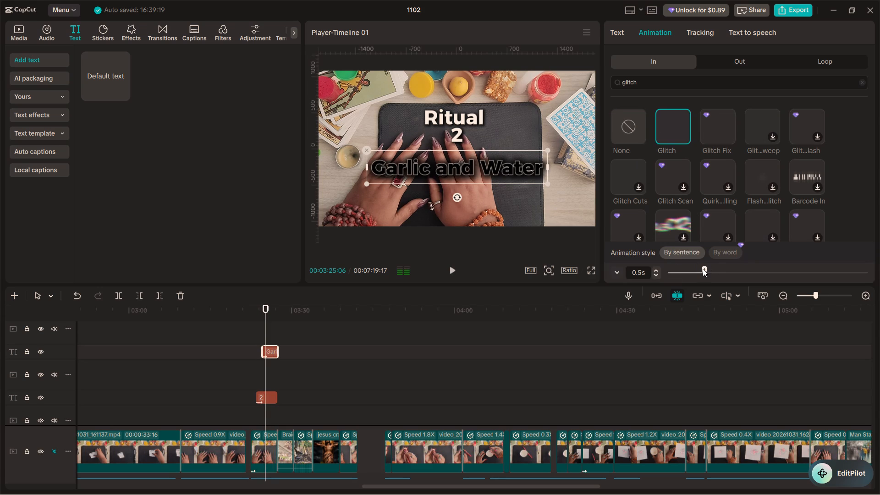
drag(703, 269, 686, 269)
click(616, 270)
click(616, 270)
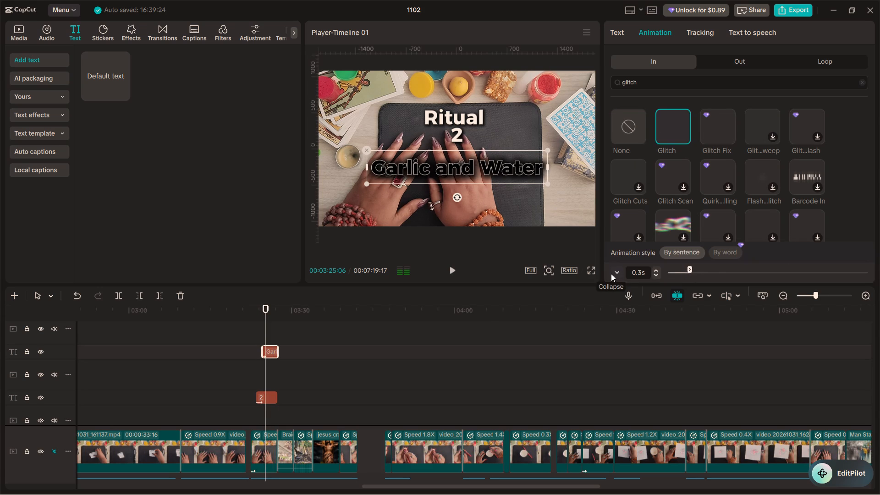
Play the Ritual 2 title section through to the garlic footage to check the "Garlic and Water" text's new animation.
click(243, 350)
click(445, 264)
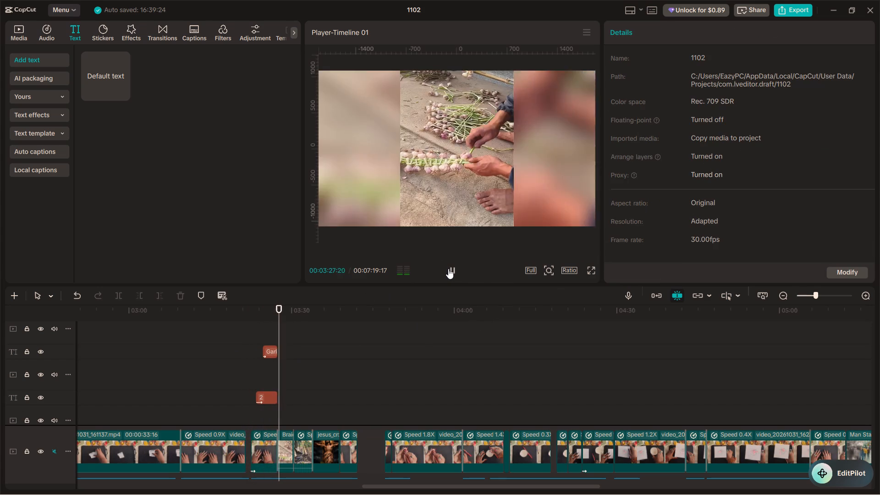
click(448, 269)
click(448, 269)
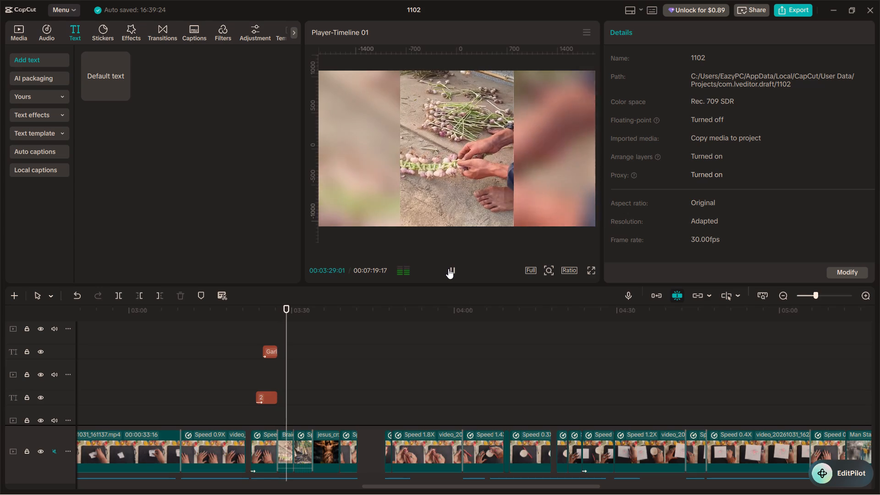
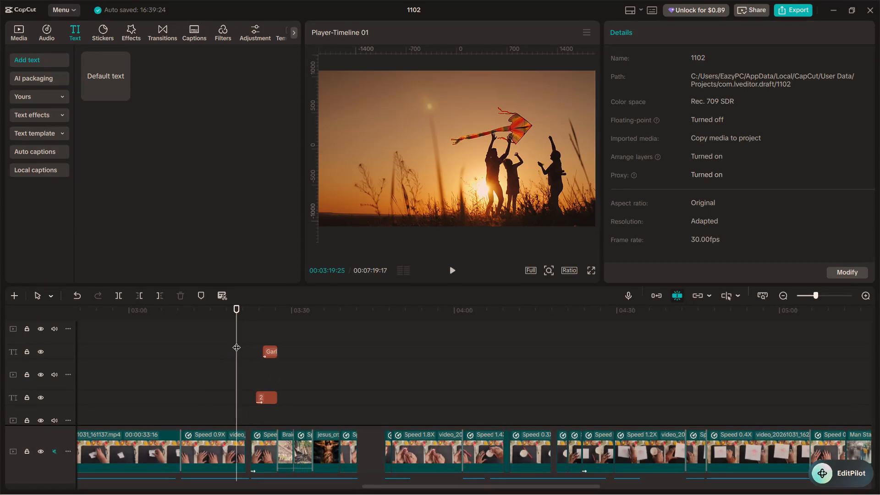
Play the footage after the Ritual 2 title, replaying around 03:35–03:41, to find where the voiceover calls for the next text.
key(space)
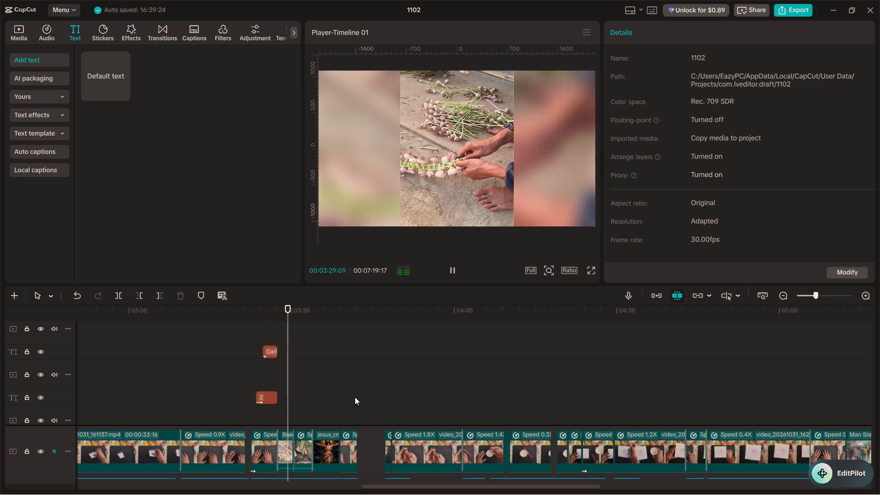
scroll(323, 373, down, 1)
alt+scroll(320, 374, down, 2)
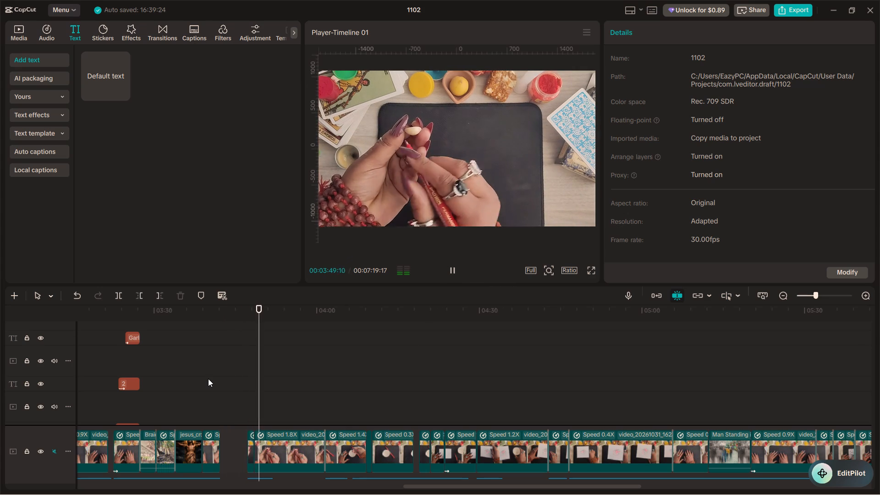
key(space)
drag(265, 391, 212, 390)
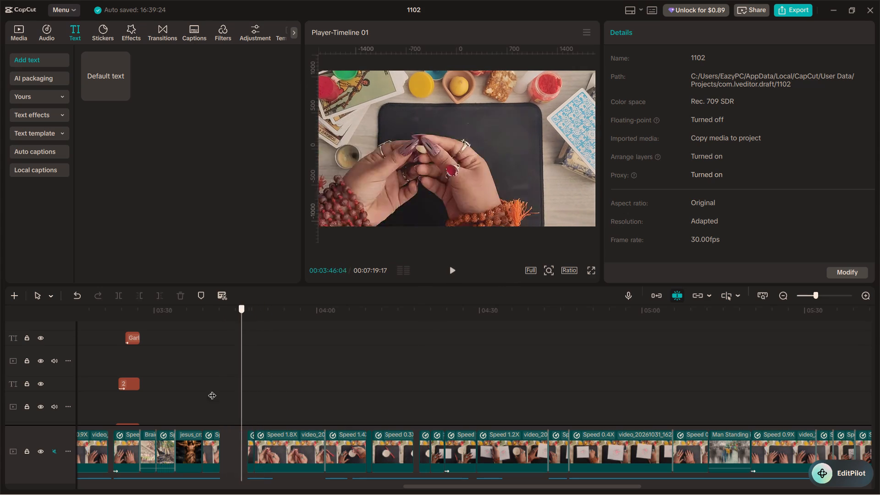
drag(212, 390, 185, 390)
key(space)
scroll(192, 390, down, 20)
scroll(192, 390, down, 1)
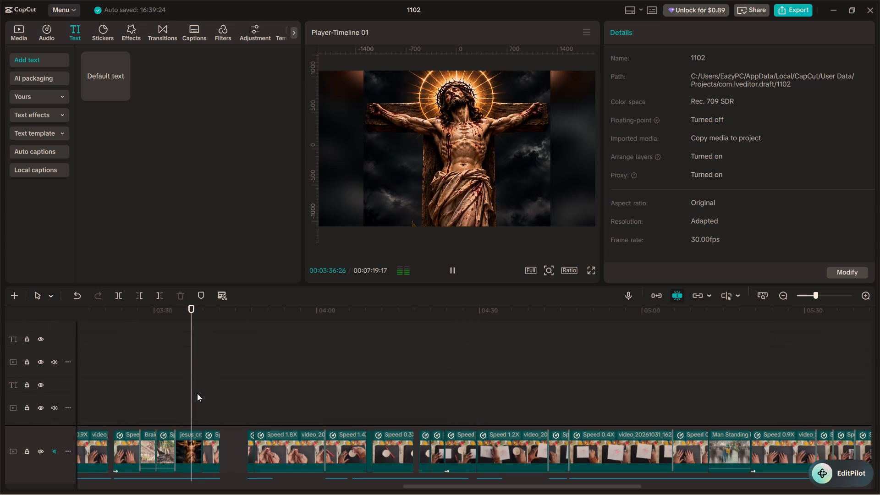
scroll(197, 393, down, 14)
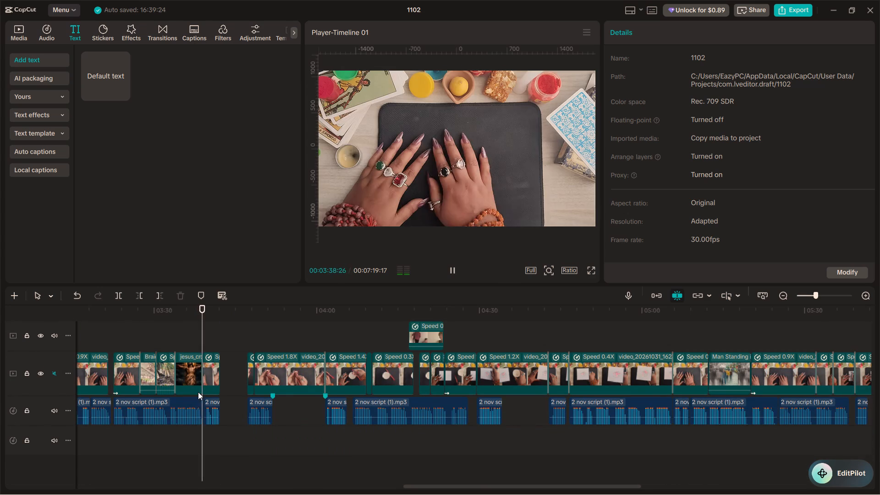
ctrl+scroll(206, 393, up, 20)
ctrl+scroll(206, 393, up, 1)
key(space)
click(190, 333)
key(space)
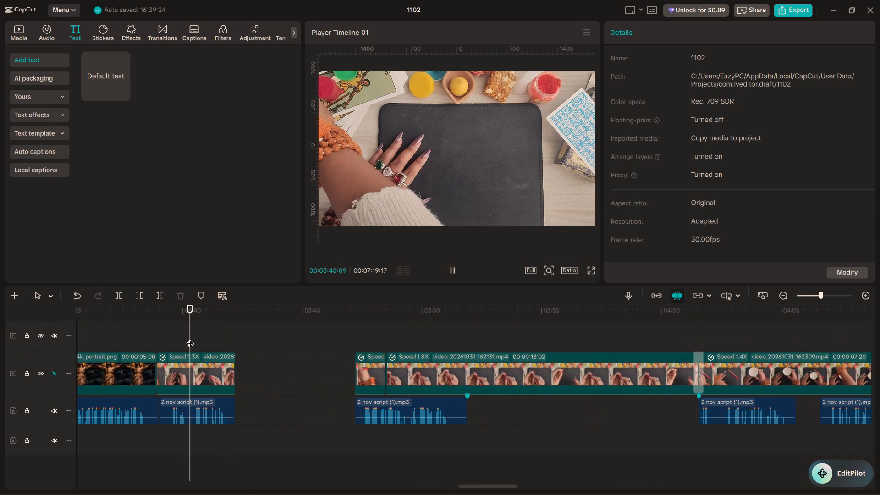
key(space)
key(space)
key(space)
key(space)
key(space)
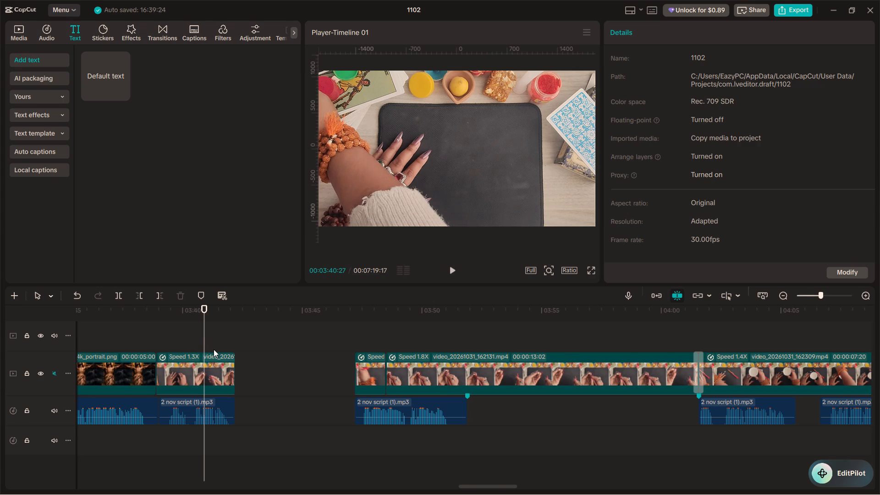
Add a default text clip at 00:03:40:26 on a text track above, trimmed to end with the hands footage at about 03:42.
ctrl+scroll(214, 349, up, 20)
ctrl+scroll(214, 349, up, 10)
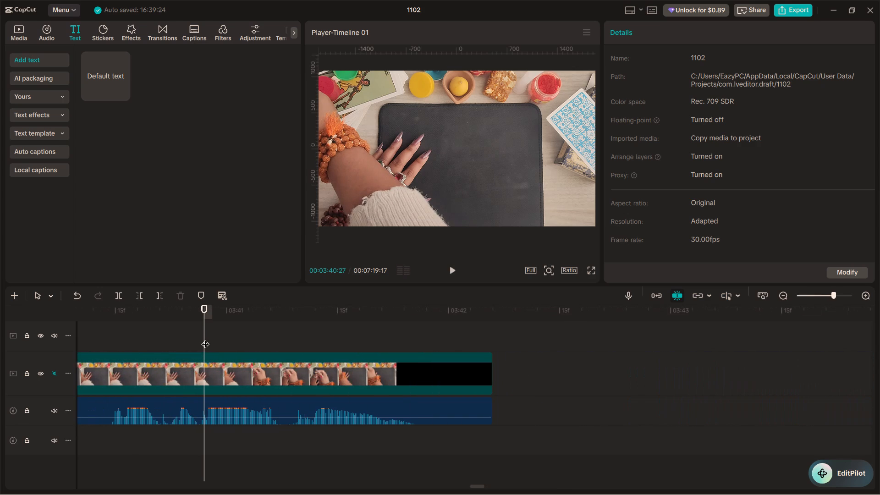
drag(204, 333, 200, 332)
scroll(199, 332, up, 4)
ctrl+scroll(198, 339, down, 3)
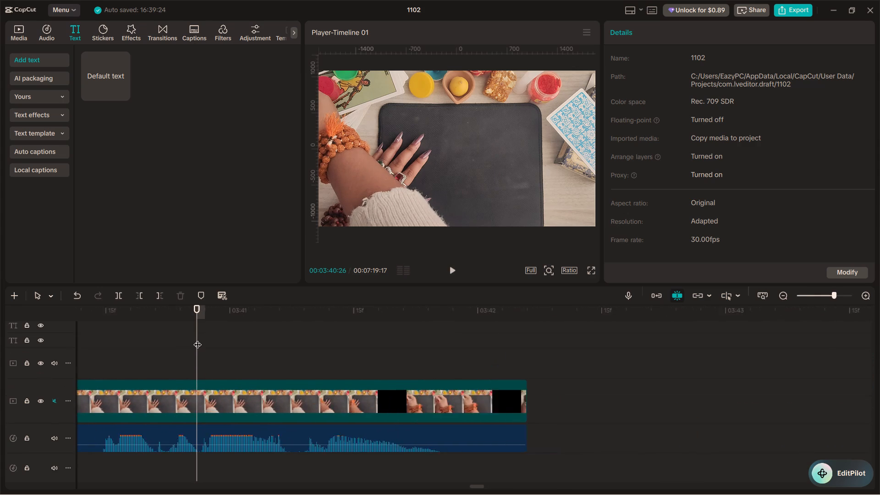
ctrl+scroll(198, 339, down, 19)
scroll(195, 345, up, 20)
scroll(195, 345, up, 13)
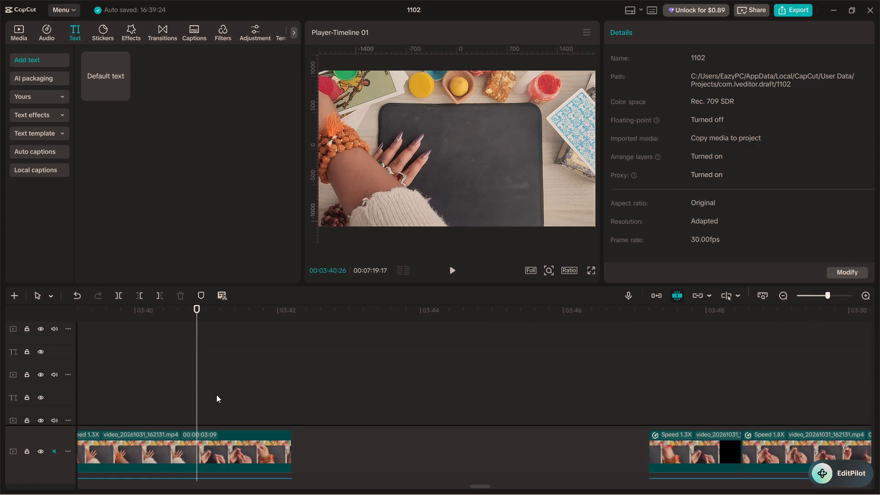
scroll(216, 395, up, 2)
drag(104, 69, 200, 329)
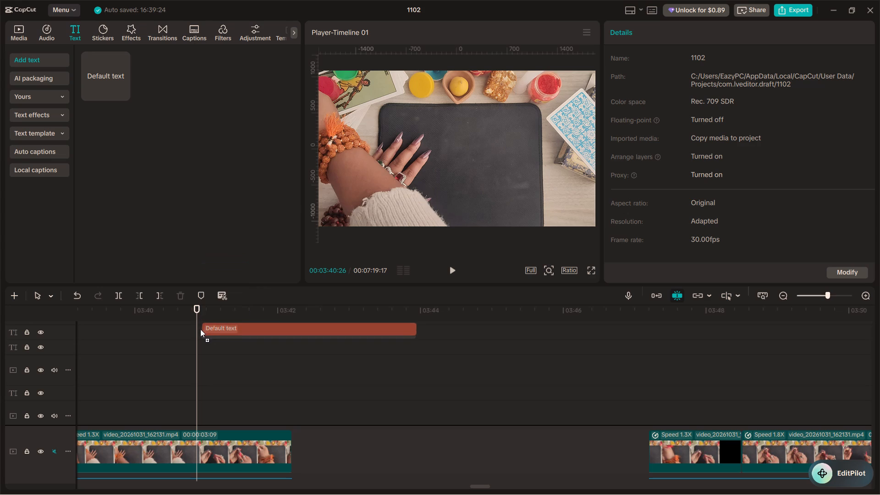
drag(200, 329, 196, 329)
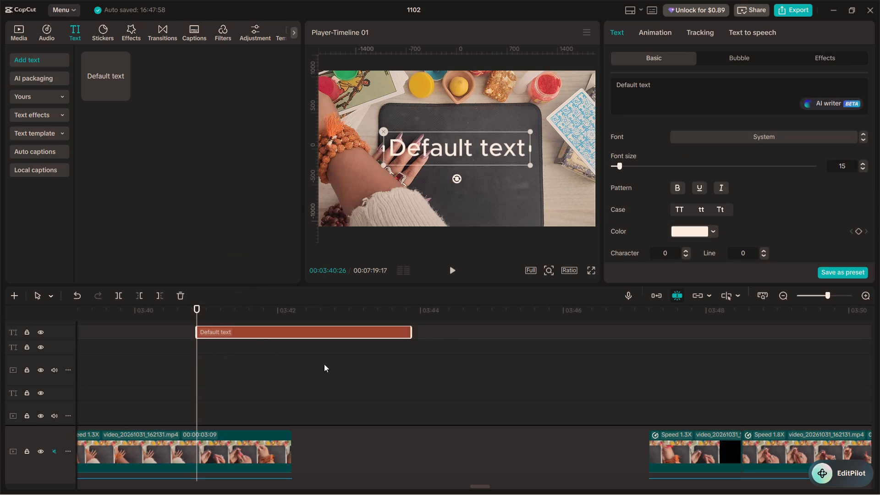
drag(410, 331, 331, 349)
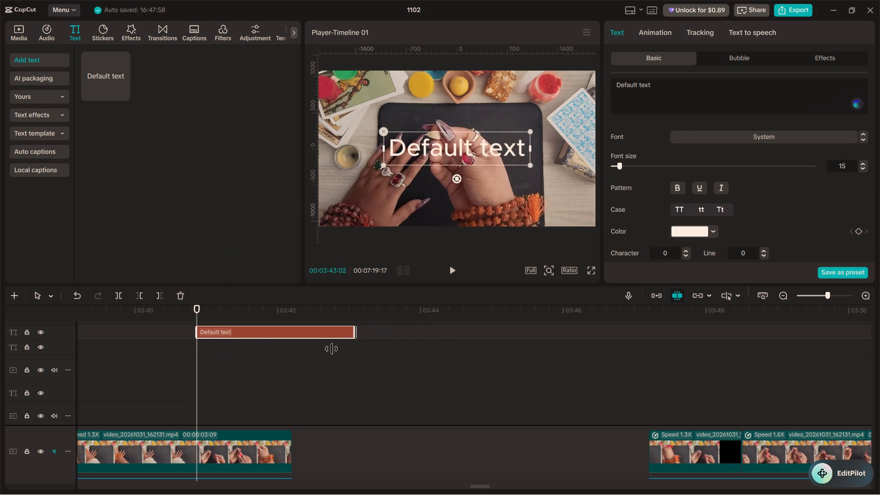
drag(331, 349, 292, 361)
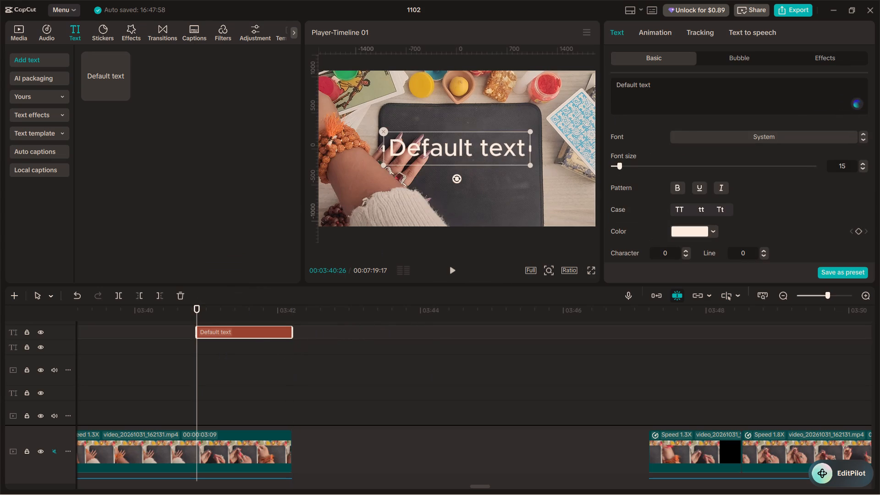
Replace the default wording with "Garlic" and "clove" on two lines.
drag(654, 88, 574, 87)
text(Garlic)
key(space)
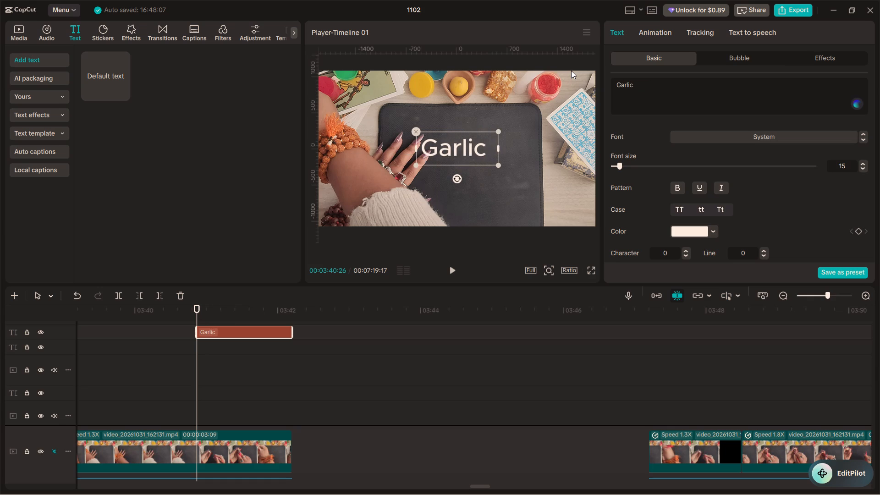
key(BackSpace)
key(shift+Return)
text(clove)
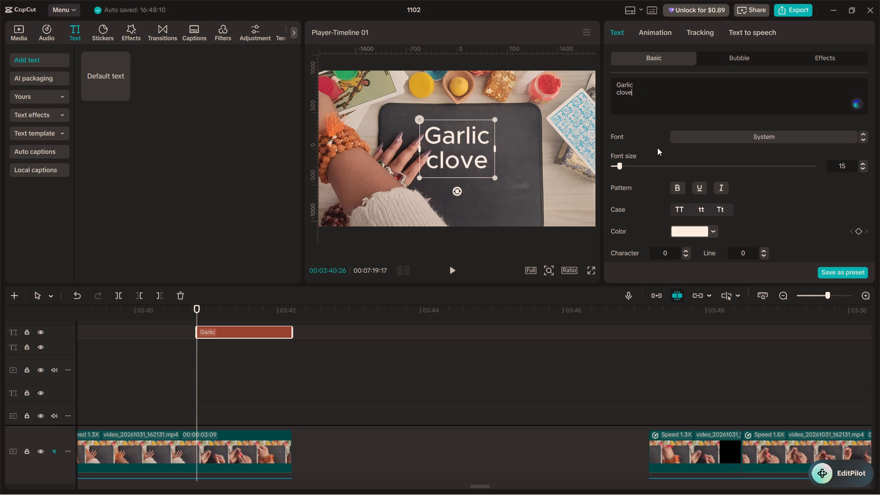
Change the Garlic clove text's font to Montserrat.
click(862, 139)
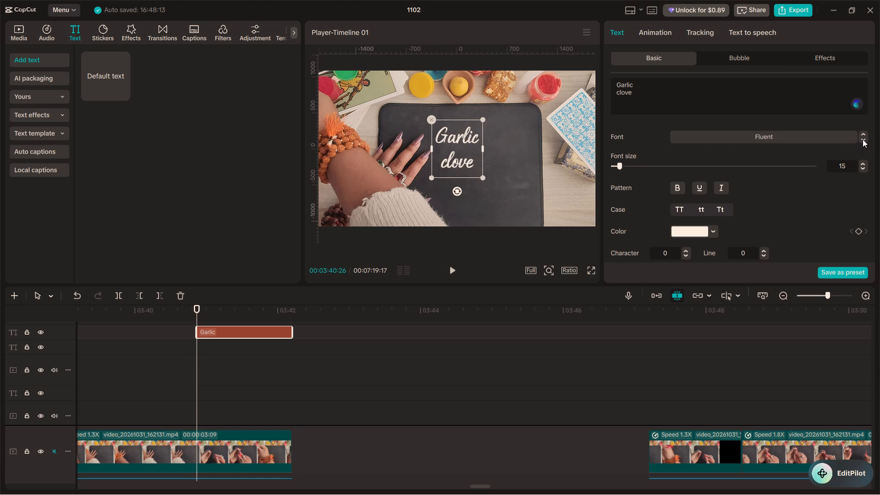
click(863, 139)
click(863, 139)
click(863, 139)
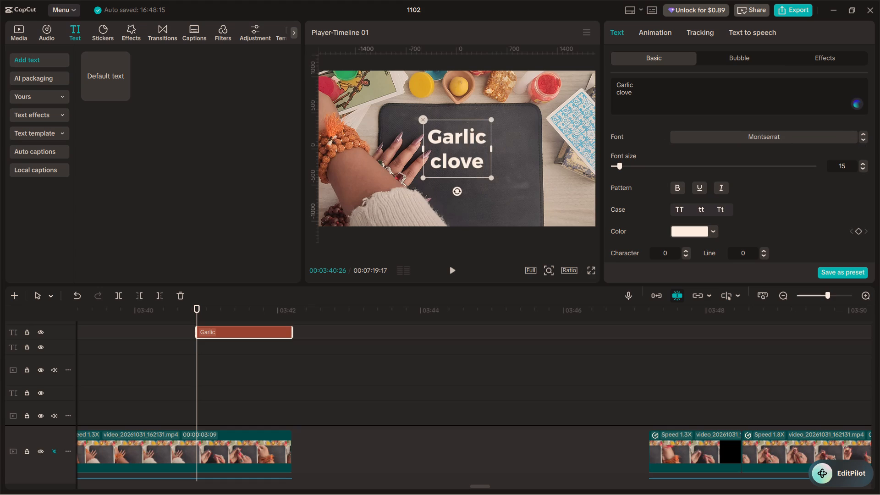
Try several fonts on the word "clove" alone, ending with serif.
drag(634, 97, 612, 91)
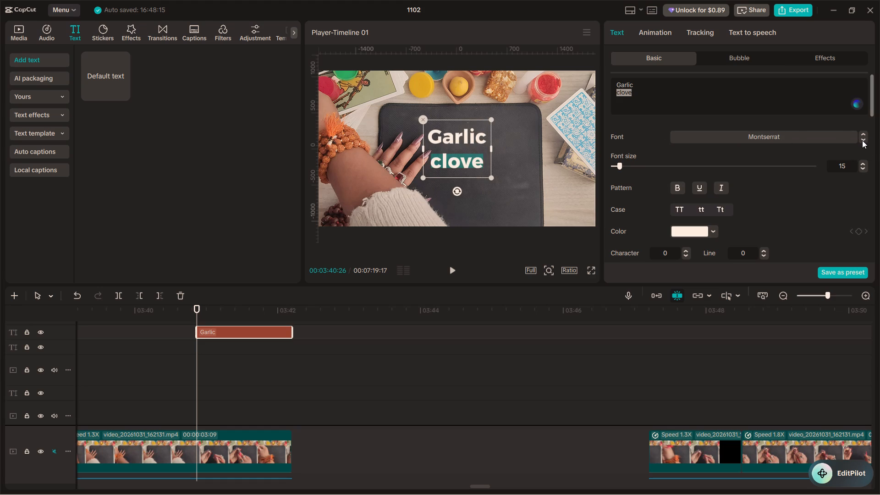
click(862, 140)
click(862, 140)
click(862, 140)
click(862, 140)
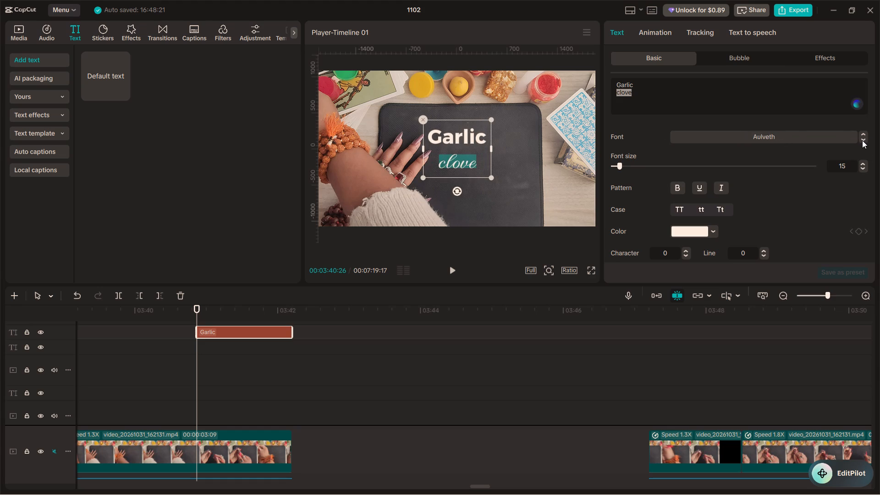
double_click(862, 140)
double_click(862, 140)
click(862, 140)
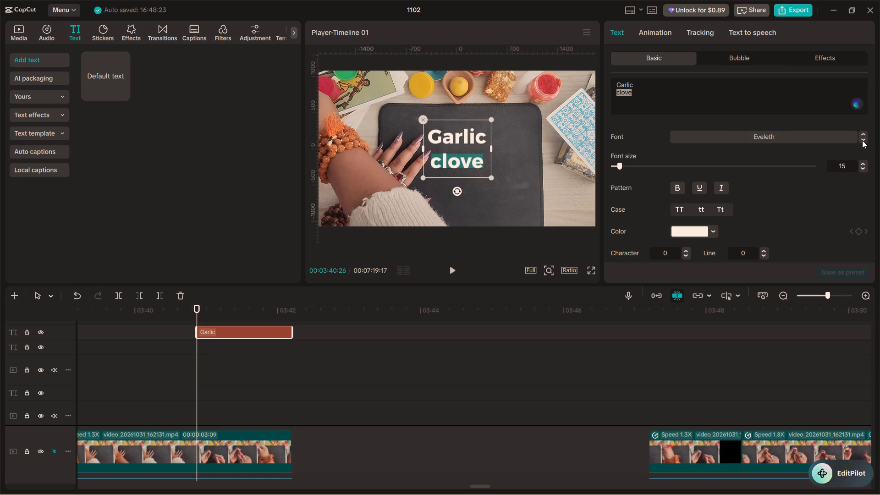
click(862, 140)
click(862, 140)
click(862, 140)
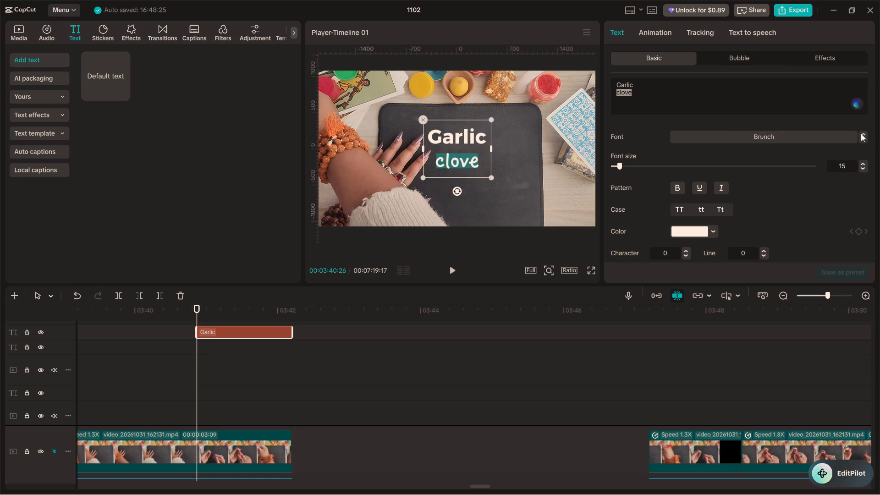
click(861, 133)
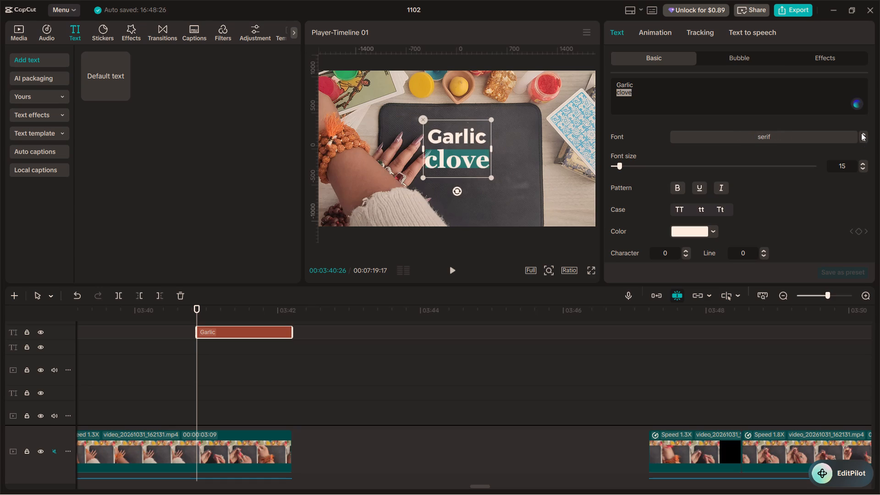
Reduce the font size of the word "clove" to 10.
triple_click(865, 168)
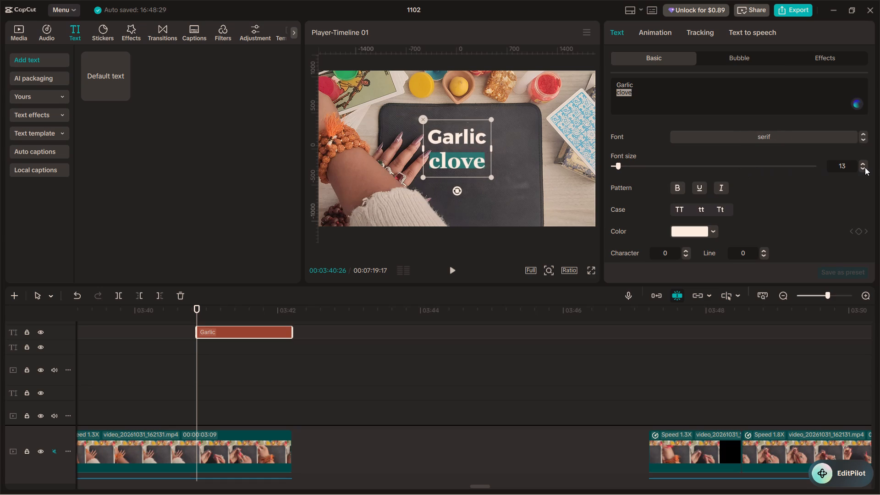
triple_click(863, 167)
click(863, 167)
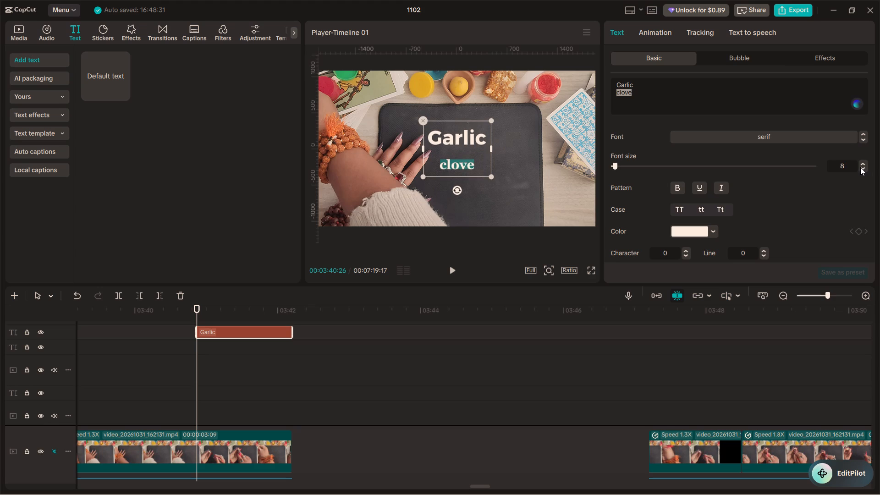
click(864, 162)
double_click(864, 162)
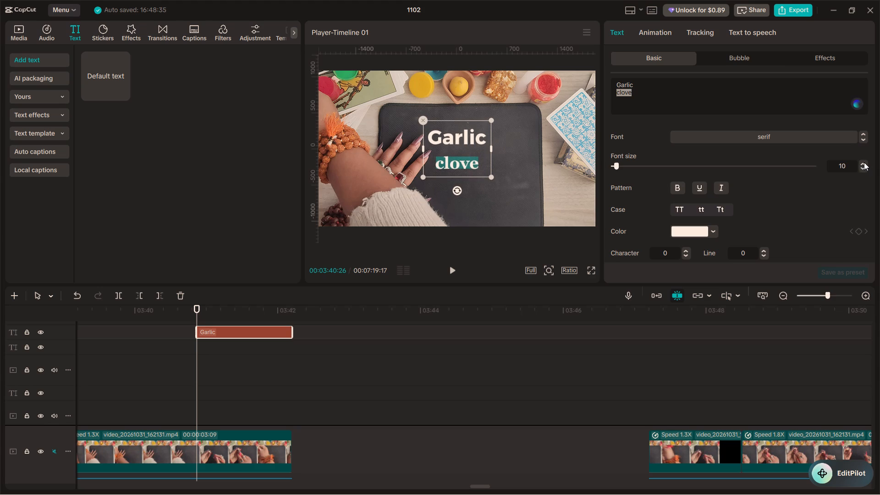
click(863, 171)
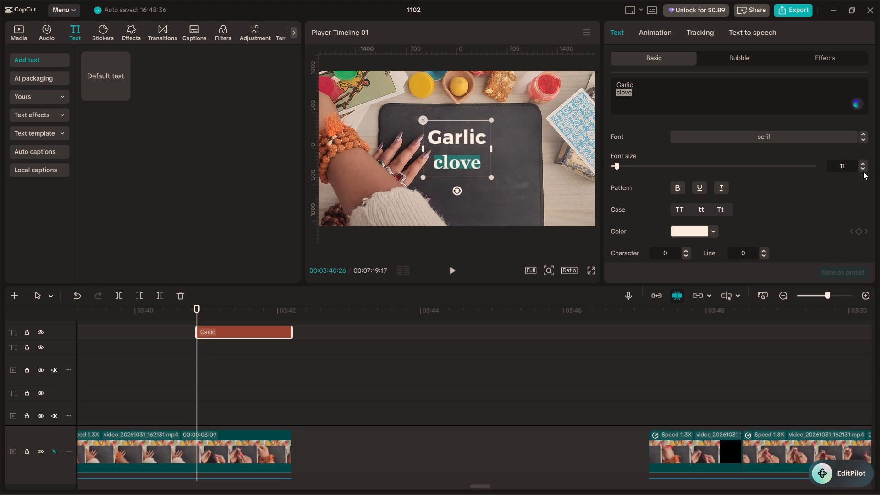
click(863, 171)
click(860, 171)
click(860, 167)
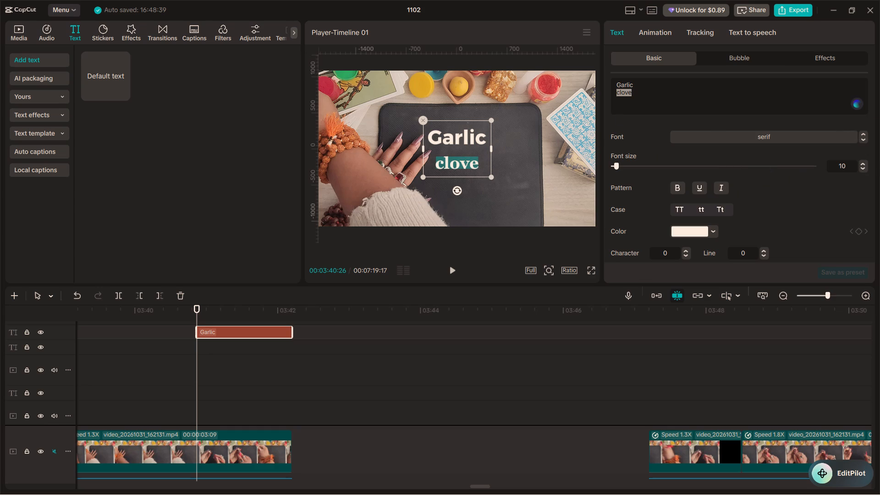
Remove the "clove" line from the text so the clip reads only "Garlic".
key(BackSpace)
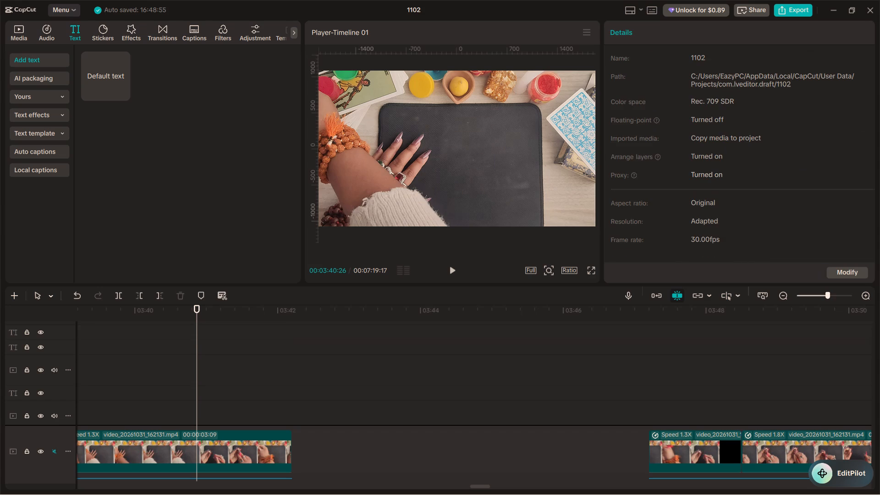
key(ctrl+z)
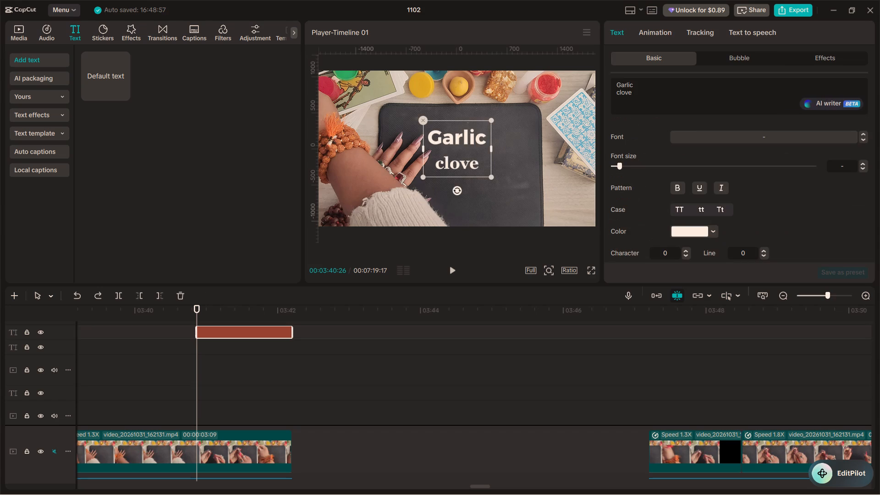
drag(655, 93, 601, 94)
key(BackSpace)
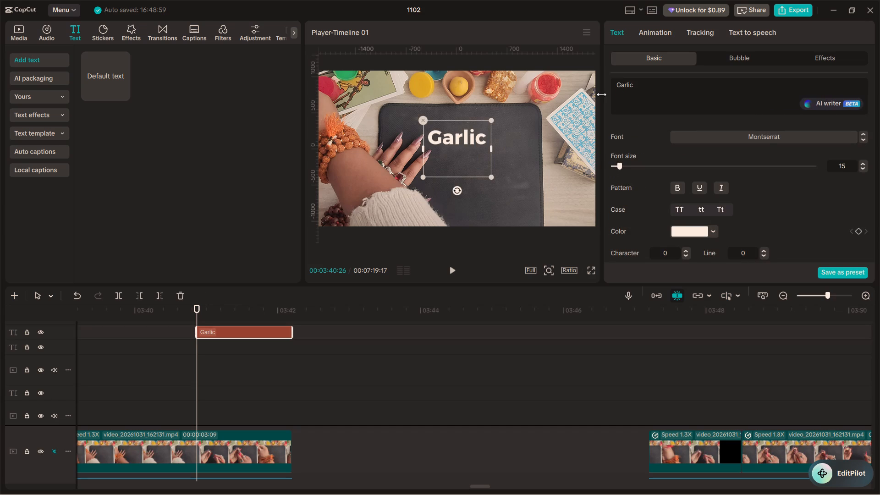
key(BackSpace)
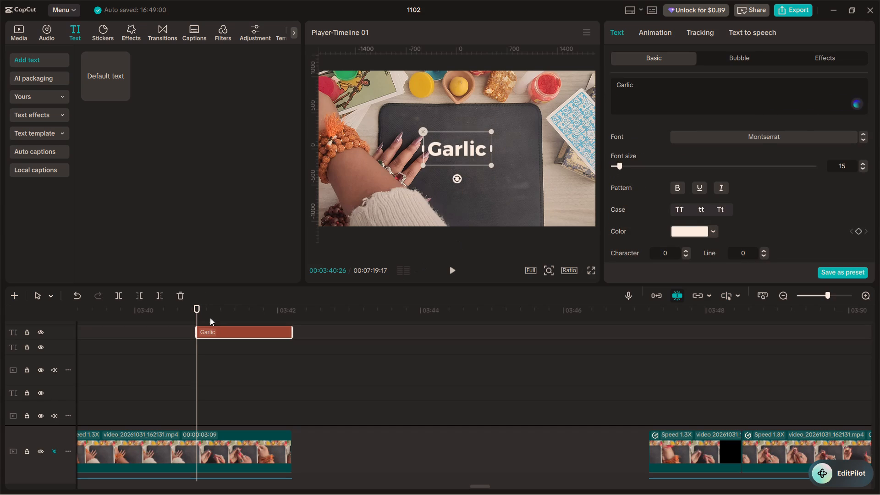
Duplicate the "Garlic" text clip onto the text track directly above it, aligned with the original.
click(213, 357)
scroll(219, 358, up, 4)
alt+drag(225, 373, 226, 359)
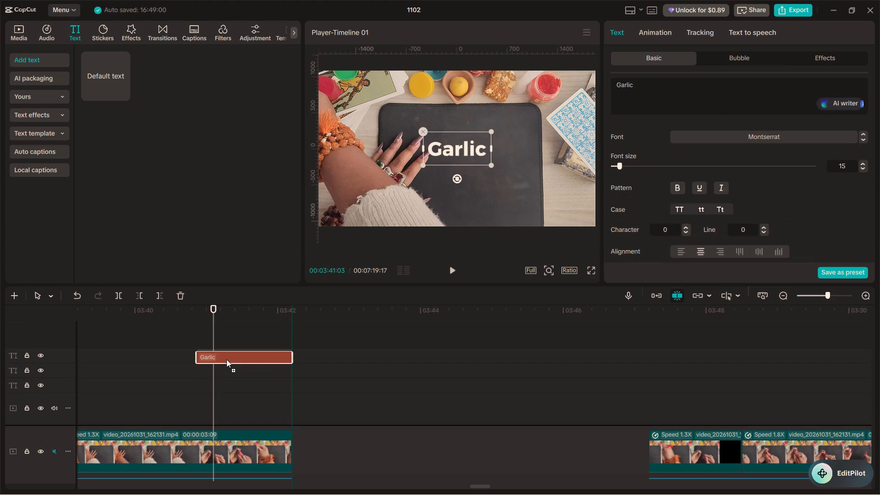
alt+drag(226, 359, 226, 358)
click(222, 353)
drag(214, 337, 214, 337)
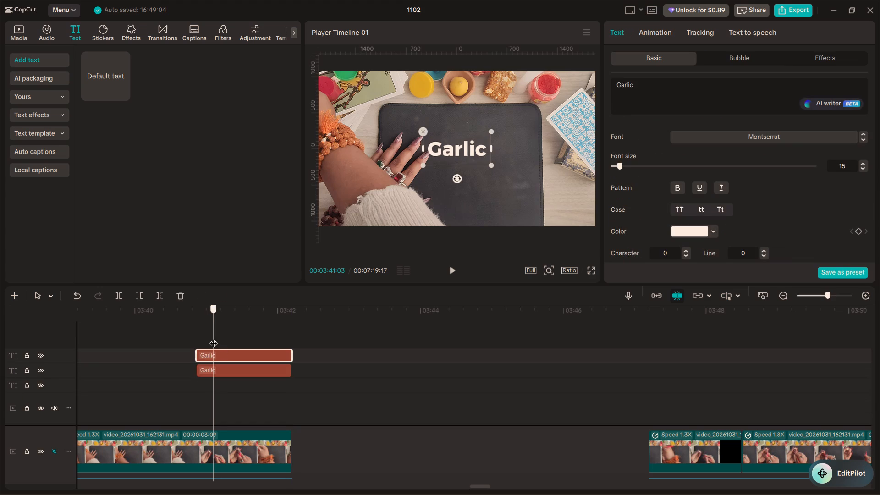
Trim the upper "Garlic" clip to start slightly after the lower one, and play the start of both against the voiceover.
drag(214, 337, 201, 335)
drag(195, 354, 200, 354)
click(191, 345)
key(space)
key(space)
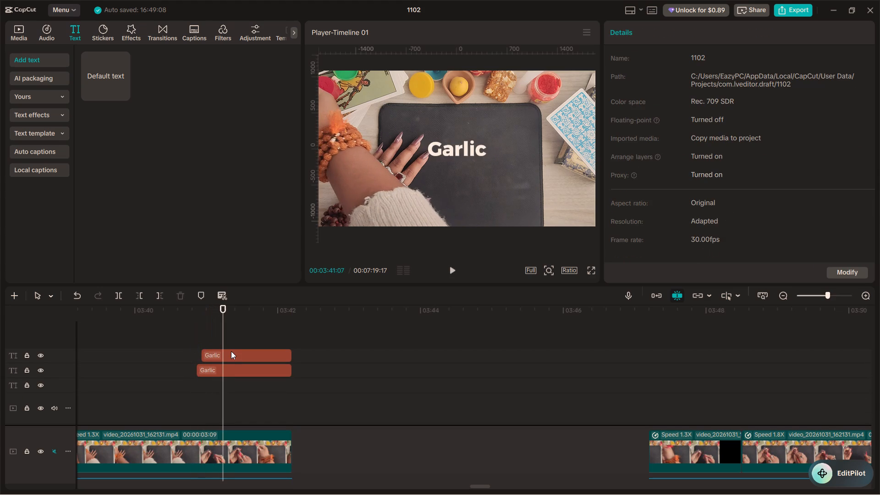
Trim the start of the upper "Garlic" text clip further in, to about 00:03:41:11, to match the voiceover.
key(space)
key(space)
click(232, 352)
drag(200, 352, 227, 357)
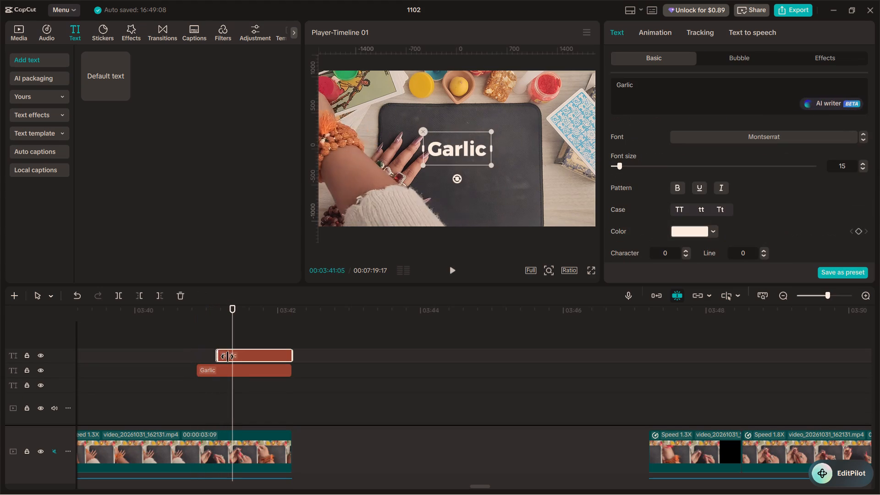
drag(227, 357, 234, 357)
click(206, 346)
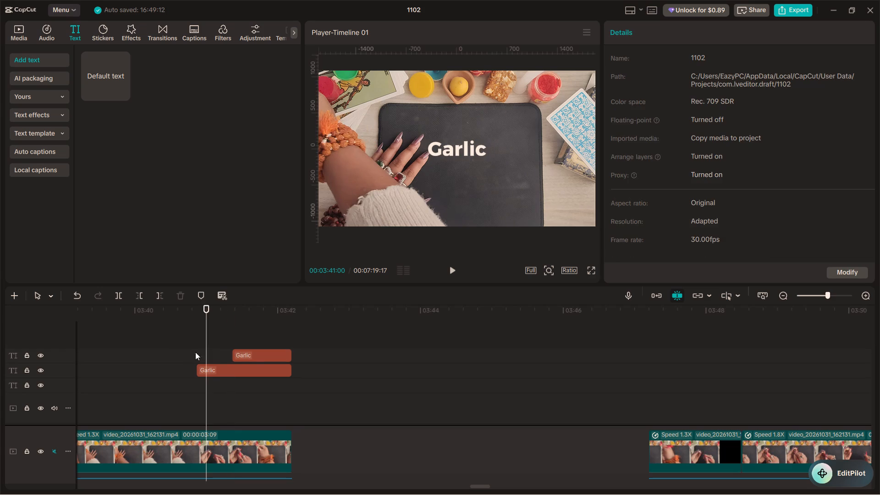
Replace the upper text clip's wording with "clove".
click(237, 334)
click(252, 356)
drag(672, 85, 600, 84)
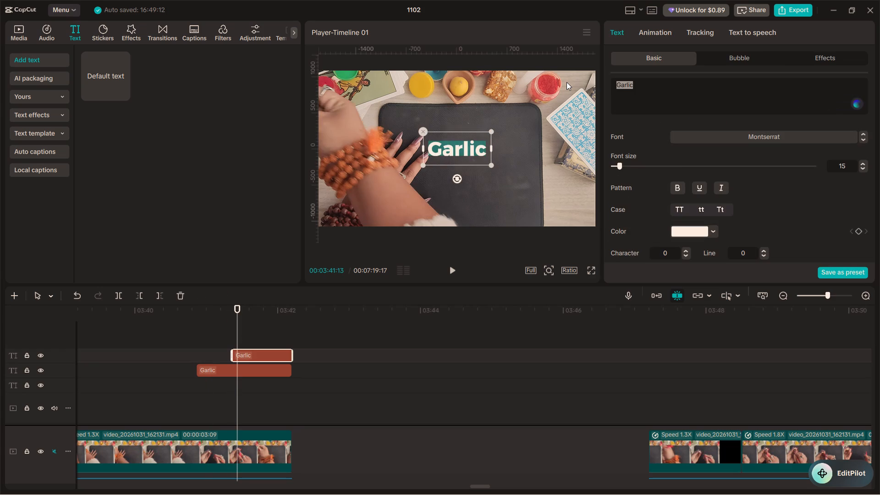
text(clov)
key(e)
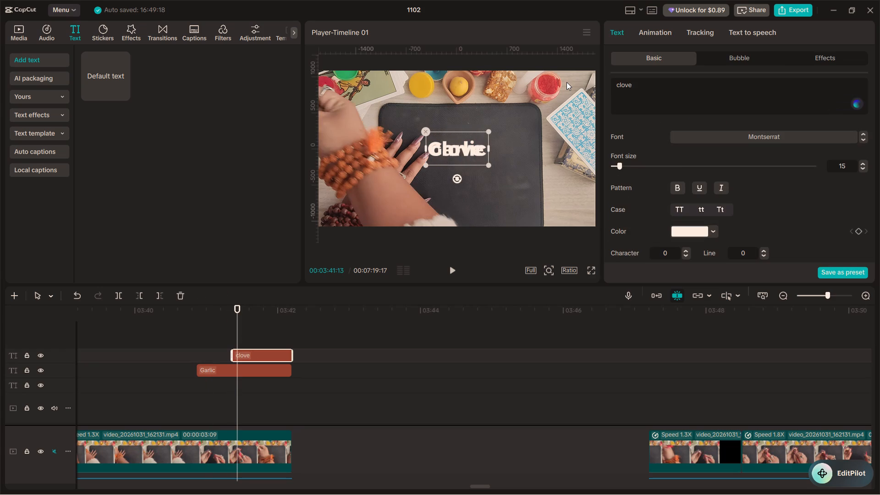
Move the "clove" text directly beneath "Garlic" in the preview, keeping it horizontally centred.
drag(467, 149, 467, 177)
drag(460, 156, 460, 175)
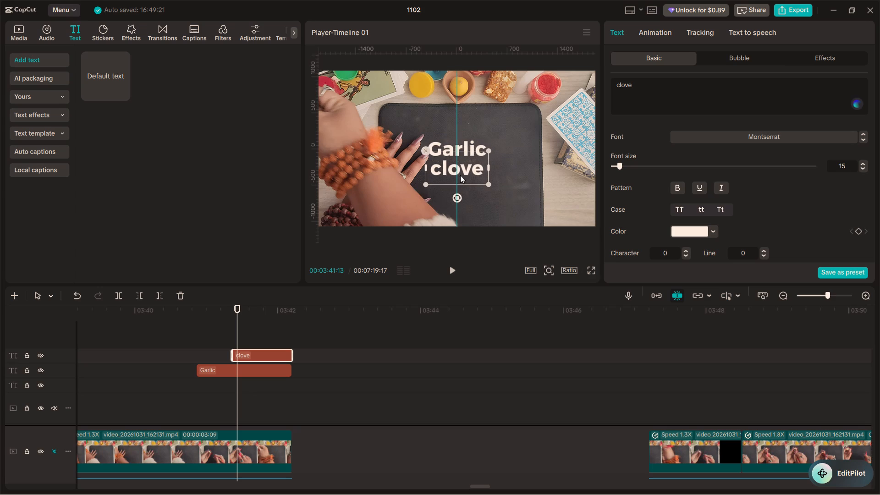
drag(460, 175, 460, 171)
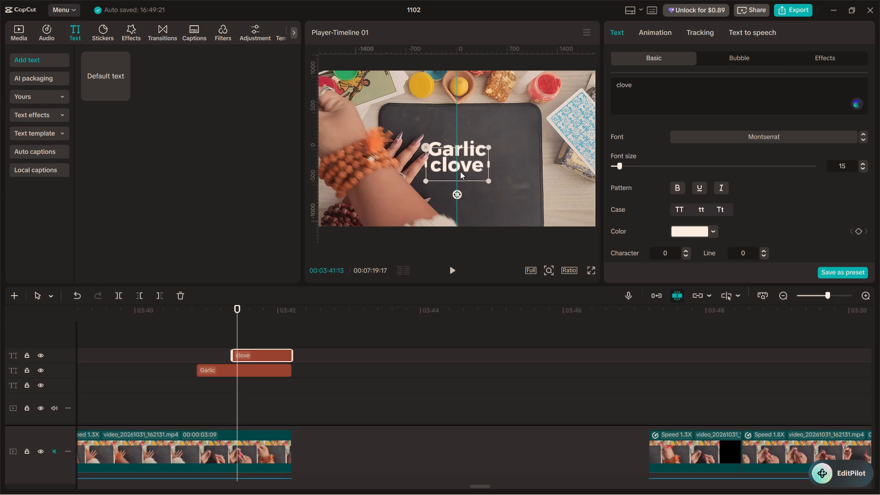
drag(460, 171, 457, 173)
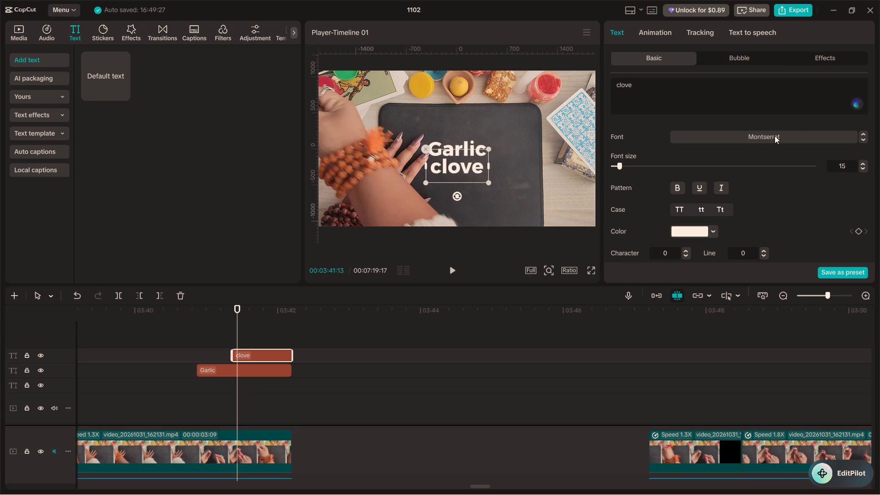
Change the font of the "clove" text to serif.
click(833, 134)
scroll(723, 193, up, 2)
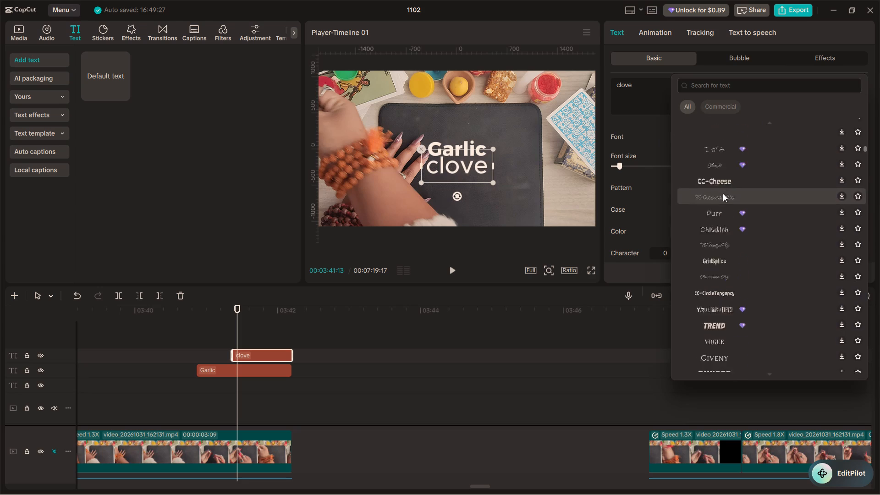
scroll(723, 193, up, 9)
drag(866, 145, 860, 92)
click(734, 150)
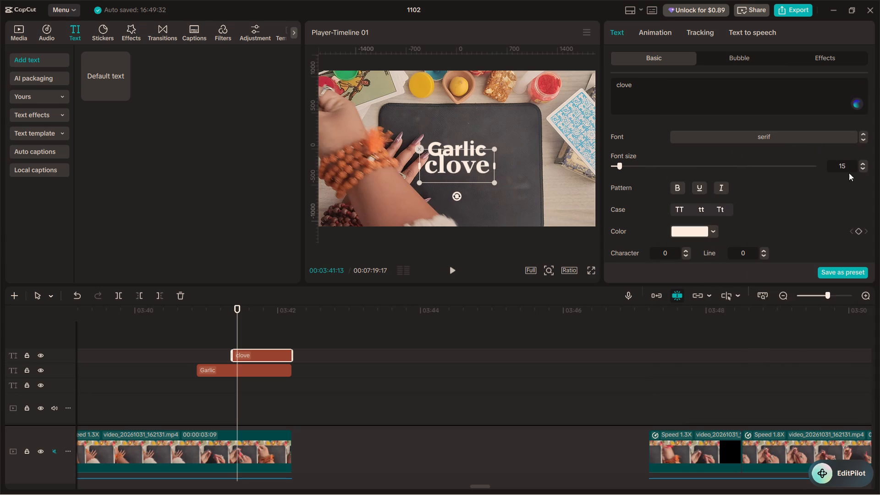
Scale the "clove" text down to 51%, set it closer to "Garlic" at Y -234, and play back both captions.
scroll(702, 218, down, 5)
drag(643, 156, 631, 157)
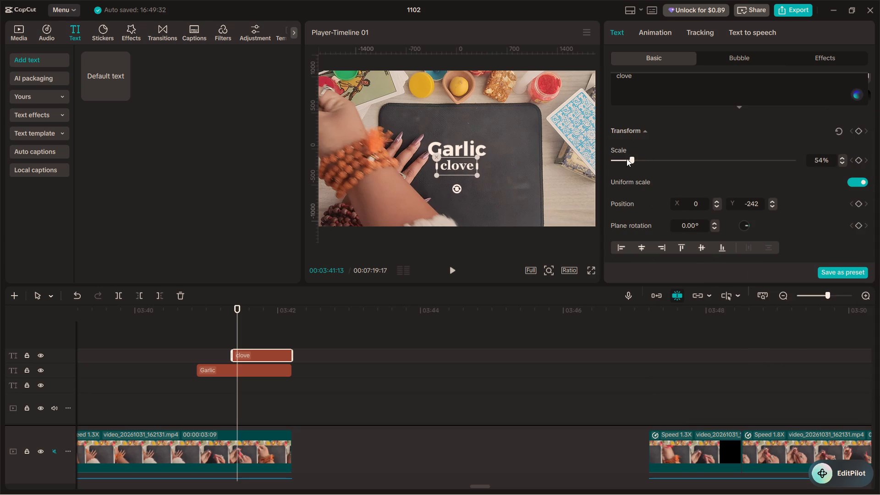
click(462, 167)
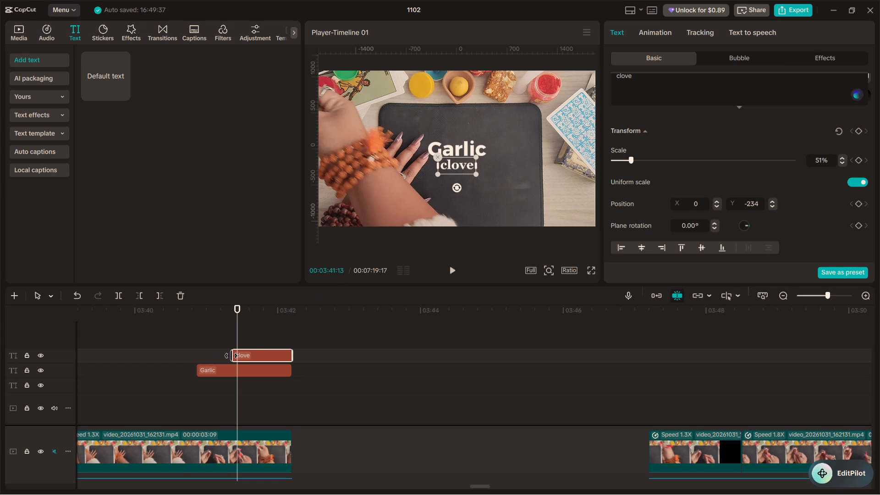
click(181, 357)
key(space)
key(space)
key(space)
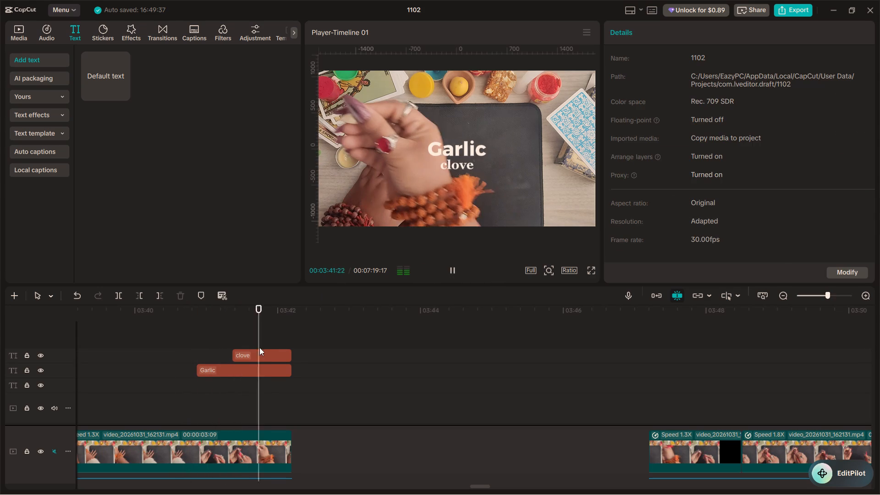
key(space)
Apply the Random Rise entrance animation to both the "Garlic" and "clove" clips and play the result.
drag(271, 330, 242, 385)
click(655, 28)
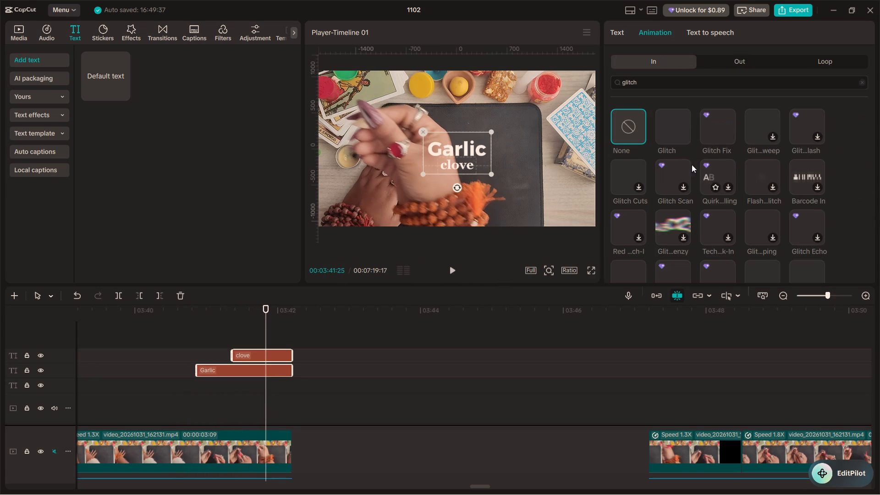
click(860, 82)
click(707, 140)
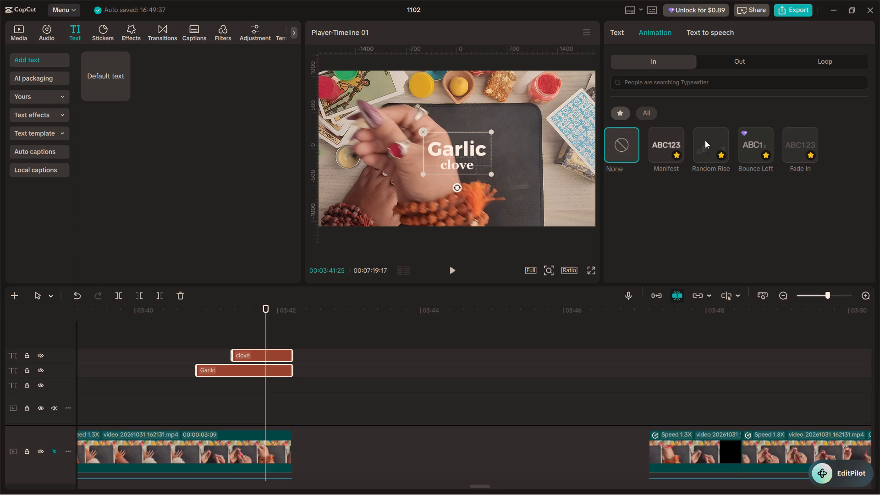
click(199, 332)
click(182, 337)
click(448, 269)
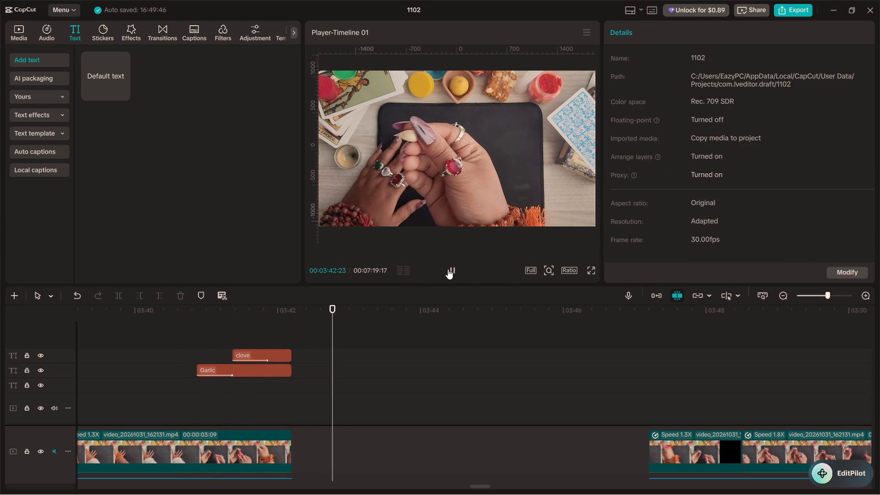
click(448, 269)
Examine the overlay footage that fills the main-track gap after the captions, up to where the main-track clips resume.
scroll(274, 368, down, 1)
ctrl+scroll(284, 375, down, 5)
ctrl+scroll(284, 375, up, 11)
ctrl+scroll(290, 359, down, 20)
ctrl+scroll(290, 359, down, 2)
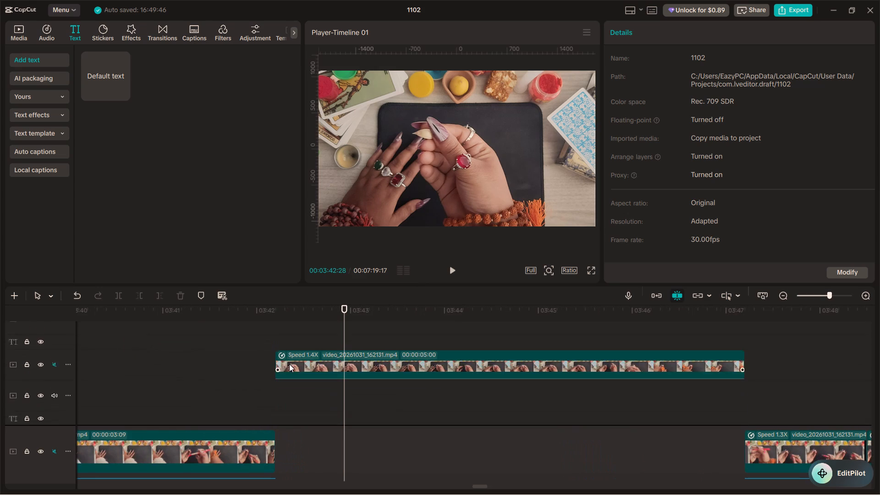
ctrl+scroll(289, 364, down, 1)
scroll(289, 364, down, 20)
scroll(289, 364, down, 4)
ctrl+scroll(289, 364, down, 3)
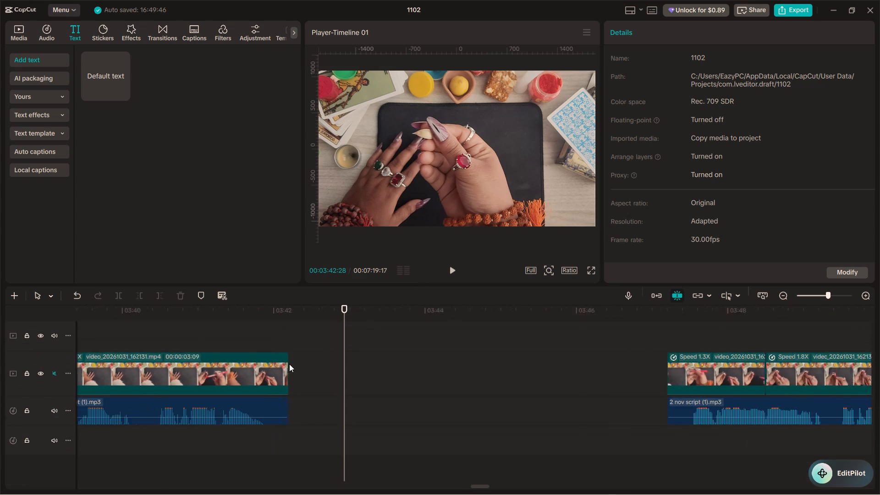
ctrl+scroll(289, 364, down, 20)
ctrl+scroll(288, 366, down, 7)
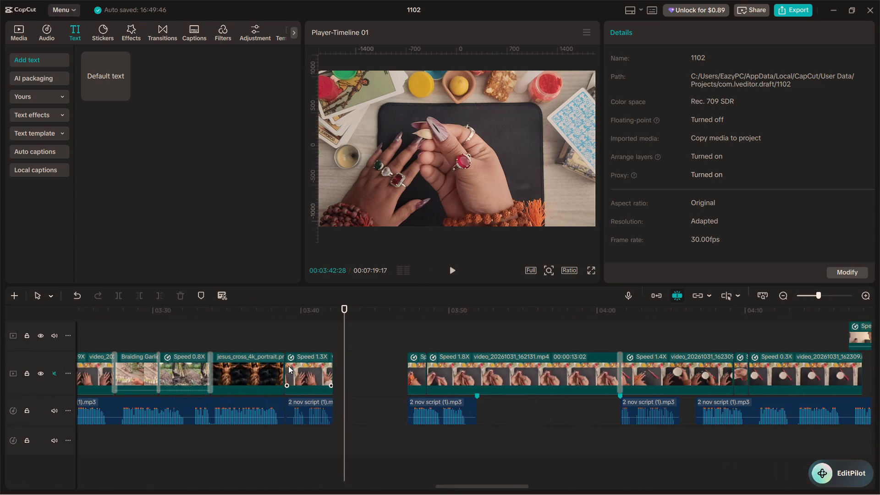
scroll(294, 357, up, 6)
scroll(294, 357, down, 8)
drag(343, 327, 363, 328)
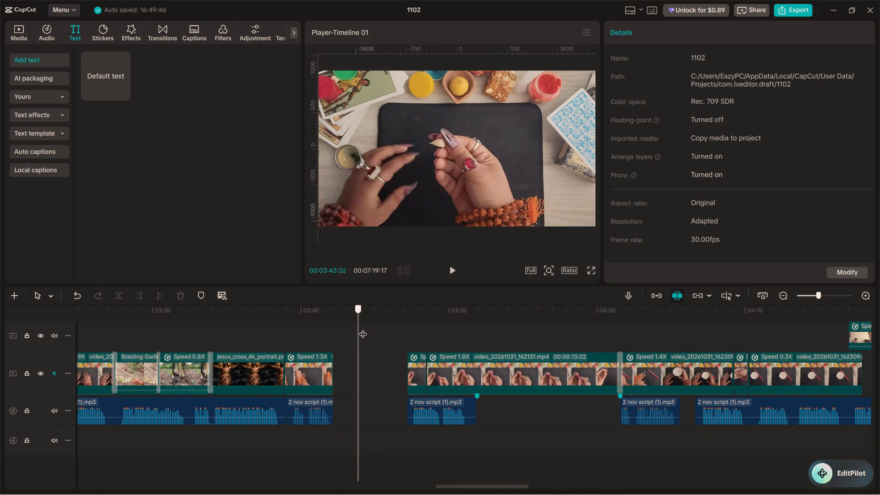
drag(363, 328, 381, 331)
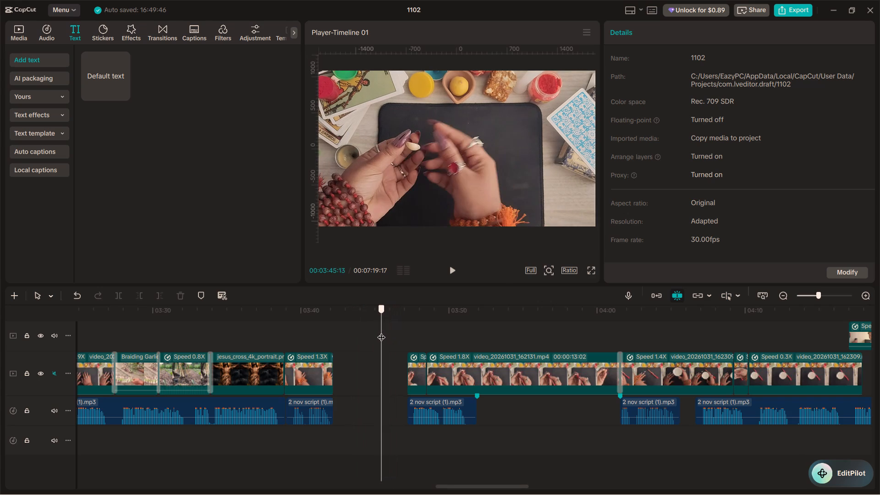
drag(381, 331, 373, 333)
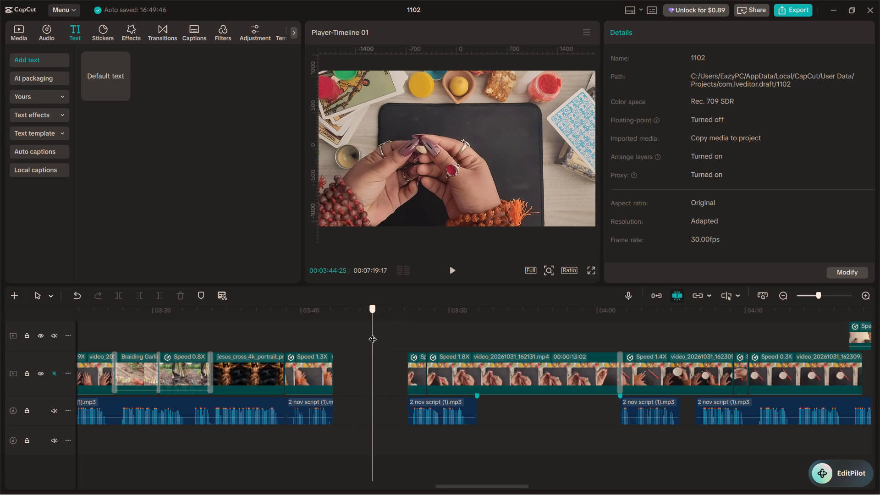
drag(373, 333, 359, 338)
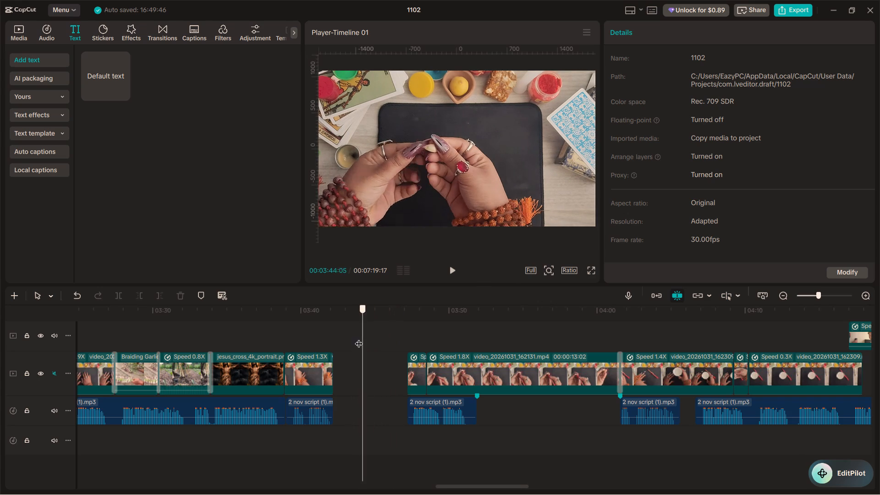
drag(359, 338, 397, 337)
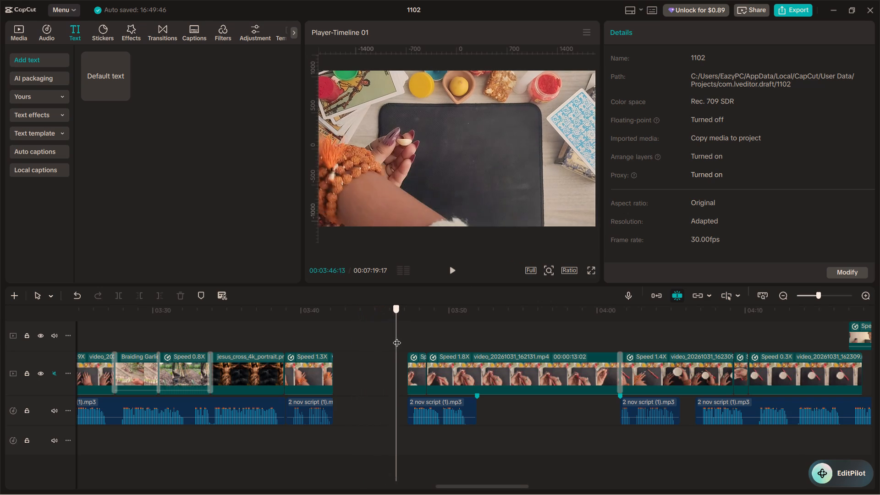
drag(397, 337, 406, 335)
Extend the ends of the "Garlic" and "clove" clips together to where the main track resumes at about 00:03:47, and play them back.
ctrl+scroll(345, 367, down, 4)
ctrl+scroll(345, 367, up, 4)
ctrl+scroll(345, 367, down, 4)
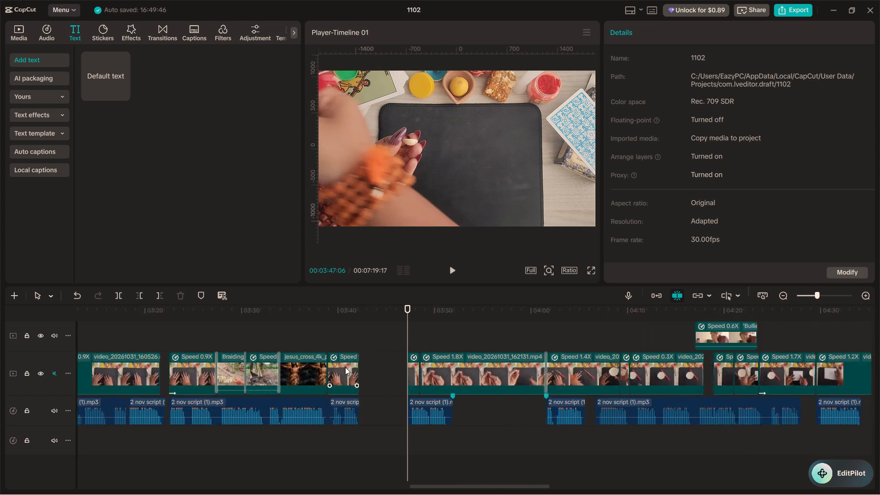
scroll(345, 367, up, 20)
scroll(345, 367, down, 4)
scroll(345, 367, up, 17)
scroll(345, 367, down, 6)
scroll(345, 367, up, 10)
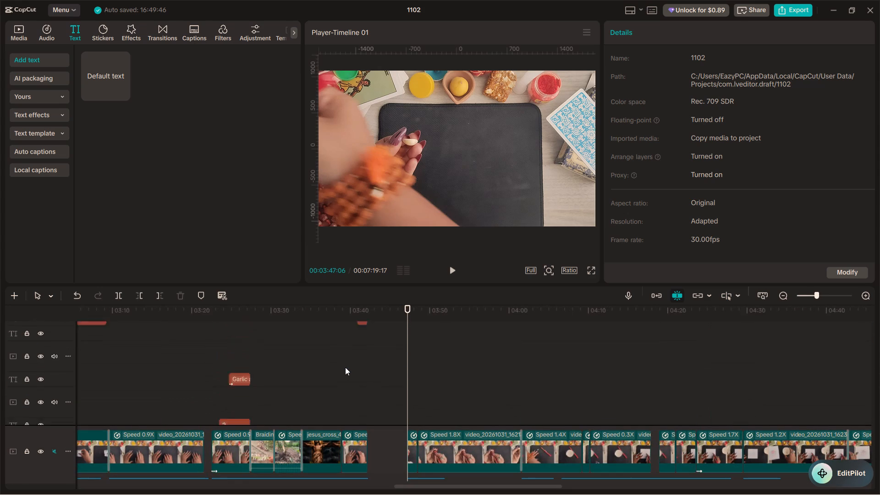
scroll(345, 367, up, 7)
scroll(345, 367, down, 2)
drag(384, 367, 355, 330)
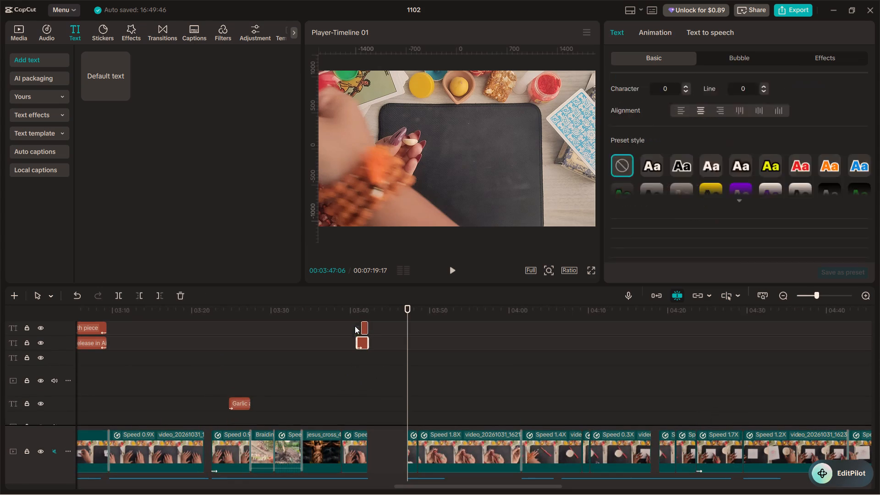
click(359, 308)
drag(360, 307, 364, 307)
click(364, 307)
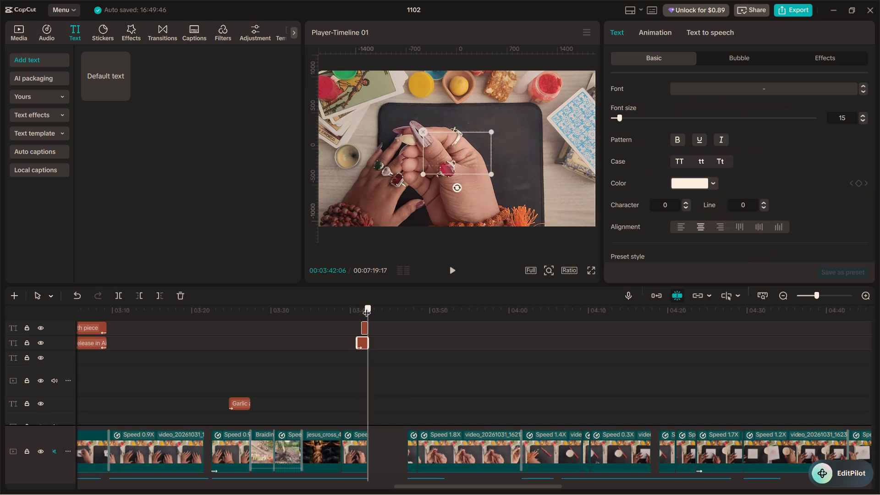
drag(369, 340, 403, 341)
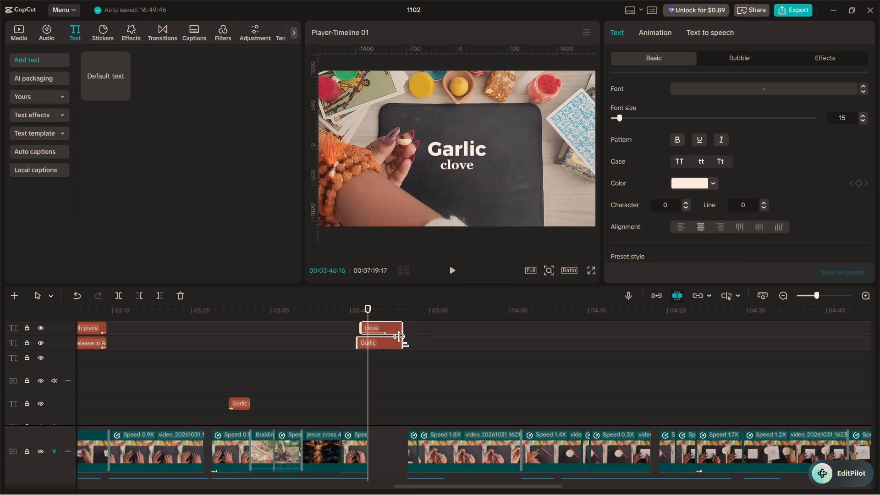
drag(403, 341, 403, 341)
click(333, 370)
key(space)
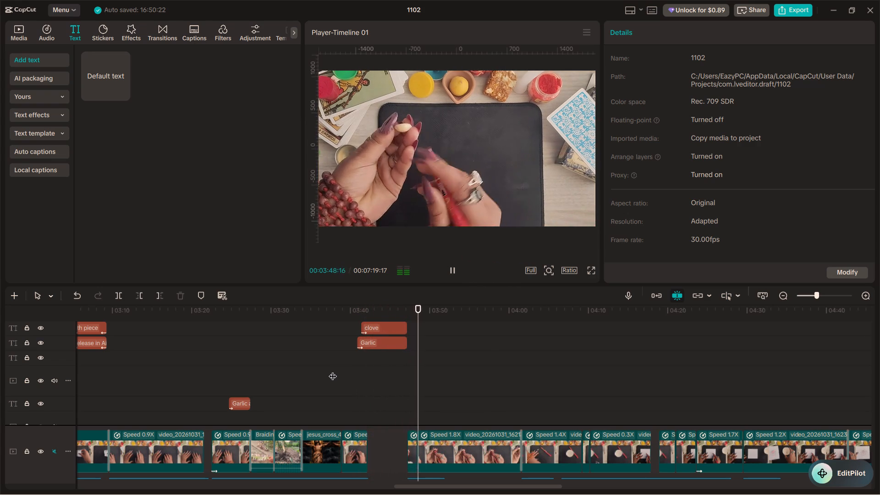
Split the 1.4X overlay clip that fills the main-track gap at 00:03:43:23, just before the left hand lifts.
click(363, 378)
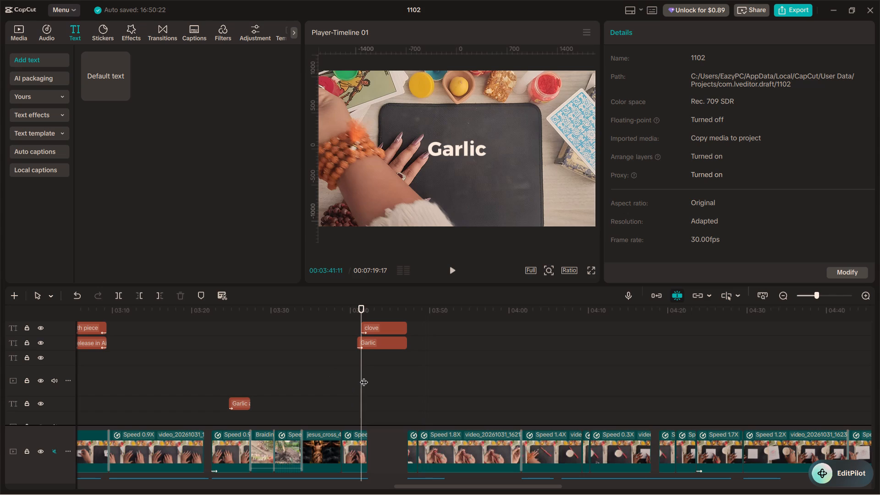
drag(362, 376, 387, 384)
ctrl+scroll(389, 388, down, 8)
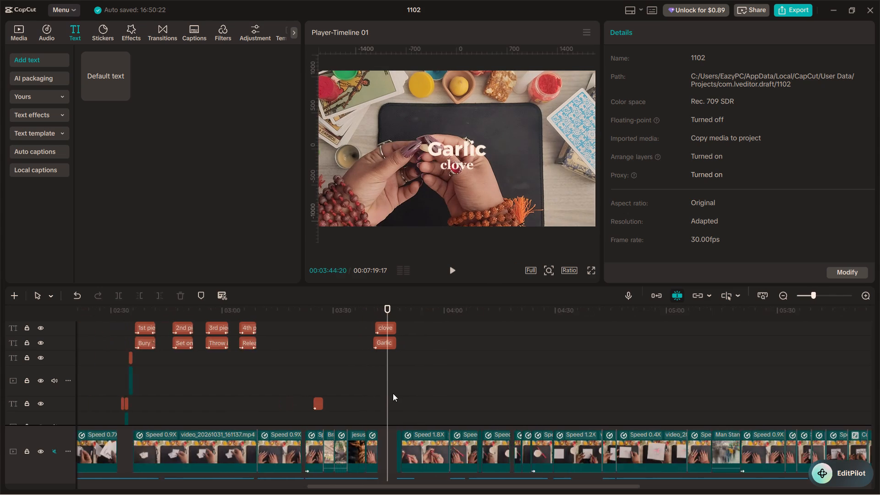
ctrl+scroll(393, 393, down, 3)
ctrl+scroll(393, 393, up, 19)
ctrl+scroll(393, 395, up, 5)
scroll(393, 395, down, 10)
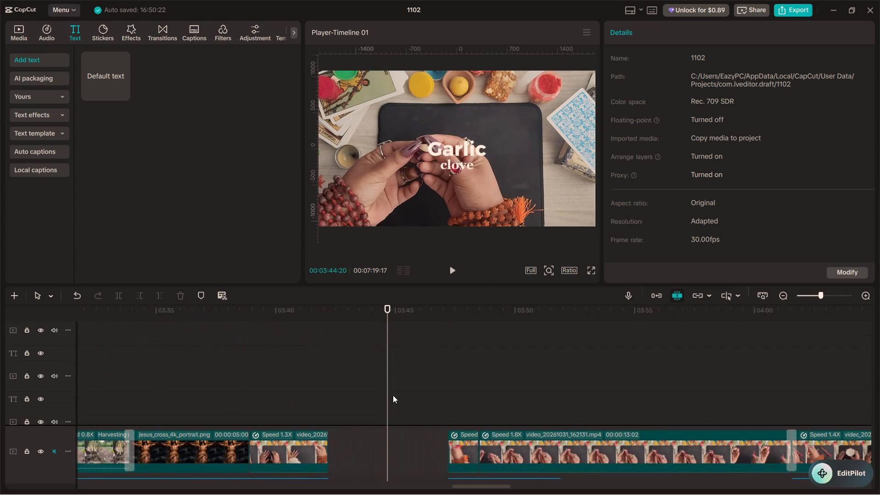
scroll(393, 395, down, 15)
scroll(392, 398, up, 7)
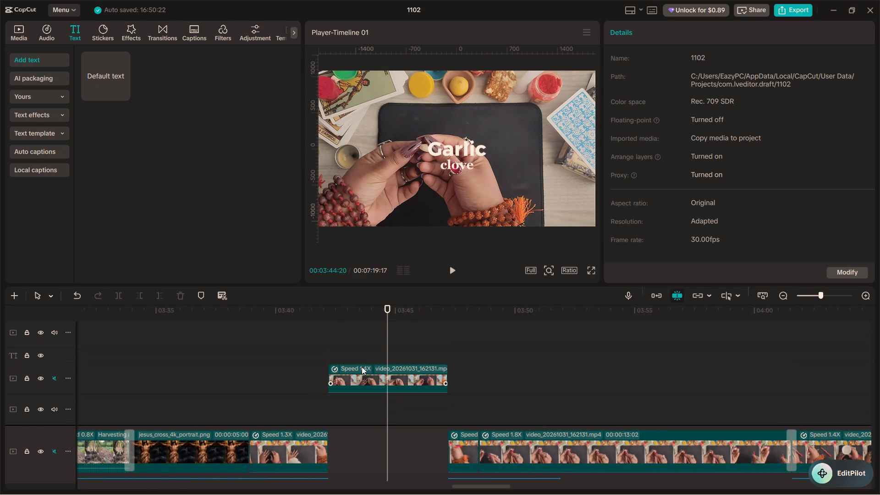
click(341, 352)
key(space)
key(space)
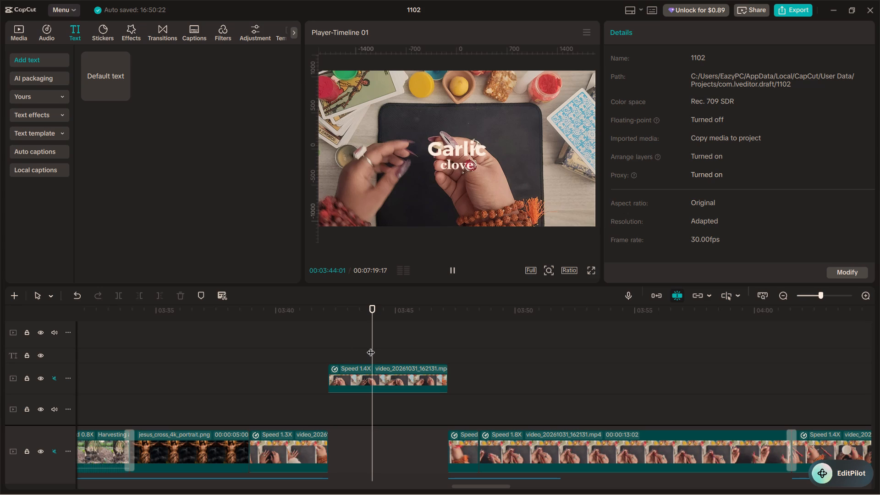
key(Left)
key(Left)
key(Left)
key(Left)
key(Left)
key(Left)
key(Left)
key(Left)
key(Right)
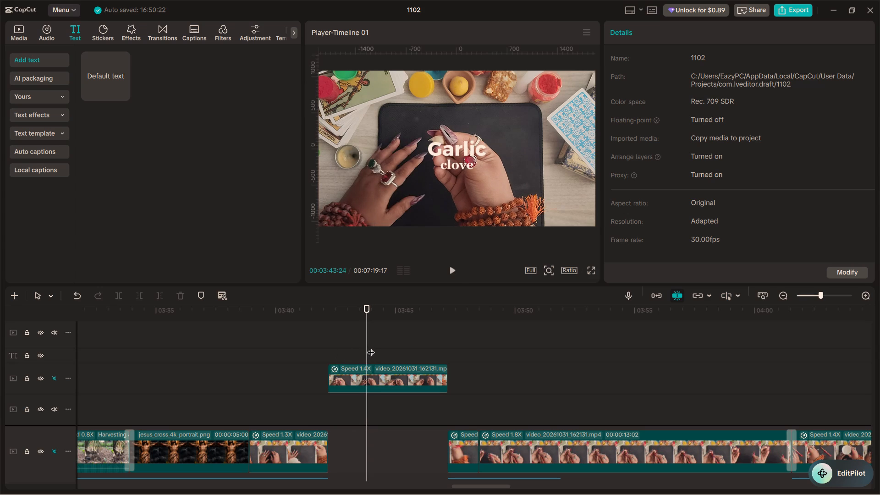
key(Left)
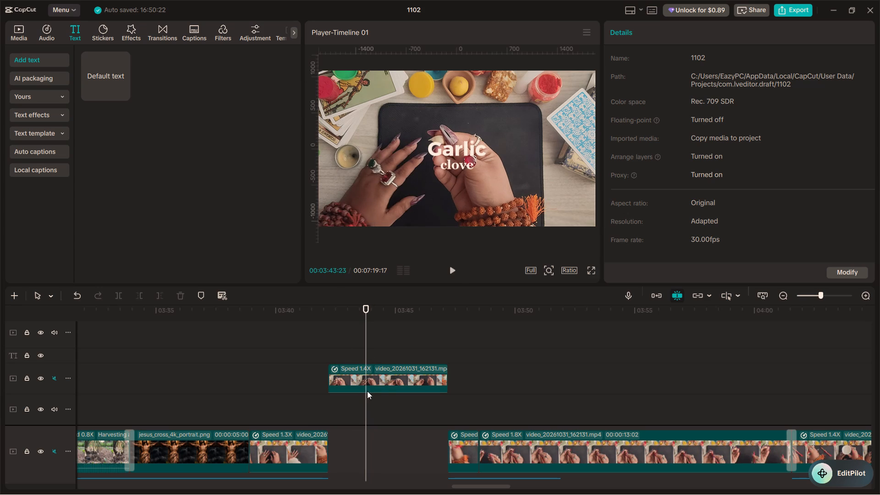
click(367, 391)
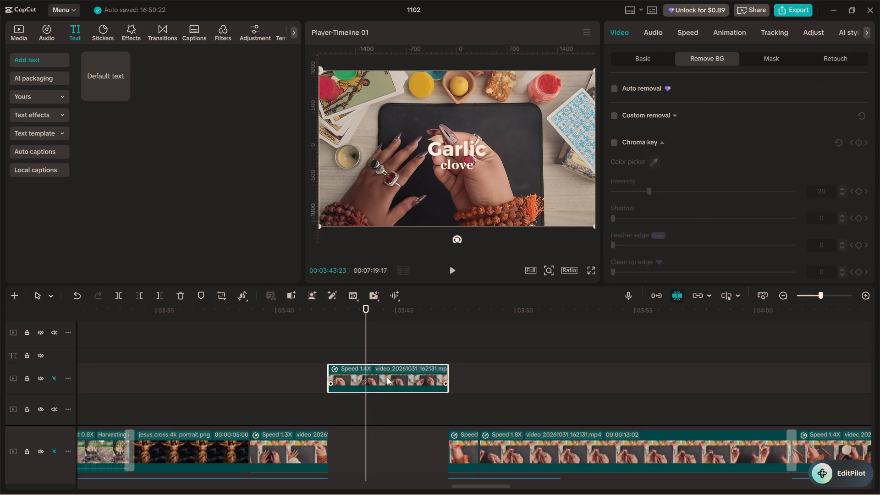
key(ctrl+b)
Examine the overlay footage frame by frame from the split point to just past where the main-track clips resume.
key(Right)
key(Right)
key(Right)
key(Right)
key(Right)
key(Right)
key(Right)
key(Right)
key(Right)
key(Right)
key(Right)
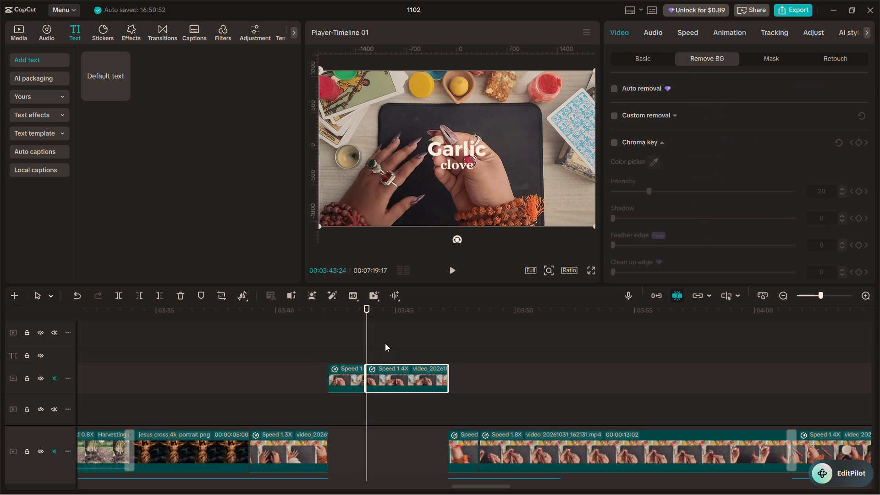
key(Right)
key(Right)
key(Right)
key(Right)
key(Right)
key(Right)
key(Right)
key(Right)
key(Right)
key(Right)
key(Right)
key(Right)
key(Right)
key(Right)
key(Right)
key(Right)
key(Right)
key(Right)
key(Right)
key(Right)
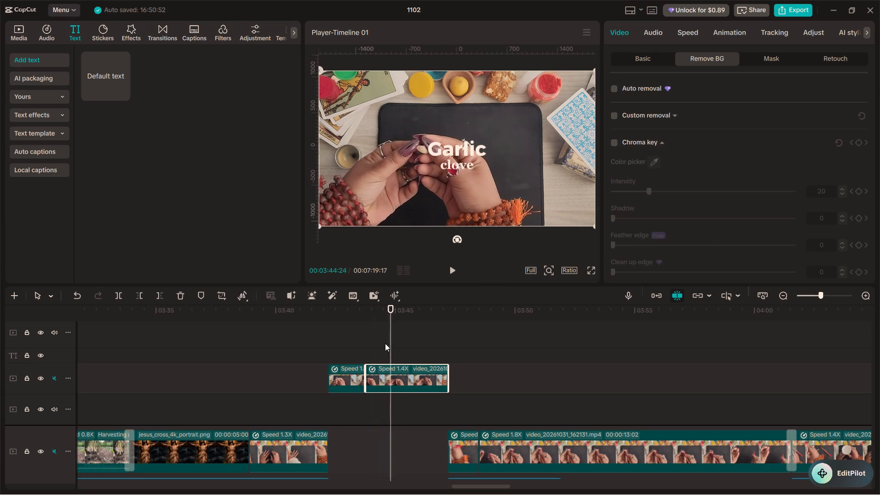
key(Right)
key(Right)
key(Right)
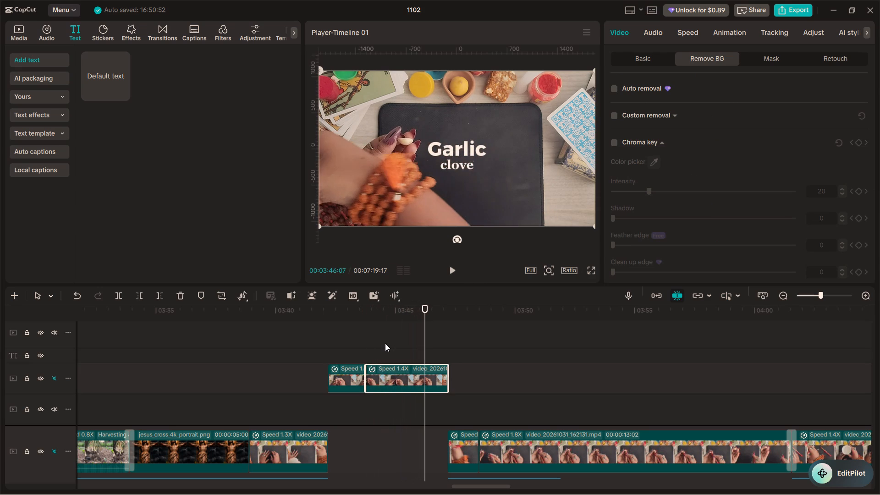
key(Right)
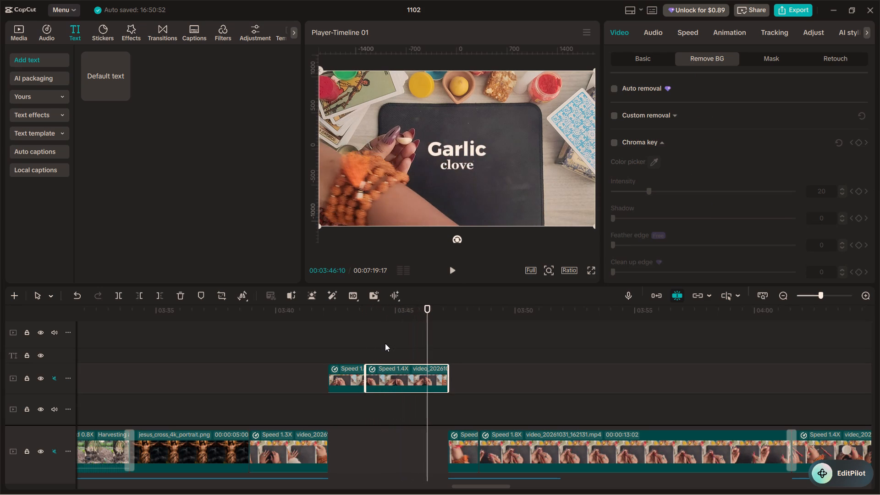
key(Right)
key(Right)
key(Right)
key(Right)
key(Right)
key(Right)
key(Right)
key(Right)
key(Right)
key(Right)
key(Right)
key(Right)
key(Right)
key(Right)
key(Right)
key(Right)
key(Right)
key(Right)
key(Right)
key(Right)
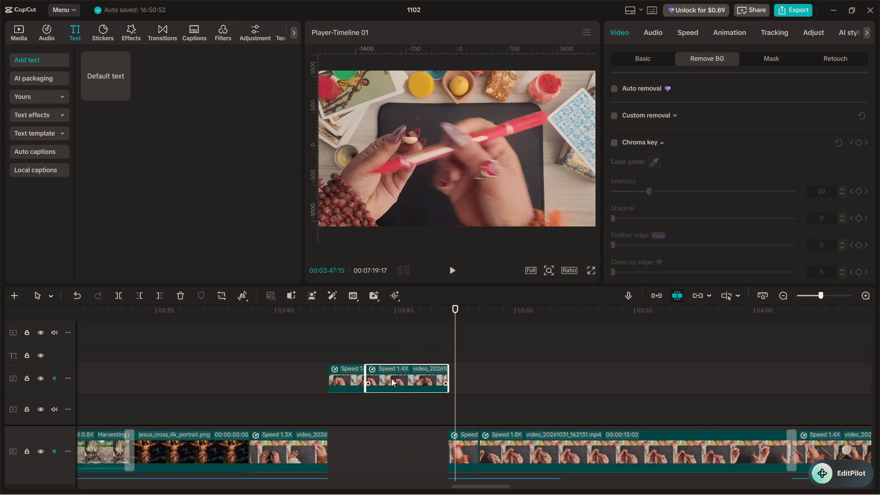
Delete the overlay part after the split and play back the shortened section.
key(BackSpace)
ctrl+scroll(391, 379, down, 13)
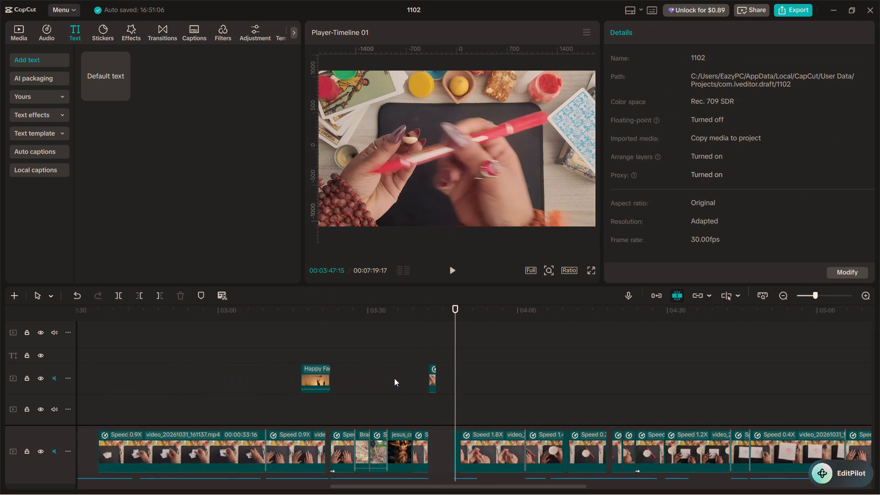
click(416, 345)
key(space)
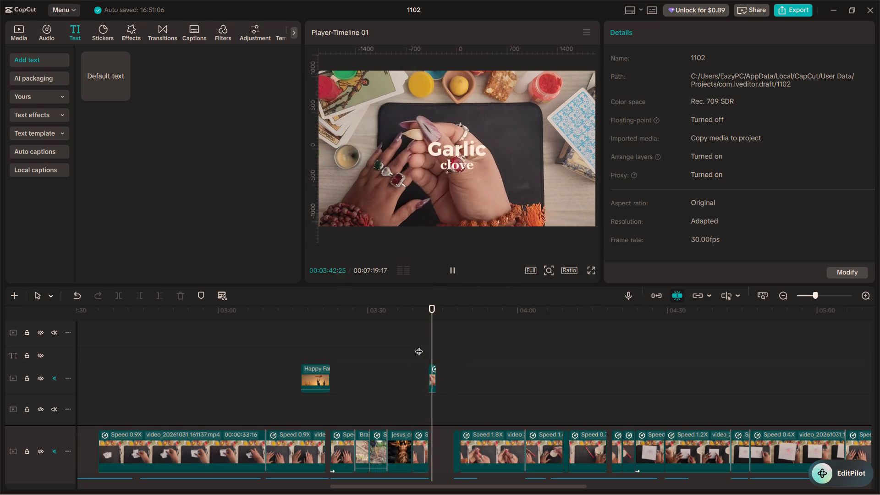
key(space)
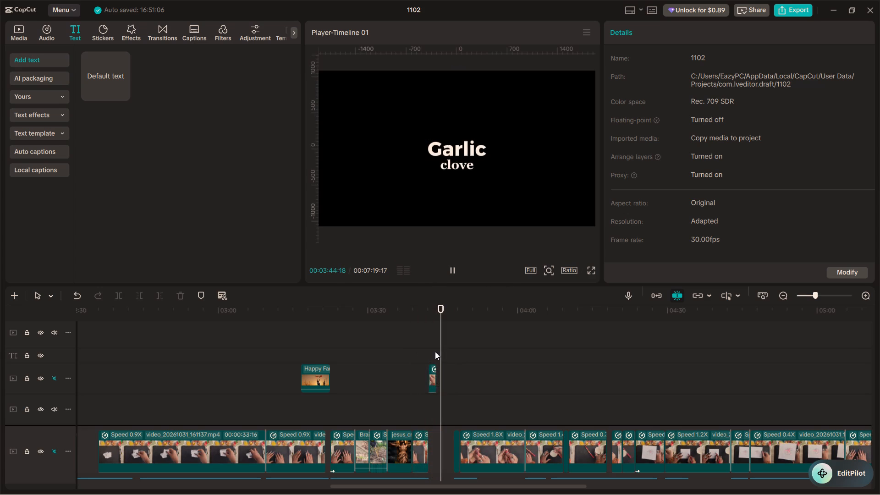
Split the "Garlic" and "clove" captions at 00:03:43:23, where the shortened overlay clip ends, and delete their remainders.
ctrl+scroll(438, 354, up, 18)
ctrl+scroll(443, 358, down, 11)
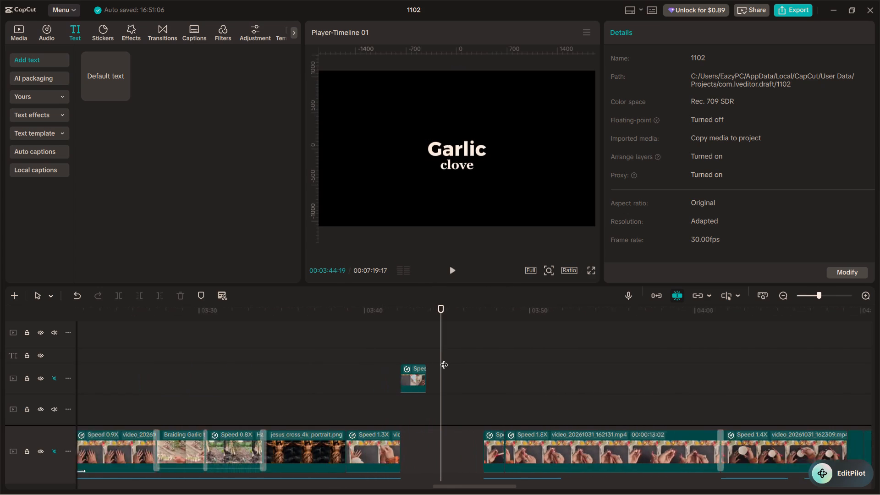
ctrl+scroll(444, 359, down, 2)
scroll(444, 359, up, 17)
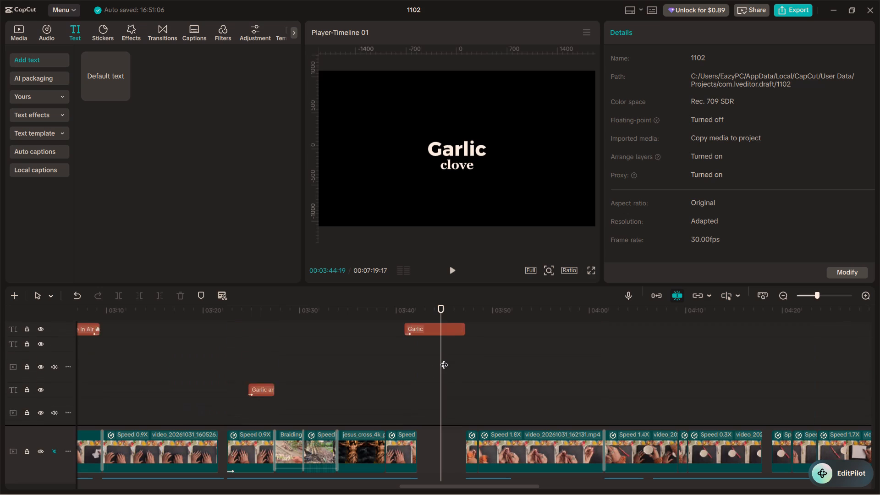
scroll(444, 359, up, 8)
scroll(444, 359, down, 20)
scroll(444, 359, down, 11)
scroll(443, 361, up, 5)
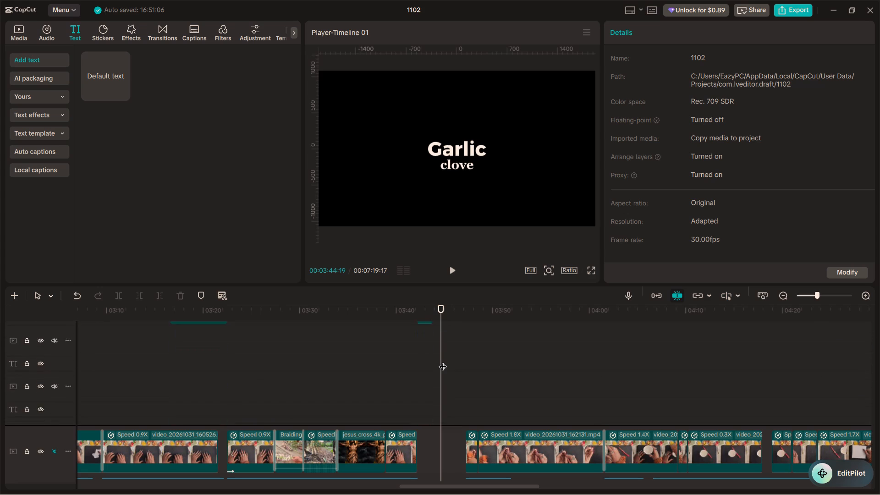
scroll(443, 361, up, 8)
drag(442, 352, 430, 350)
scroll(431, 350, up, 12)
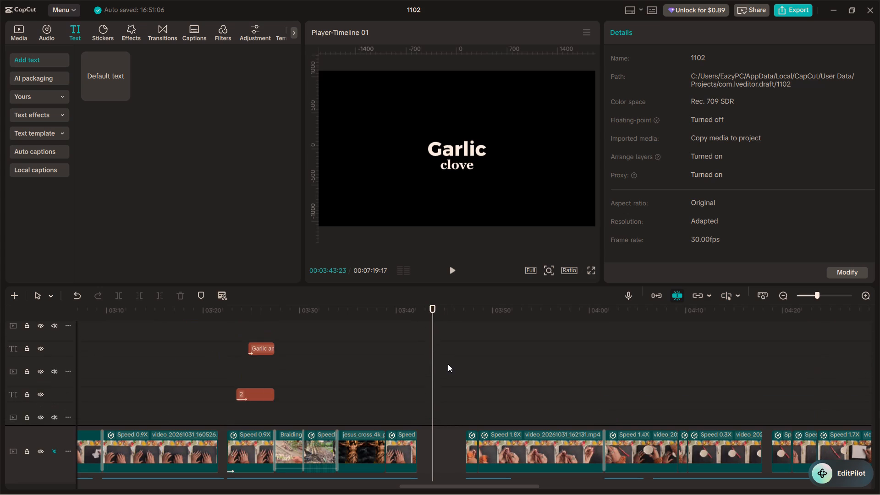
scroll(448, 364, up, 8)
drag(458, 384, 436, 349)
key(ctrl+b)
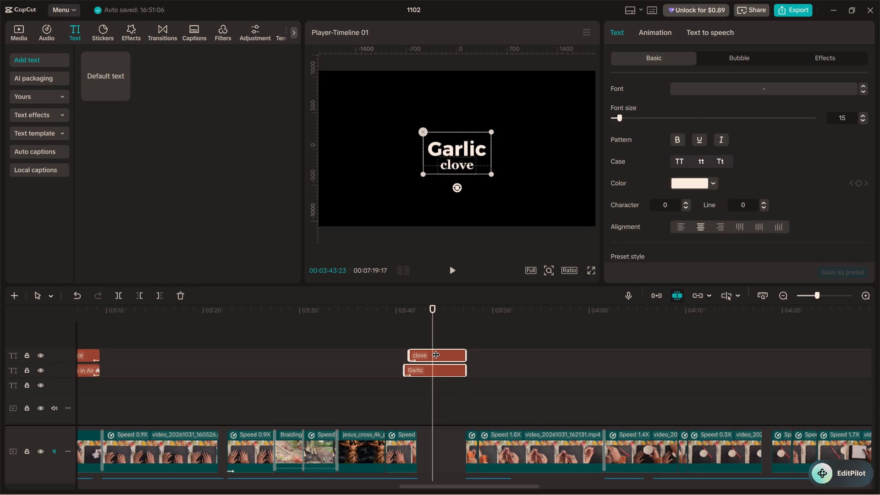
key(BackSpace)
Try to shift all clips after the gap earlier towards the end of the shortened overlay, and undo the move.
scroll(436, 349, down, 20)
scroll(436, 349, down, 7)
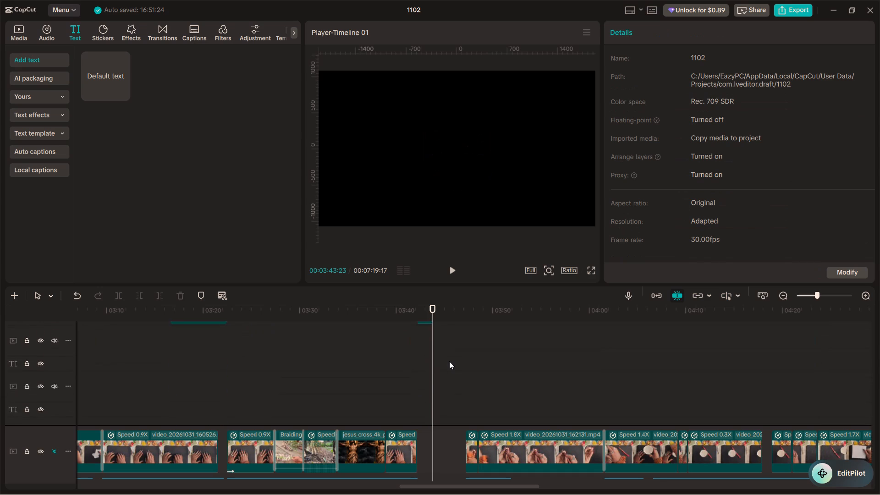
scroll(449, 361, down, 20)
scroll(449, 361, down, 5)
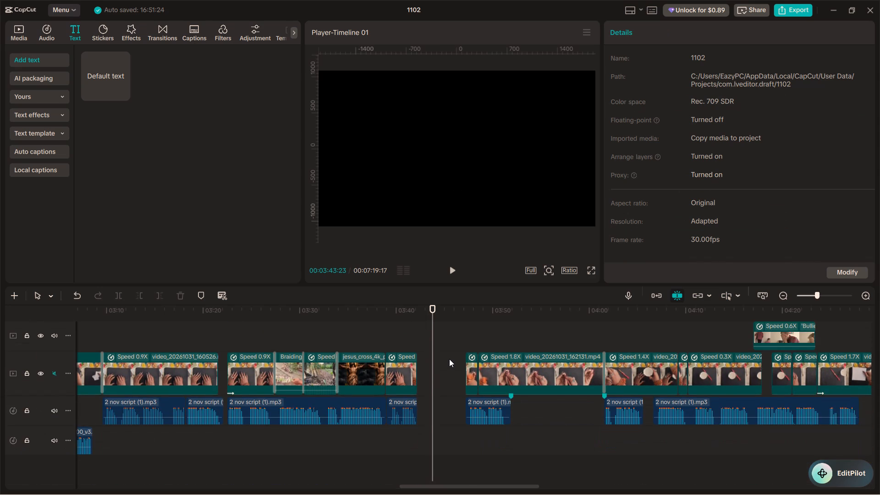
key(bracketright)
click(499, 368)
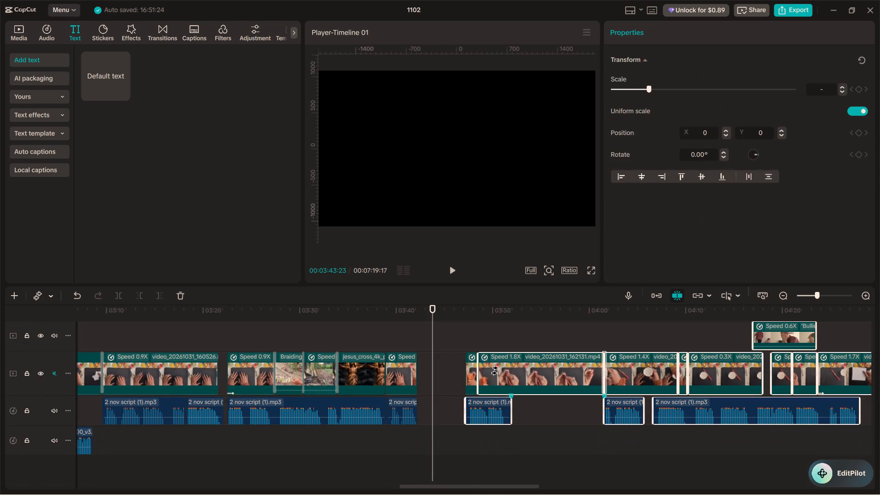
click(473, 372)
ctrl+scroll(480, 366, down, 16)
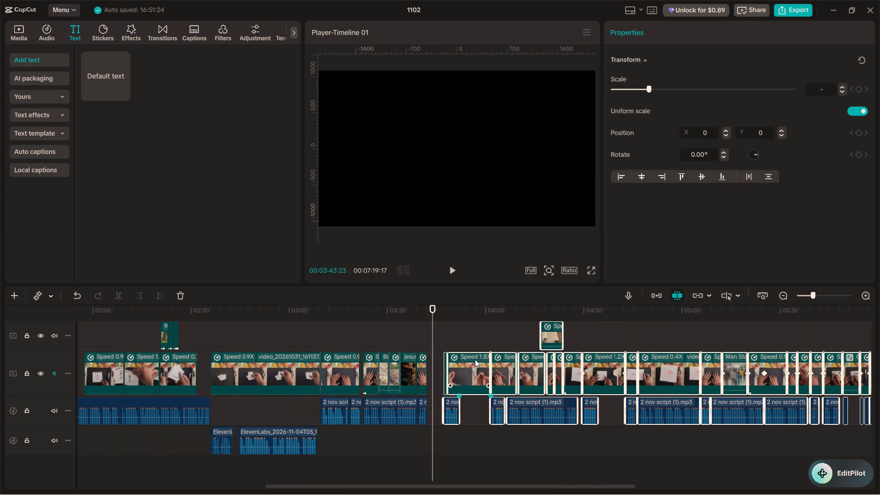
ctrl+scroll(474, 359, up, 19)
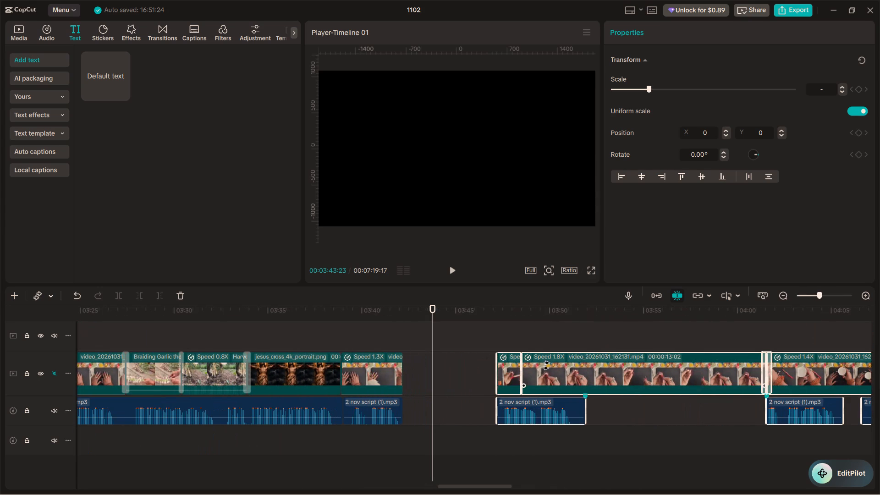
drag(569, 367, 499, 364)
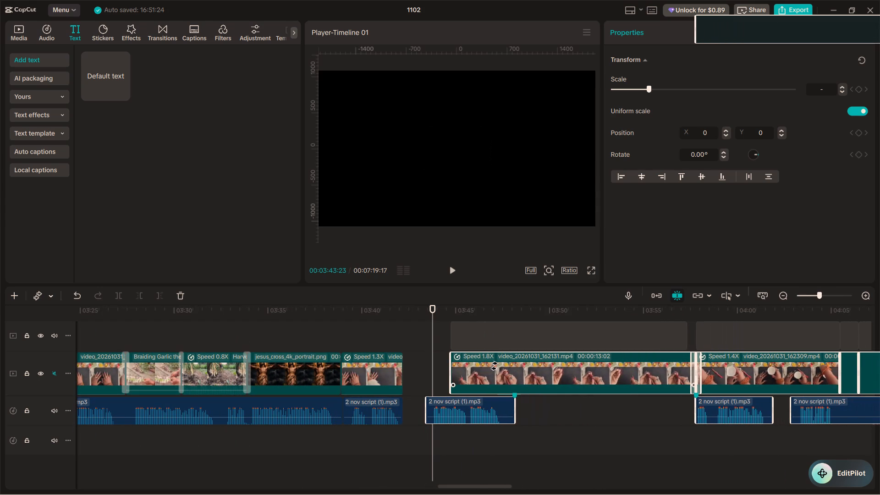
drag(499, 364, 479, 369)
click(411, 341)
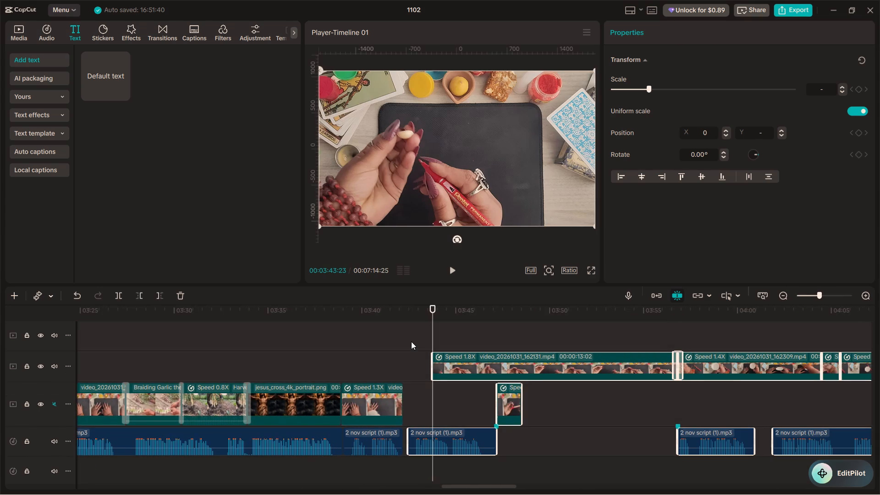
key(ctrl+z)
Move all video and voiceover clips after the gap together so they start at 00:03:43:23, and play back the join.
click(574, 370)
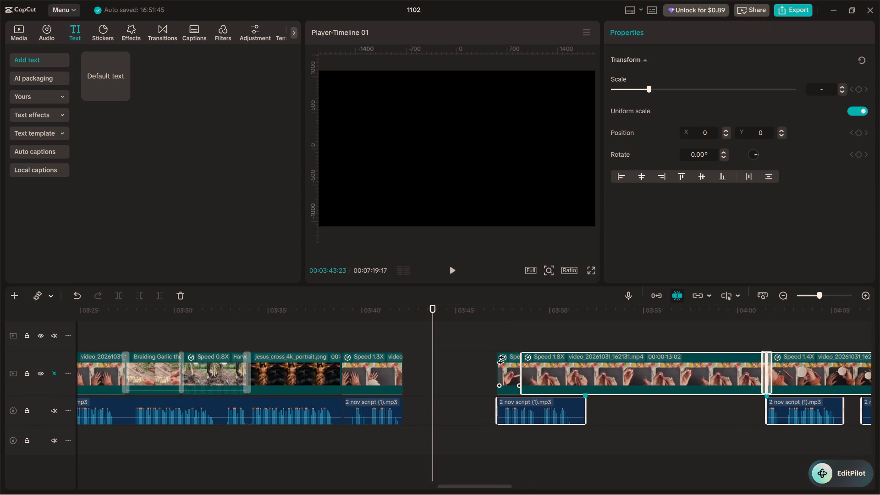
click(515, 367)
click(561, 368)
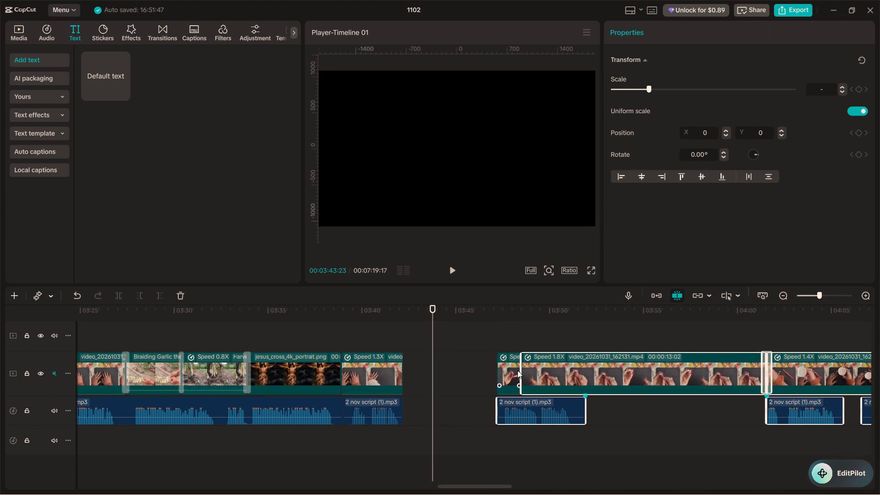
click(517, 370)
drag(511, 368, 448, 368)
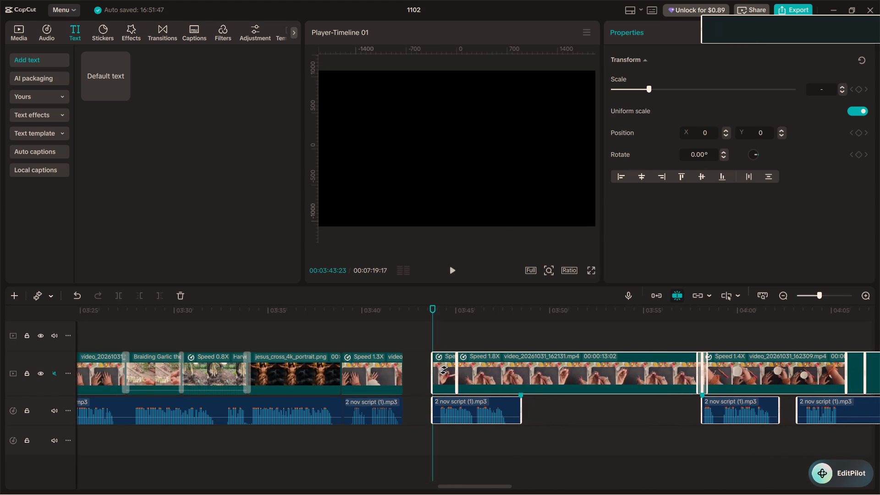
drag(448, 368, 447, 368)
click(417, 366)
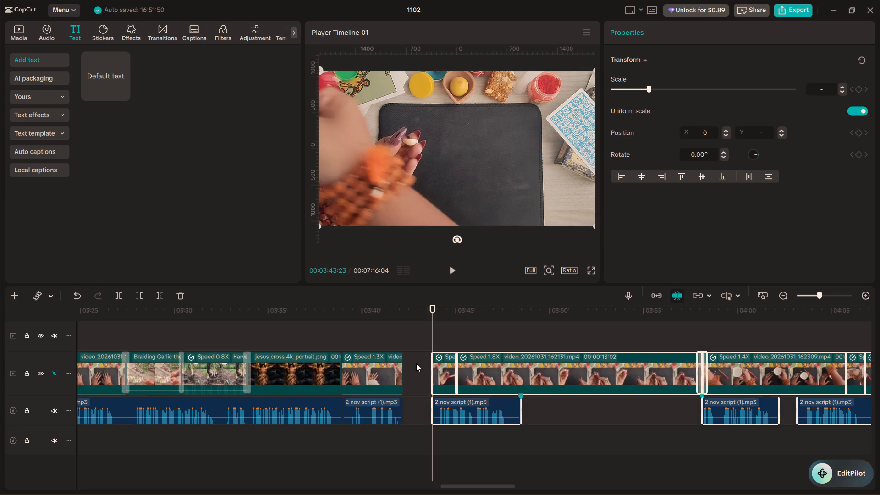
click(416, 363)
click(415, 342)
text(aa)
click(429, 338)
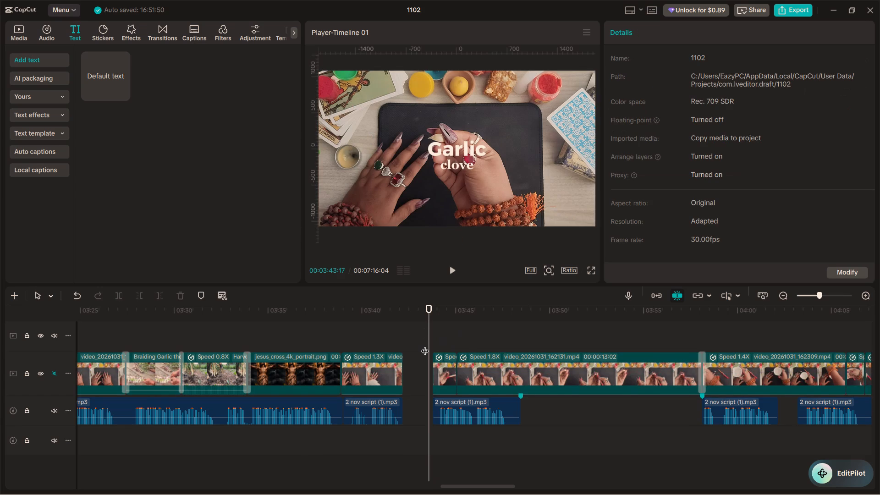
scroll(425, 345, up, 5)
scroll(425, 345, down, 8)
key(space)
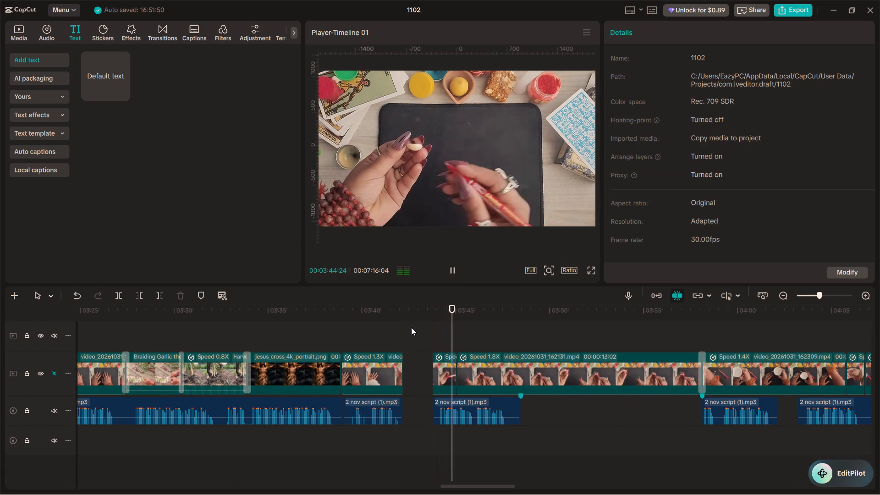
click(412, 316)
key(space)
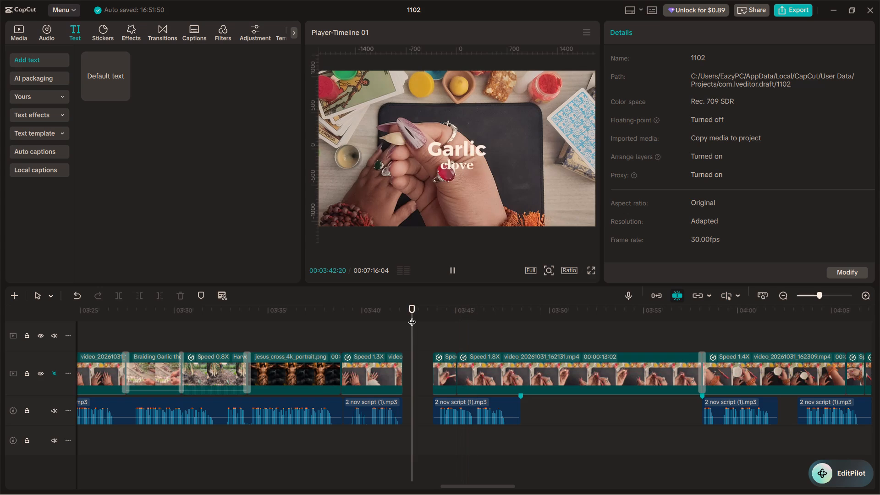
Play back the section around the "Garlic" and "clove" captions to check how they read over the footage.
click(319, 336)
key(space)
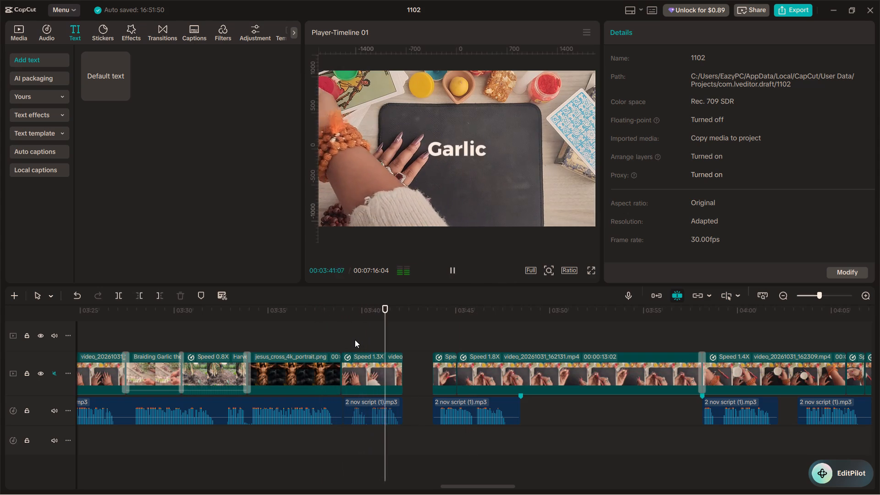
key(space)
click(356, 365)
click(333, 325)
key(space)
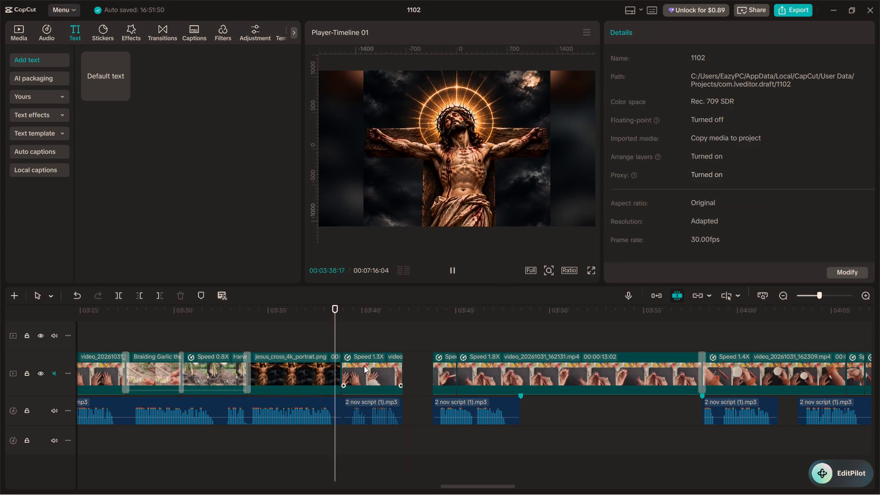
scroll(368, 374, up, 20)
scroll(368, 374, up, 14)
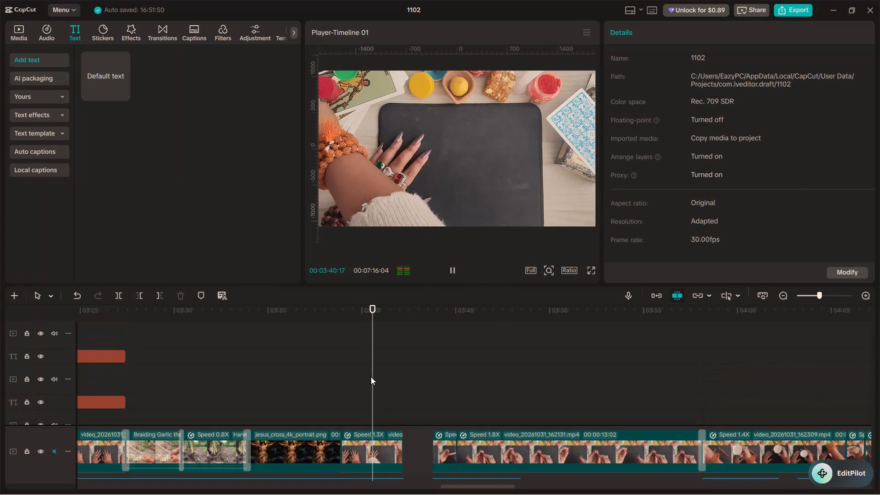
scroll(371, 377, up, 12)
key(space)
Enable a black shadow on both the "Garlic" and "clove" captions and play back the section.
drag(424, 383, 407, 357)
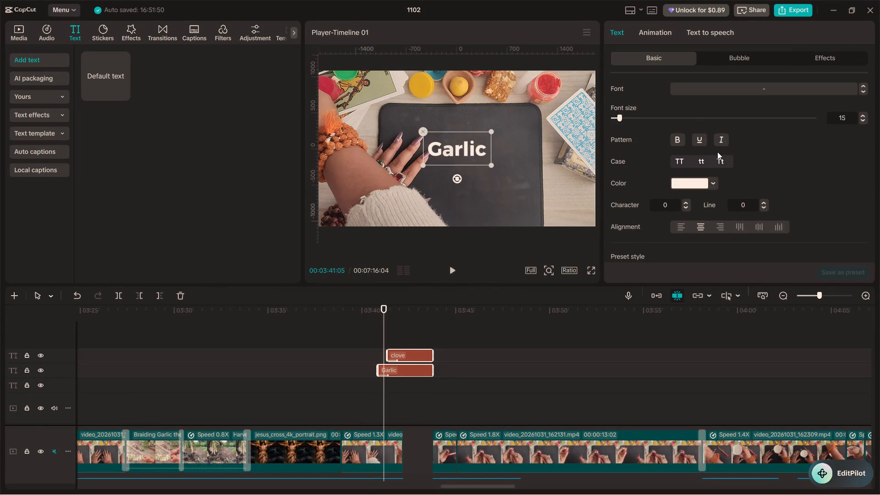
scroll(729, 200, down, 6)
scroll(670, 196, down, 1)
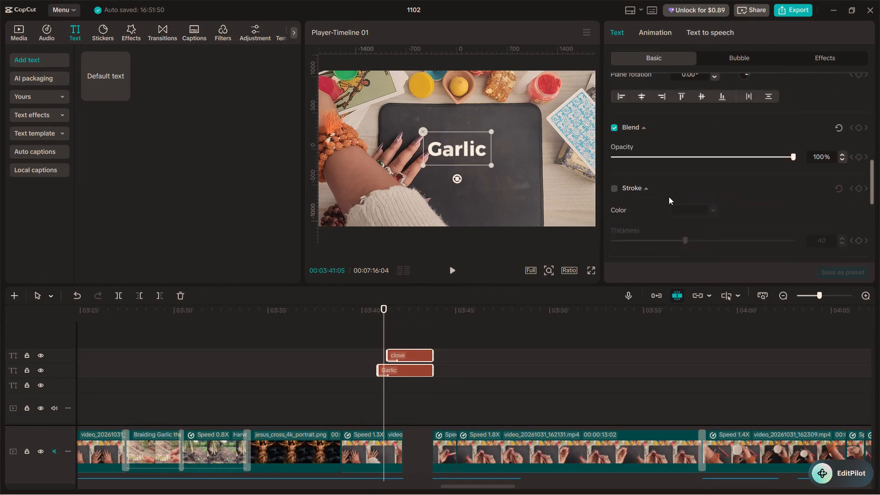
scroll(669, 197, down, 1)
scroll(631, 207, down, 2)
click(615, 179)
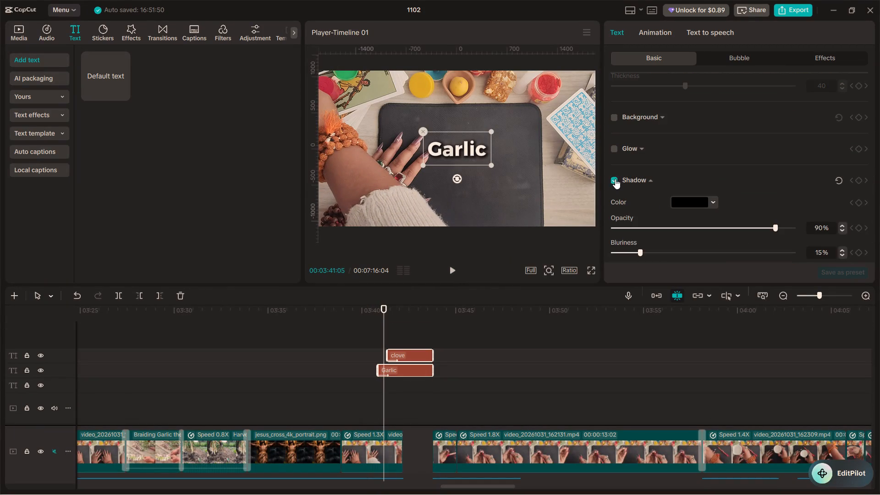
scroll(672, 198, up, 13)
click(356, 340)
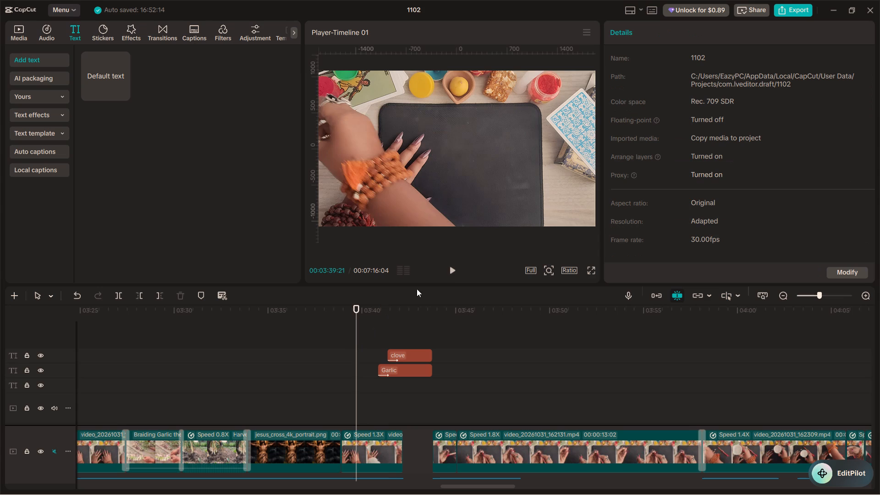
click(454, 273)
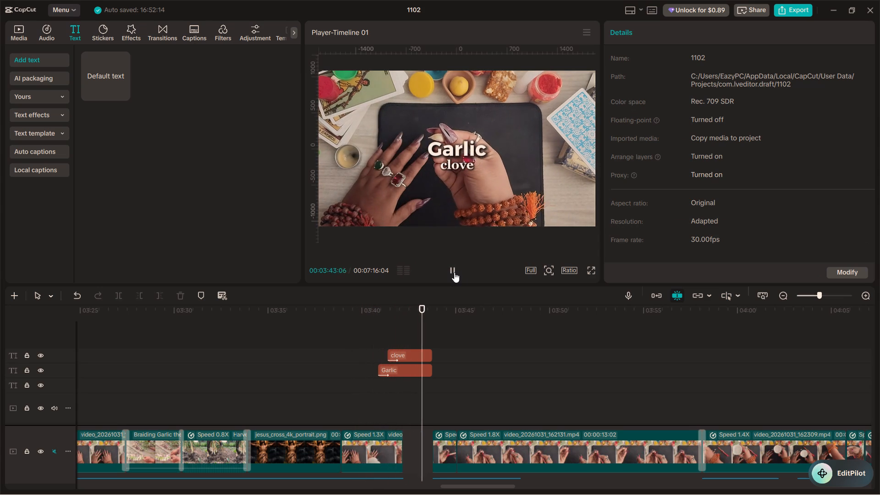
click(454, 272)
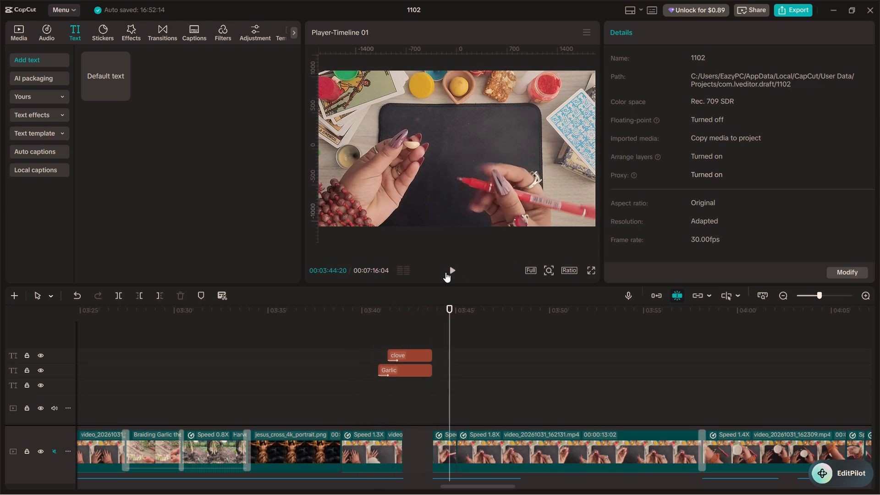
Enable a thin black stroke, with thickness slightly below 13, on the "Garlic" and "clove" captions and play them back.
drag(396, 342, 416, 385)
scroll(687, 181, down, 8)
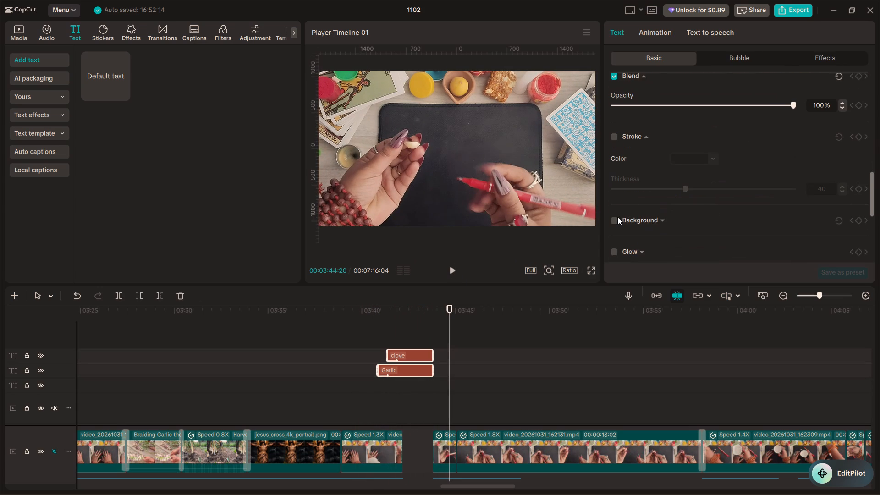
scroll(623, 232, down, 1)
scroll(617, 218, up, 2)
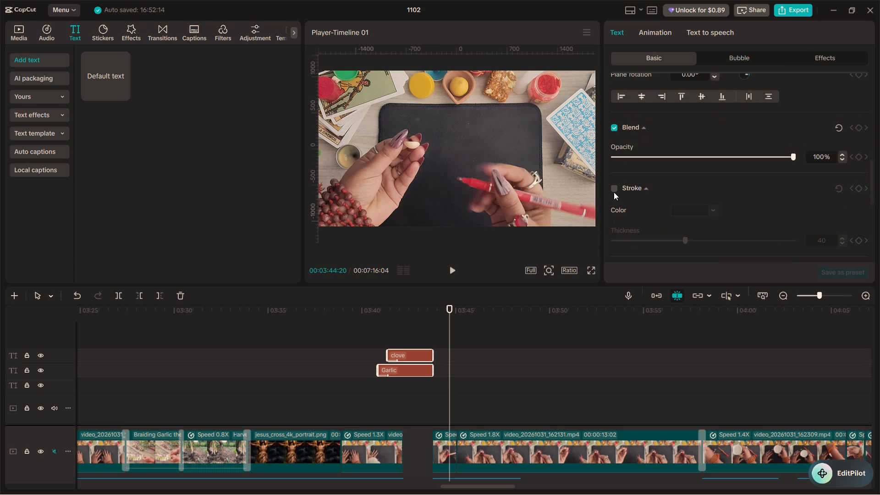
click(614, 192)
click(613, 188)
drag(661, 238, 635, 244)
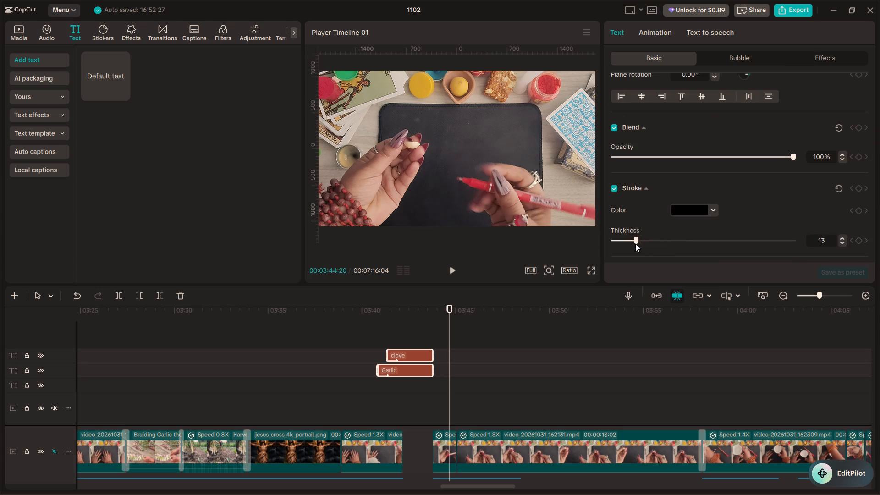
drag(635, 244, 631, 245)
click(358, 341)
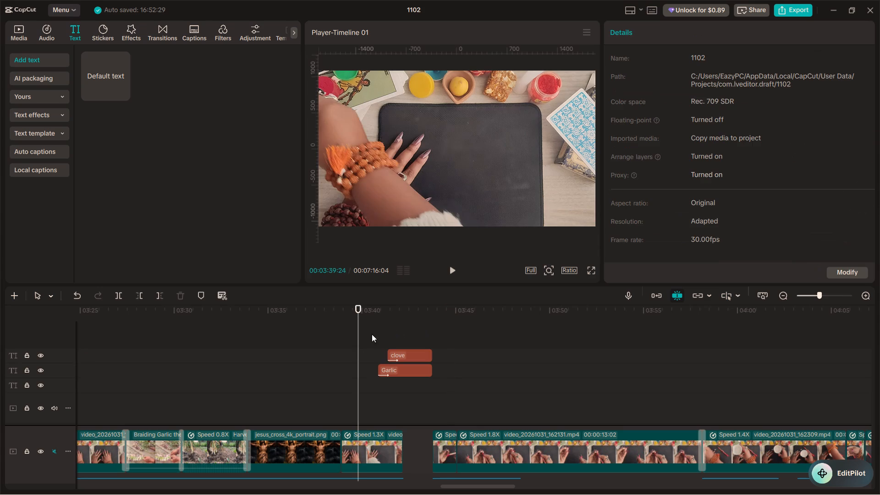
click(451, 270)
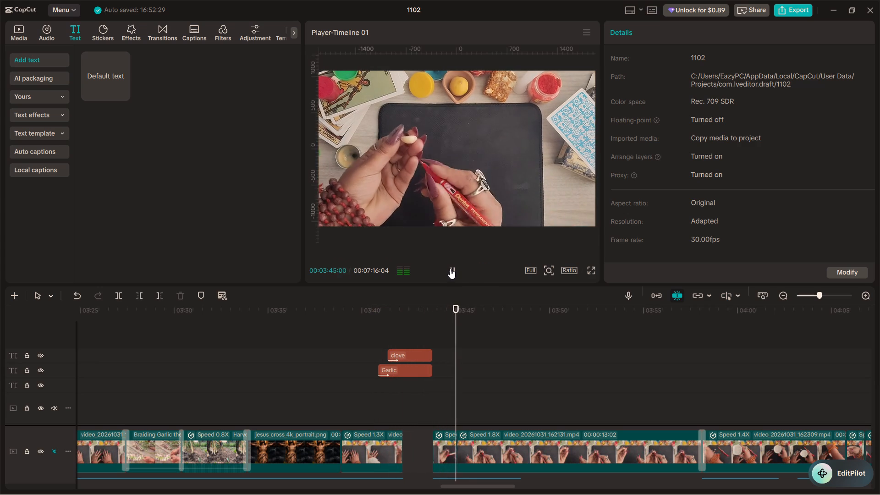
click(448, 267)
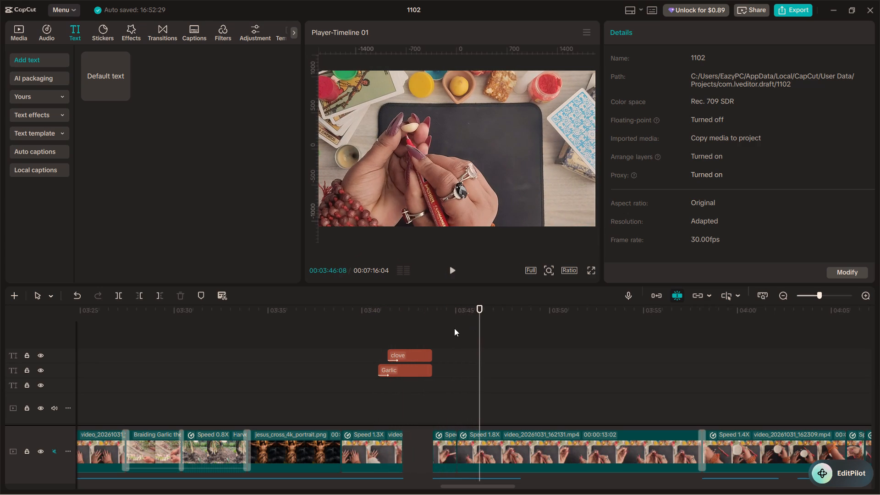
Add a default text clip on the timeline at 00:03:43:23, directly after the "Garlic" and "clove" captions.
drag(442, 318, 433, 314)
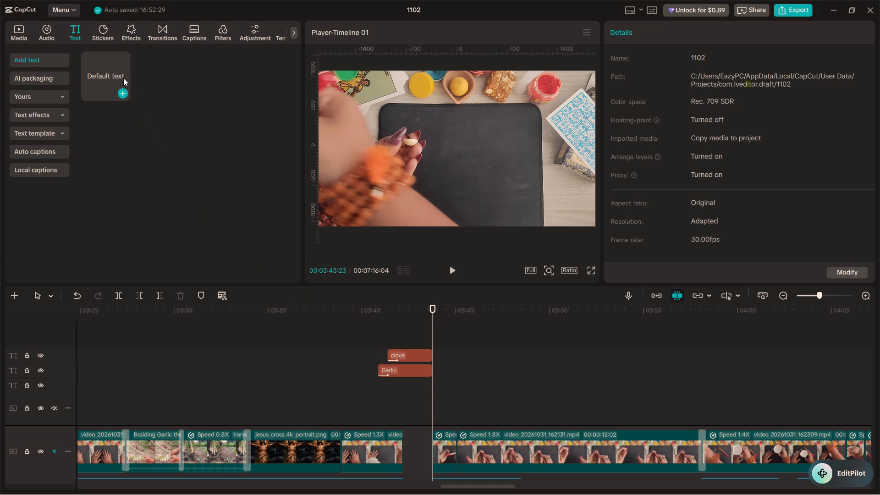
drag(111, 70, 429, 407)
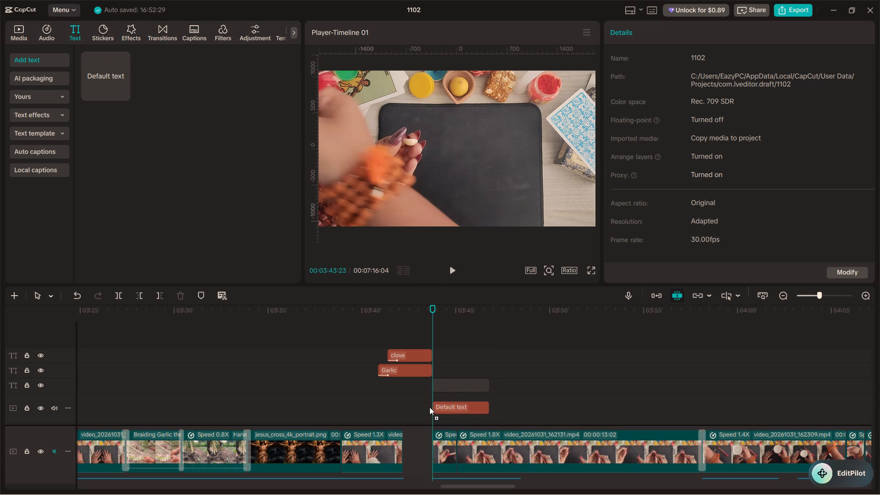
drag(429, 407, 429, 407)
click(428, 407)
Play the voiceover to find the caption's cue and trim the default text clip's start to 00:03:44:18.
key(space)
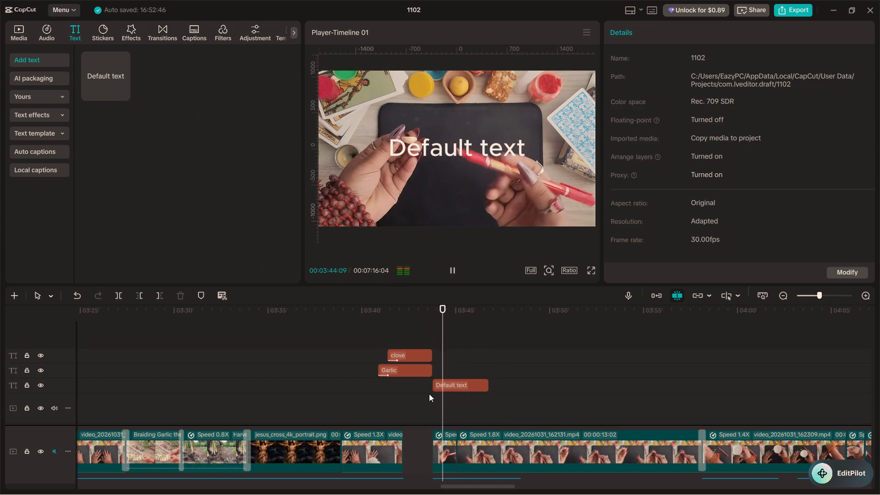
key(space)
scroll(440, 403, down, 20)
scroll(440, 403, down, 14)
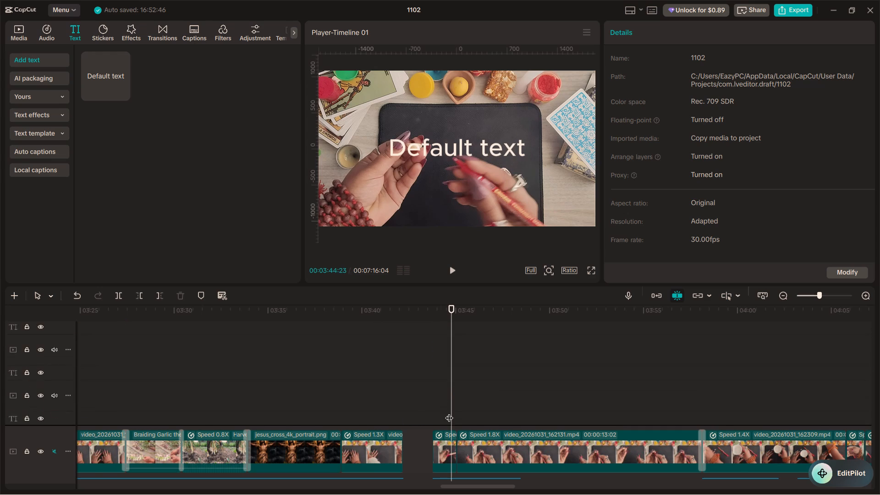
scroll(449, 412, down, 11)
ctrl+scroll(434, 415, up, 13)
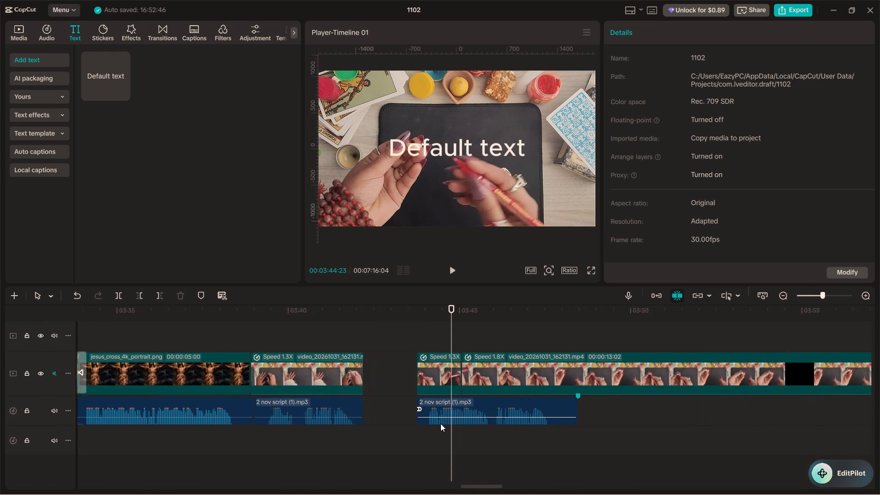
ctrl+scroll(440, 423, up, 8)
click(427, 336)
key(space)
key(space)
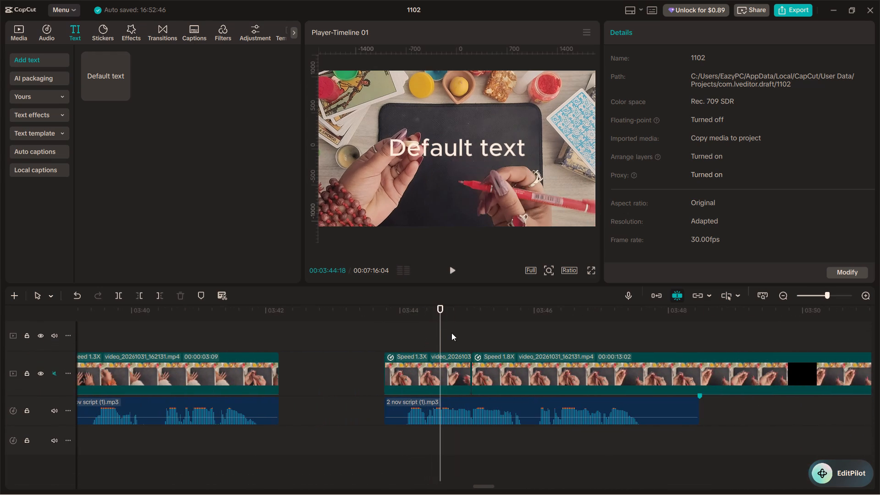
scroll(430, 359, up, 20)
scroll(430, 359, up, 6)
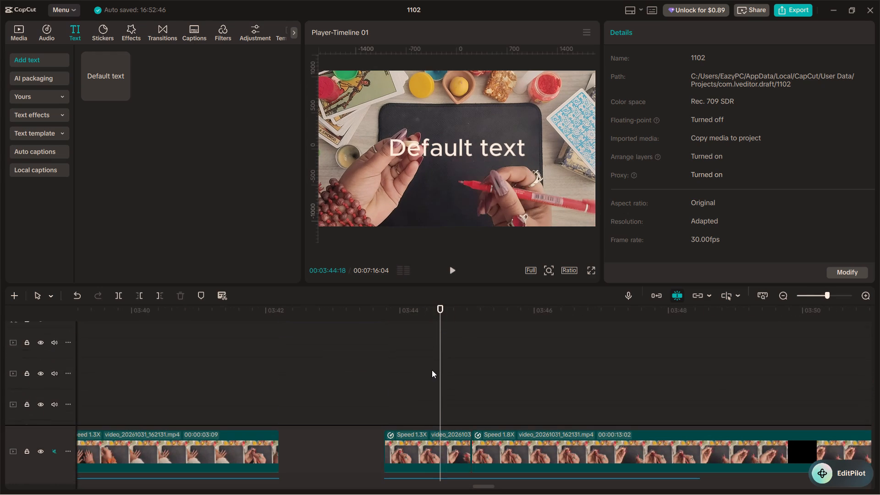
scroll(432, 370, up, 16)
click(436, 388)
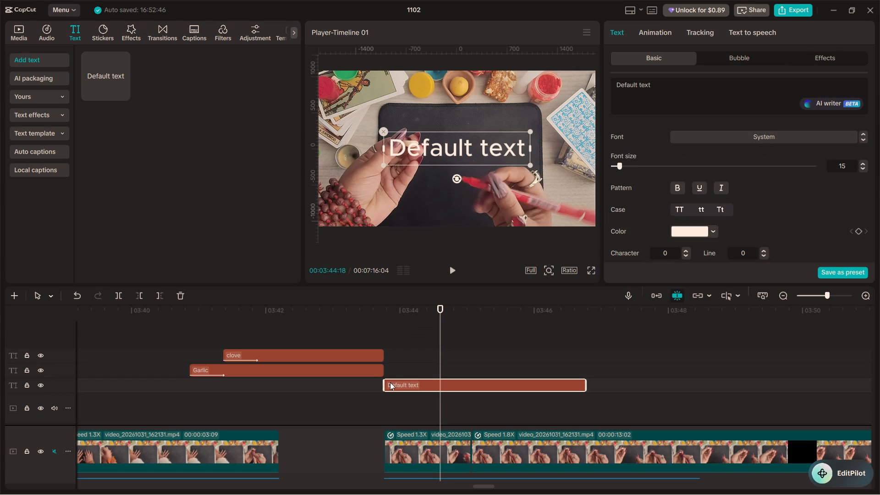
drag(387, 381, 449, 371)
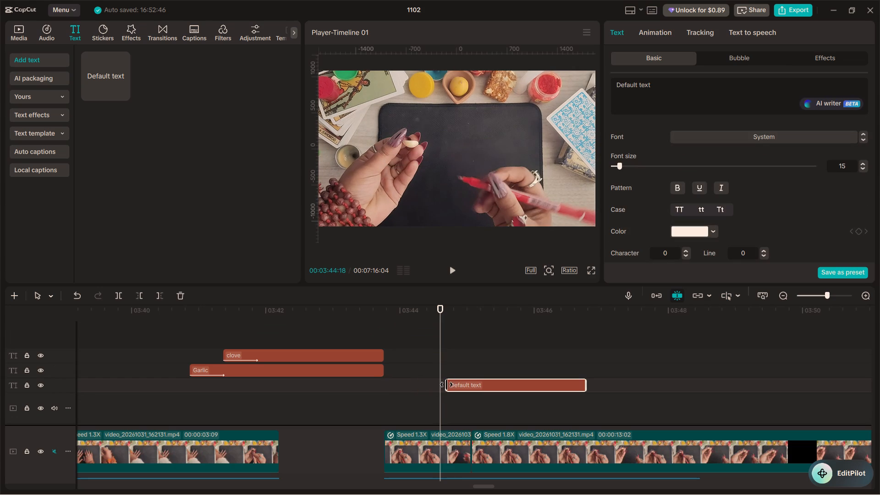
drag(445, 385, 441, 385)
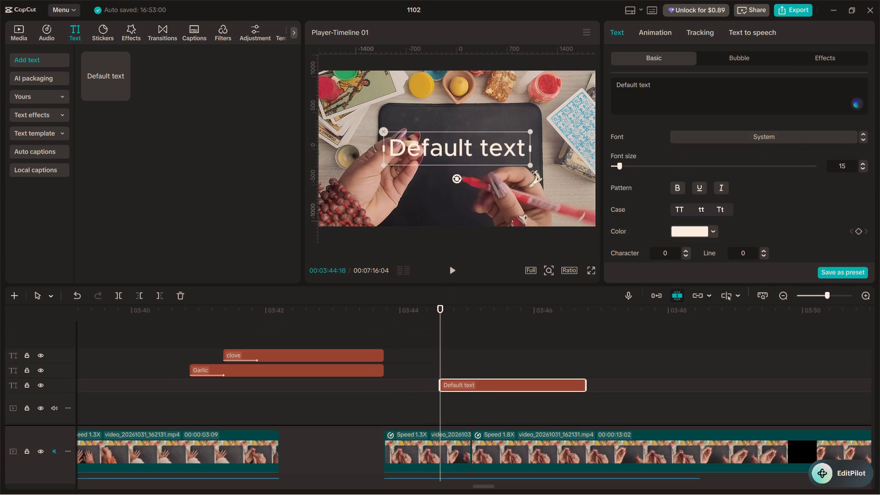
Replace the default text with "Enemy's".
drag(659, 86, 585, 86)
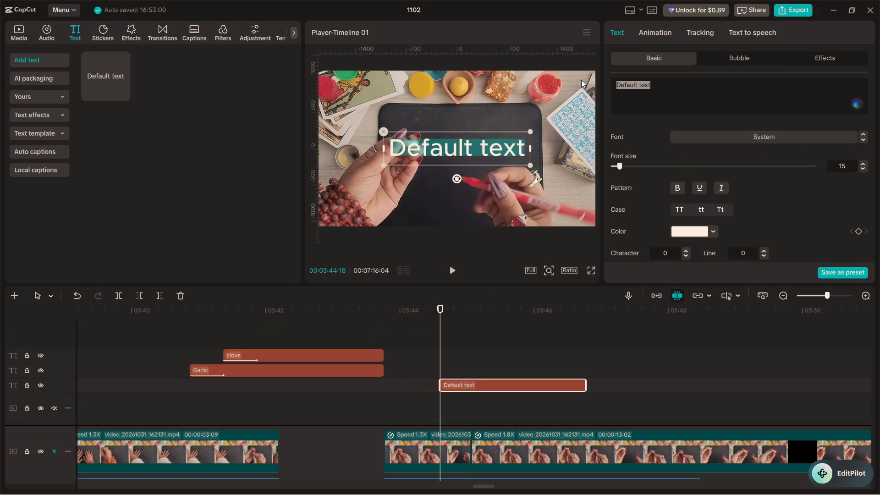
key(shift+e)
text(nemy)
key(space)
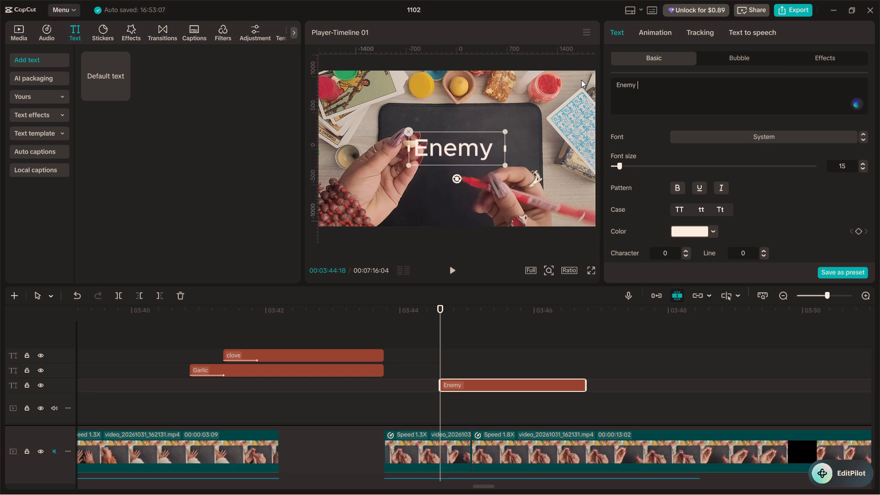
key(BackSpace)
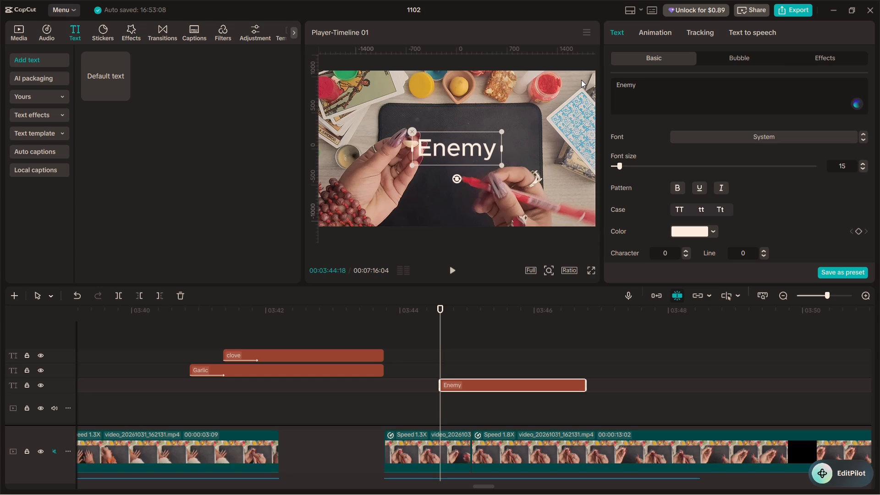
text(;s)
key(BackSpace)
key(BackSpace)
text('s)
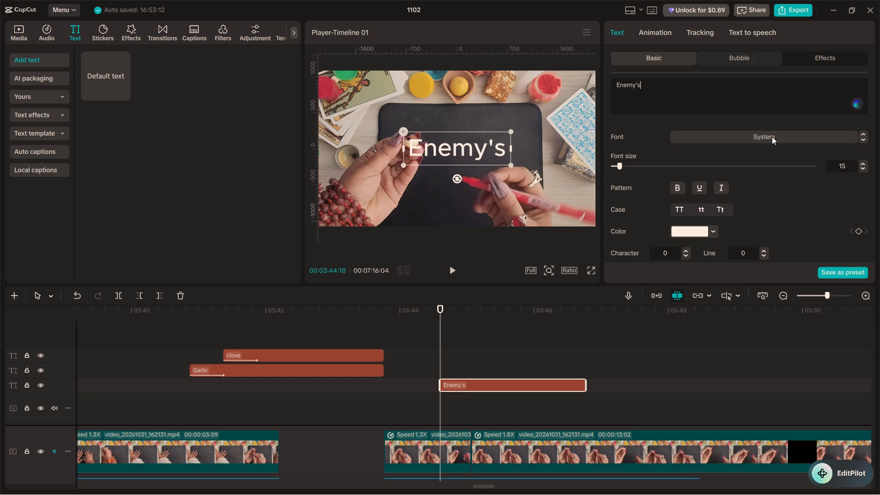
Set the "Enemy's" caption's font to SchoolBook and move the caption slightly higher in the frame.
click(864, 140)
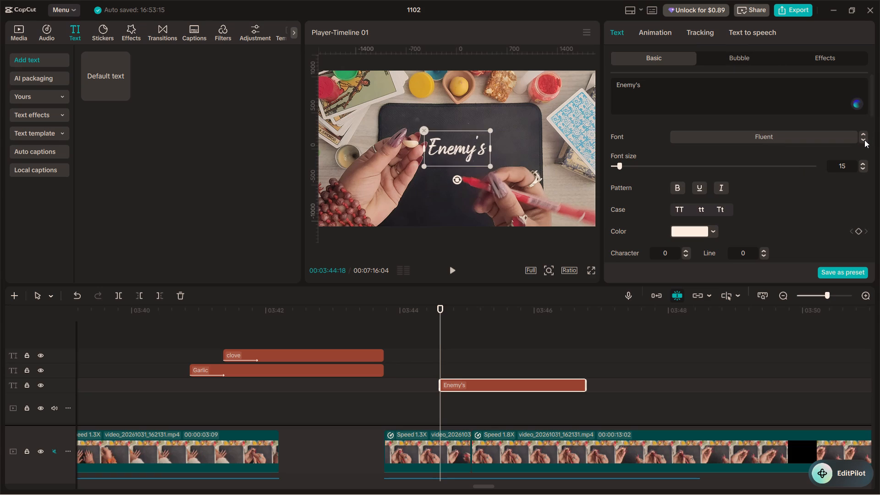
click(864, 140)
click(864, 140)
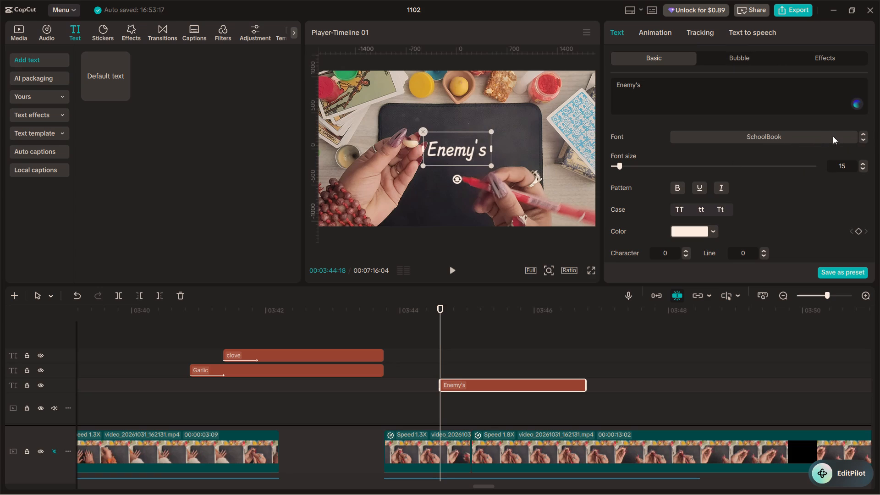
click(864, 139)
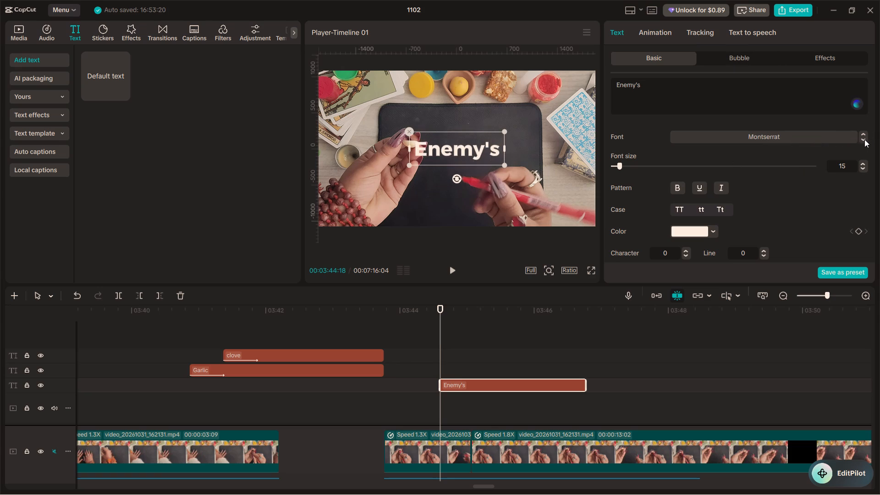
click(865, 140)
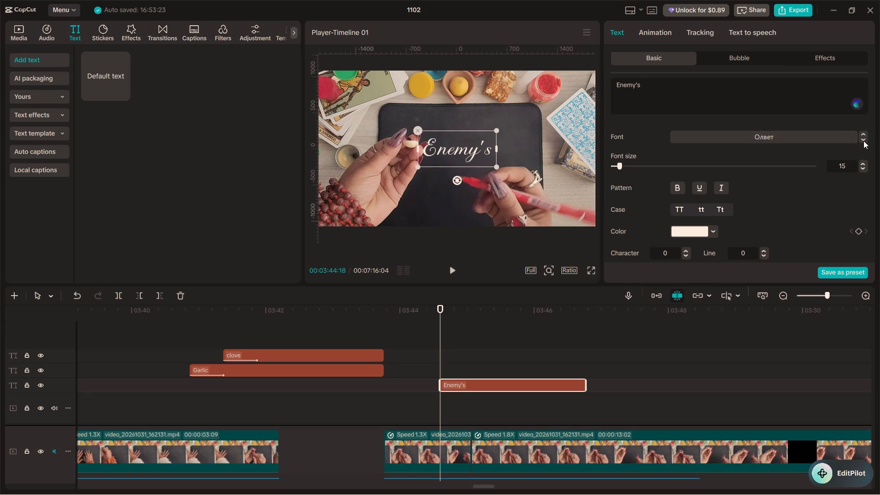
click(863, 141)
click(863, 141)
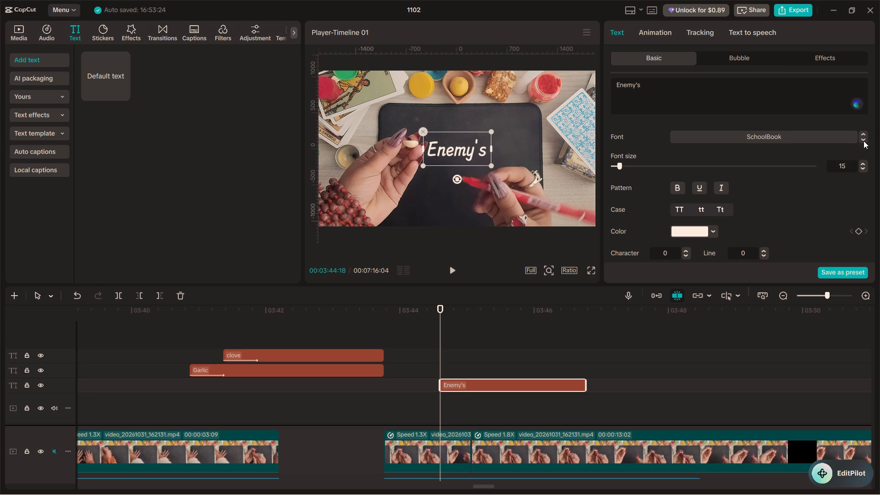
drag(467, 147, 466, 140)
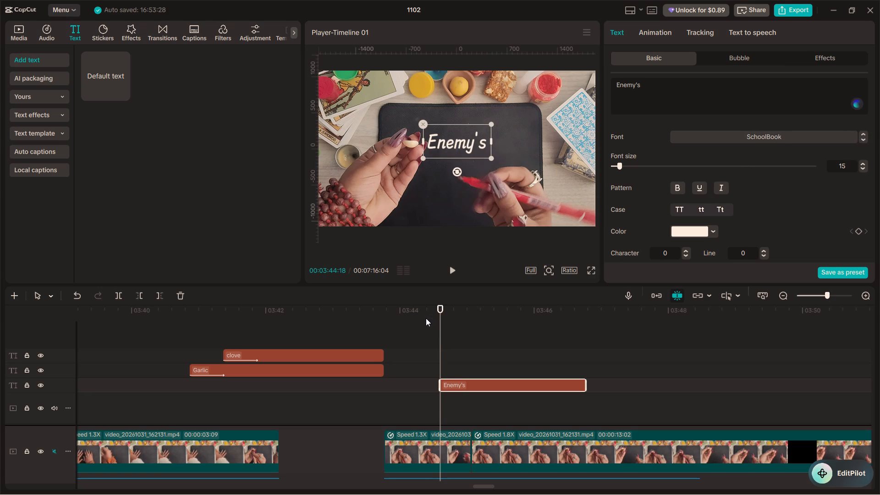
Duplicate the "Enemy's" clip onto the track above at the 00:03:45:03 voiceover cue and trim the copy's end to match the original's.
click(426, 318)
key(space)
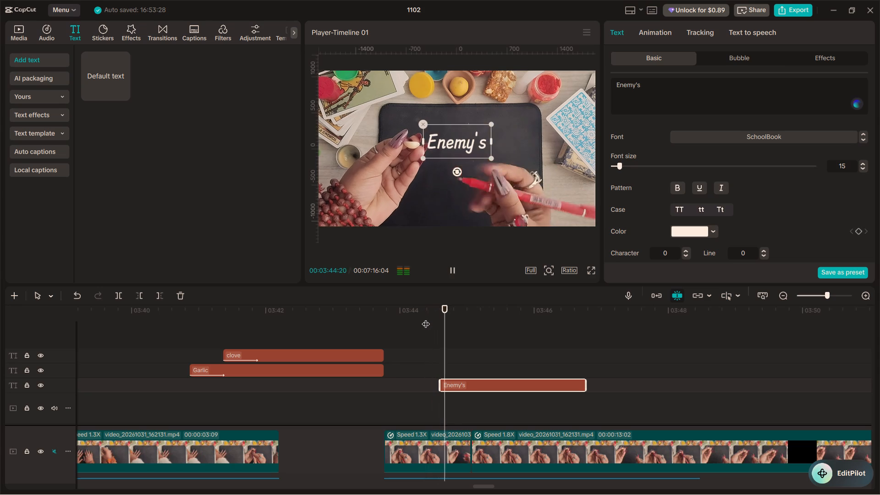
key(space)
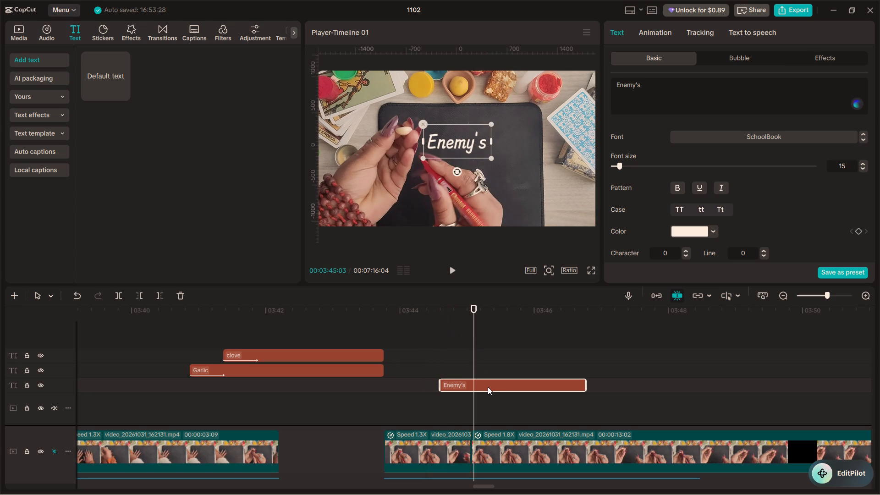
alt+drag(488, 387, 522, 374)
click(455, 355)
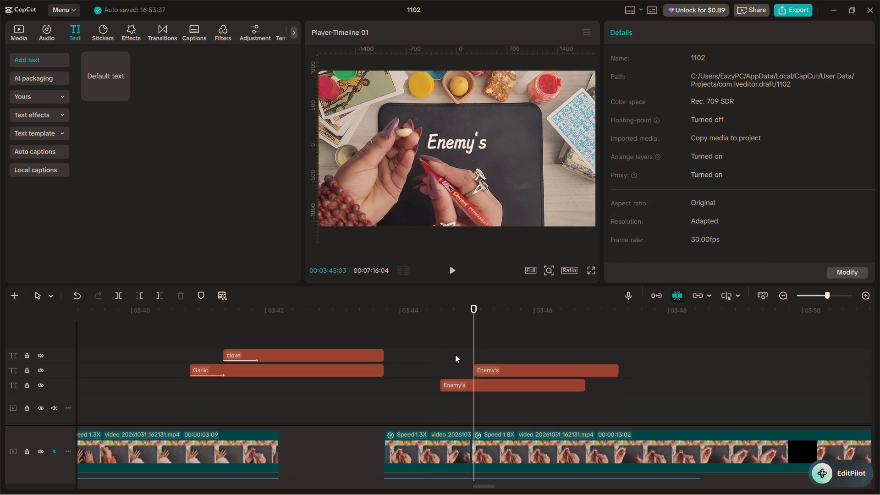
key(space)
key(space)
click(536, 372)
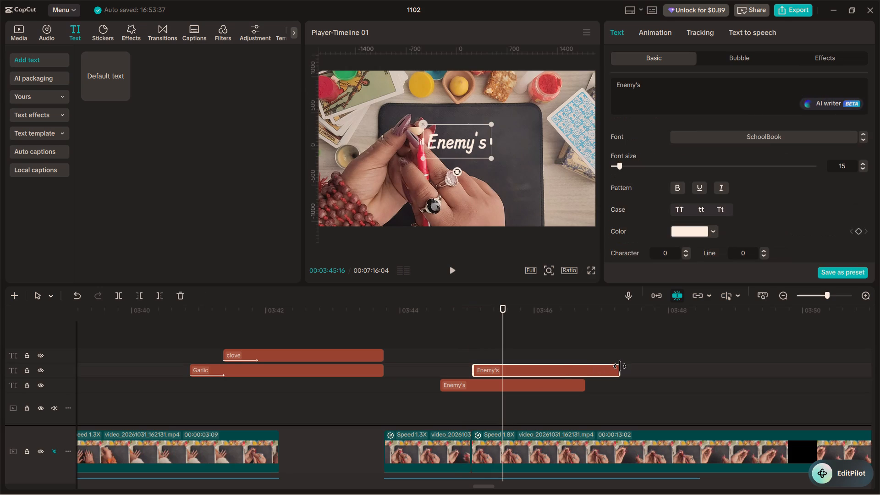
drag(620, 366, 581, 365)
Play back the two overlapping "Enemy's" captions to check their timing against the voiceover.
click(439, 352)
key(space)
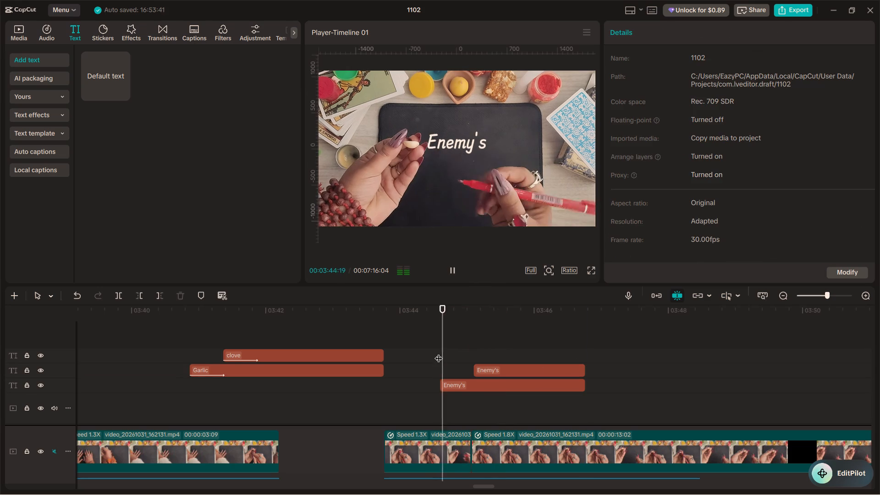
key(space)
key(space)
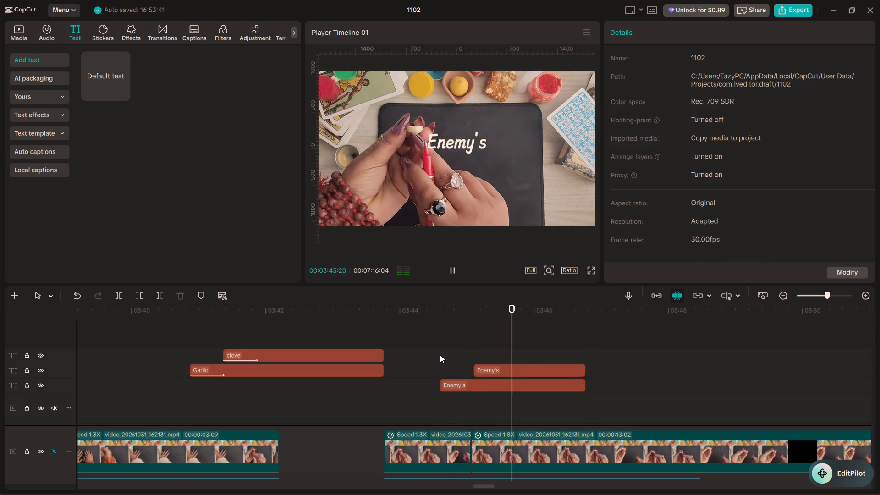
key(space)
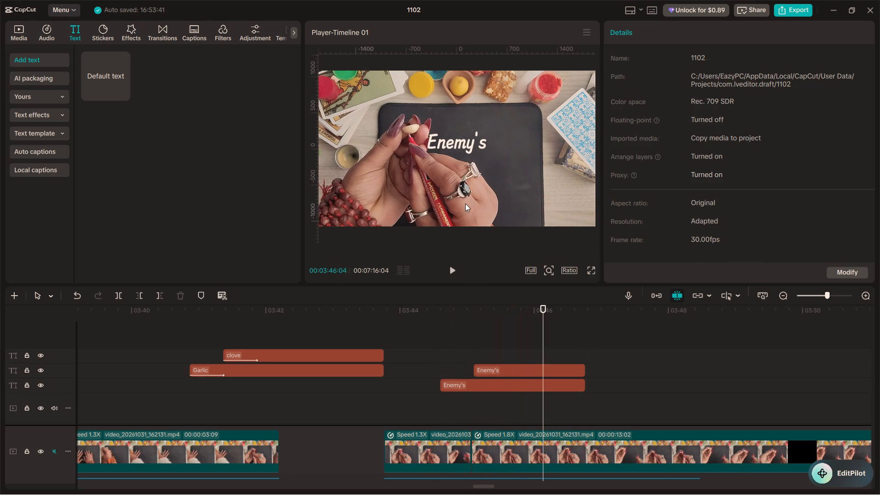
drag(467, 332, 505, 401)
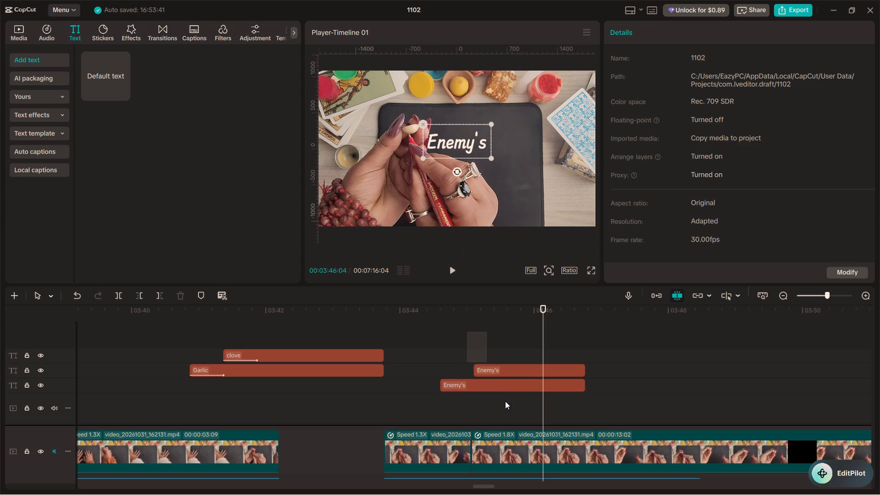
drag(505, 401, 506, 403)
click(474, 349)
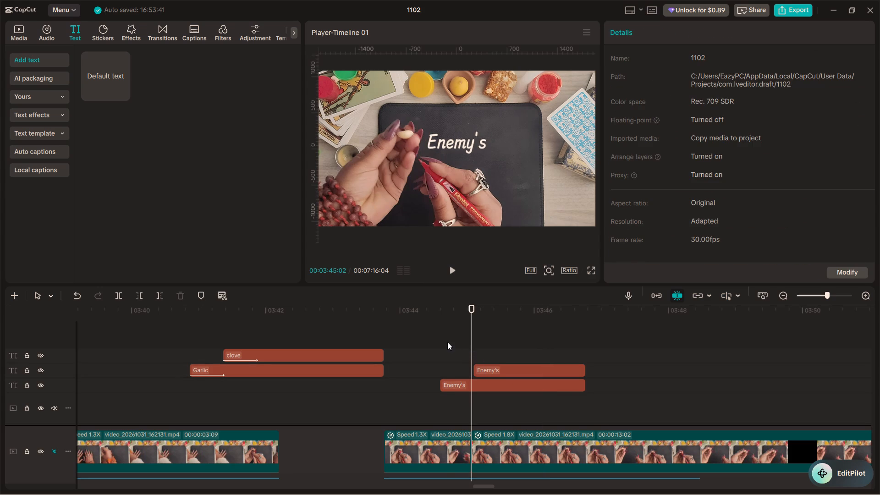
click(447, 342)
key(space)
key(space)
click(486, 362)
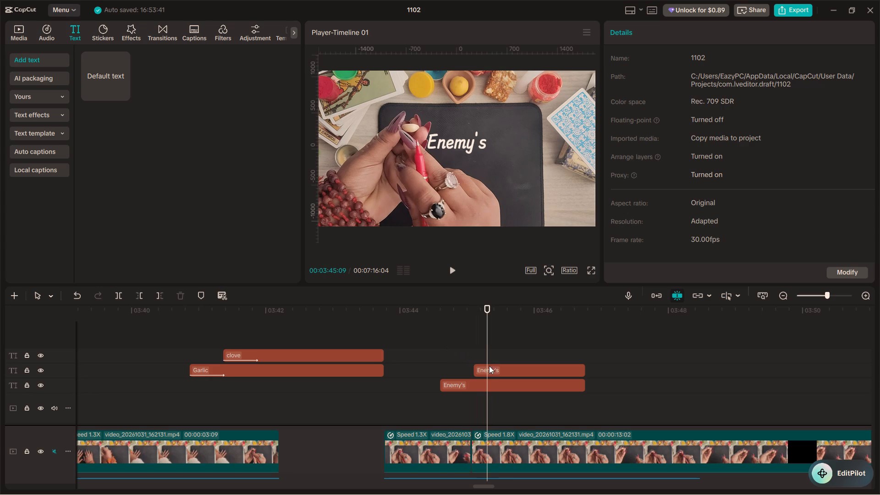
Move the duplicated caption directly below "Enemy's" in the frame, replace its text with "Name" and play it back.
click(495, 374)
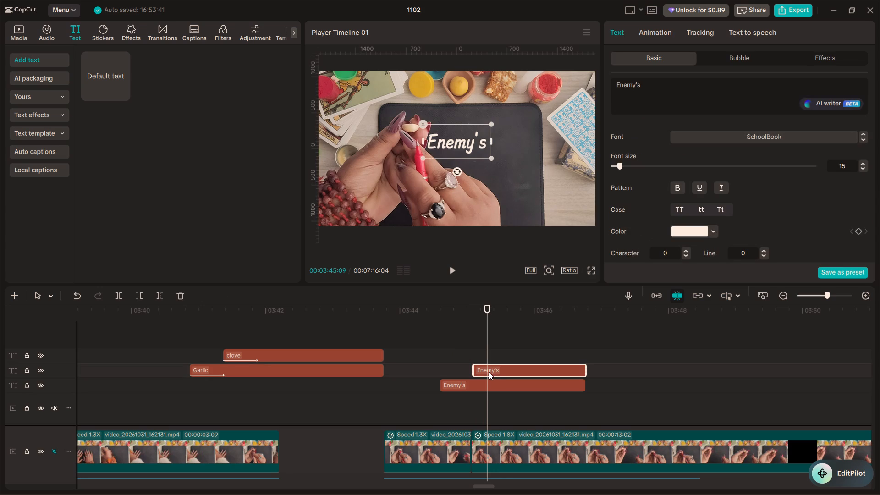
drag(451, 143, 451, 159)
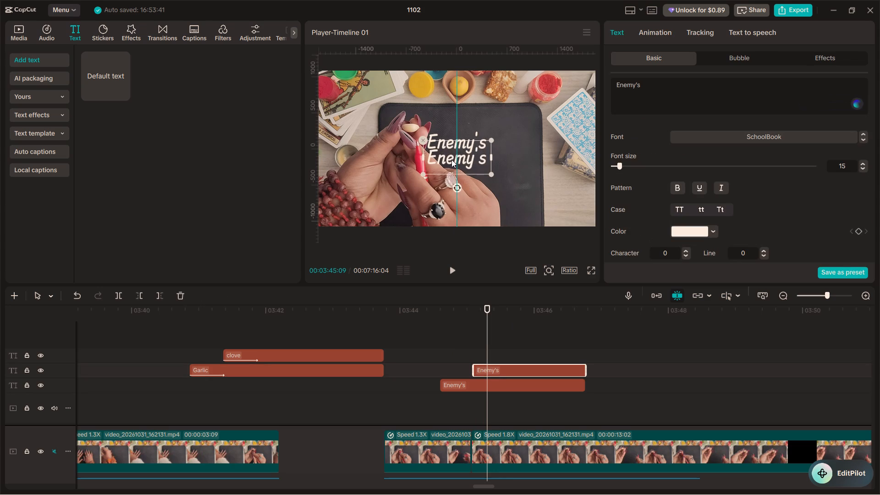
drag(451, 159, 451, 161)
drag(656, 86, 582, 81)
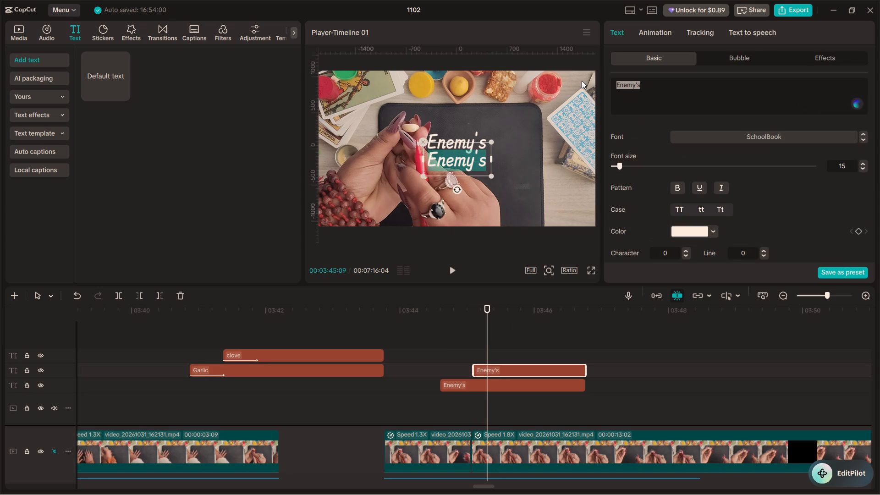
text(Name)
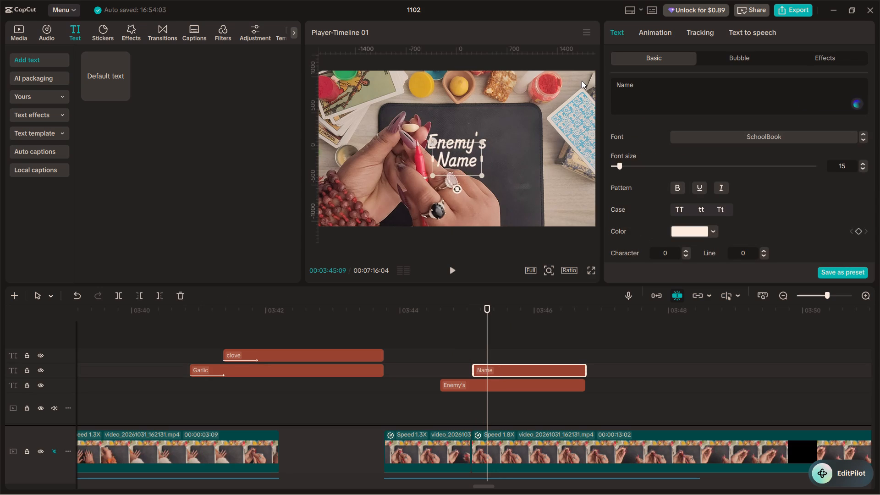
click(450, 353)
key(space)
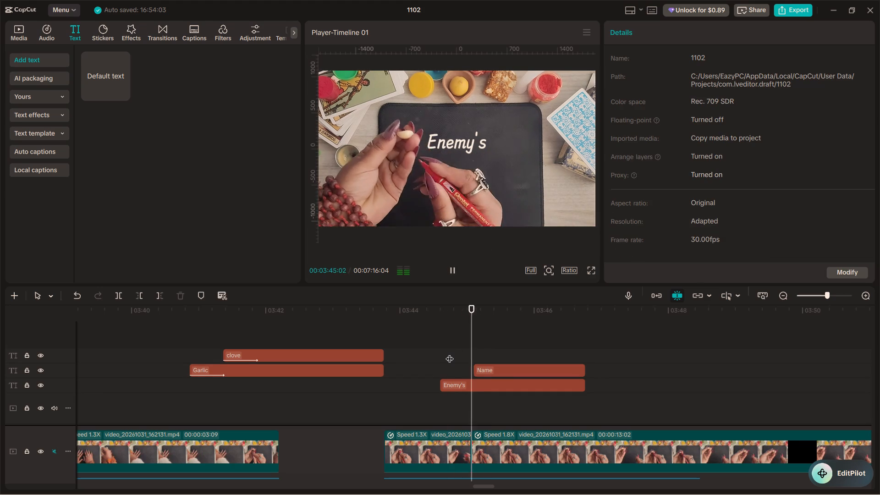
key(space)
Apply the Manifest entrance animation to both the "Enemy's" and "Name" captions and play them back.
drag(530, 335, 489, 385)
click(660, 28)
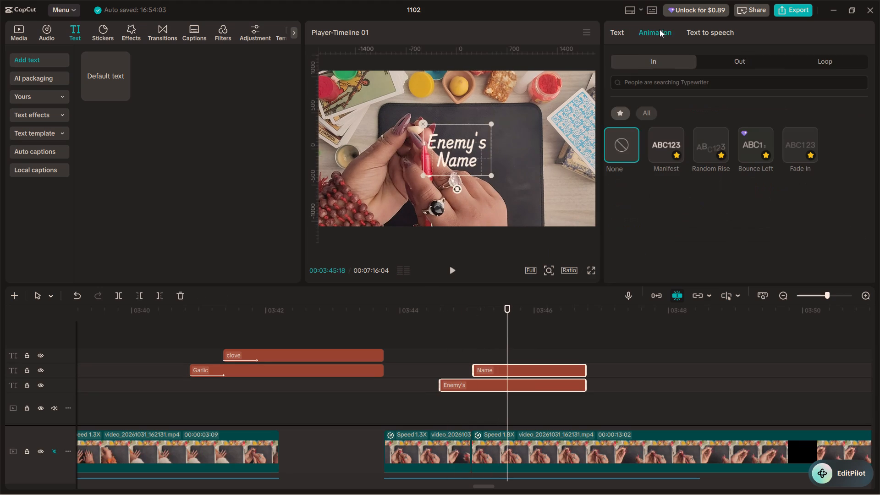
click(660, 142)
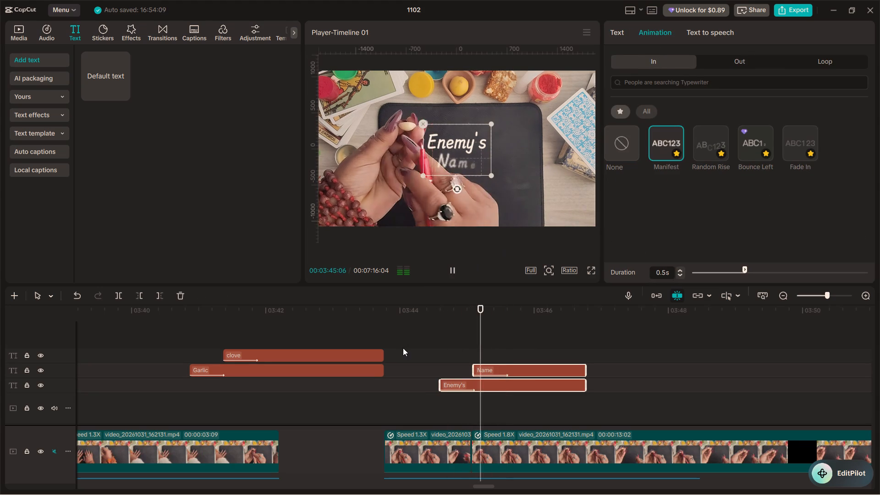
click(411, 351)
key(space)
key(space)
Enable a black shadow on both the "Enemy's" and "Name" captions.
drag(515, 355, 486, 394)
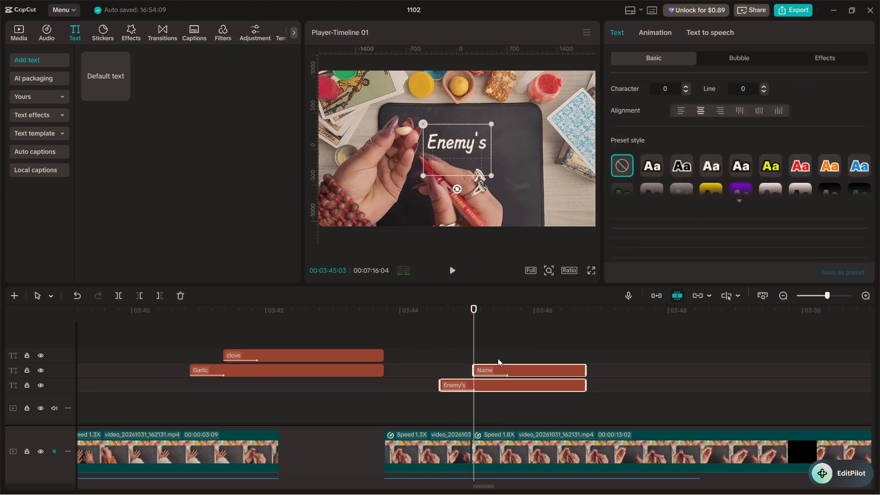
scroll(684, 137, down, 10)
scroll(664, 190, down, 1)
scroll(640, 174, up, 1)
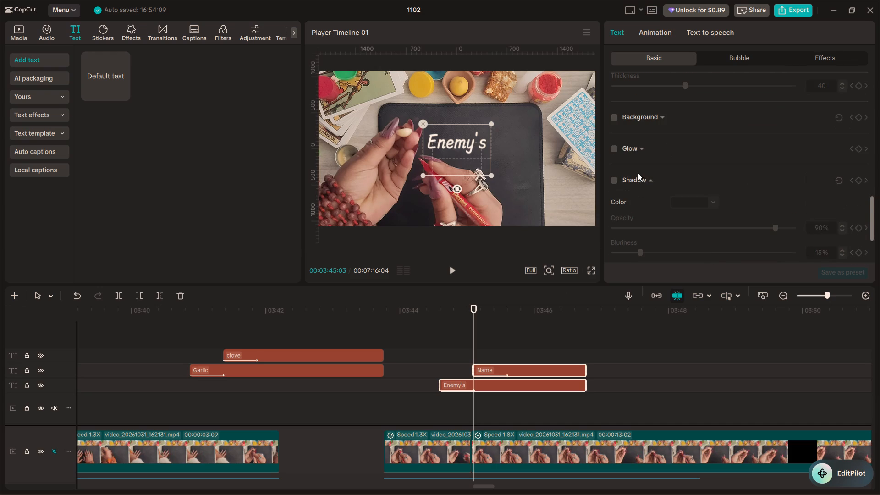
click(613, 183)
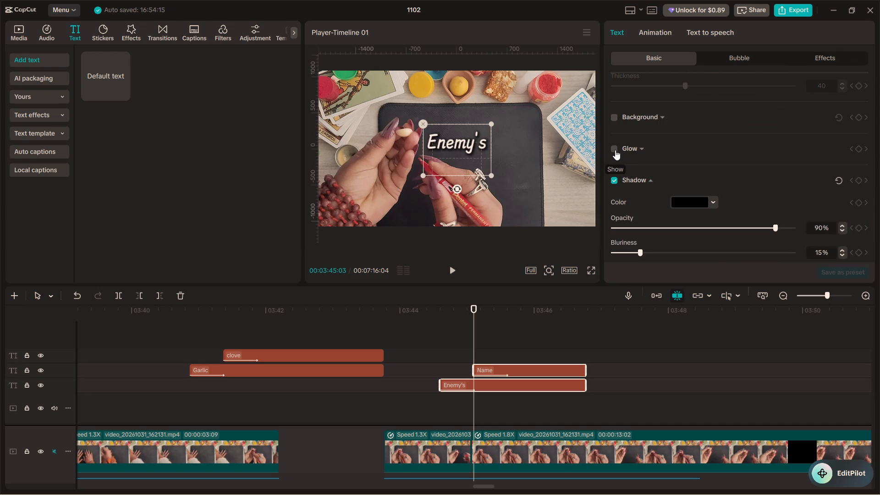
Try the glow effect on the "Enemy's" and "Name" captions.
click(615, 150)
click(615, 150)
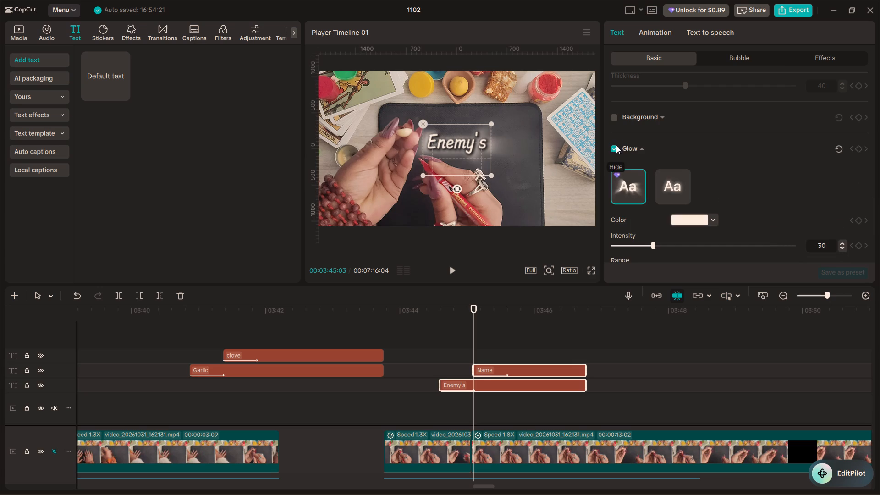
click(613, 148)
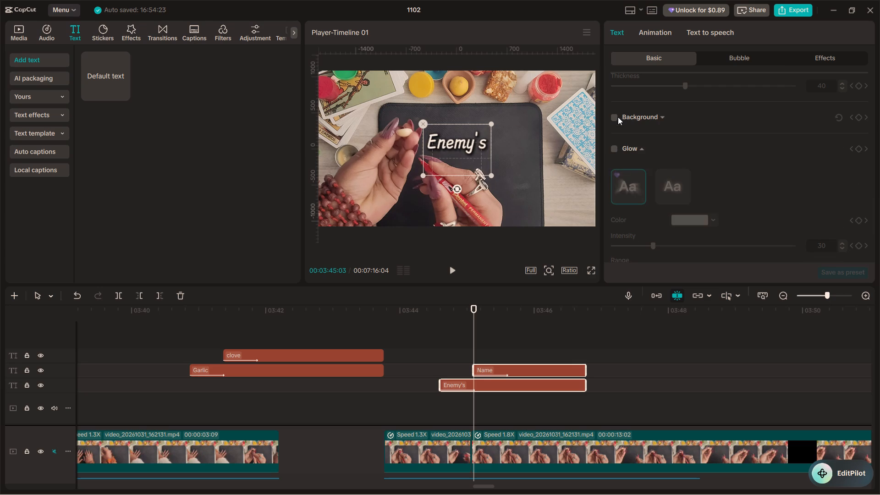
Enable a thin white stroke, with thickness slightly above 7, on the "Enemy's" and "Name" captions.
scroll(618, 117, up, 2)
click(611, 81)
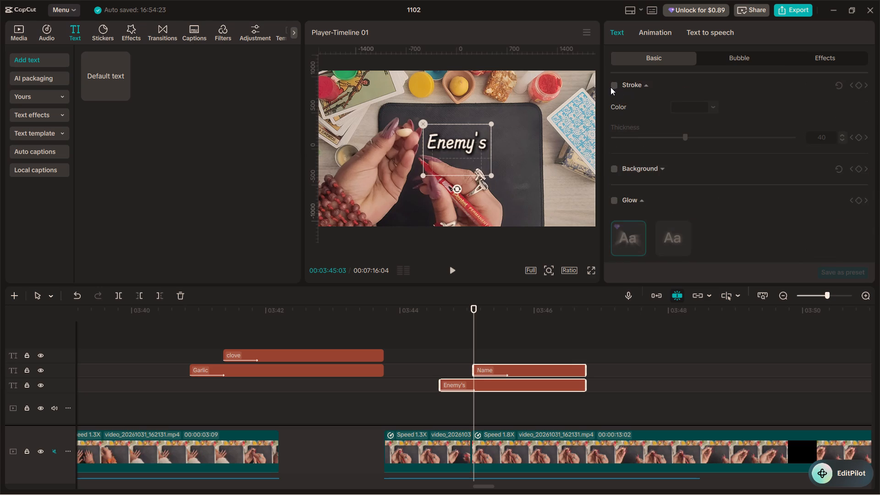
click(610, 87)
click(616, 85)
click(708, 107)
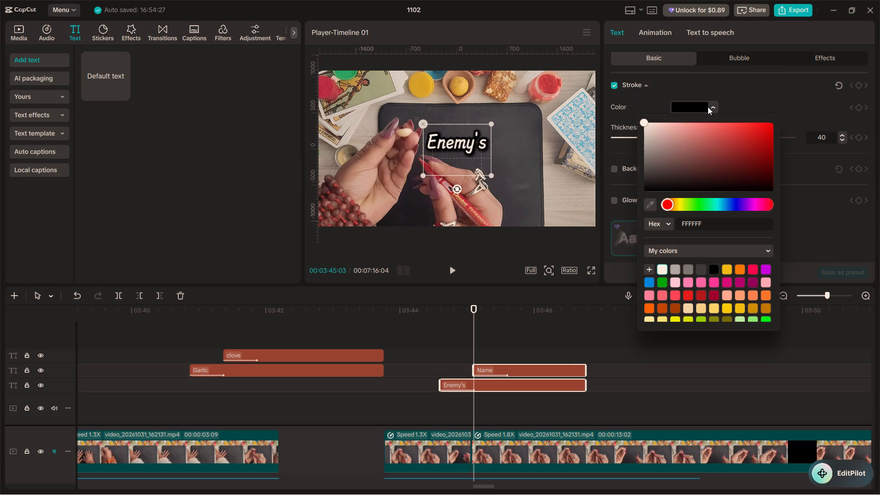
click(673, 272)
click(666, 269)
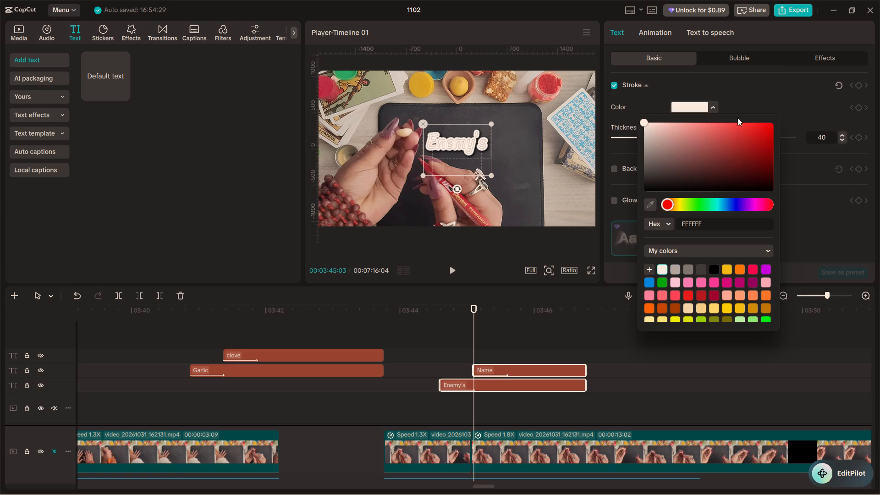
click(748, 108)
scroll(716, 152, up, 8)
scroll(714, 155, down, 6)
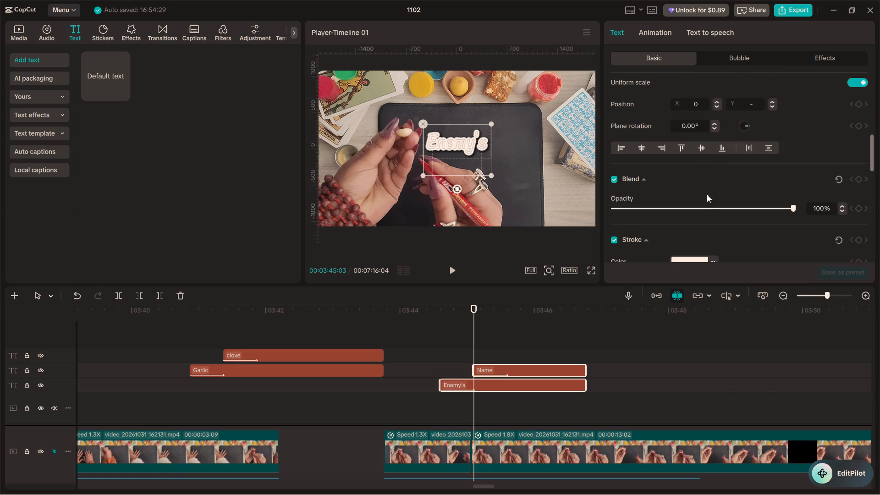
drag(680, 242, 626, 252)
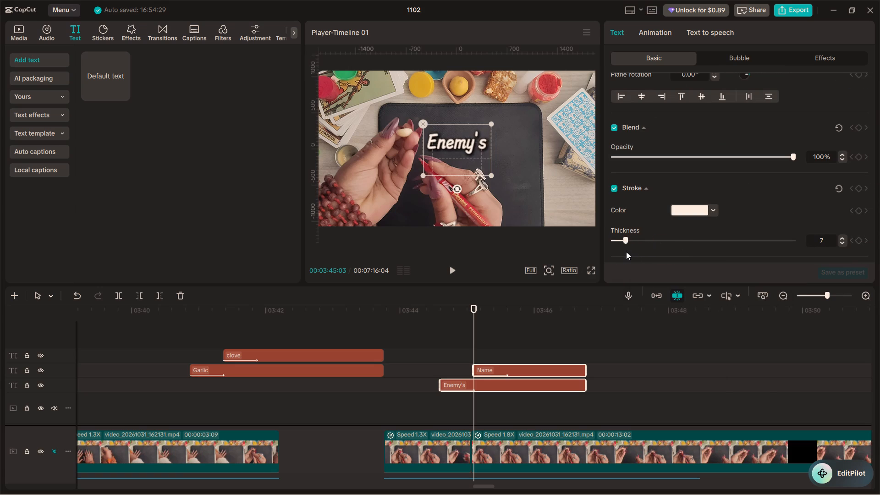
drag(626, 252, 631, 252)
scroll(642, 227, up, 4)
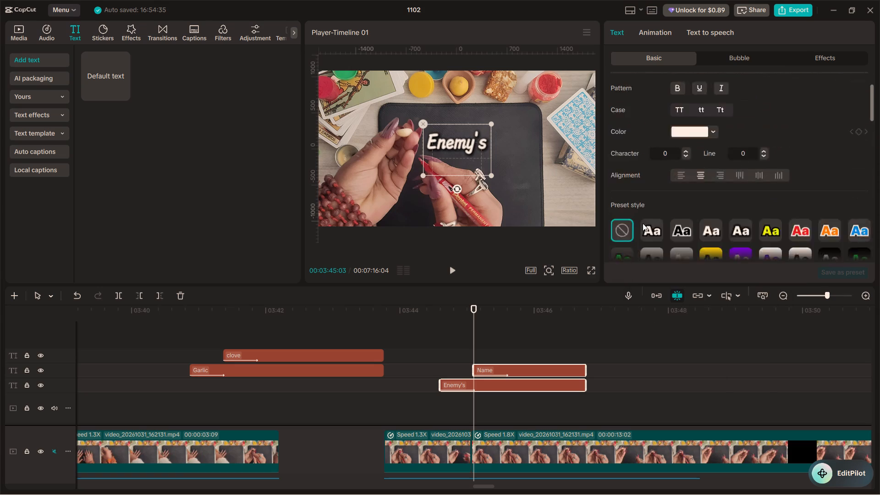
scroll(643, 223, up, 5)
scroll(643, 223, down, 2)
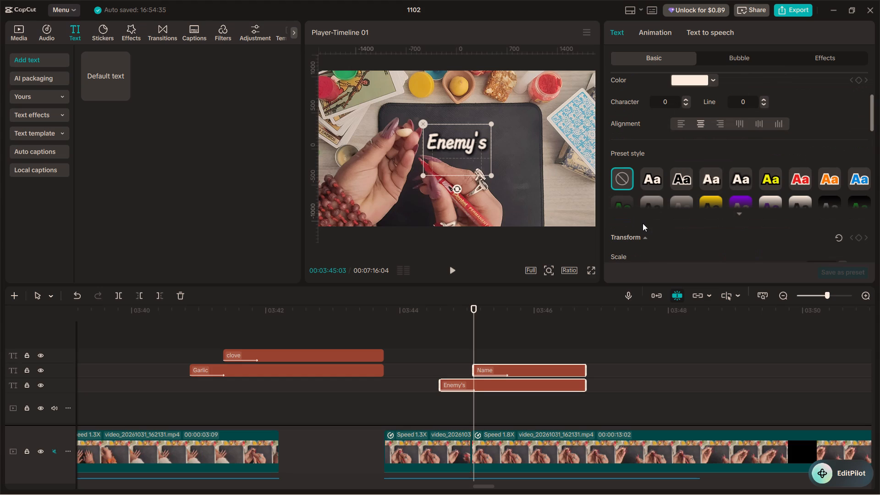
Set the text colour of the "Enemy's" and "Name" captions to black and play them back.
scroll(643, 223, up, 3)
click(714, 183)
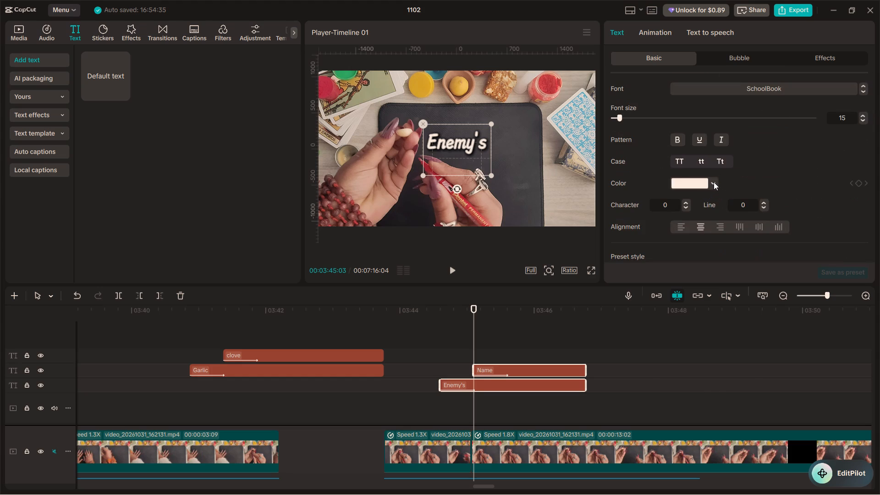
click(695, 339)
click(701, 344)
click(715, 346)
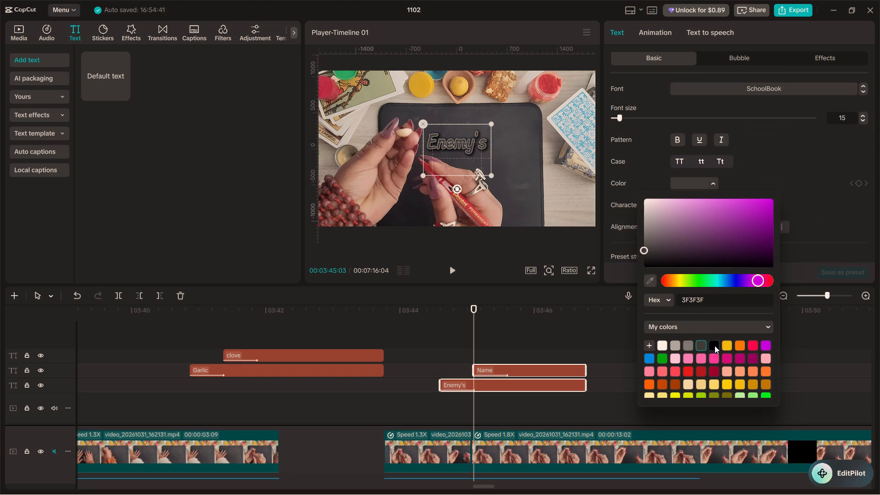
click(770, 170)
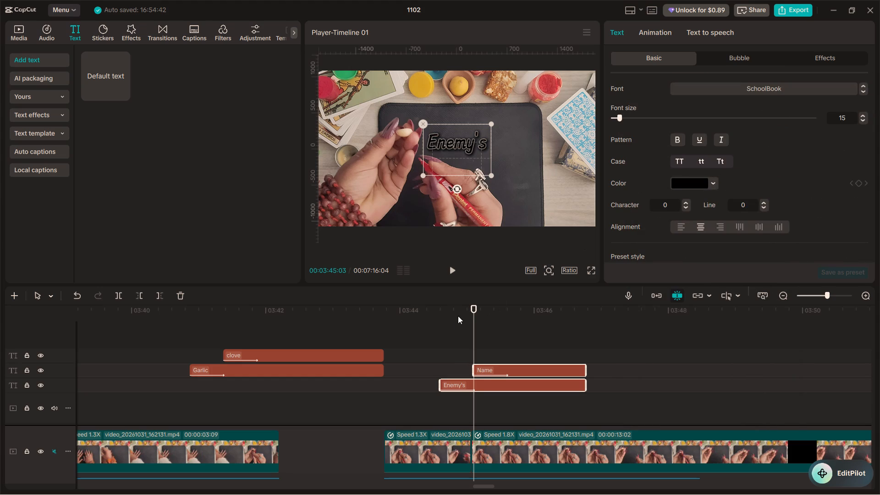
click(434, 359)
key(space)
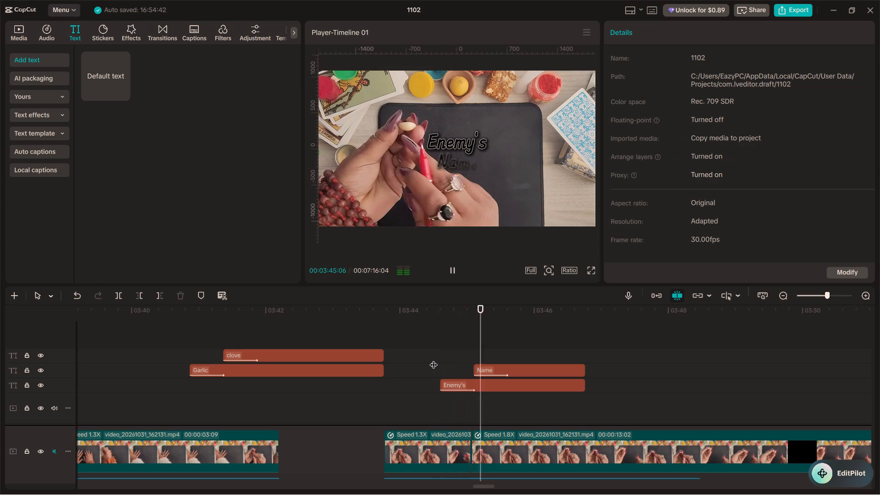
key(space)
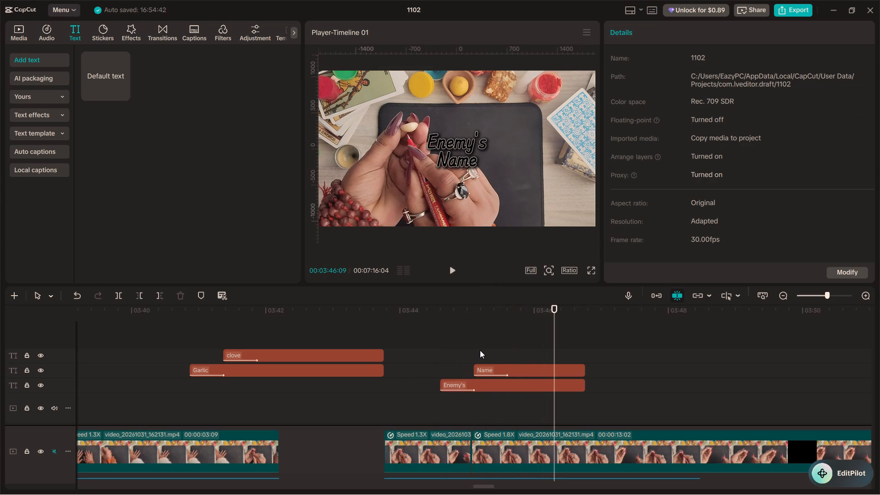
Find the end of the voiceover phrase and extend both the "Enemy's" and "Name" captions to 00:03:47:23.
scroll(532, 390, down, 9)
scroll(532, 390, up, 6)
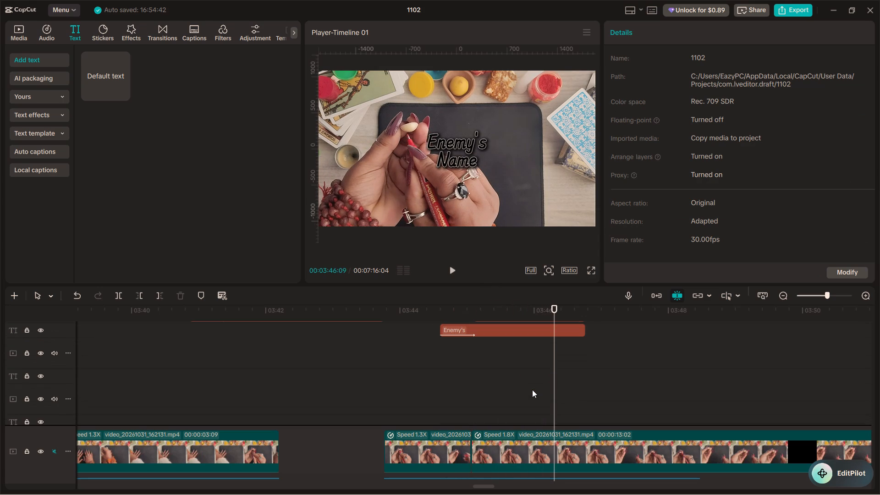
scroll(545, 387, down, 14)
key(space)
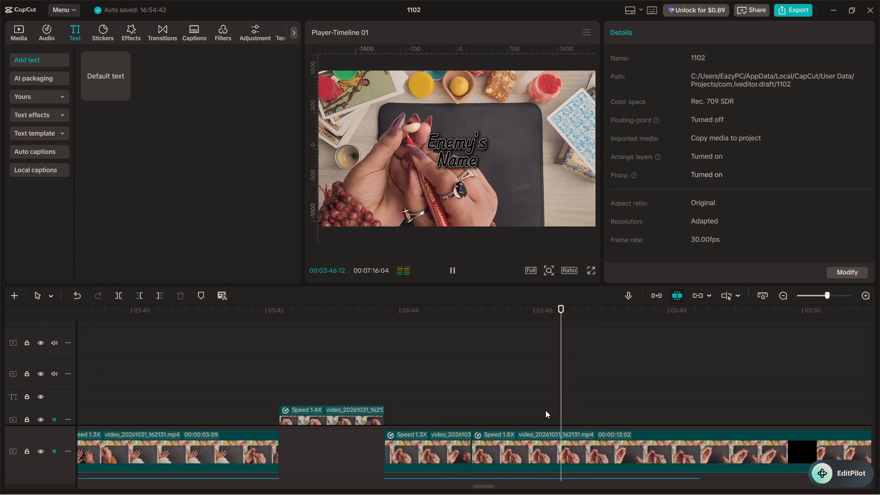
key(space)
scroll(545, 410, down, 18)
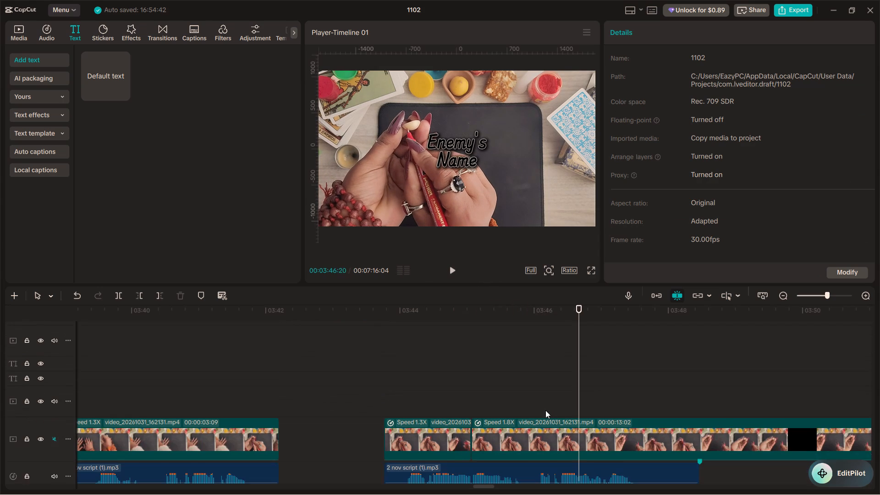
scroll(545, 410, up, 5)
scroll(545, 410, down, 6)
key(space)
key(space)
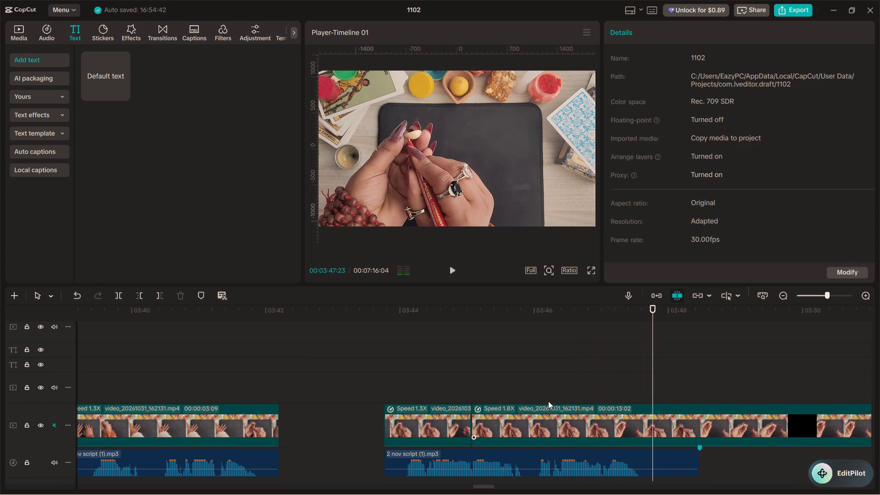
scroll(549, 400, up, 20)
scroll(549, 400, up, 14)
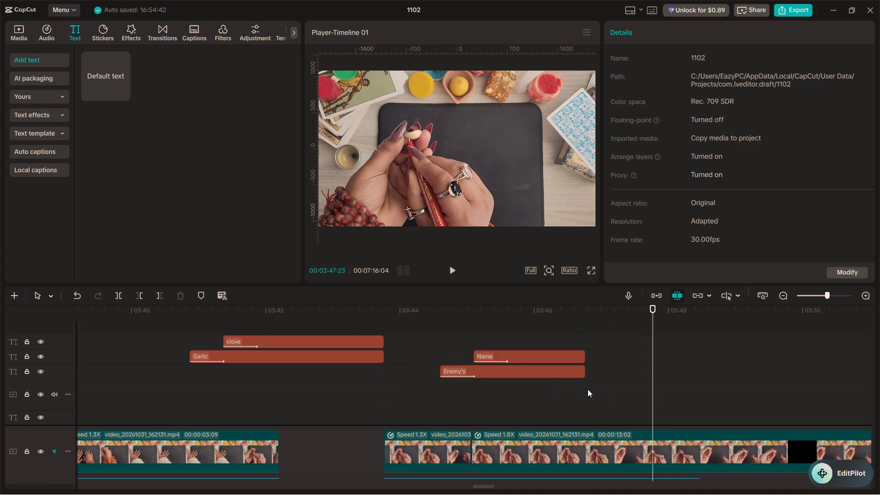
scroll(588, 389, up, 6)
drag(576, 351, 572, 403)
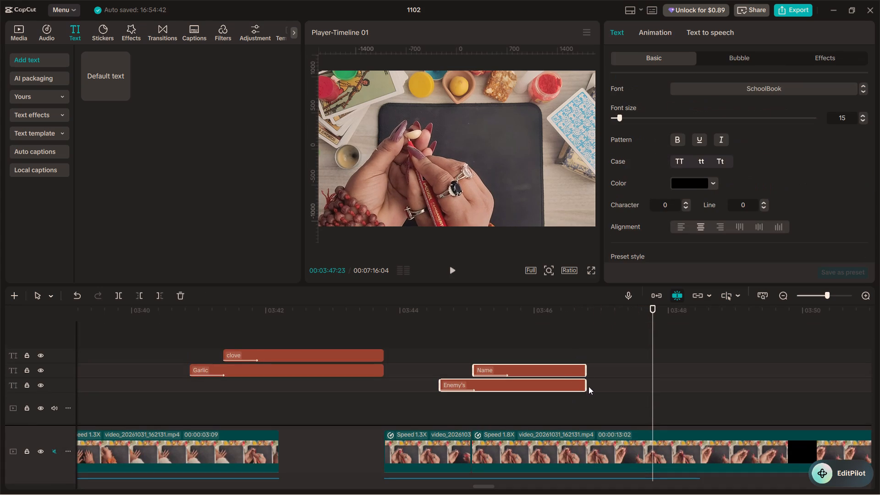
drag(587, 384, 650, 392)
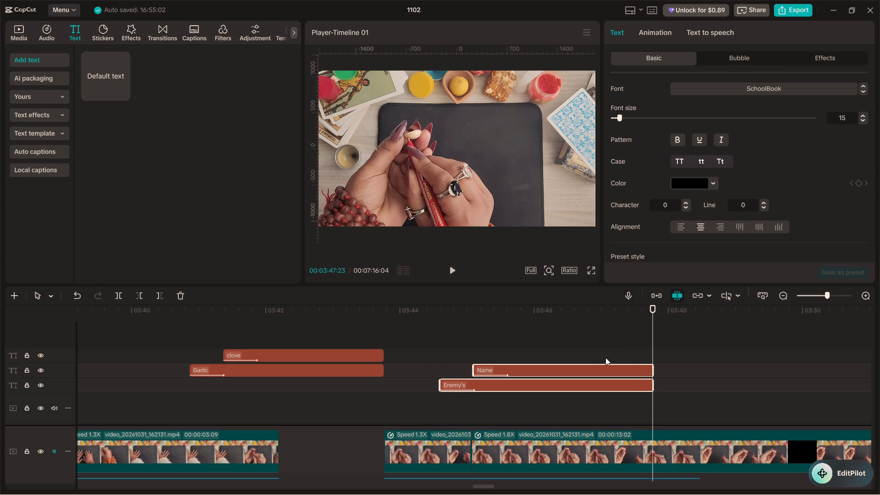
Apply the Fade Away exit animation to both the "Enemy's" and "Name" captions.
click(586, 349)
drag(627, 345, 630, 390)
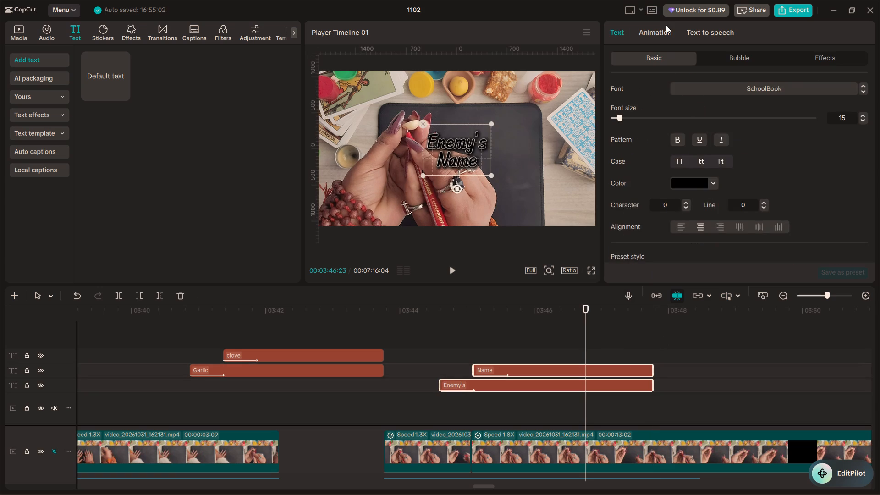
click(666, 25)
click(725, 61)
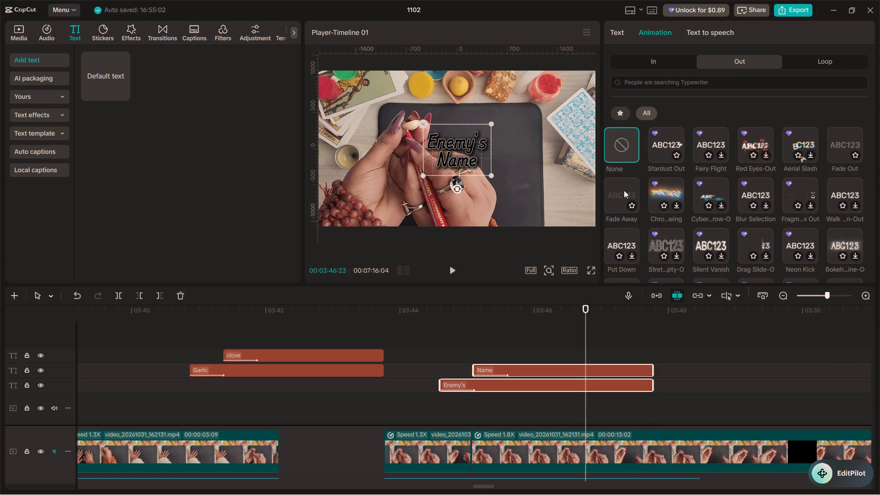
click(624, 190)
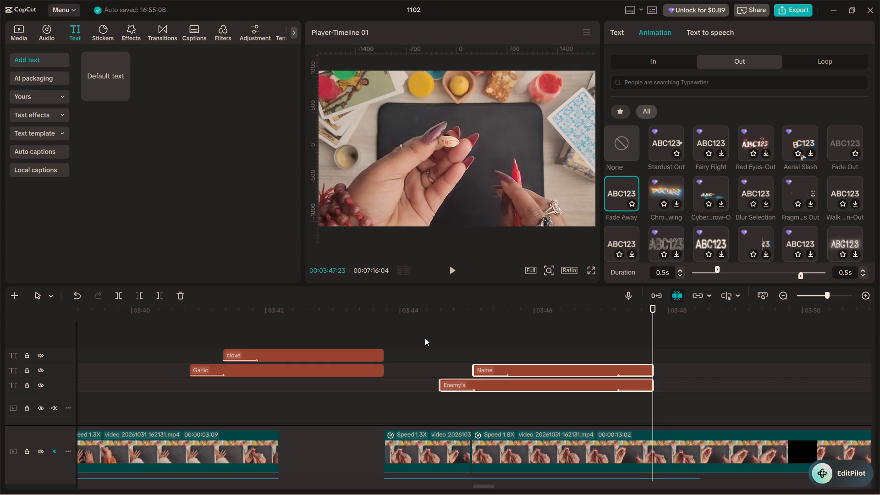
click(425, 338)
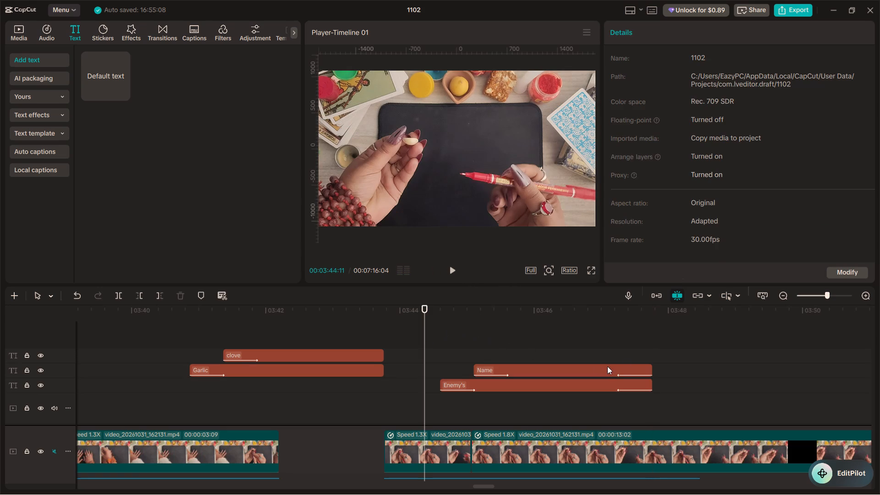
Place the playhead at 00:03:47:23, where the "Enemy's" and "Name" captions end.
click(671, 329)
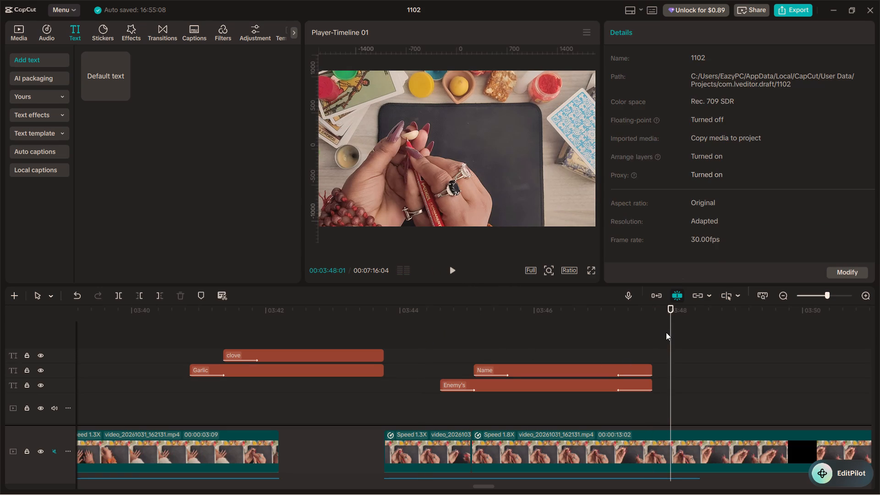
alt+scroll(666, 332, down, 4)
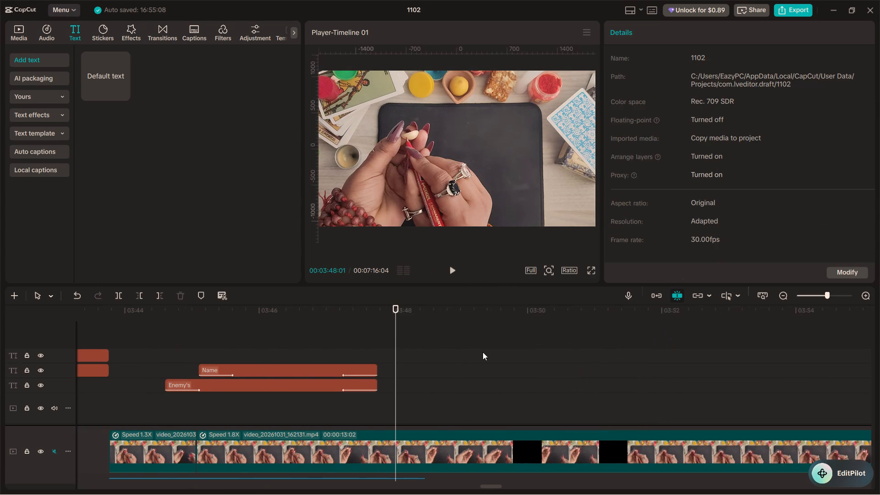
alt+scroll(440, 360, down, 3)
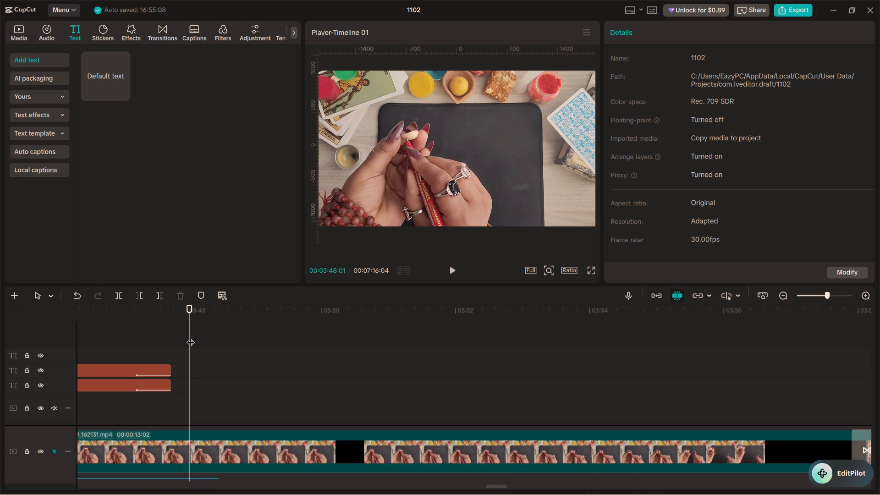
drag(189, 335, 166, 339)
click(174, 340)
drag(174, 340, 179, 344)
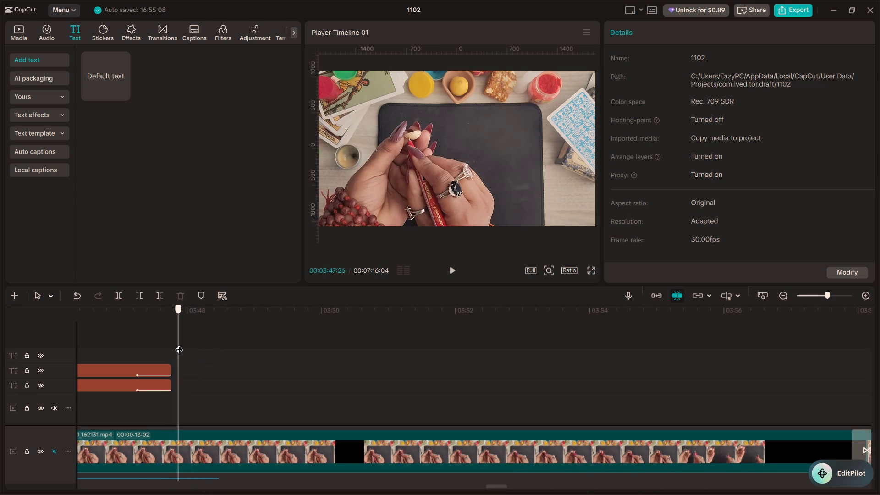
drag(179, 344, 169, 345)
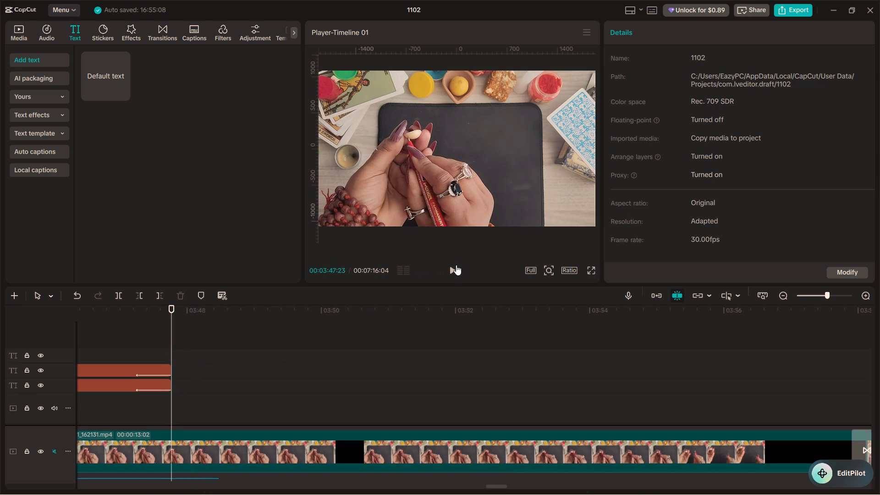
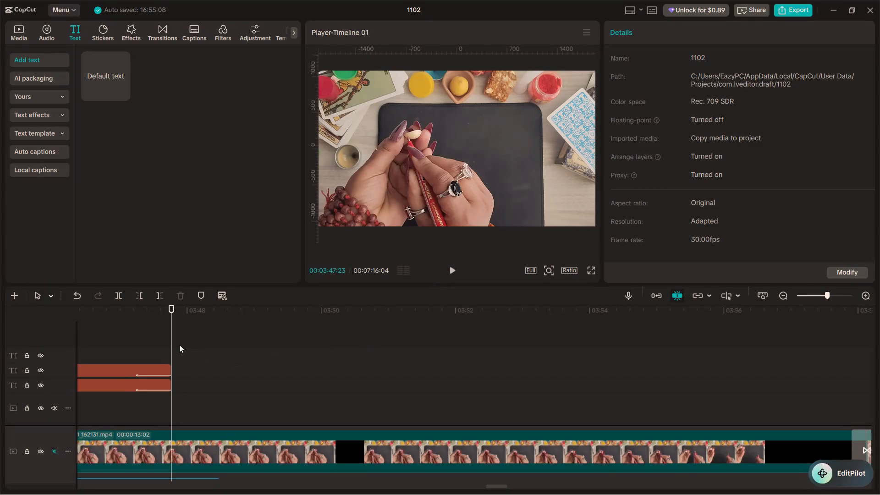
Play the footage after the "Name" caption to find where the cup is brought in at around 00:03:59.
ctrl+scroll(190, 369, down, 16)
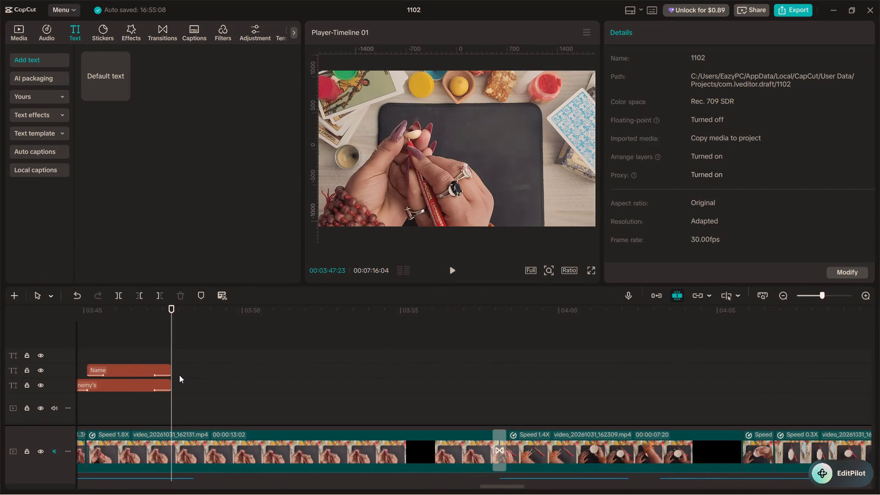
ctrl+scroll(179, 375, down, 4)
click(118, 346)
key(space)
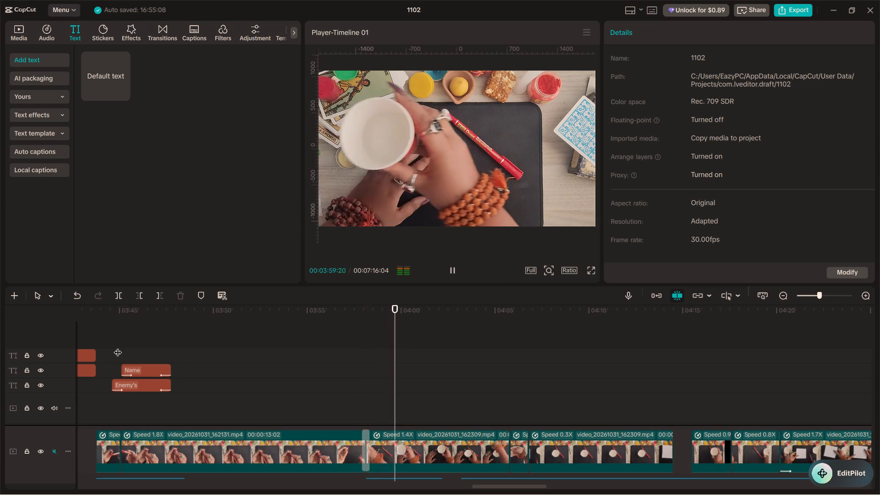
key(space)
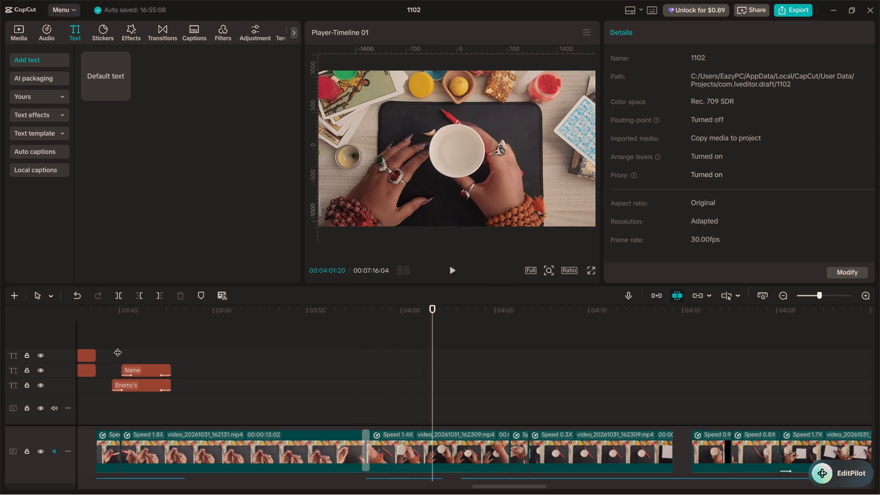
key(space)
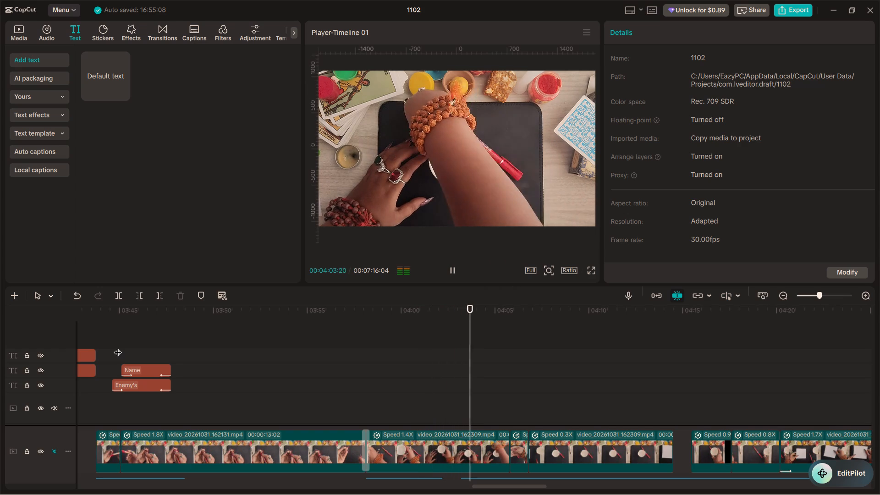
key(space)
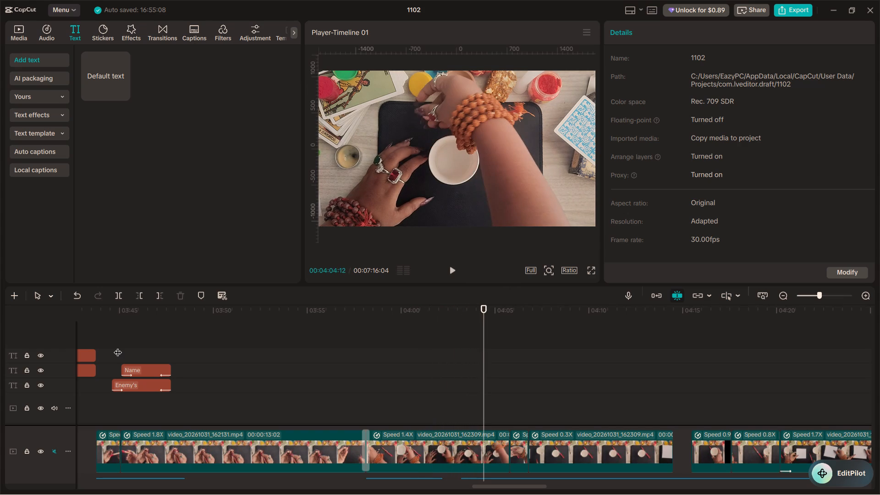
scroll(118, 346, up, 1)
scroll(247, 379, down, 7)
click(365, 379)
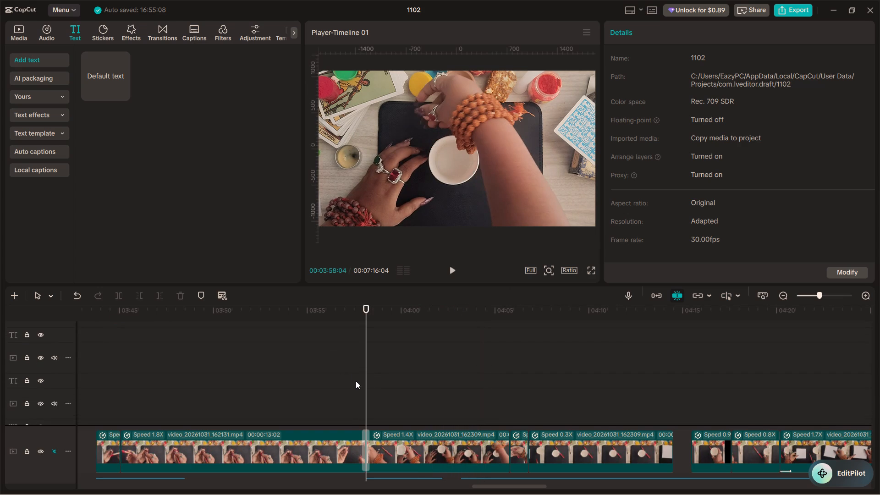
drag(356, 381, 352, 382)
key(space)
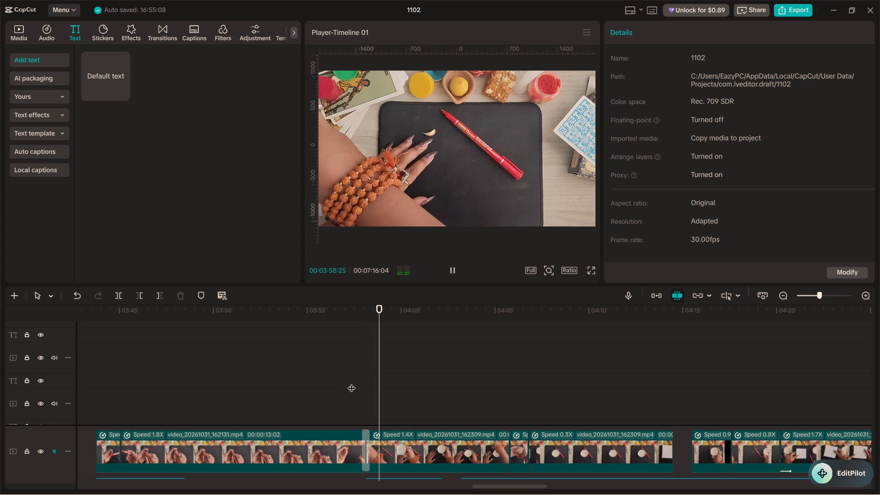
key(space)
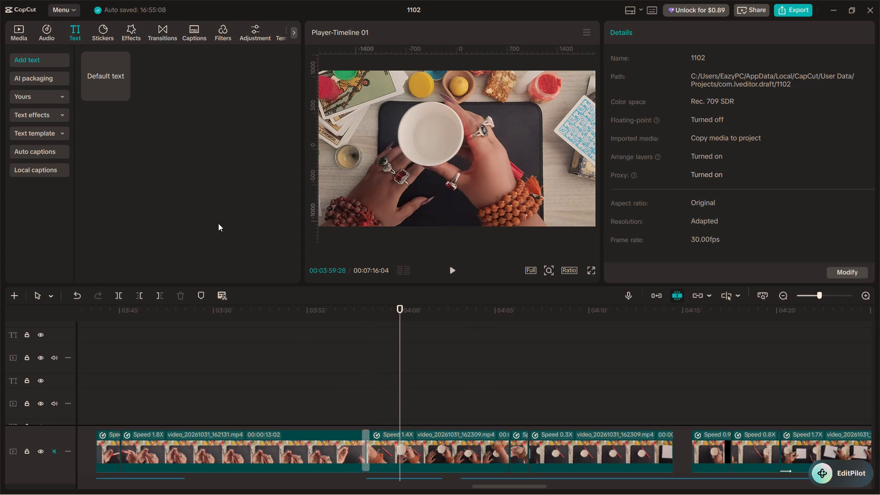
Add a text caption starting at about 00:03:59 and make it read "Cup of water".
drag(107, 77, 383, 415)
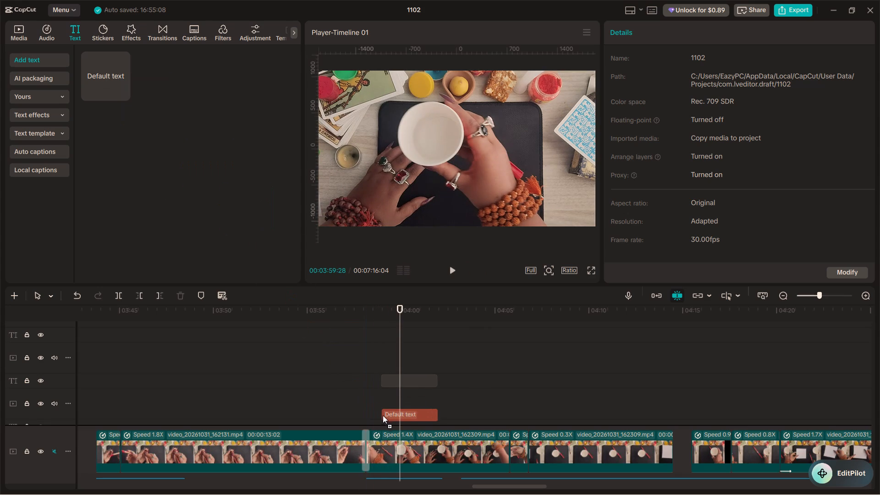
drag(383, 415, 386, 418)
click(377, 405)
key(space)
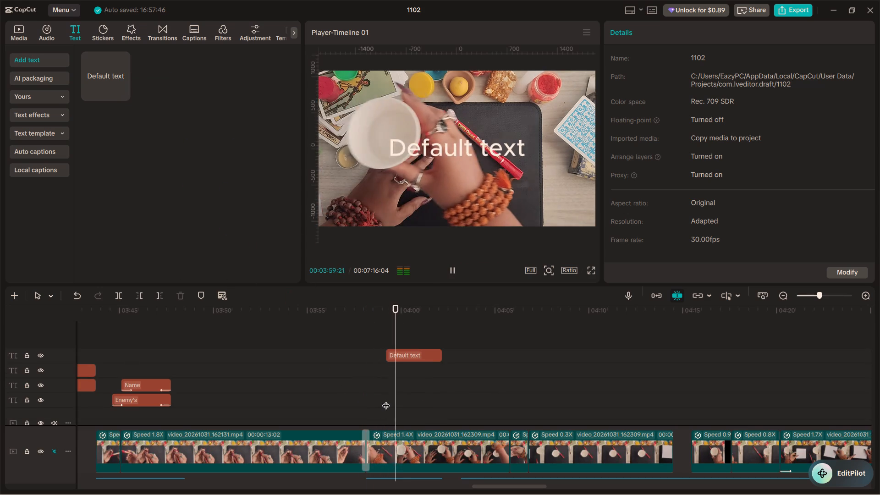
key(space)
key(space)
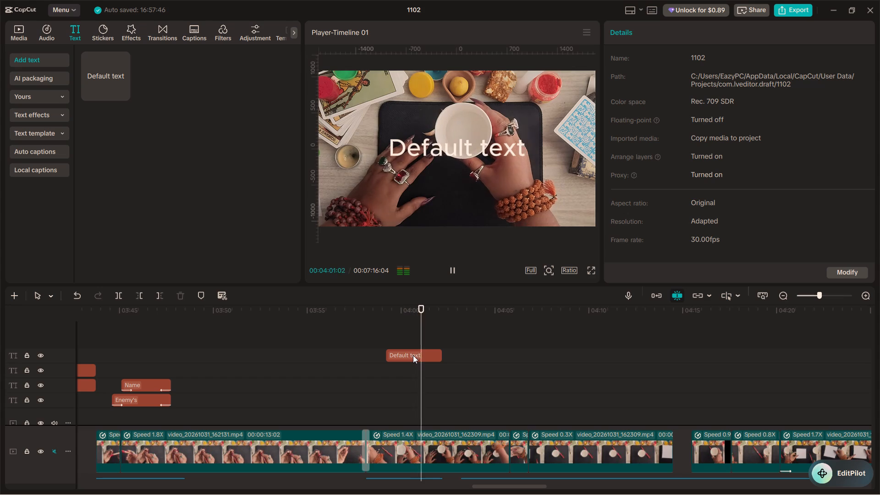
key(space)
click(418, 356)
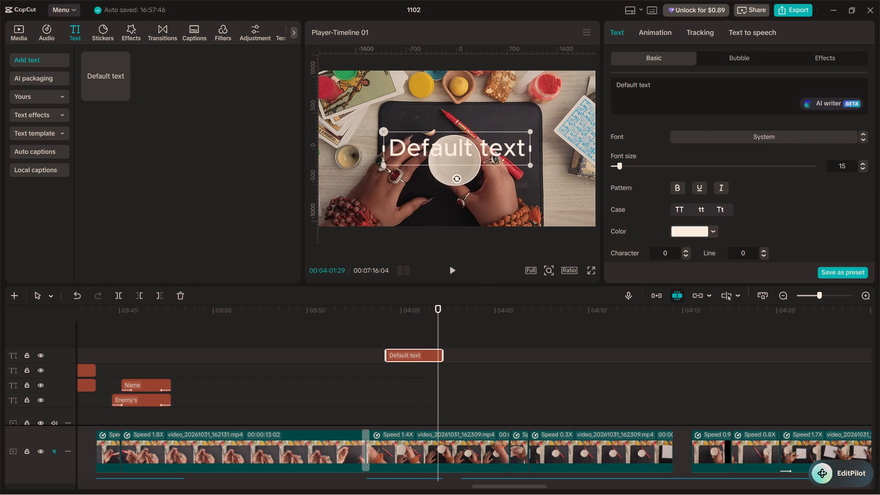
drag(659, 82, 615, 85)
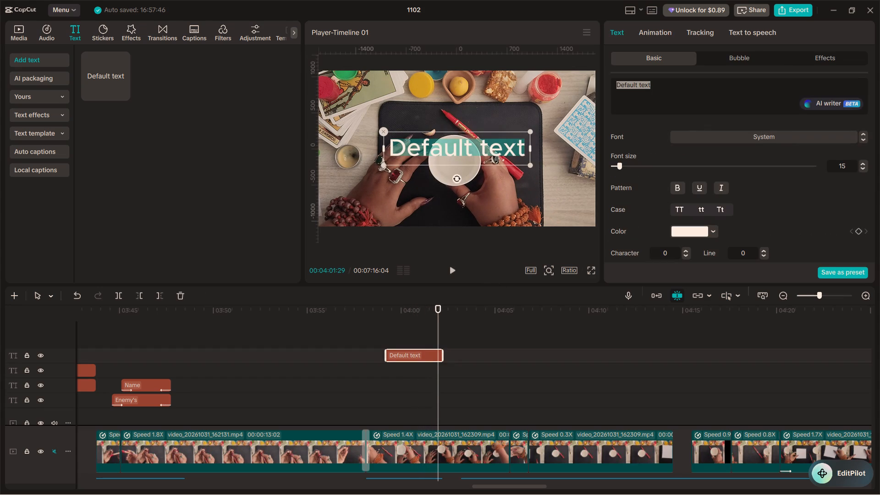
text(Cup of water)
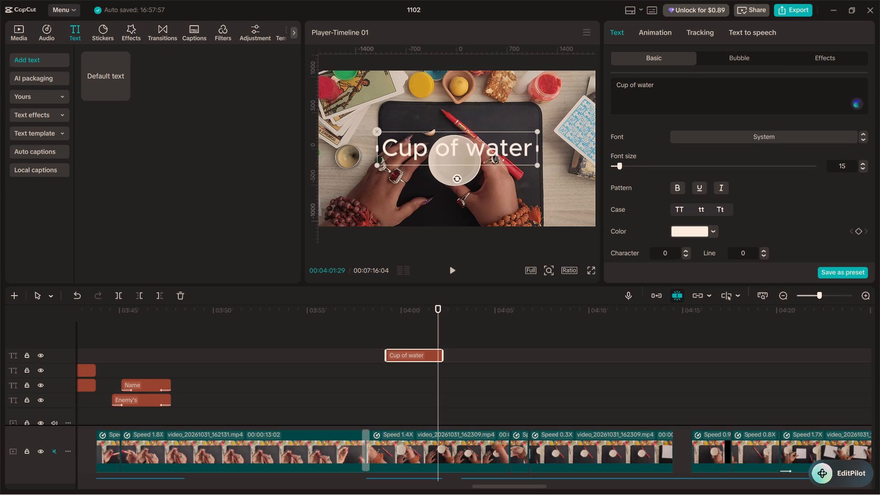
Set the font of the whole "Cup of water" caption to Montserrat.
click(628, 84)
click(665, 90)
drag(662, 88, 652, 88)
drag(652, 88, 615, 78)
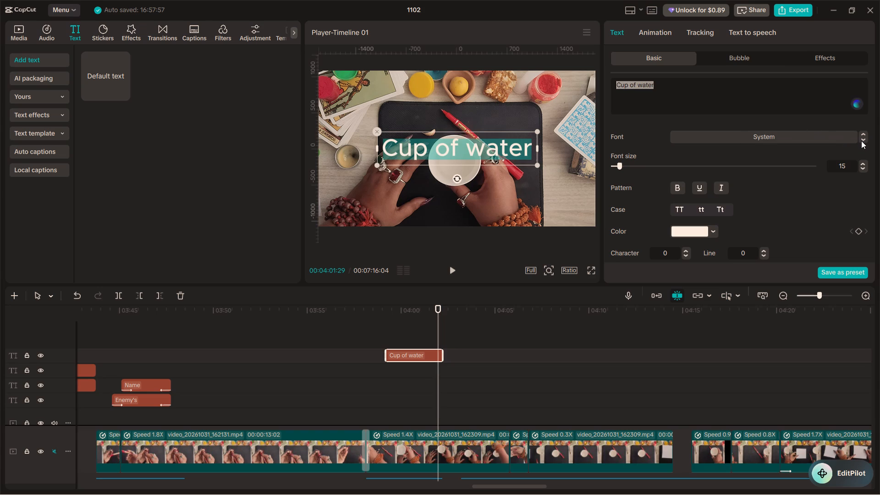
click(861, 141)
click(861, 141)
click(861, 141)
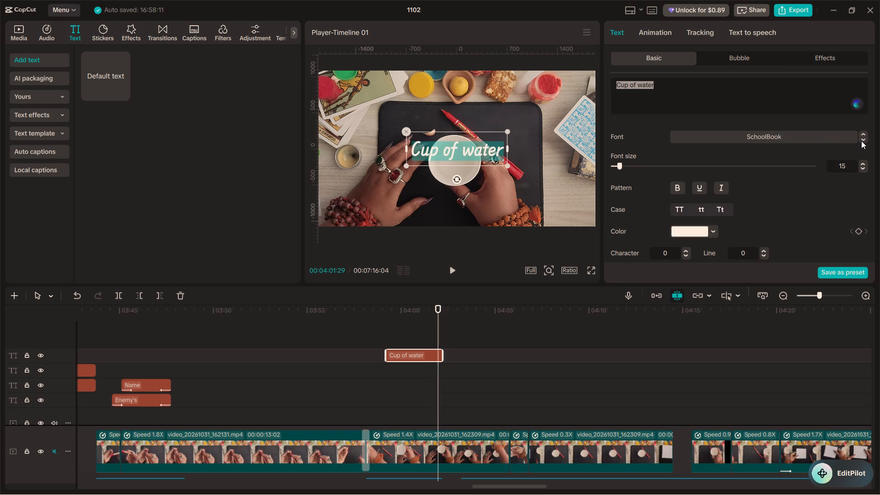
click(861, 141)
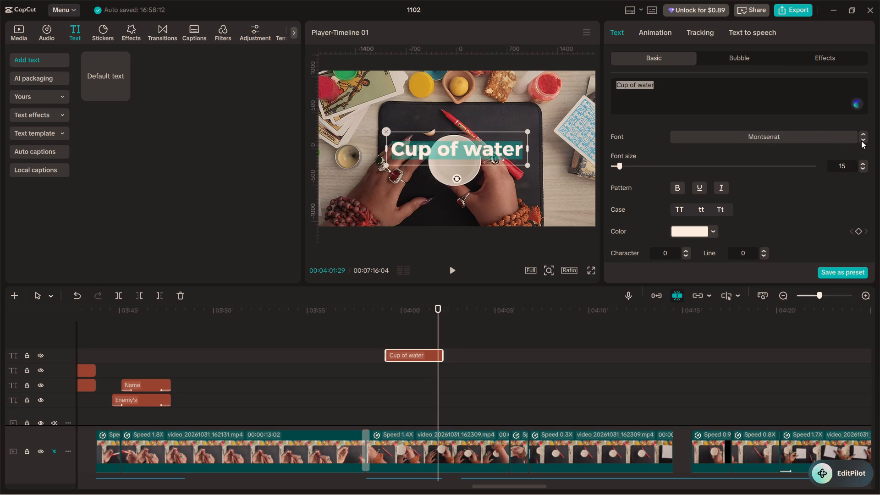
Play back the section from 00:03:44:05 into the "Cup of water" caption to check its timing against the earlier captions.
click(121, 353)
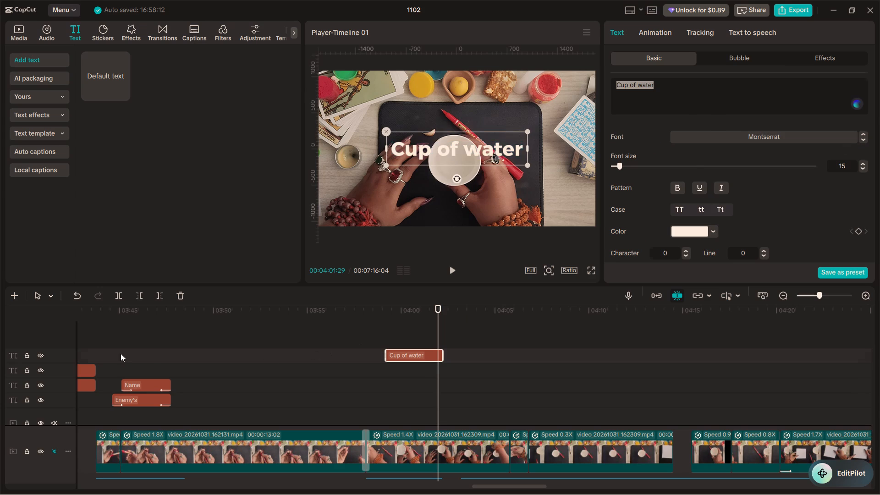
drag(117, 349, 186, 341)
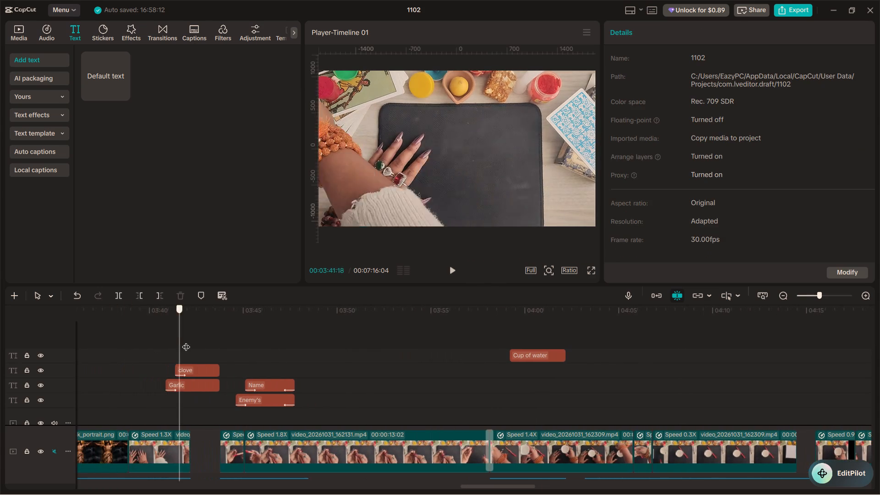
drag(186, 341, 227, 342)
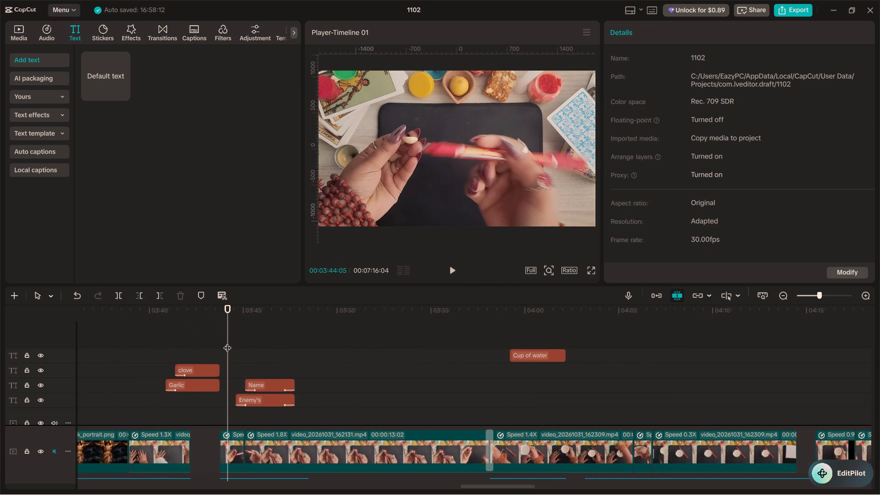
click(454, 269)
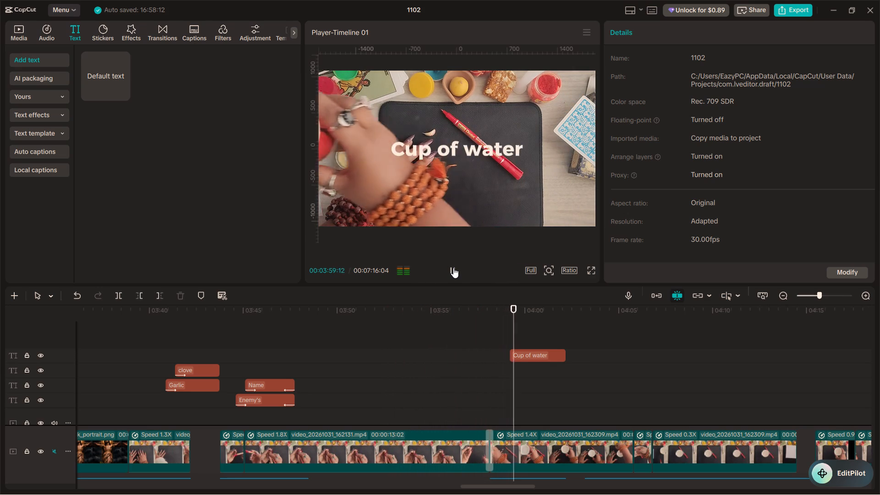
click(453, 268)
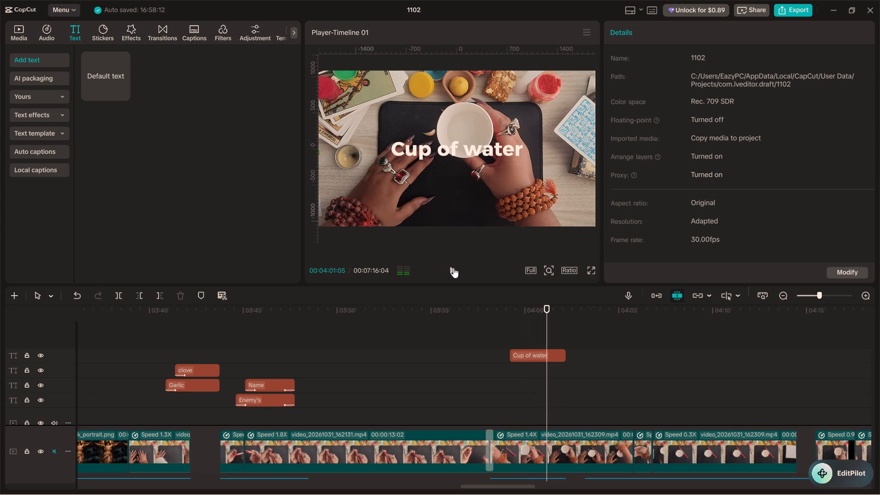
Turn on the shadow for the "Cup of water" caption.
click(530, 355)
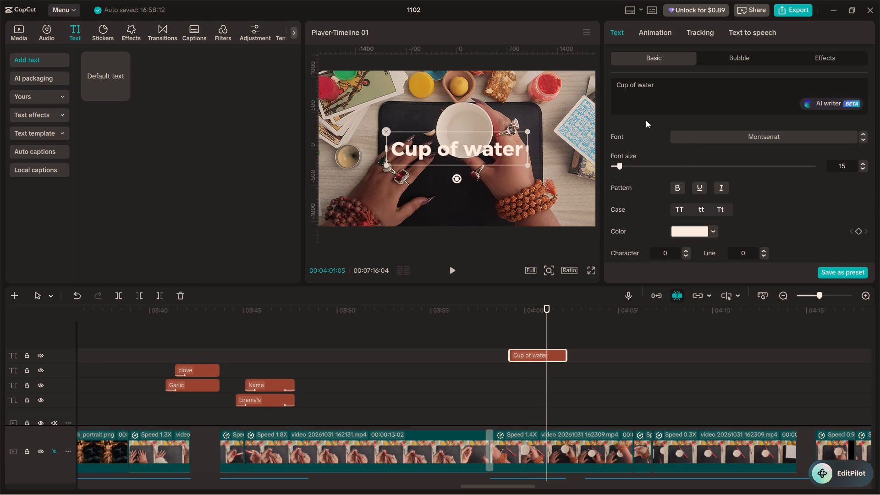
scroll(789, 288, down, 3)
scroll(723, 231, down, 4)
scroll(644, 209, down, 2)
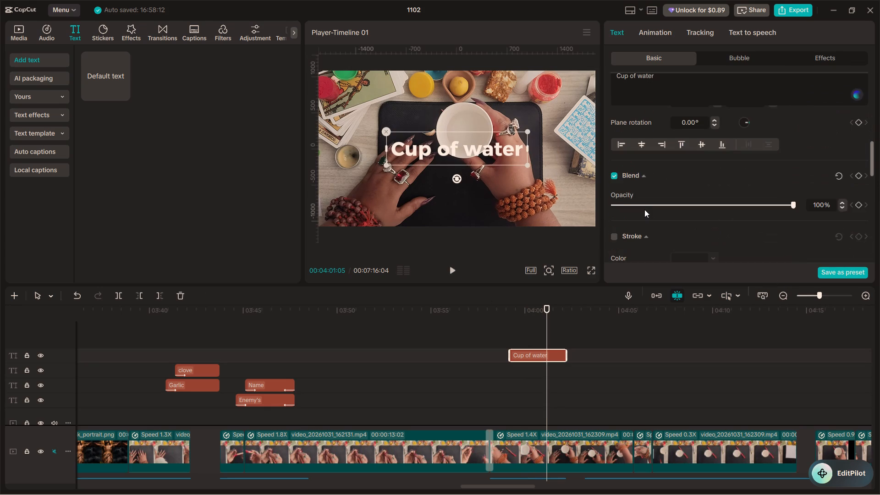
scroll(644, 209, down, 4)
scroll(644, 209, up, 1)
scroll(644, 209, down, 3)
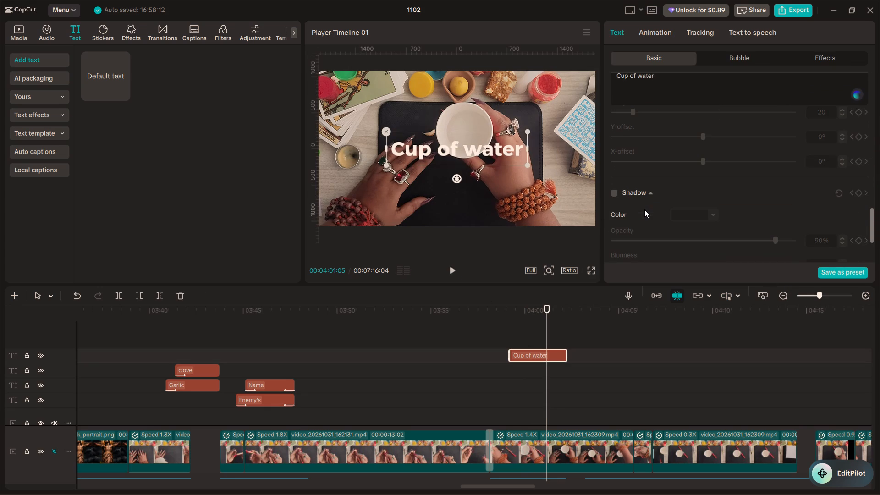
click(616, 193)
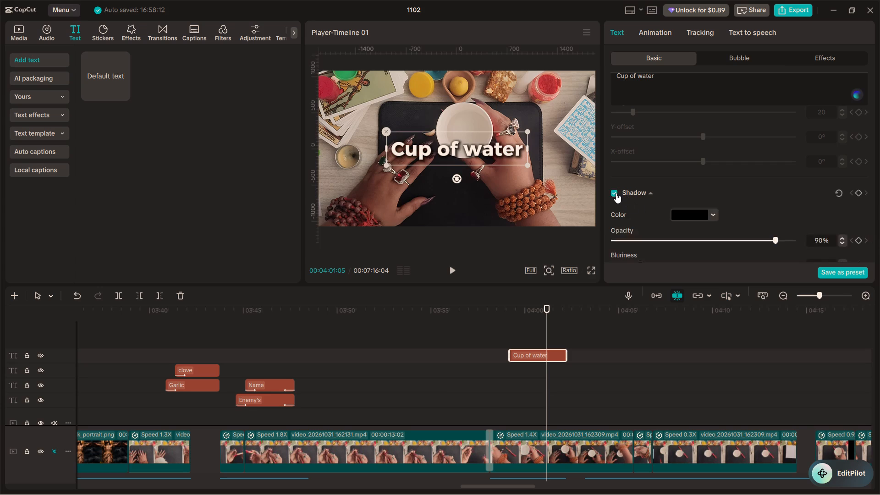
Turn on a black stroke for the "Cup of water" caption and set its thickness to 10.
scroll(616, 193, up, 5)
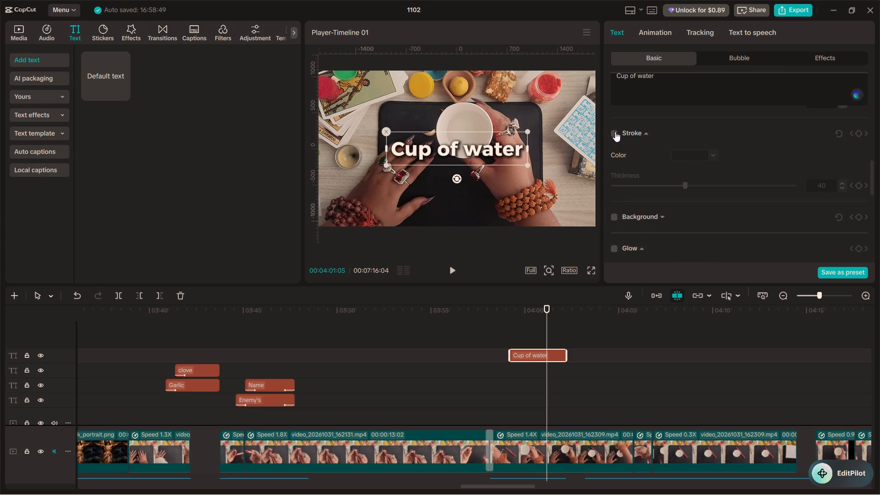
click(615, 132)
drag(656, 188, 638, 193)
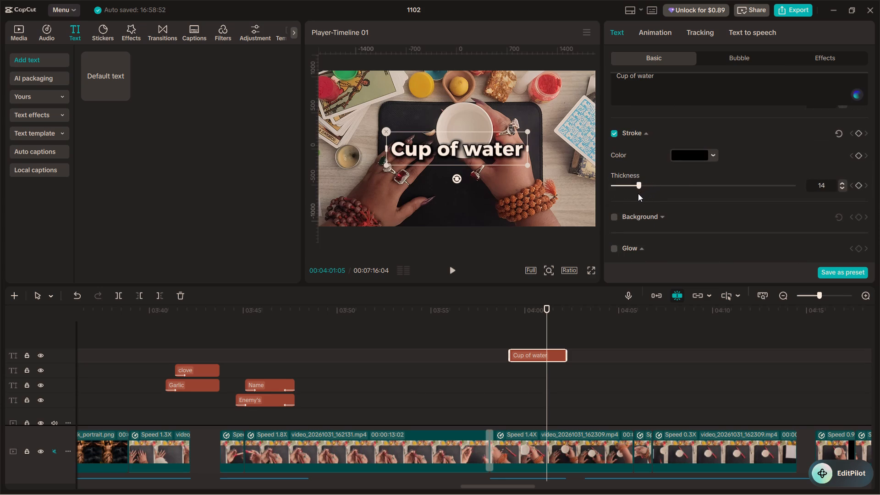
drag(638, 193, 634, 193)
drag(634, 193, 630, 190)
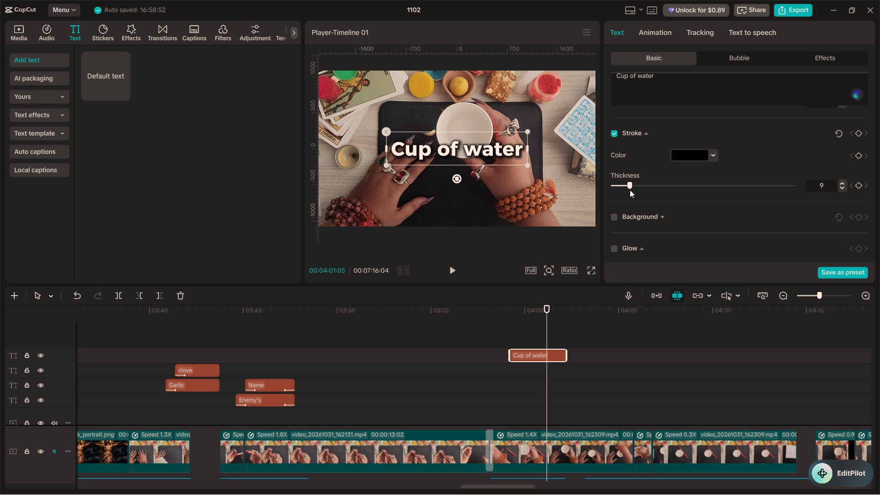
drag(630, 190, 631, 190)
Play back the styled "Cup of water" caption starting from 00:03:58:11.
click(495, 345)
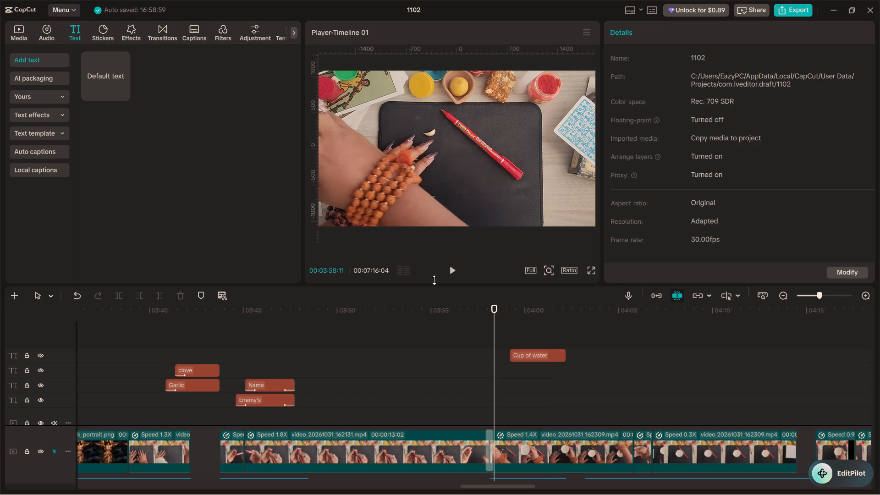
click(452, 266)
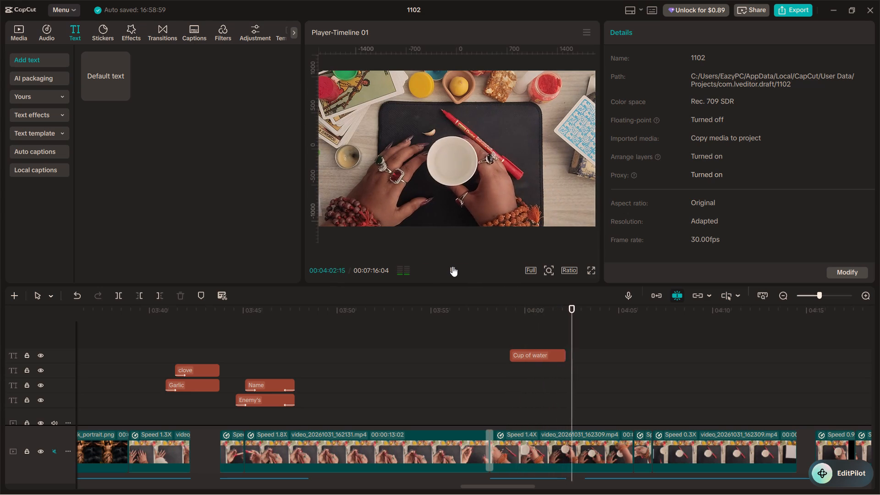
Extend the end of the "Cup of water" caption to about 00:04:03:10.
click(452, 266)
scroll(580, 404, down, 2)
scroll(580, 404, up, 1)
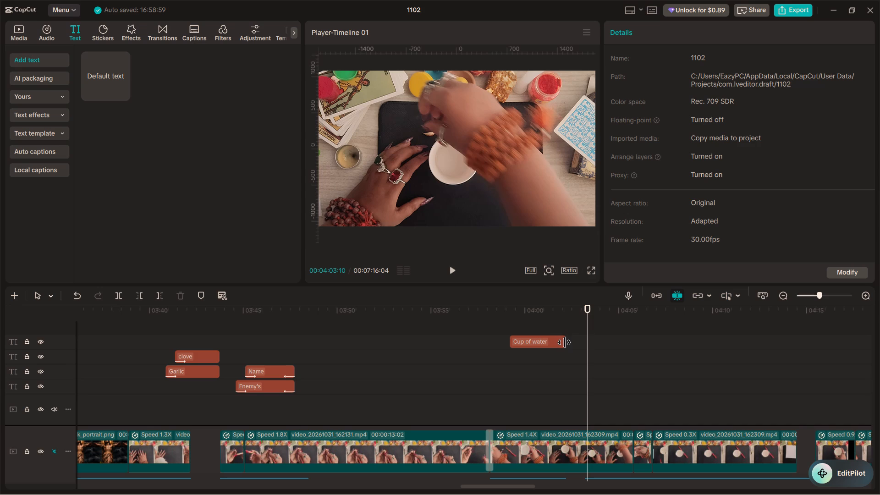
drag(564, 342, 584, 340)
Play back the lengthened "Cup of water" caption from about 00:03:58:11 to check its end against the footage.
click(489, 323)
click(450, 269)
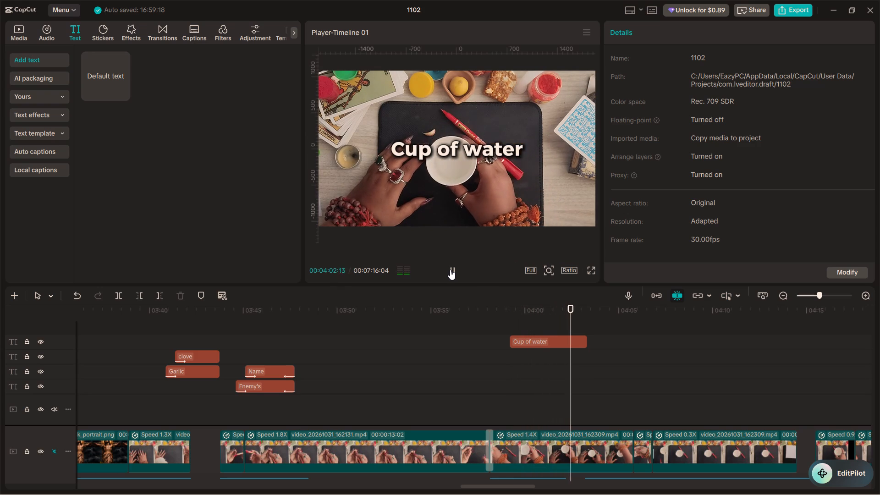
click(450, 269)
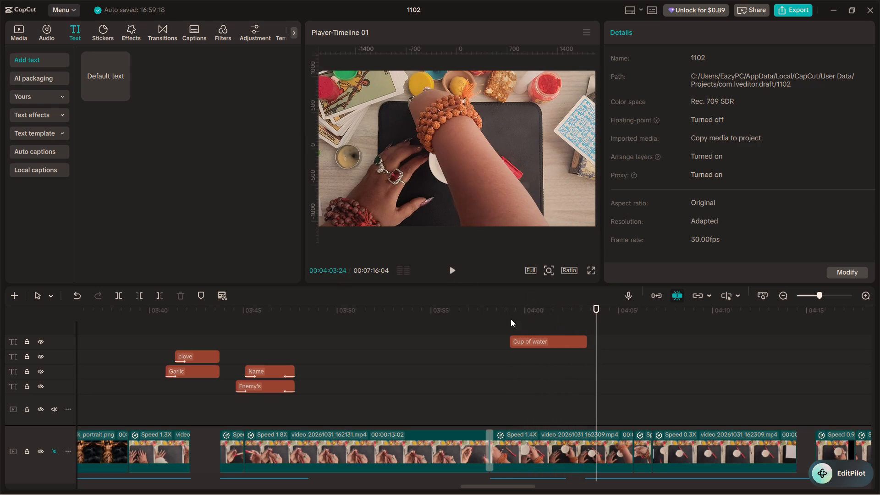
click(497, 320)
scroll(522, 358, up, 12)
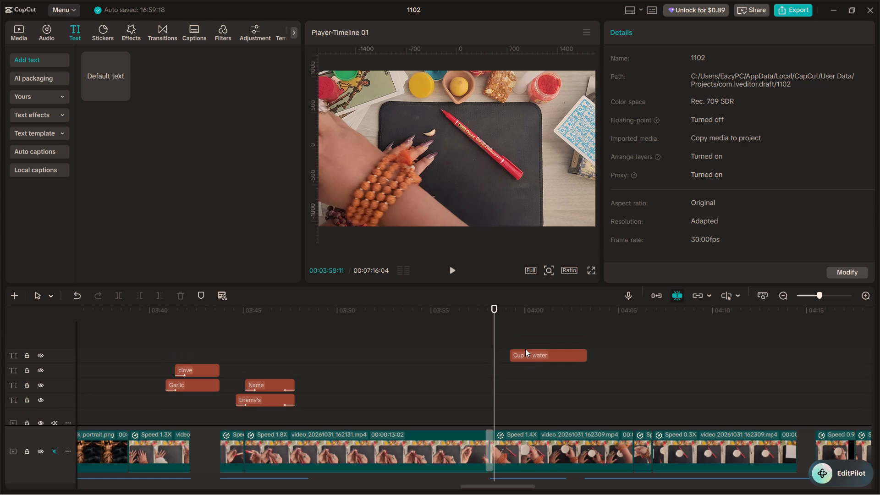
click(459, 270)
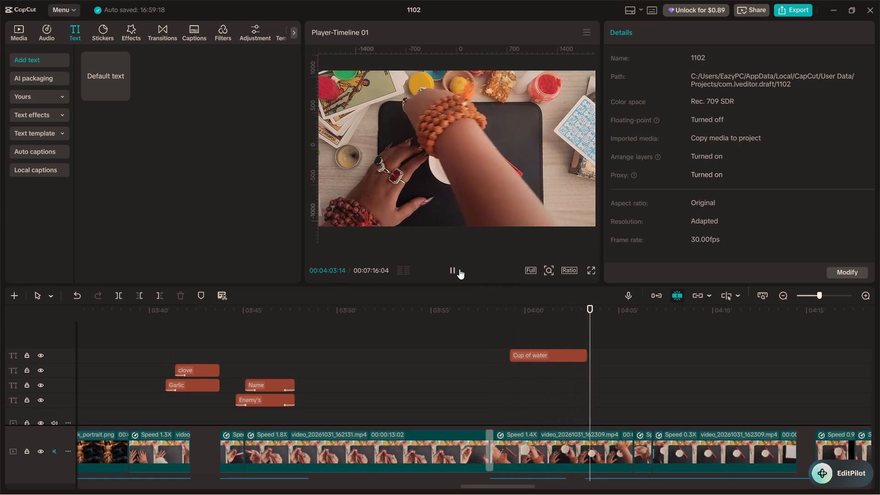
click(459, 269)
Apply the Manifest entrance animation from the favourites to the "Cup of water" caption.
click(503, 325)
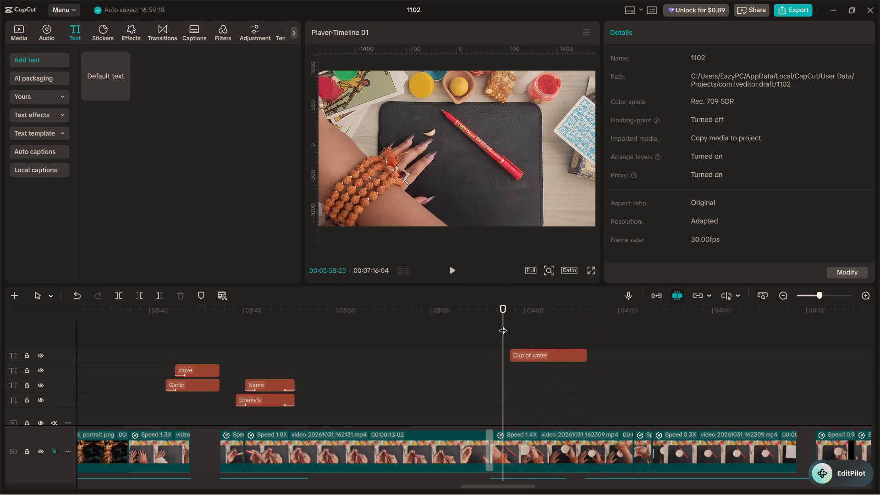
drag(521, 335, 529, 363)
click(656, 38)
scroll(652, 187, down, 2)
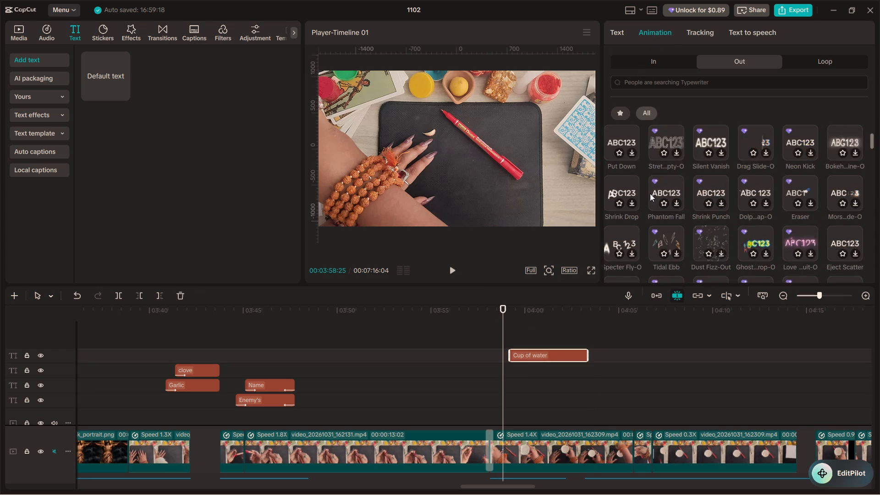
scroll(650, 193, up, 6)
click(649, 63)
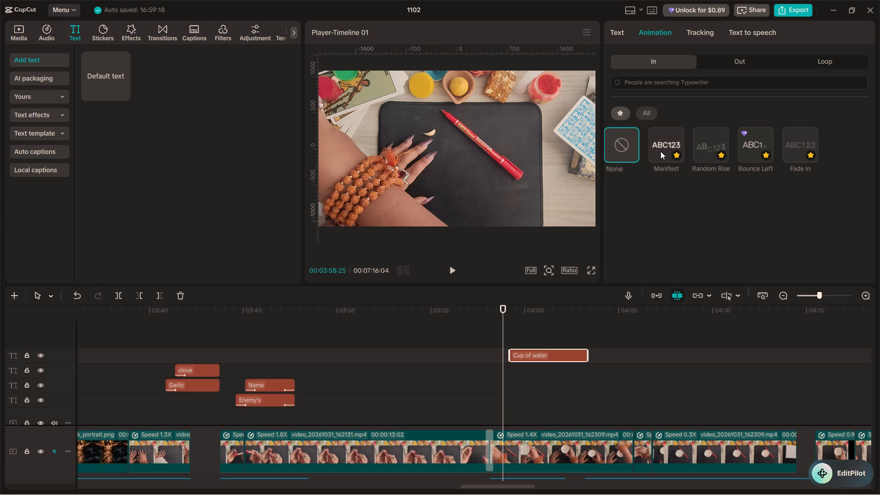
click(660, 151)
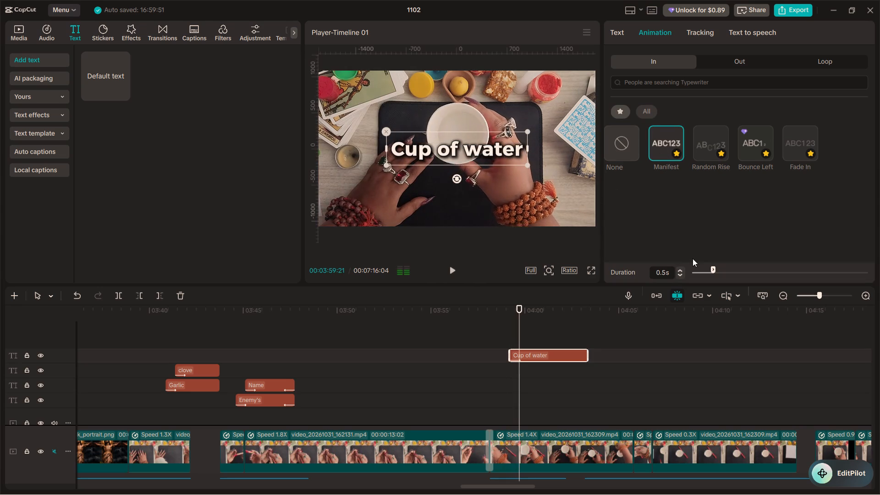
Play back the "Cup of water" caption from 00:03:58:25 to check its entrance animation.
click(503, 314)
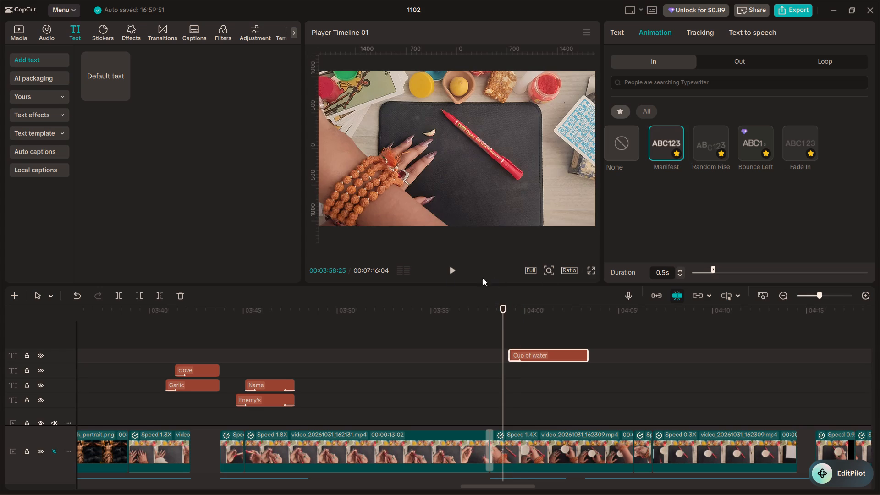
click(456, 269)
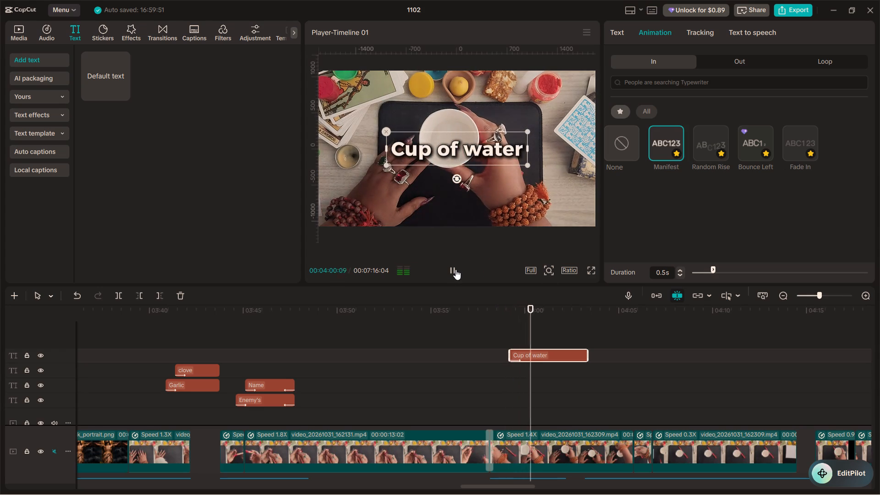
click(456, 269)
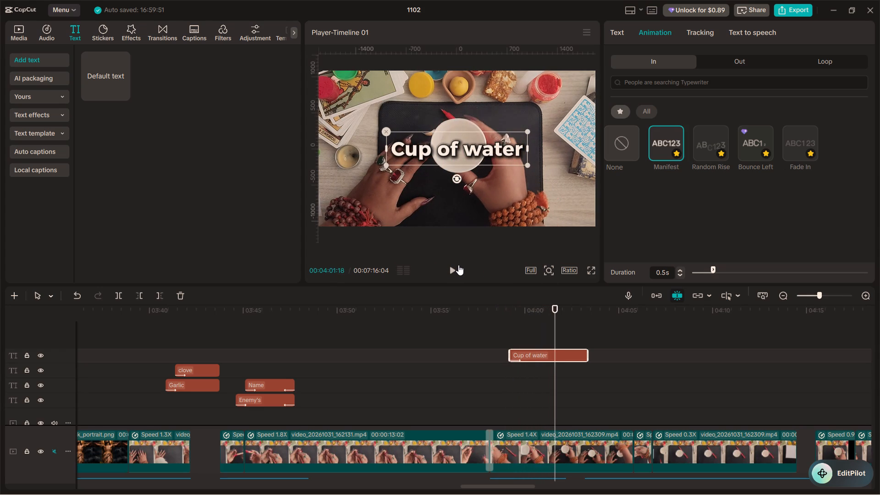
click(458, 265)
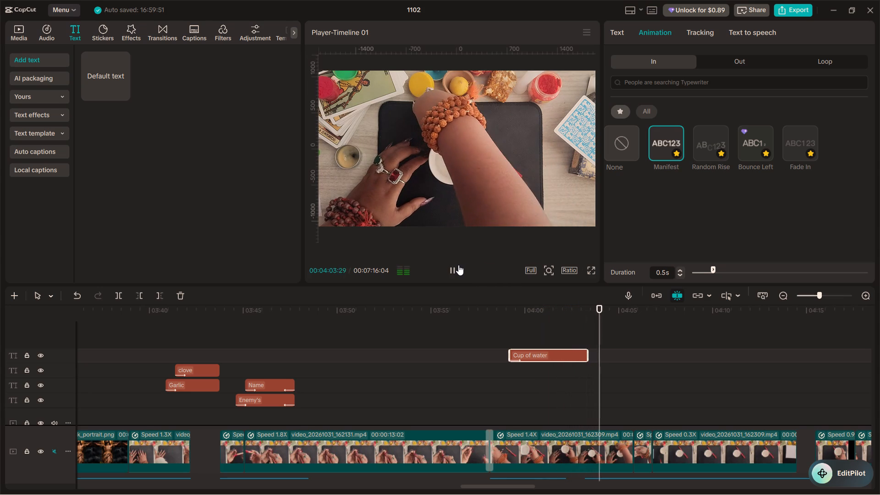
click(458, 265)
Apply the Fade Out exit animation from the favourites to the "Cup of water" caption.
click(574, 322)
click(566, 353)
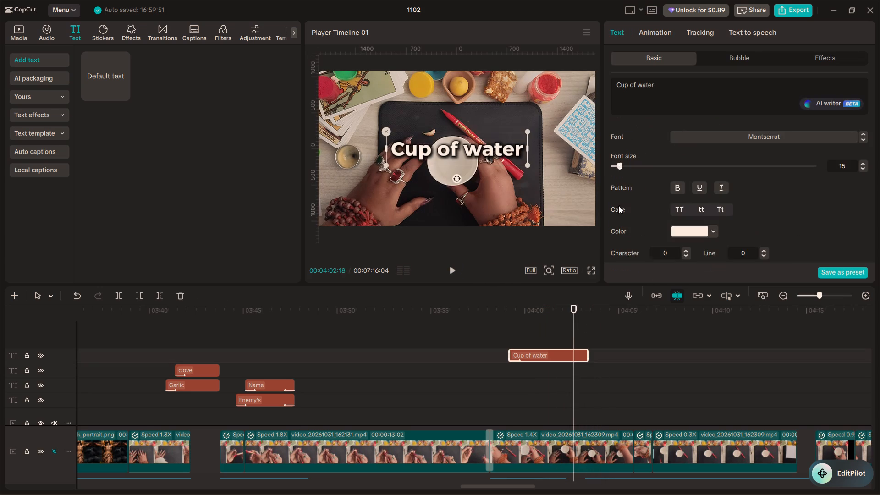
click(649, 36)
click(718, 59)
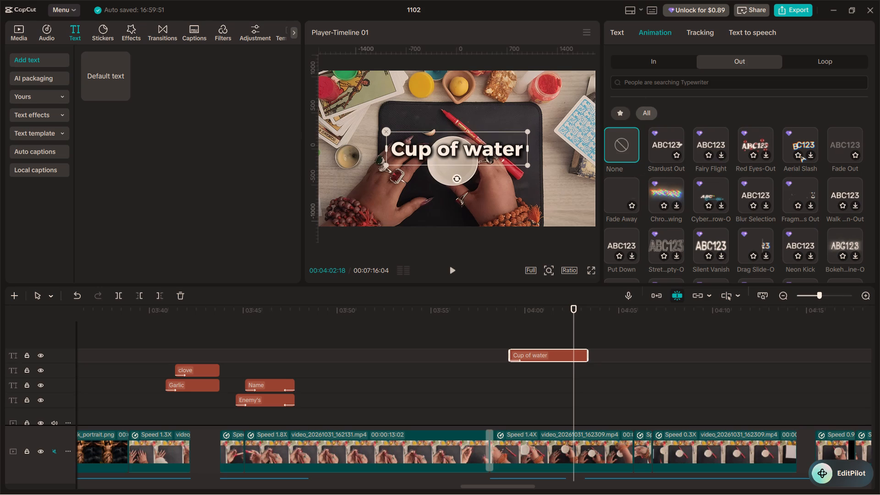
click(623, 113)
click(671, 136)
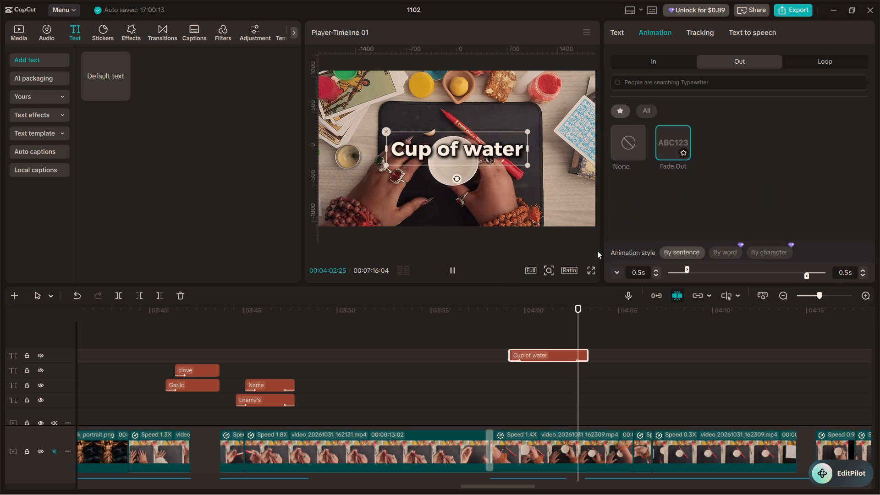
Play back the "Cup of water" caption from 00:04:00:03 to past its end to check the Fade Out.
click(527, 315)
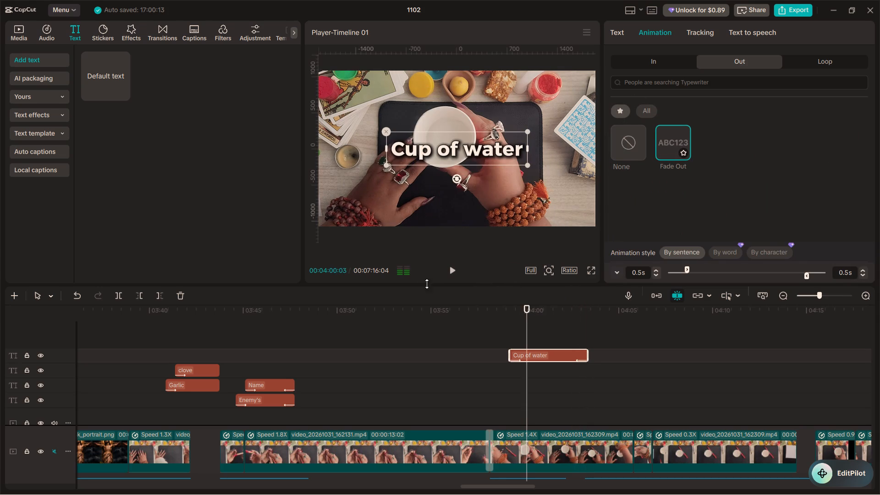
click(451, 269)
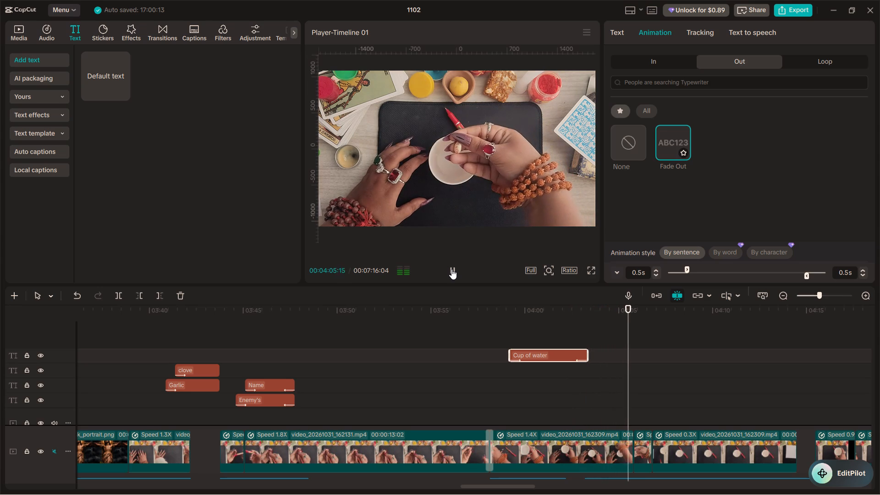
click(451, 269)
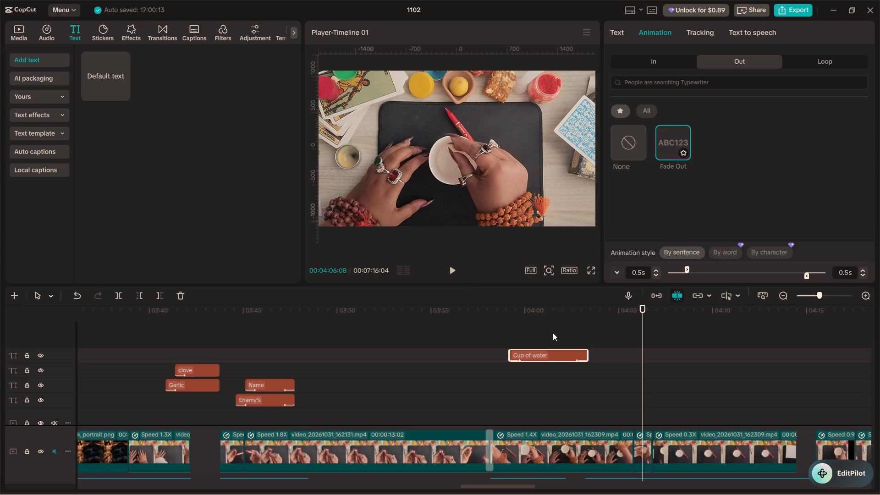
click(553, 332)
key(space)
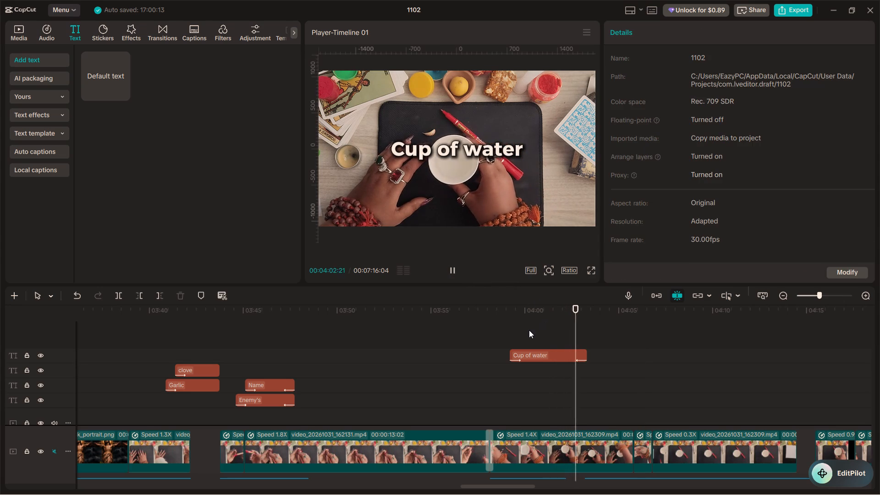
key(space)
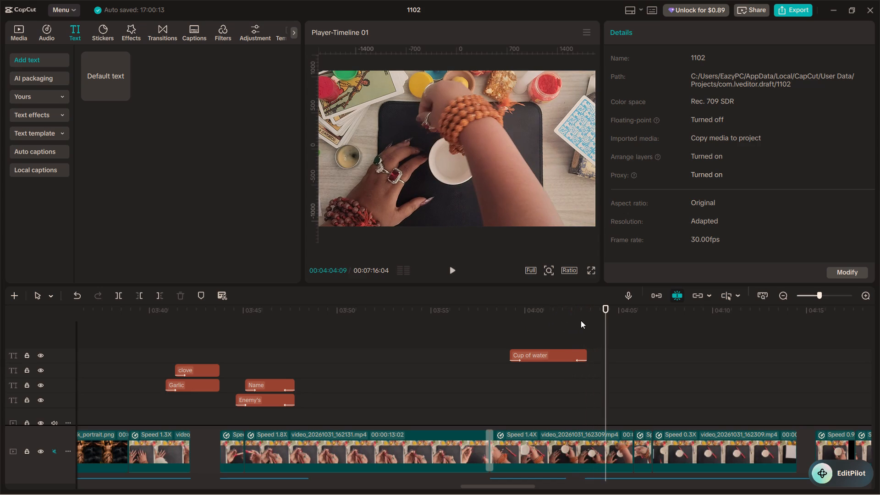
Listen to the voiceover segment starting around 00:04:03:06 to find where the next caption belongs.
scroll(578, 330, down, 20)
scroll(578, 330, down, 9)
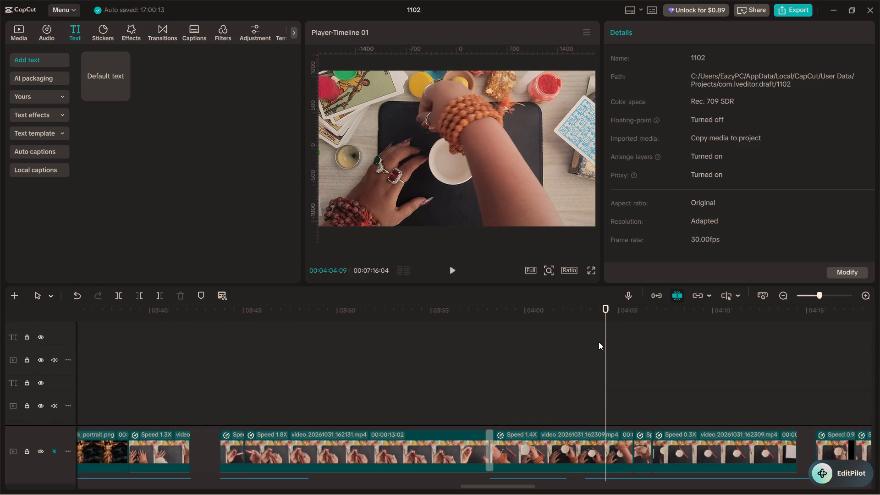
scroll(599, 342, down, 11)
drag(602, 334, 586, 333)
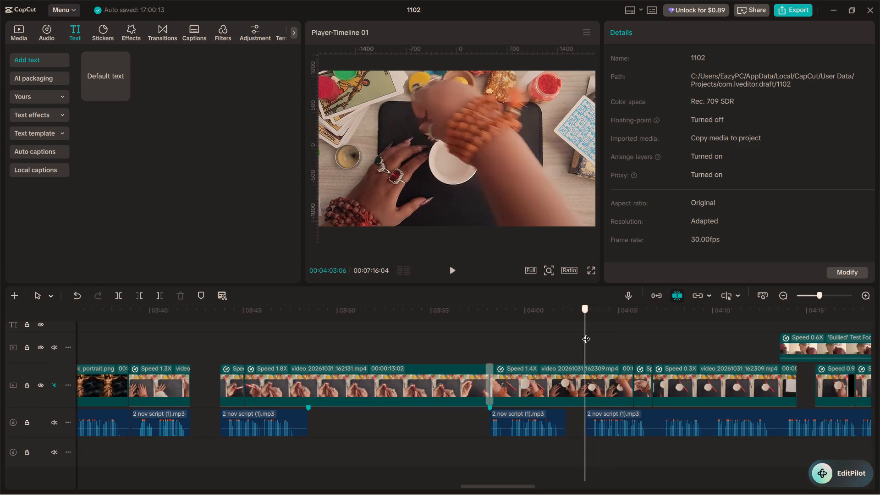
drag(586, 333, 585, 333)
key(space)
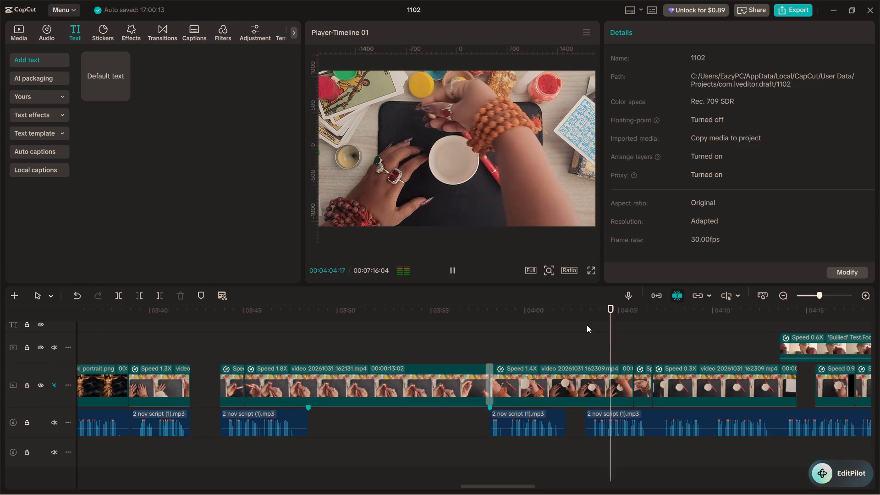
key(space)
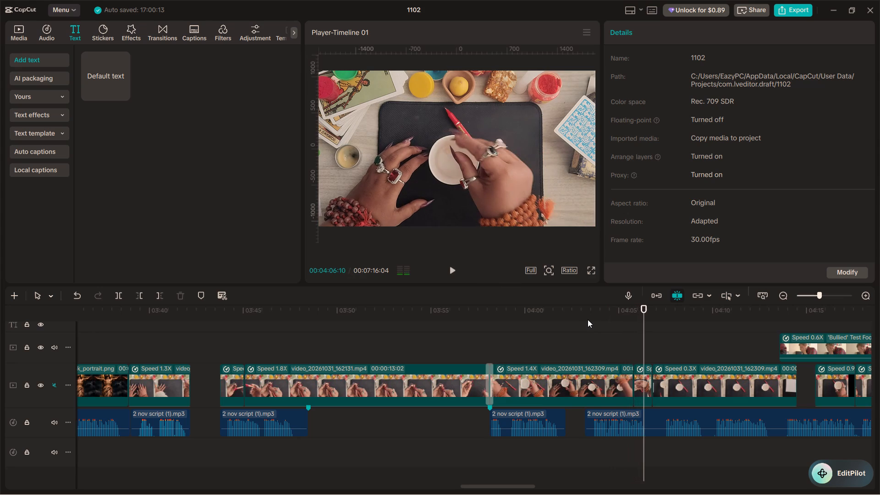
click(585, 331)
click(583, 334)
key(space)
key(space)
Duplicate the "Cup of water" caption onto a new text track, starting at about 00:04:03:19.
scroll(580, 334, up, 2)
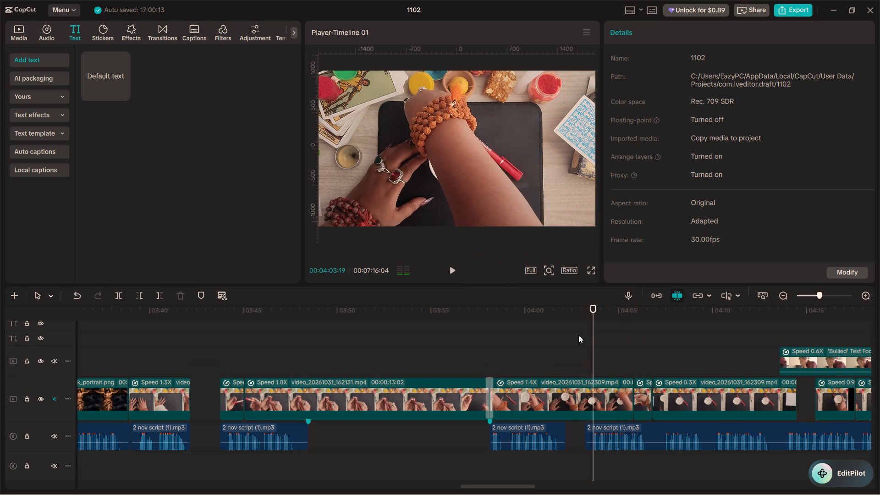
scroll(578, 335, up, 20)
scroll(578, 335, up, 8)
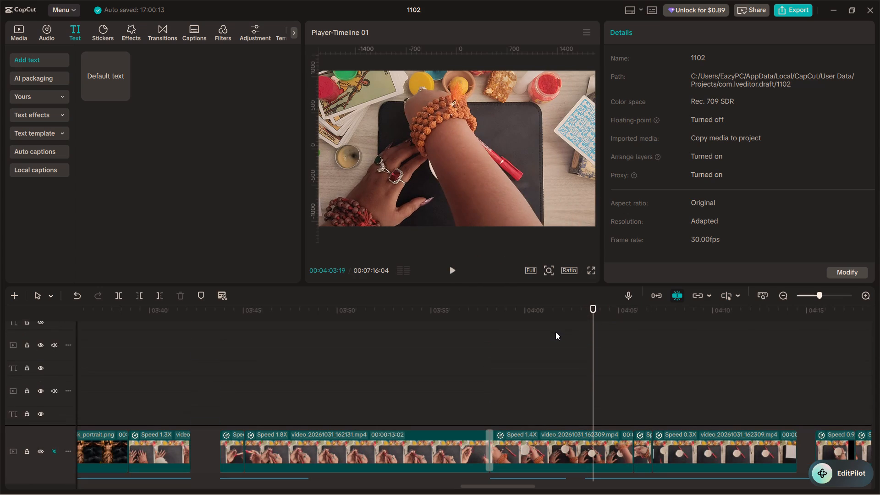
scroll(555, 332, up, 12)
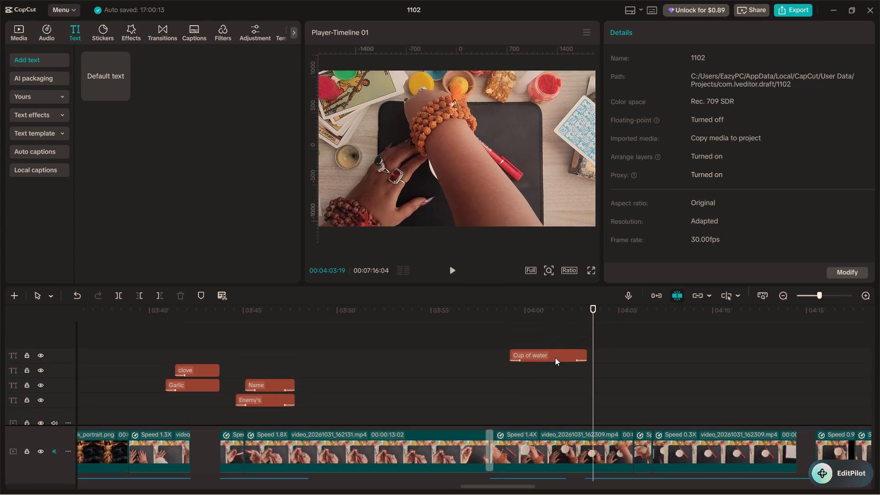
alt+drag(540, 364, 564, 360)
alt+drag(564, 360, 577, 359)
alt+drag(554, 353, 637, 347)
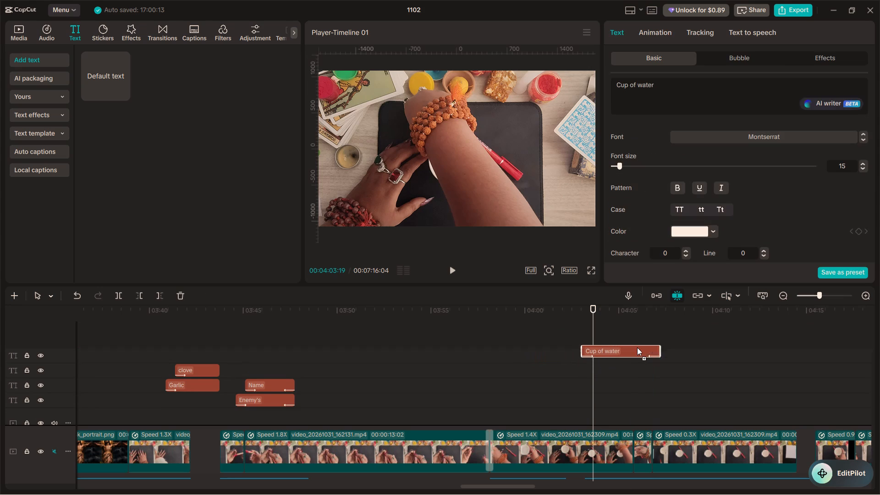
alt+drag(637, 347, 639, 347)
Play back from just before the duplicated caption and again from 00:03:58:04 to check the caption timing.
click(580, 336)
key(space)
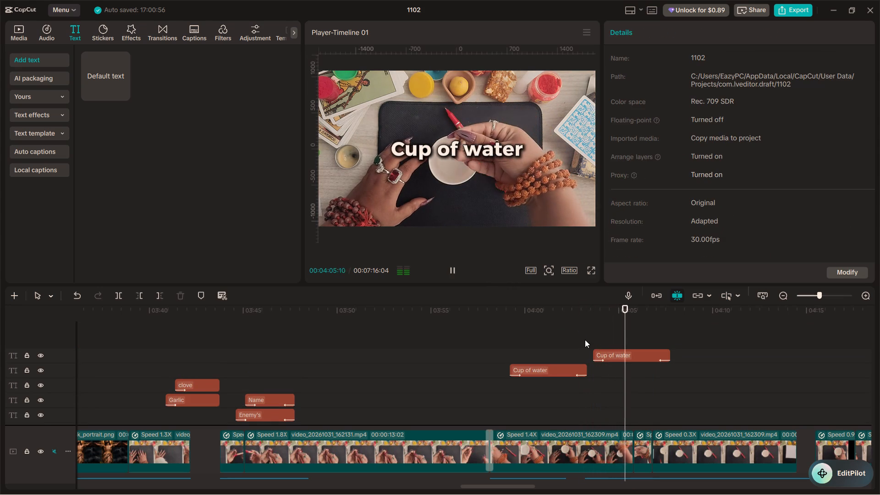
key(space)
click(487, 345)
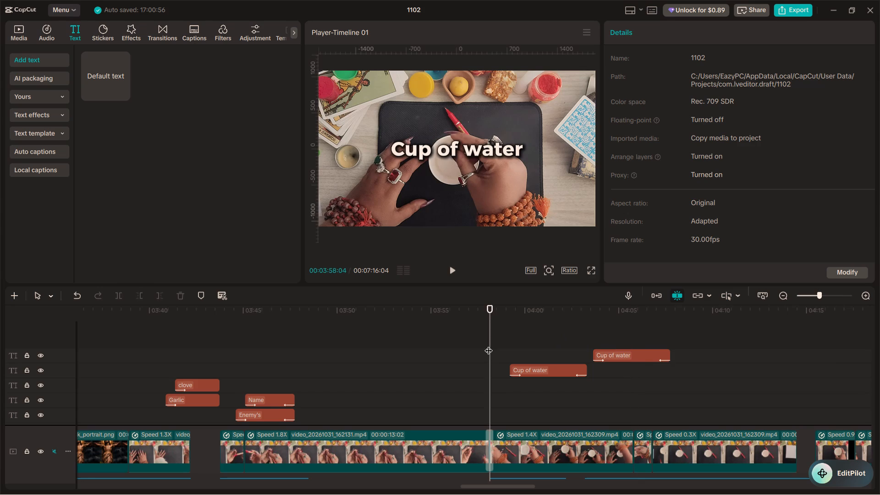
key(space)
key(space)
Duplicate the first "Cup of water" caption onto the text track above it and align the copy with the original's start.
alt+drag(527, 368, 528, 356)
click(529, 357)
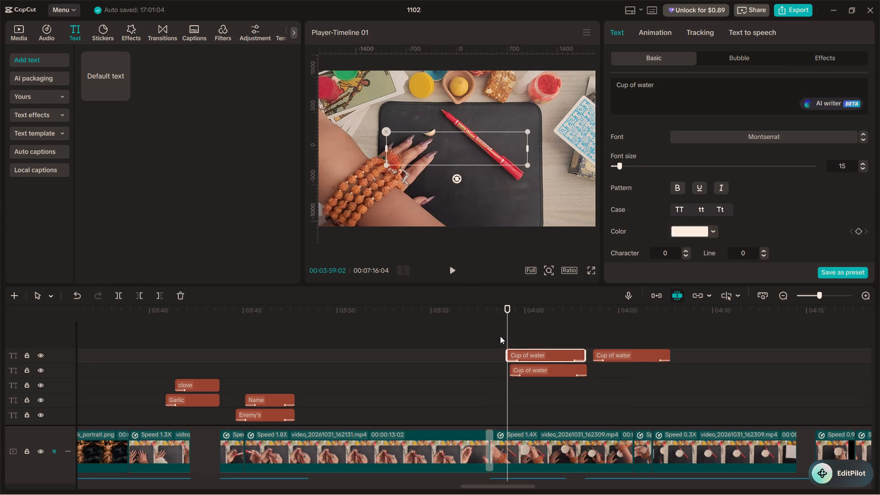
click(500, 336)
click(527, 354)
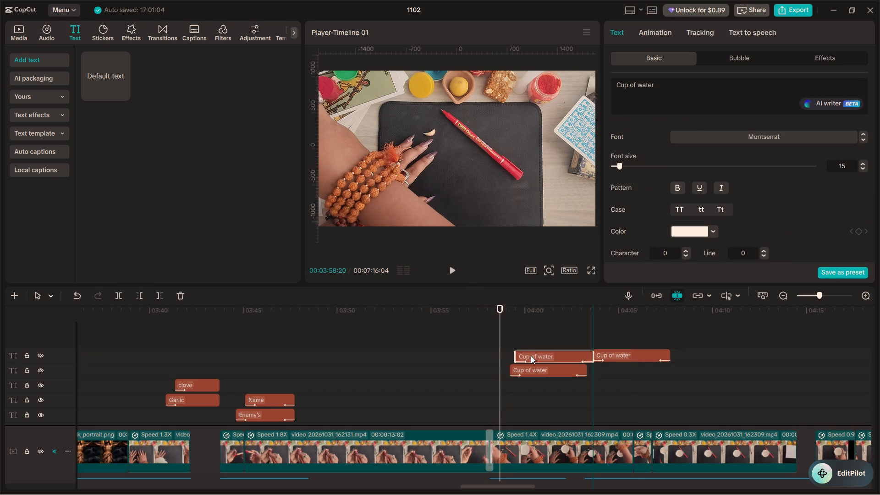
click(516, 336)
key(space)
key(space)
click(530, 355)
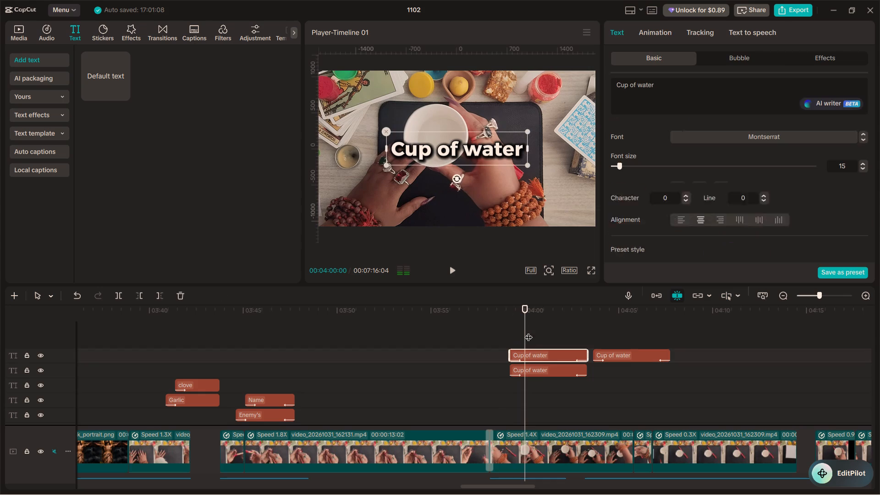
Move the newly duplicated caption in the frame to sit directly above the original "Cup of water" text.
drag(462, 149, 463, 130)
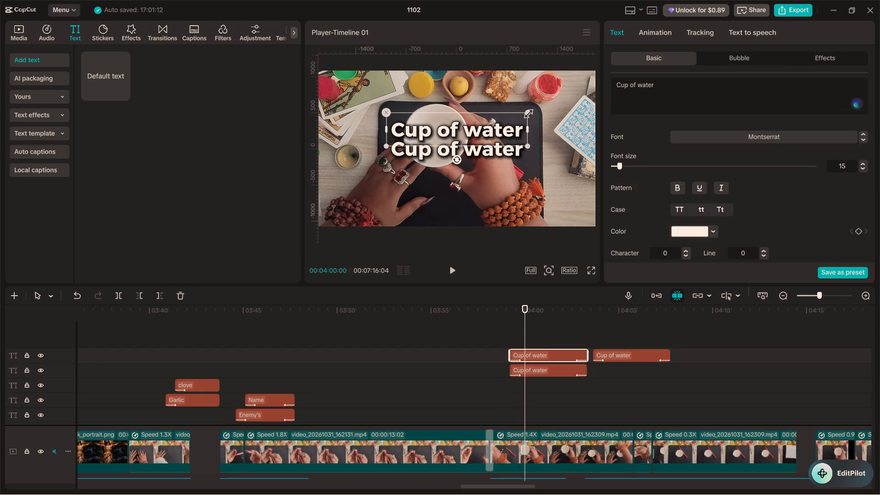
Select the entire text of the upper "Cup of water" caption for editing.
drag(658, 86, 605, 85)
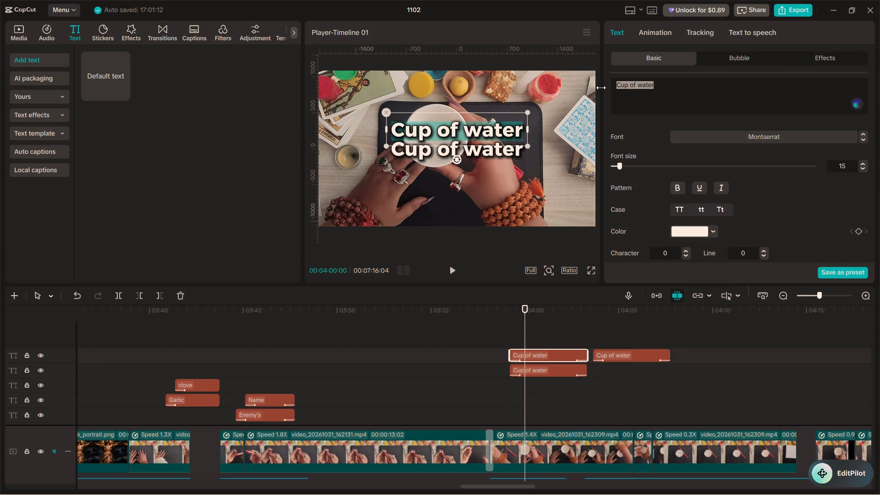
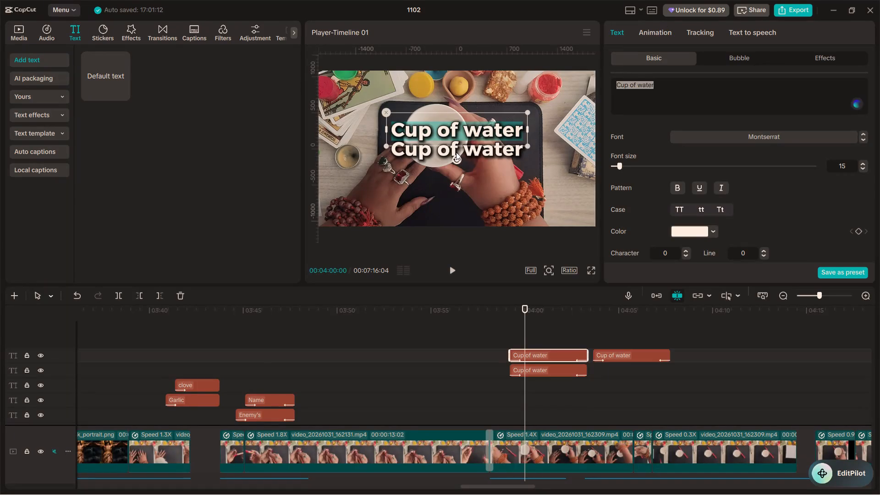
Replace the text of the upper "Cup of water" caption with "Take".
click(456, 152)
click(467, 134)
click(473, 126)
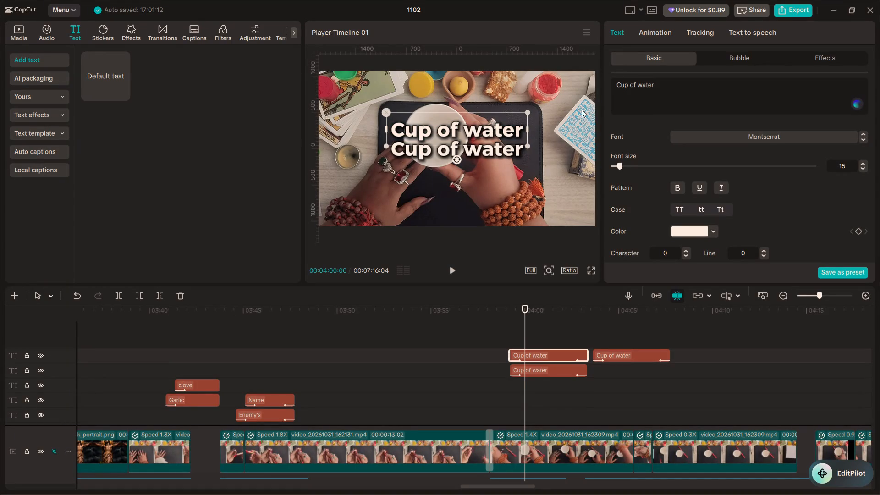
drag(659, 88, 611, 84)
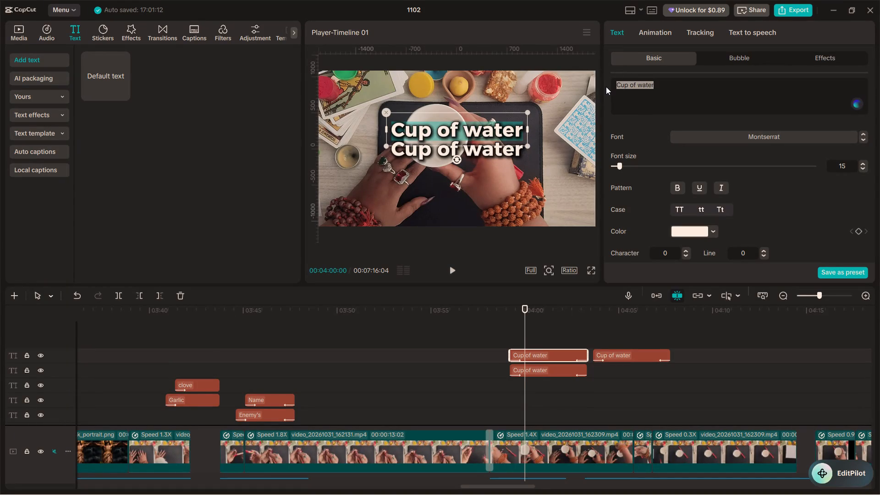
text(Take)
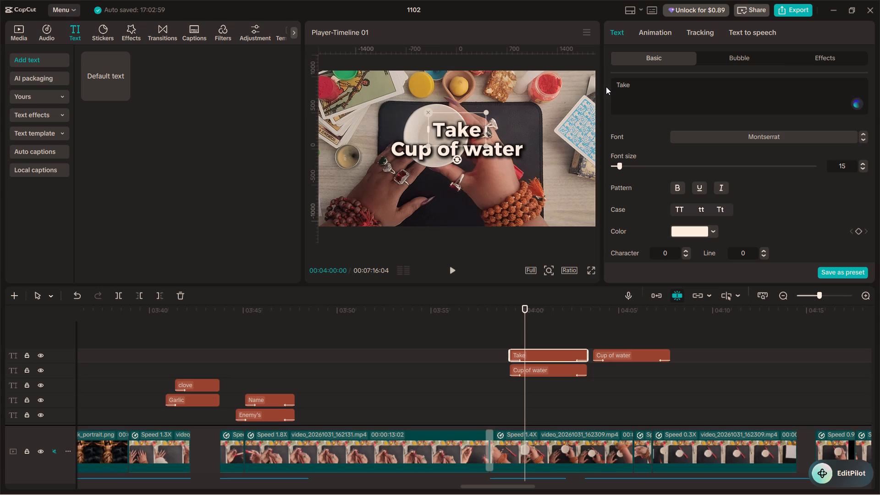
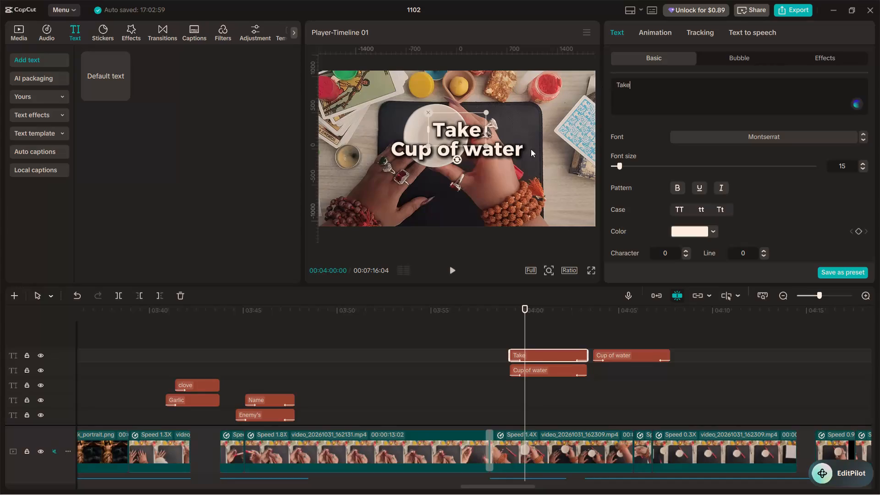
Play back the caption's opening and extend the "Take" caption text to "Take a".
click(482, 335)
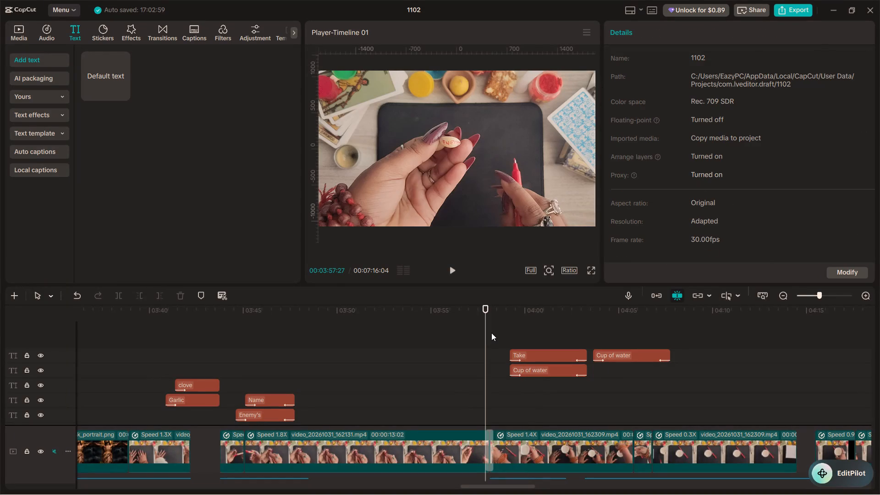
key(space)
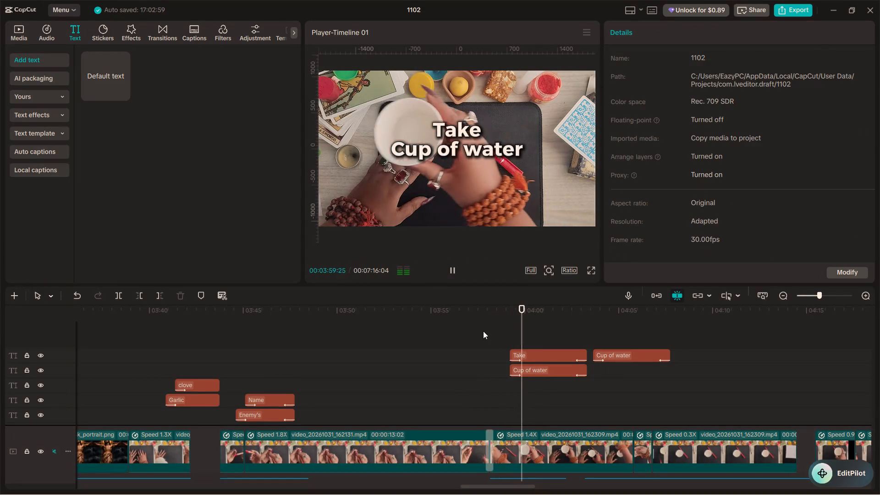
key(space)
click(543, 358)
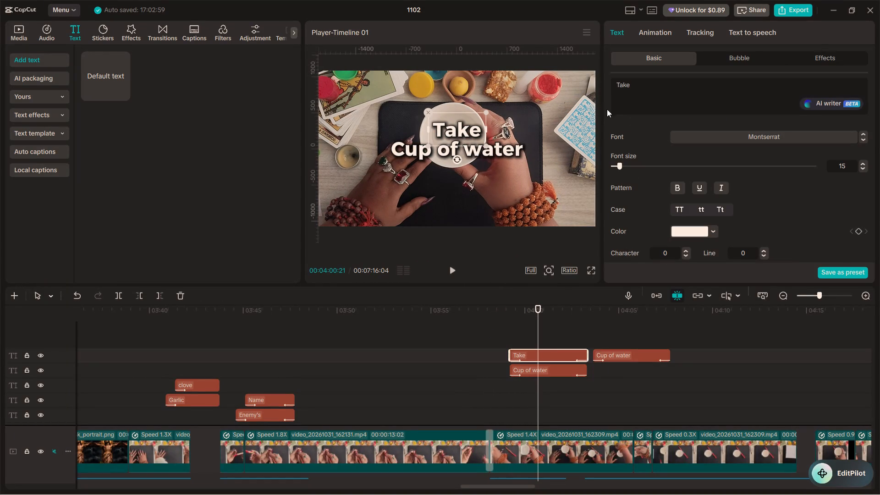
click(639, 82)
key(space)
text(a)
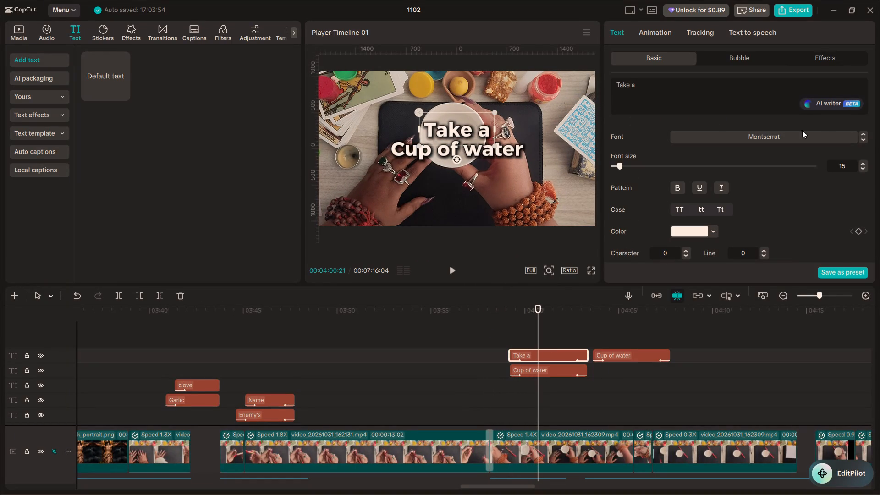
Search the fonts for "serif" and apply the serif font to the "Take a" caption.
click(784, 136)
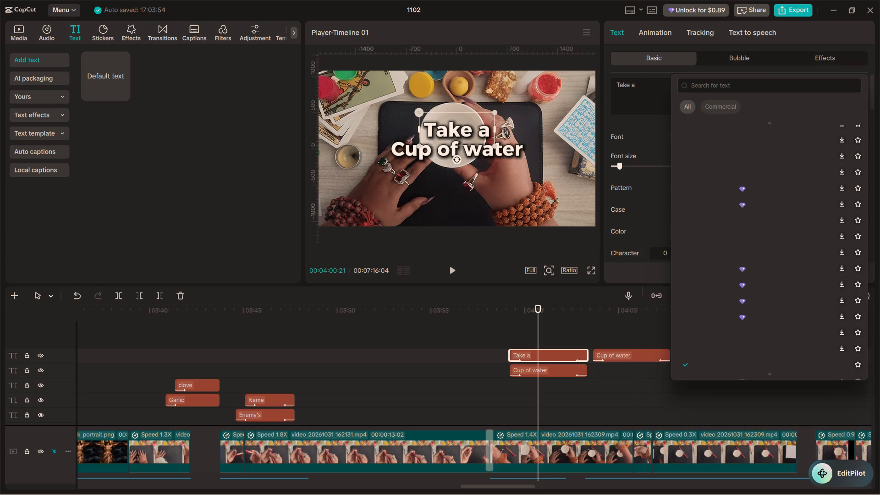
click(762, 90)
text(ser)
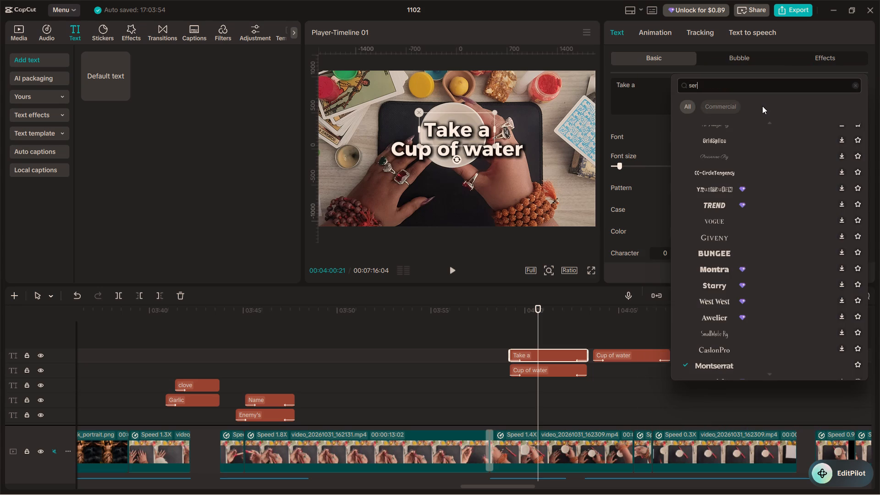
text(if)
key(Return)
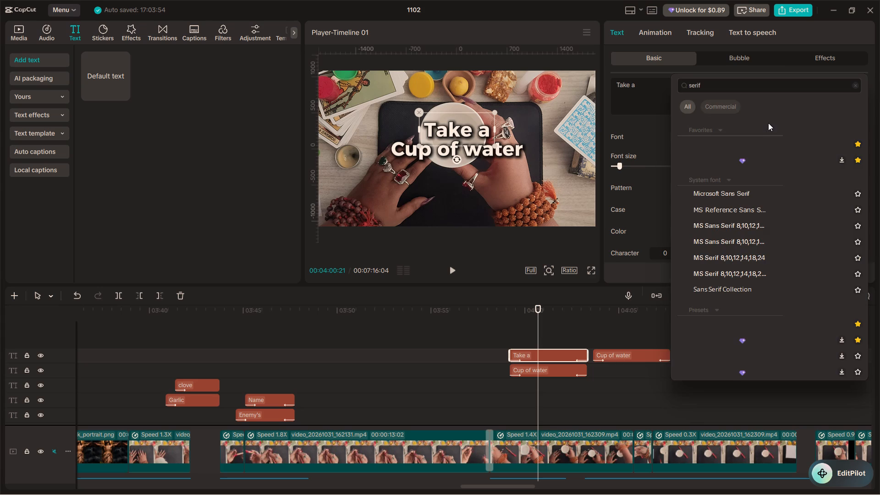
click(738, 144)
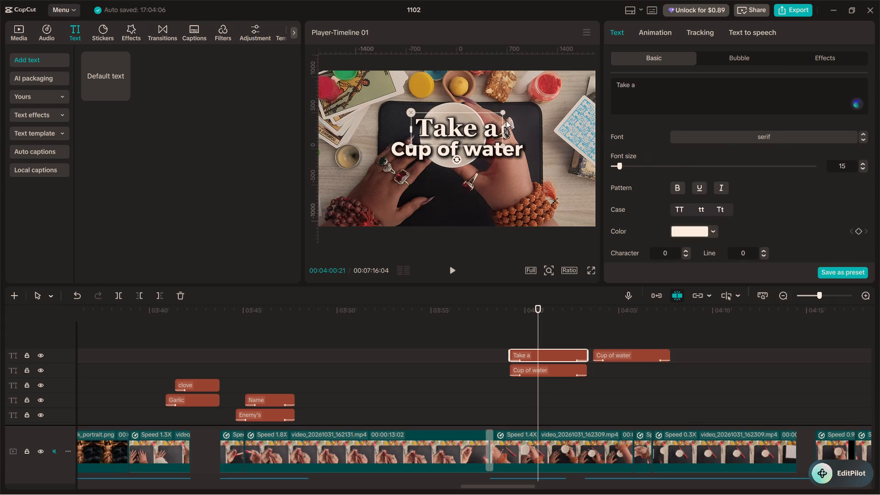
Shrink the "Take a" caption and place it horizontally centred just above the "Cup of water" text.
drag(501, 111, 469, 121)
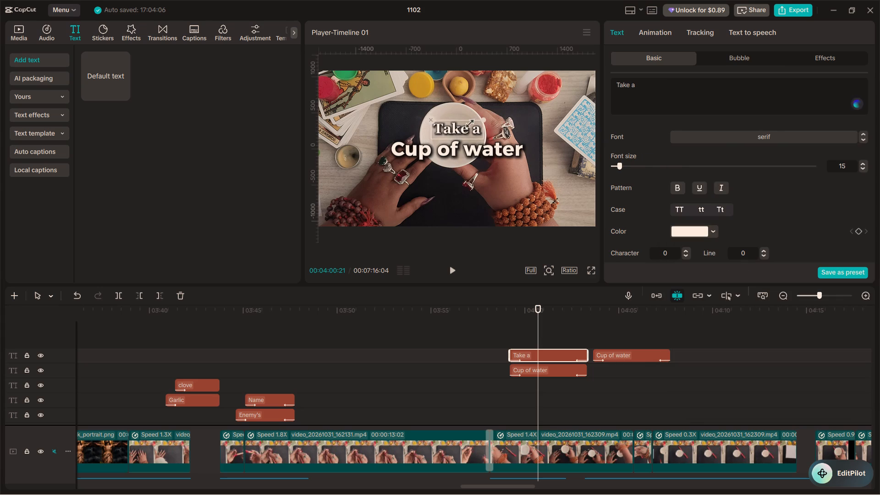
drag(469, 121, 466, 122)
click(463, 129)
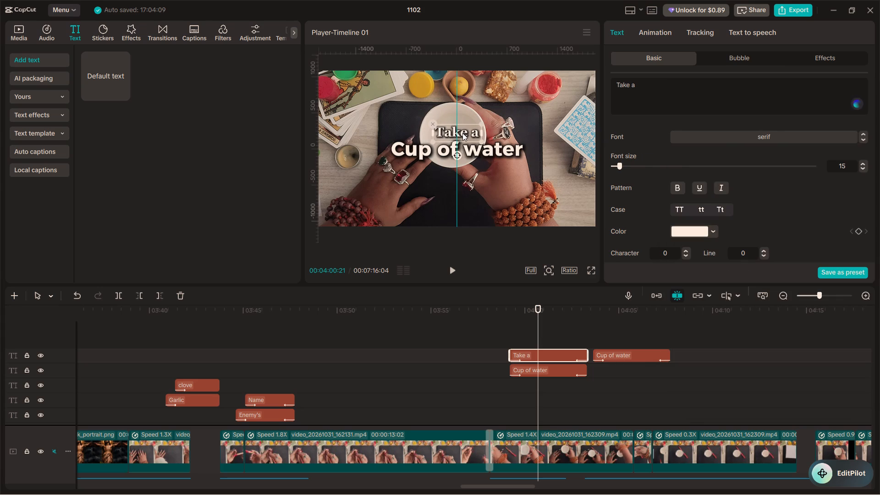
Apply the black text preset with light outline to "Take a" and reduce its stroke thickness to about 11.
scroll(716, 176, down, 1)
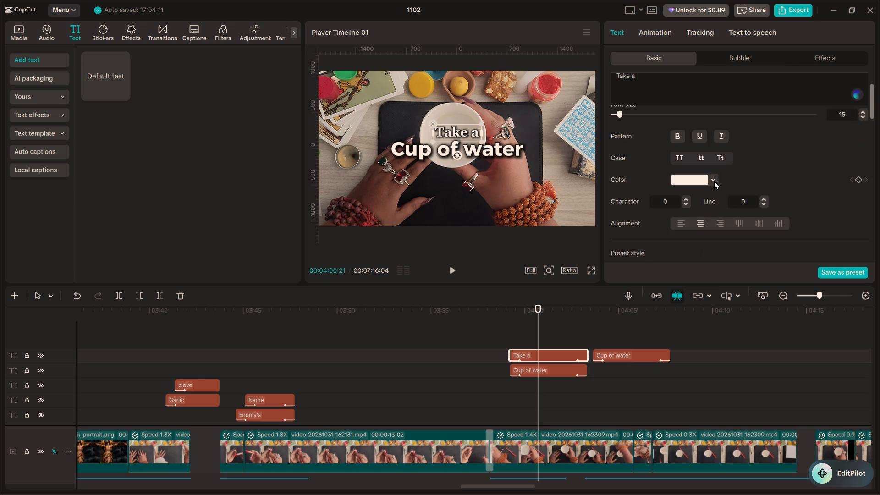
scroll(714, 181, down, 1)
scroll(654, 200, down, 1)
click(679, 173)
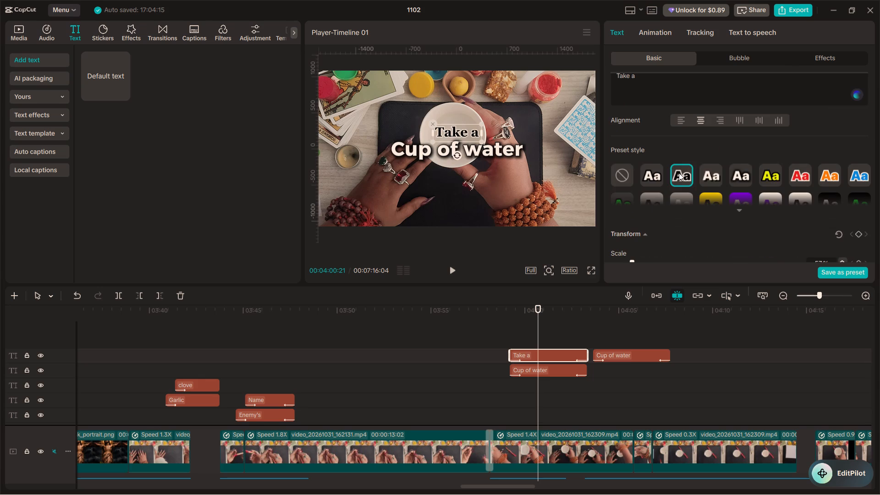
scroll(679, 173, down, 5)
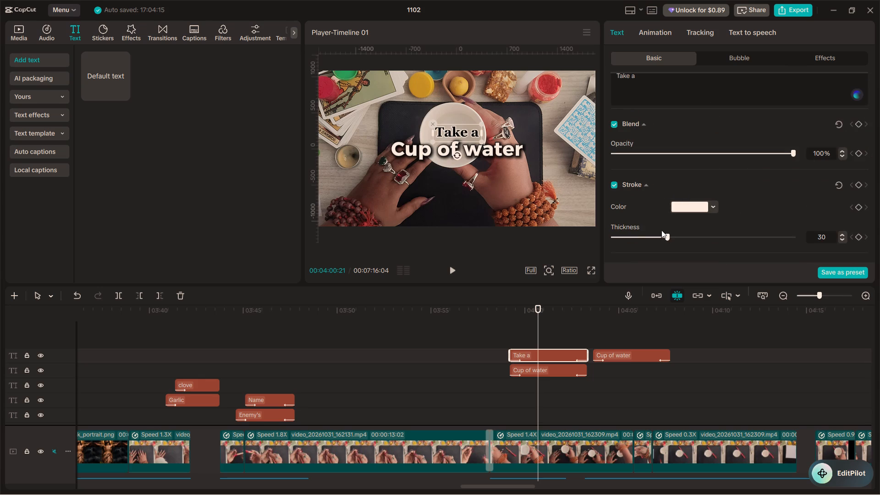
drag(654, 238, 633, 235)
drag(633, 235, 632, 235)
Enable a black shadow on the "Take a" caption and raise its blurriness to about 20%.
scroll(662, 209, down, 6)
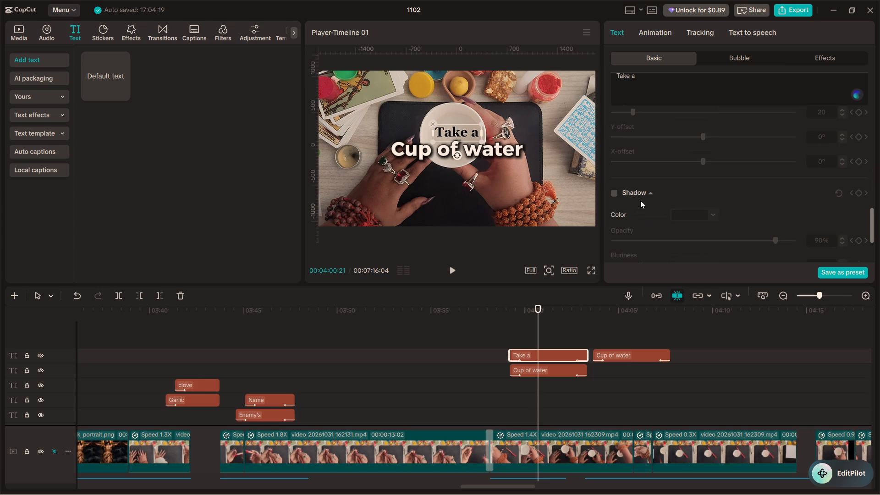
click(615, 192)
scroll(656, 203, down, 2)
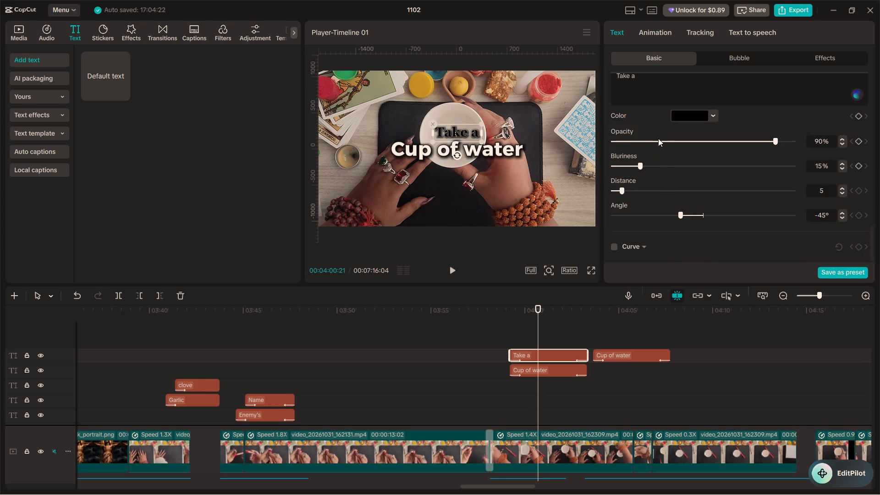
drag(641, 167, 649, 170)
drag(649, 170, 647, 170)
Preview the restyled "Take a" caption full screen, and play the section through to the following "Cup of water" caption.
click(594, 269)
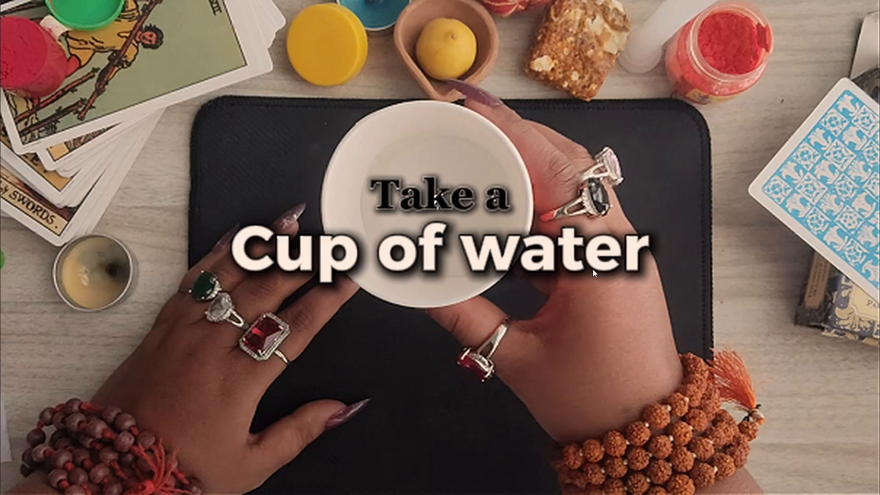
key(Escape)
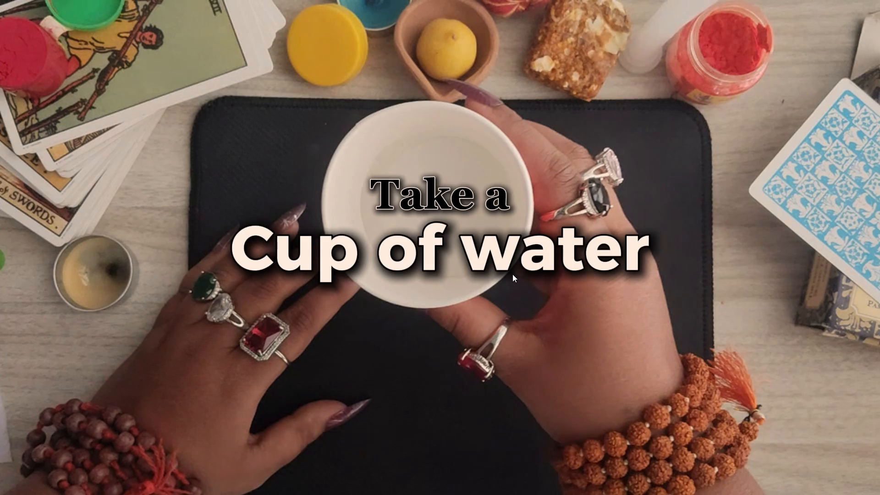
click(504, 296)
click(512, 328)
key(space)
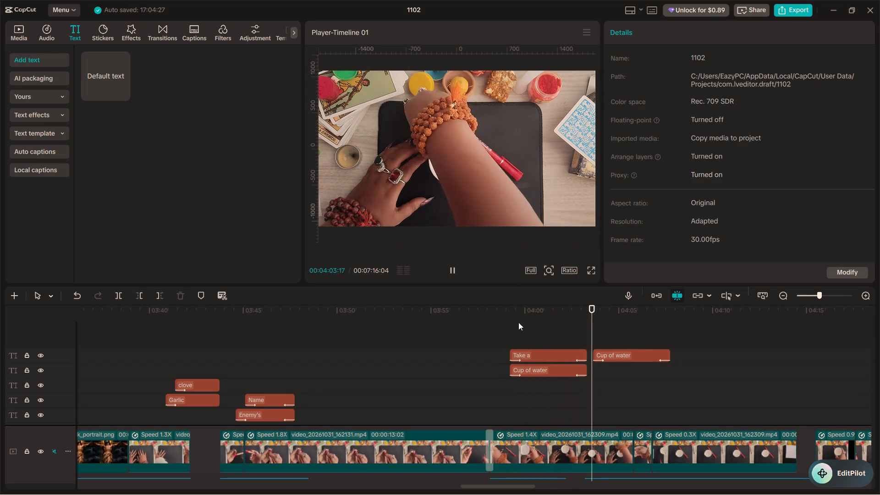
key(space)
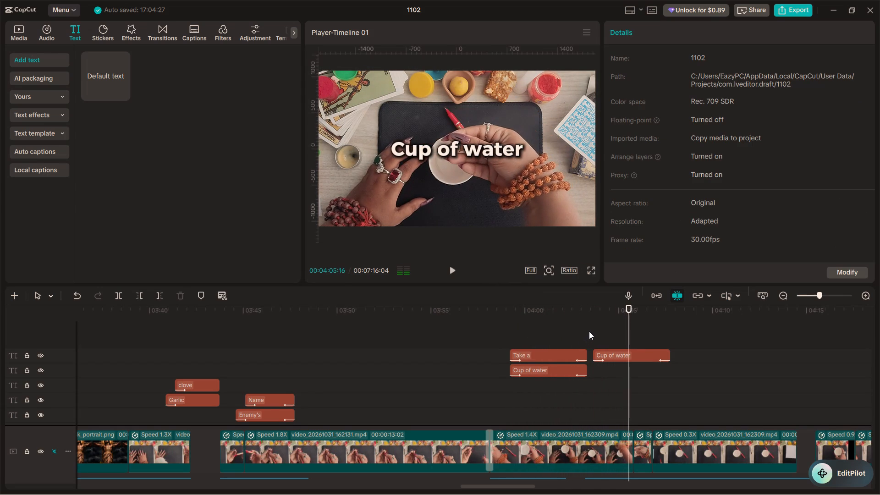
Replace the text of the second "Cup of water" caption, starting near 00:04:03:19, with "Drop the".
click(591, 331)
click(610, 354)
drag(668, 85, 606, 83)
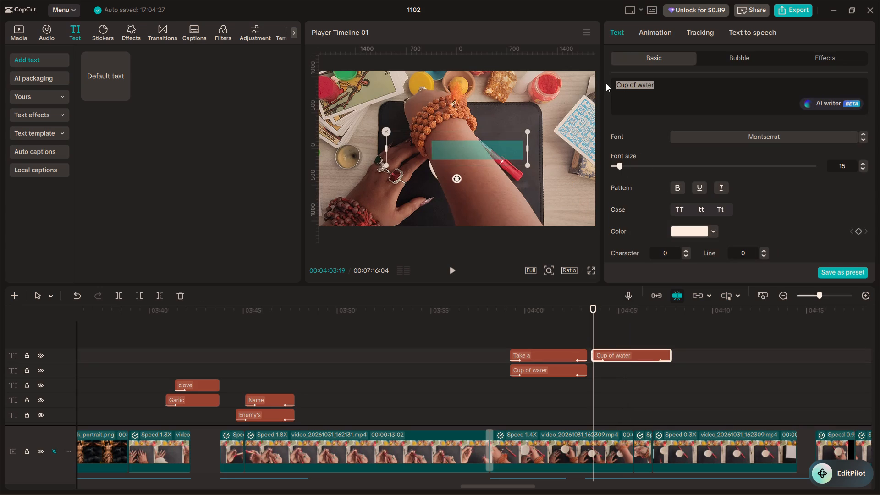
text(Drp[)
key(BackSpace)
key(BackSpace)
key(BackSpace)
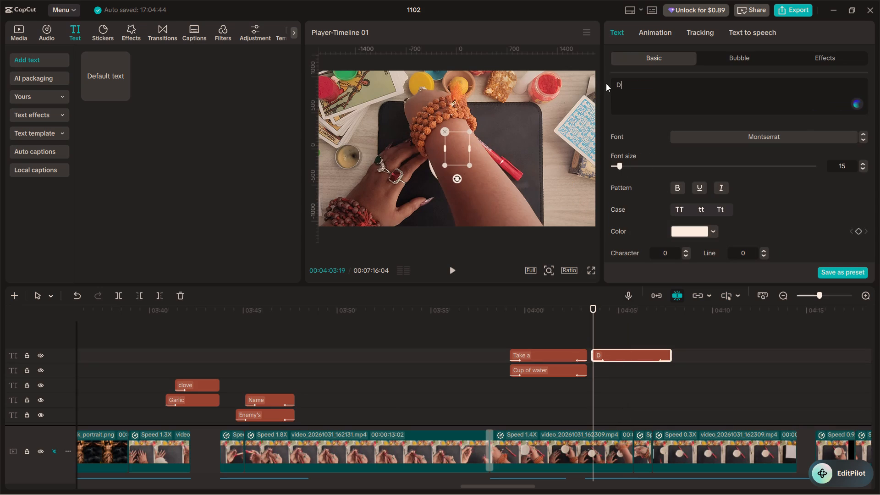
text(roop)
key(BackSpace)
key(BackSpace)
text(p the)
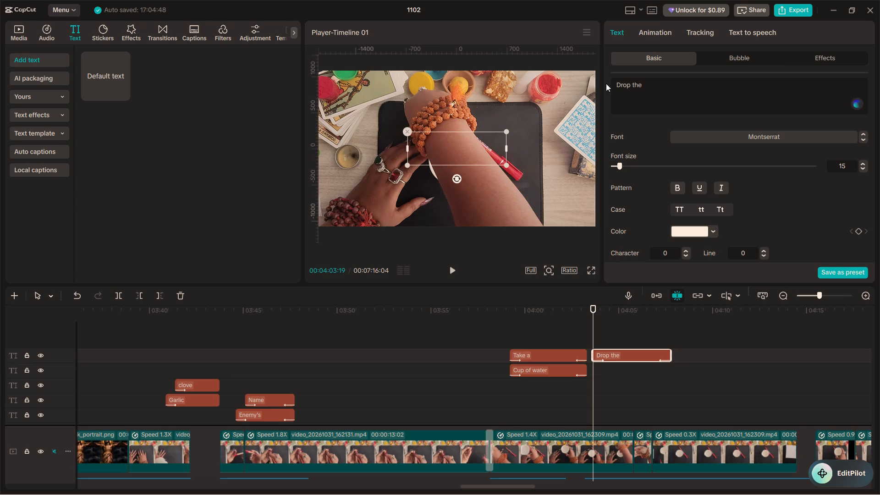
key(space)
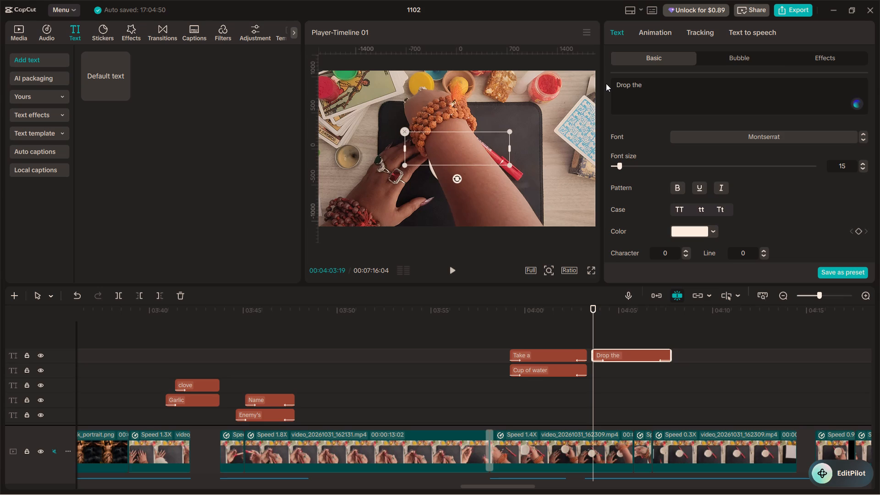
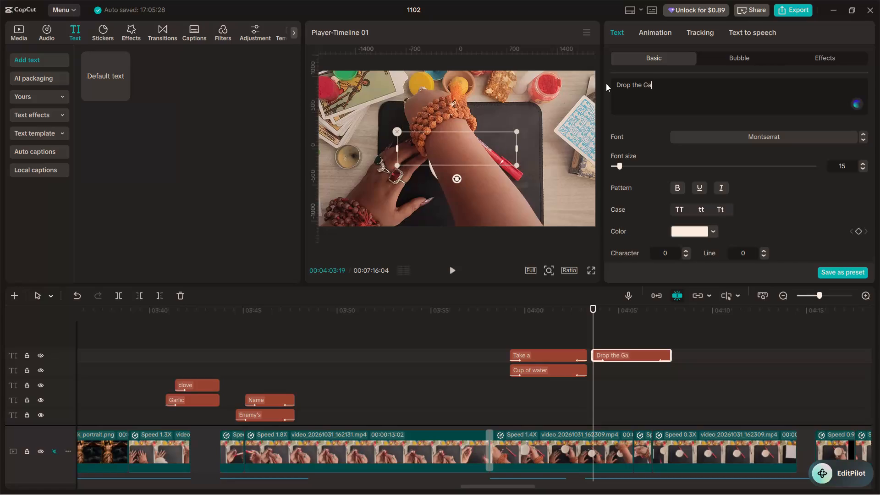
Complete the text of the caption starting near 00:04:03:19 so it reads "Drop the Garlic Clove".
key(BackSpace)
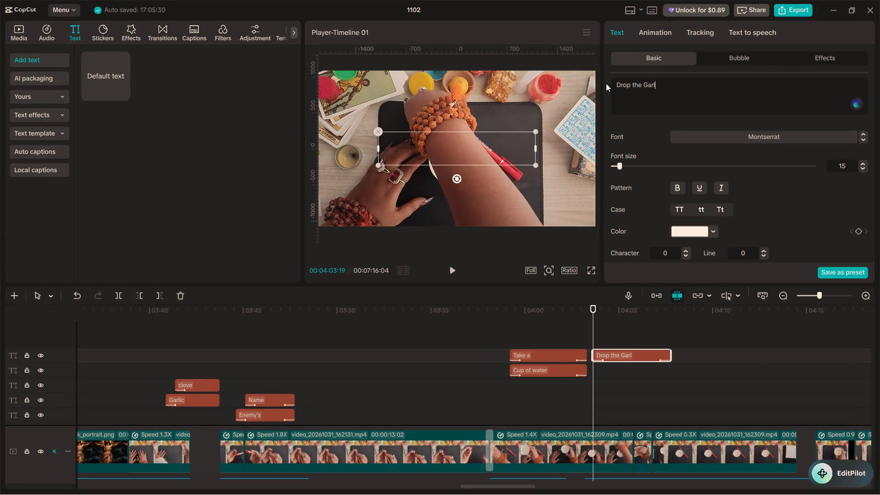
text(ic)
key(space)
key(shift+g)
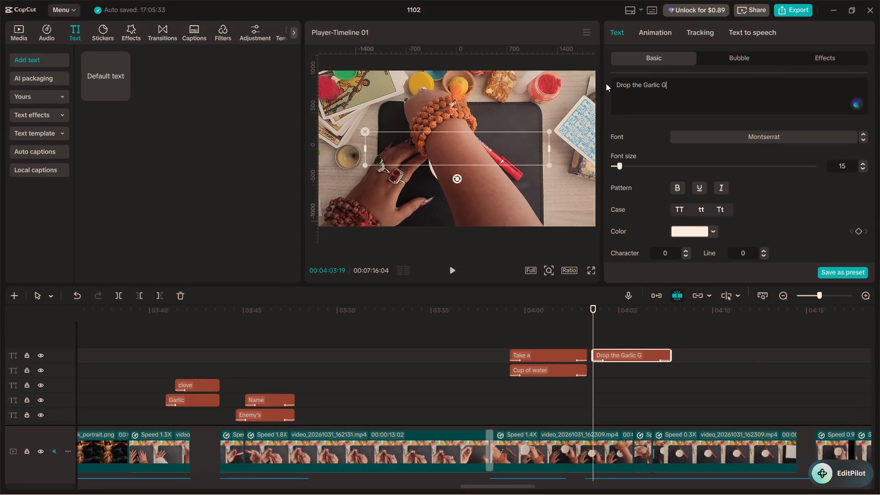
key(BackSpace)
text(Clove)
key(space)
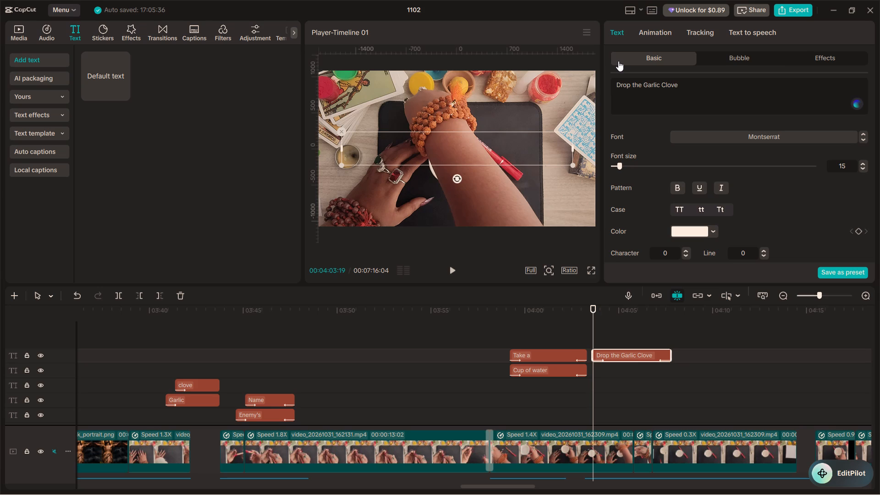
key(BackSpace)
Play the section with the "Drop the Garlic Clove" caption from just before its start to check it against the footage.
click(571, 338)
key(space)
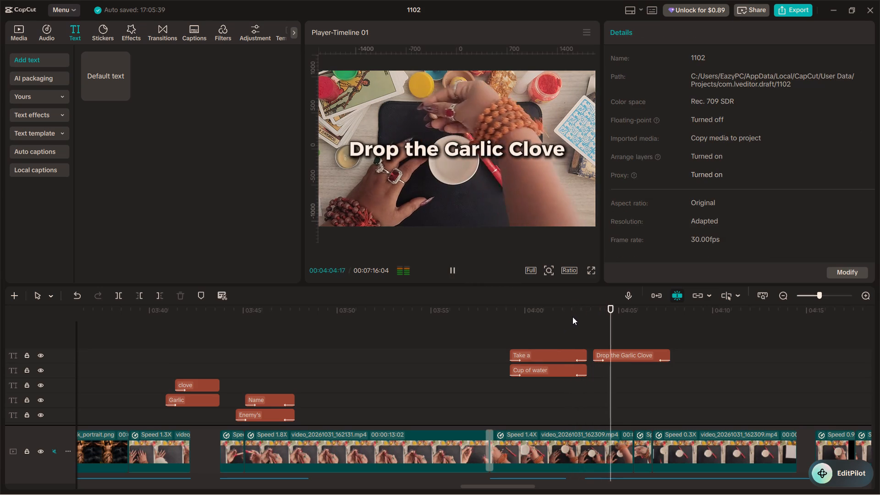
key(space)
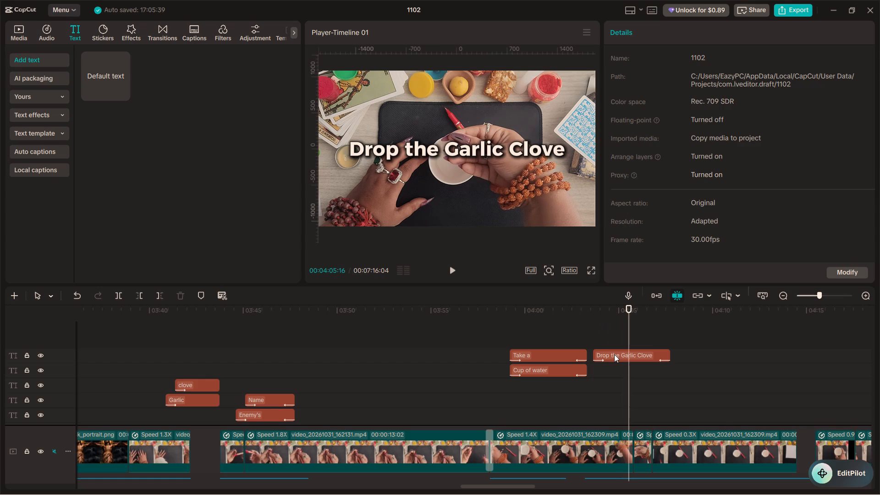
click(614, 354)
click(594, 328)
key(space)
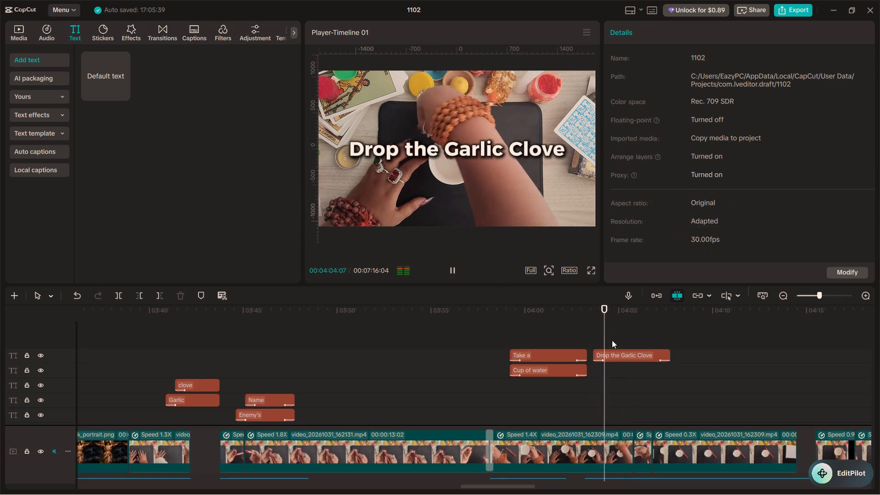
key(space)
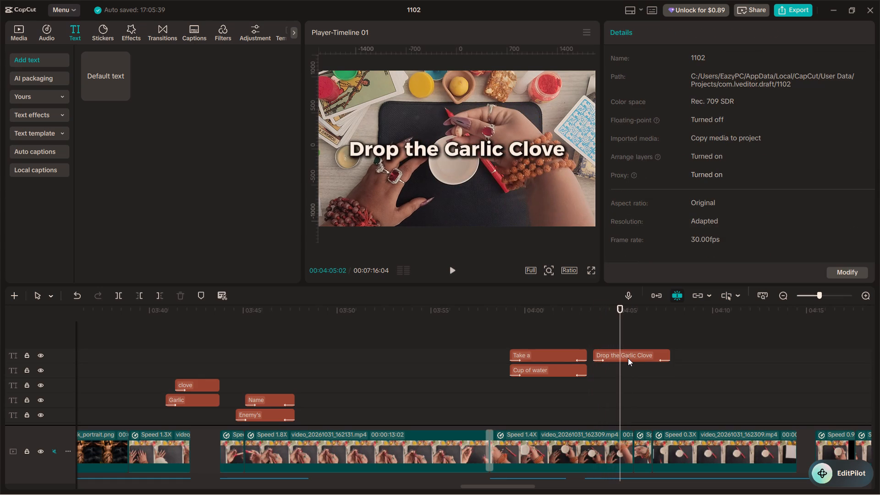
Shrink the "Drop the Garlic Clove" caption and move it up above the cup to a Y position of about 262.
click(625, 354)
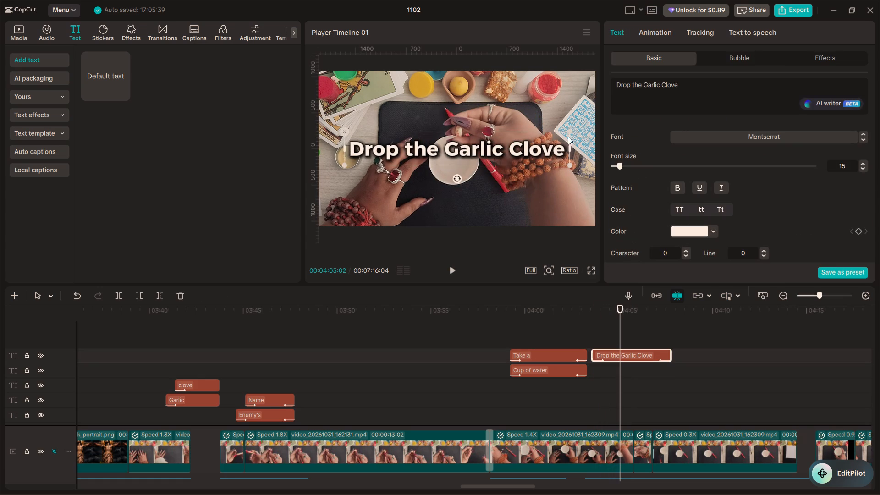
drag(570, 132, 514, 161)
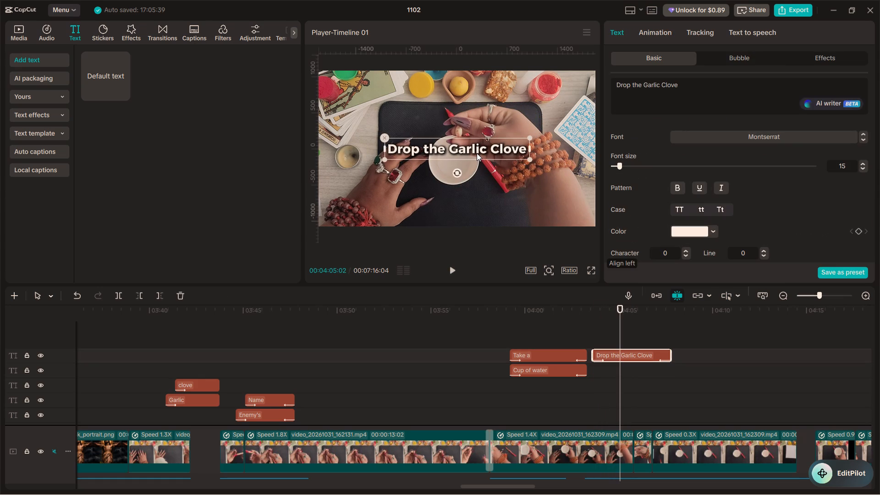
drag(477, 153, 478, 134)
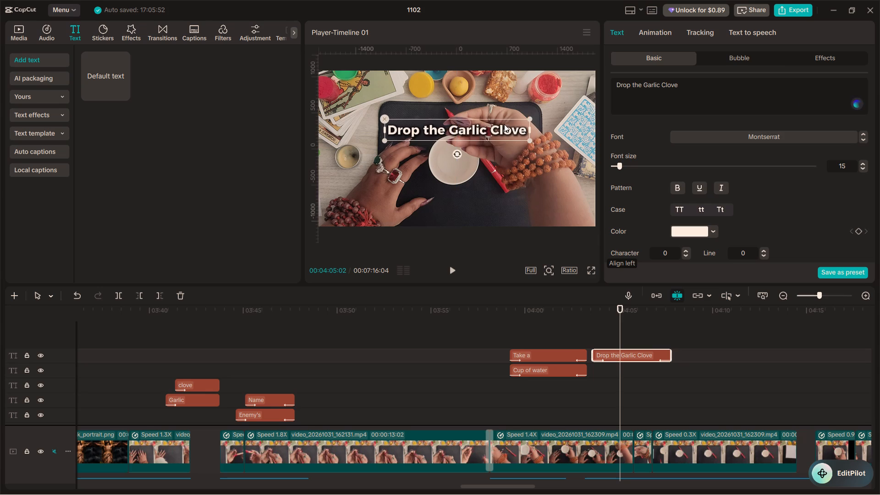
Change the font of the "Drop the Garlic Clove" caption from the favorites to serif.
click(819, 135)
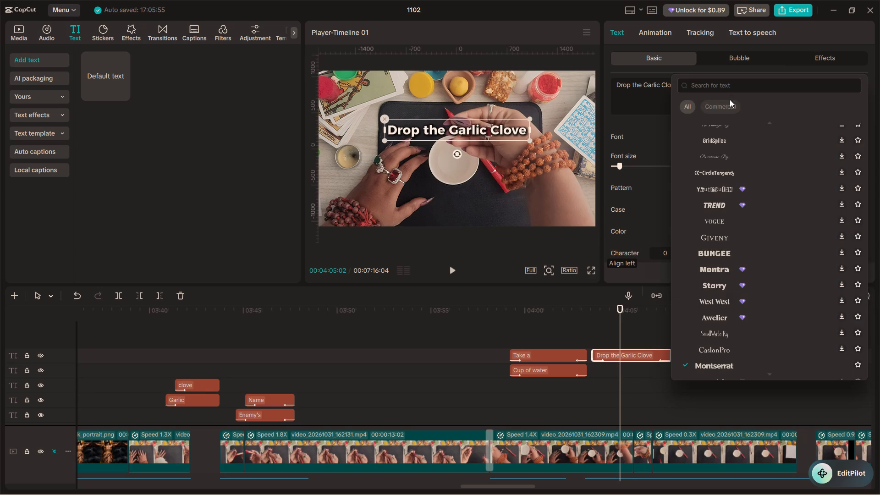
scroll(795, 145, up, 8)
drag(864, 145, 864, 107)
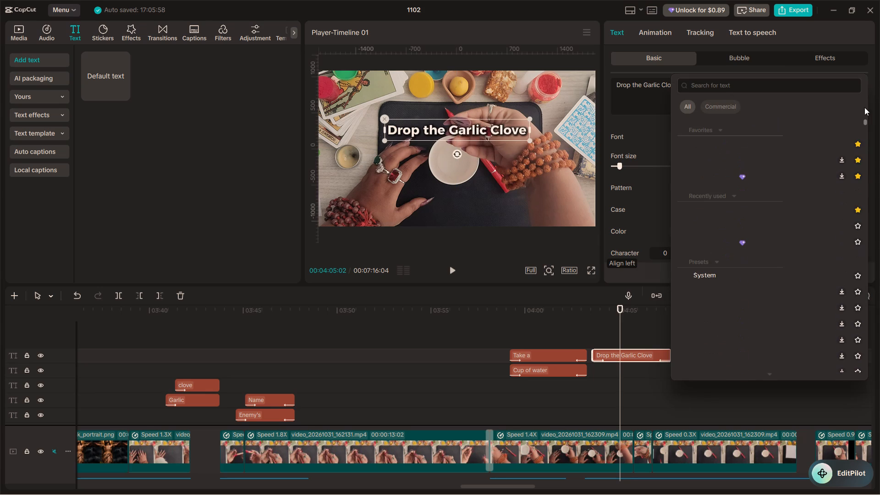
drag(864, 107, 864, 95)
click(715, 143)
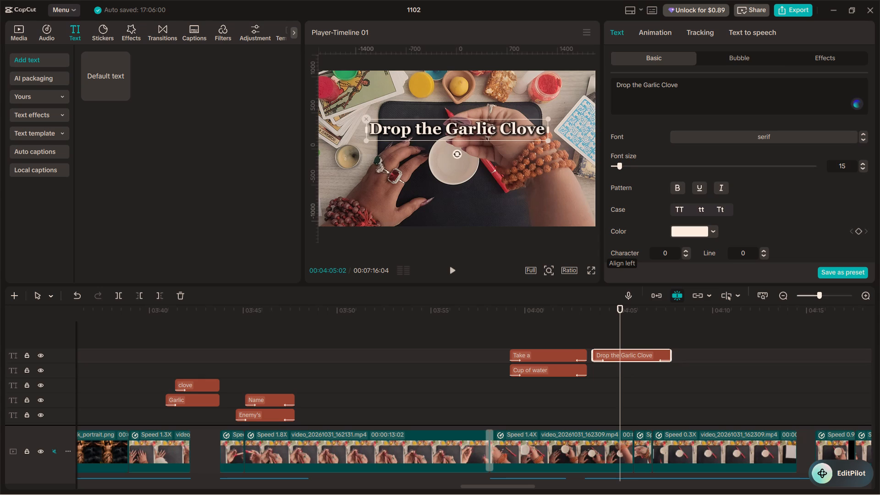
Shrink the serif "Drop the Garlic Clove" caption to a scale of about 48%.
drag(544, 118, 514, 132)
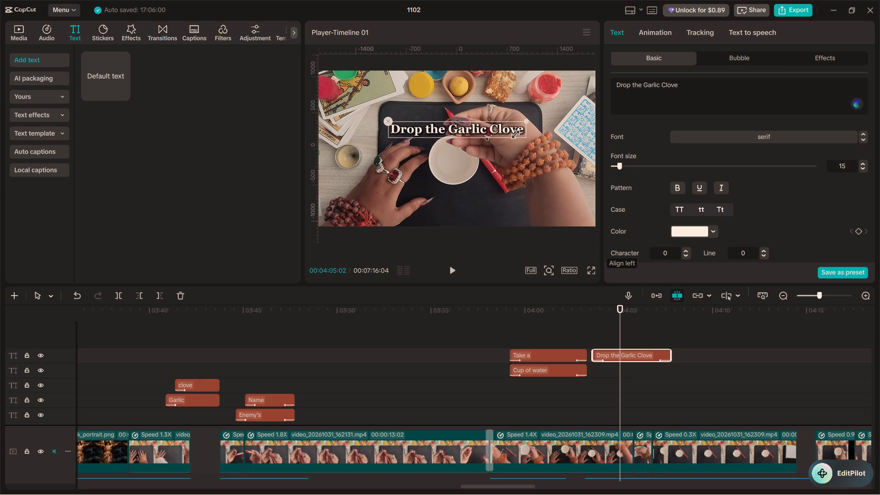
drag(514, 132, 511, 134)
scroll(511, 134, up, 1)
Check the scale of the "Take a" caption and set "Drop the Garlic Clove" to the same 53%.
click(548, 330)
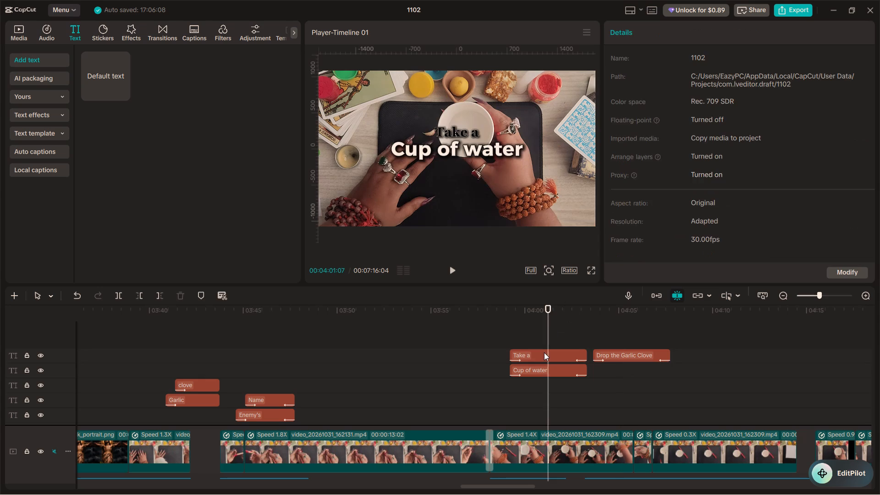
click(544, 352)
scroll(781, 202, down, 4)
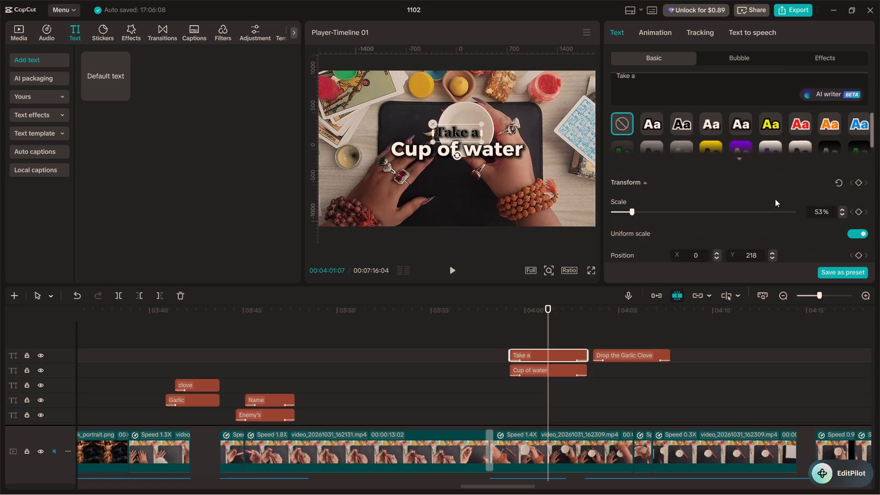
click(615, 340)
click(618, 354)
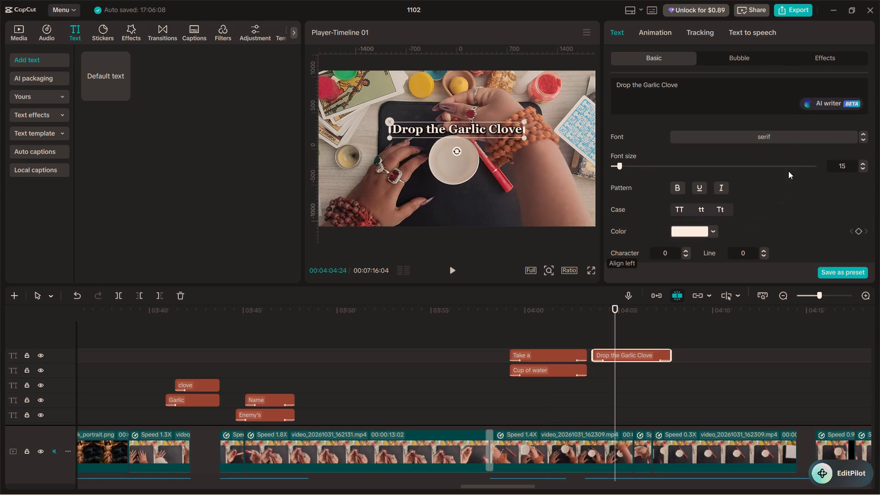
scroll(778, 206, down, 5)
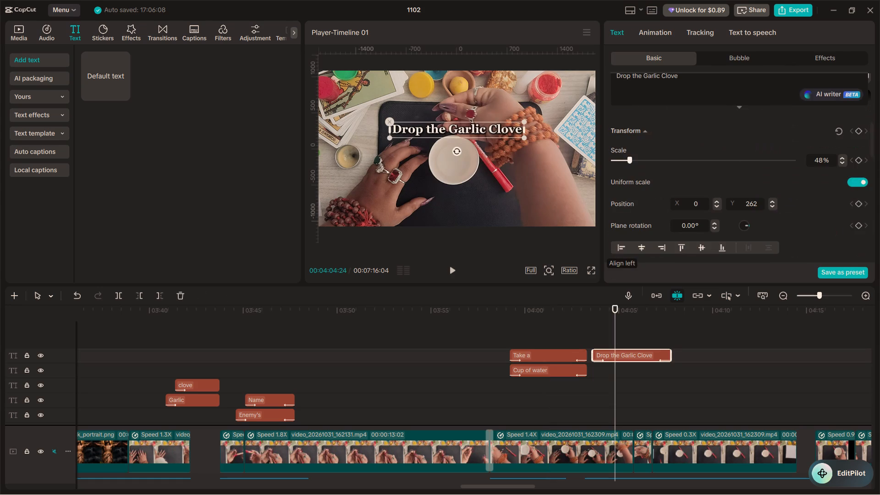
drag(821, 161, 819, 161)
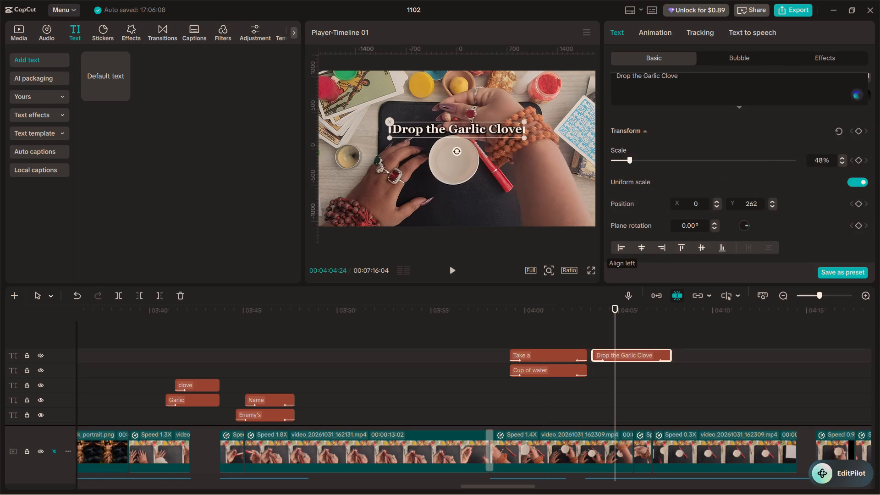
drag(819, 161, 808, 159)
scroll(825, 158, up, 5)
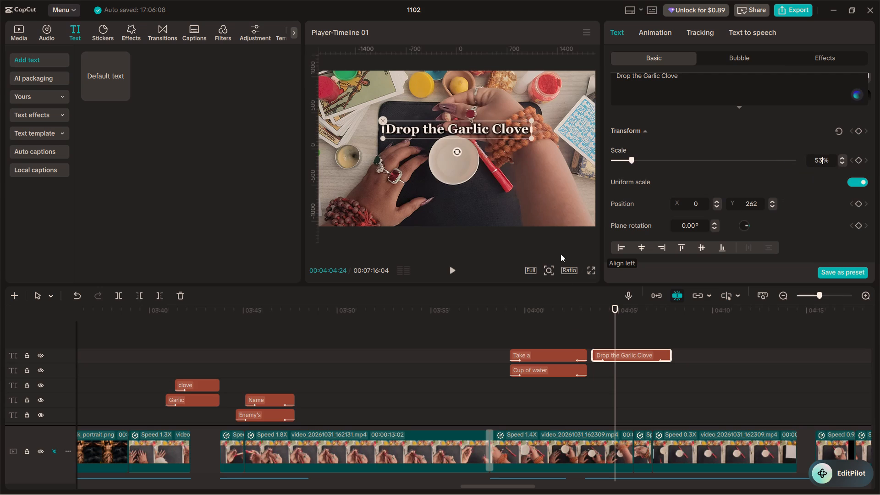
Play the section with the resized "Drop the Garlic Clove" caption from just before it appears.
click(589, 324)
click(583, 328)
key(space)
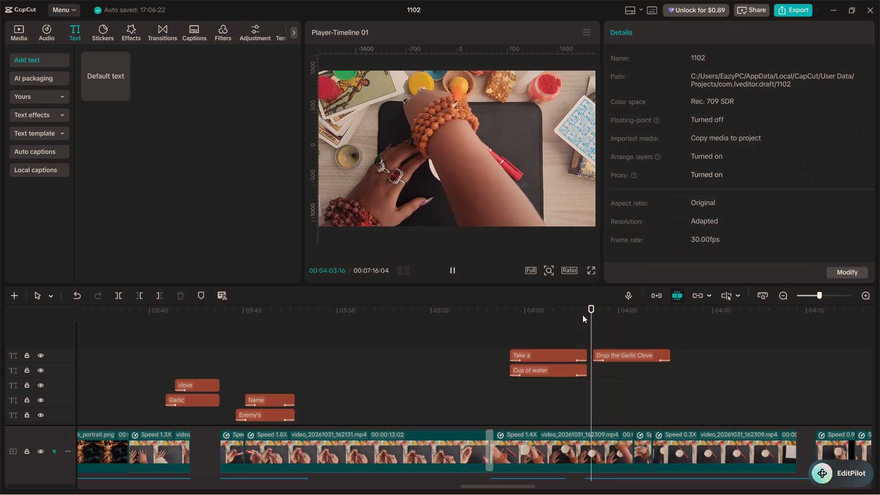
key(space)
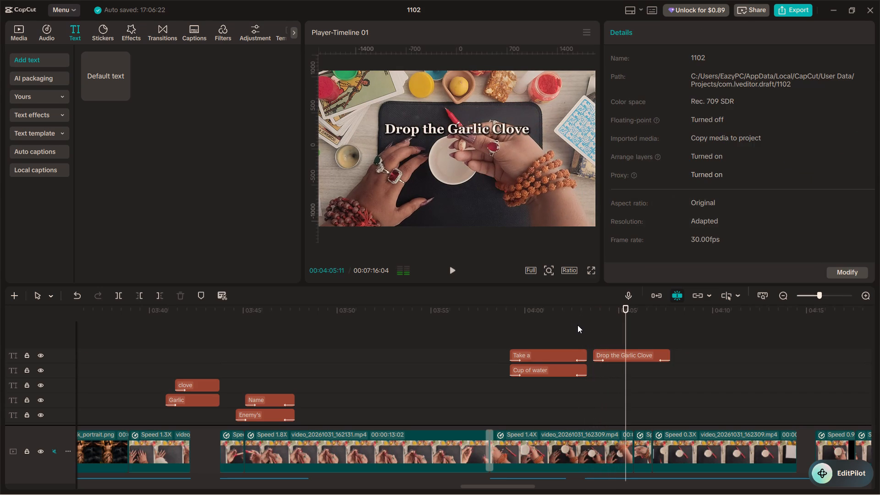
Set the text color of the "Drop the Garlic Clove" caption to black.
click(625, 354)
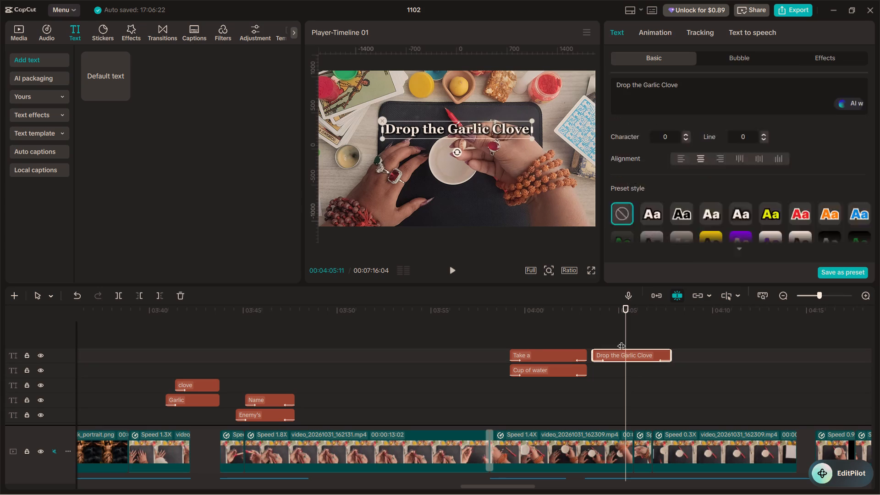
scroll(695, 178, down, 9)
scroll(693, 197, up, 4)
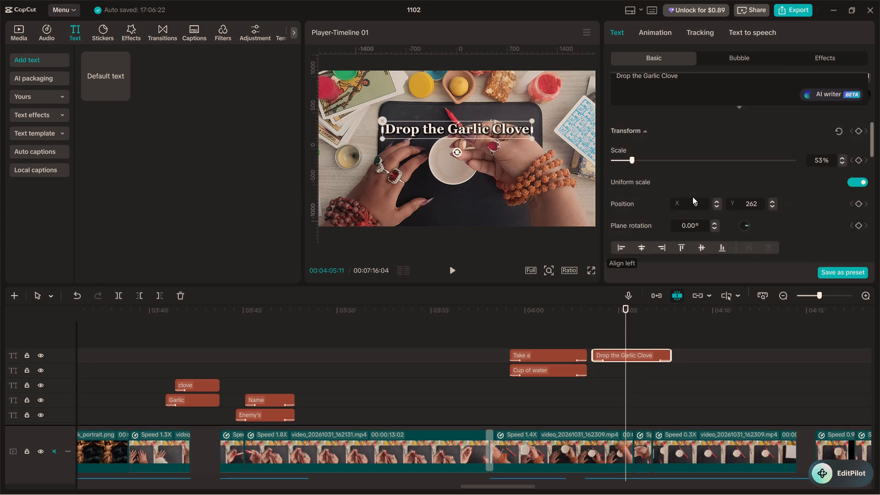
scroll(693, 197, down, 5)
scroll(623, 196, down, 2)
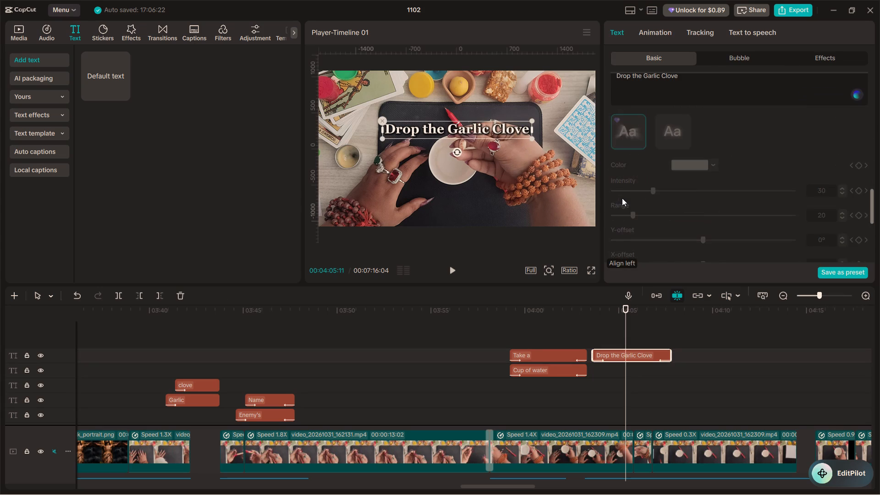
scroll(621, 204, down, 3)
scroll(665, 169, up, 8)
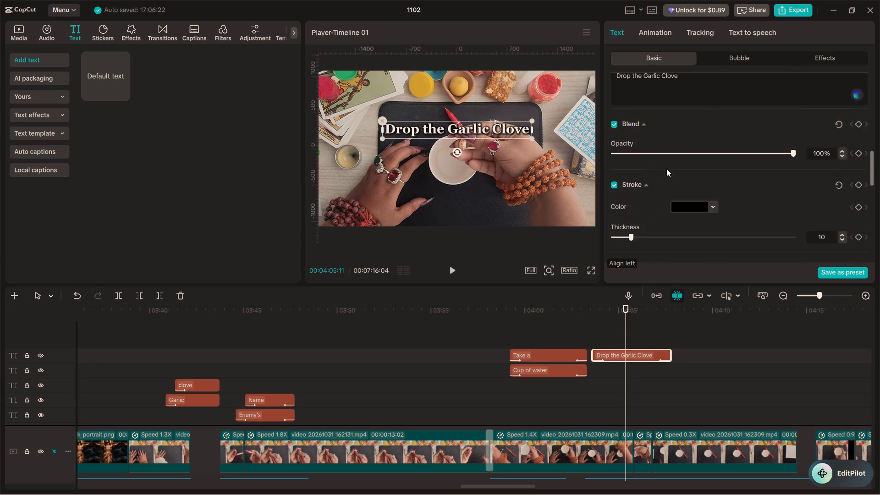
scroll(666, 169, up, 10)
click(709, 231)
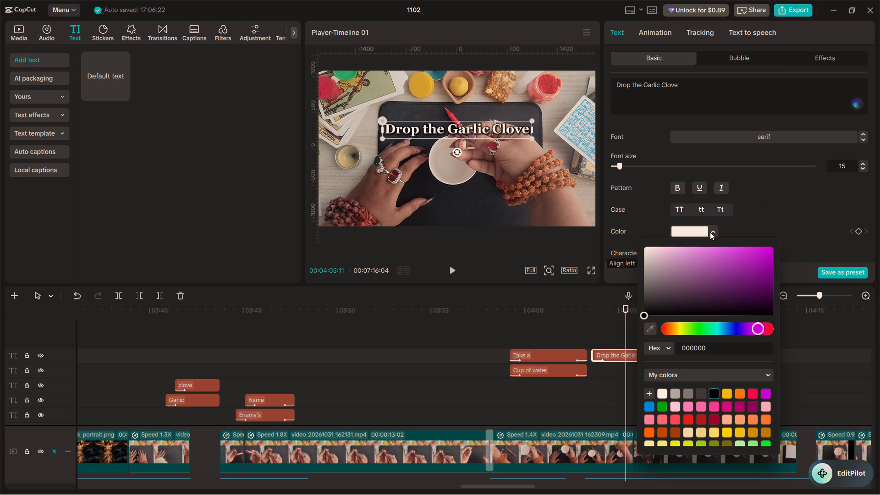
click(702, 389)
click(711, 395)
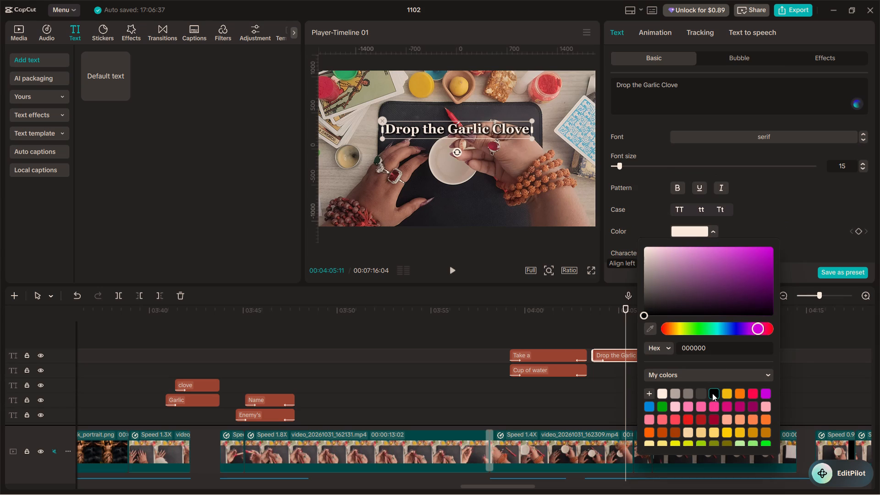
click(703, 393)
click(712, 393)
Set the stroke color of the "Drop the Garlic Clove" caption to white (FFFFFF).
scroll(789, 189, down, 5)
scroll(730, 188, down, 3)
scroll(682, 191, up, 1)
scroll(641, 188, up, 2)
scroll(656, 175, down, 1)
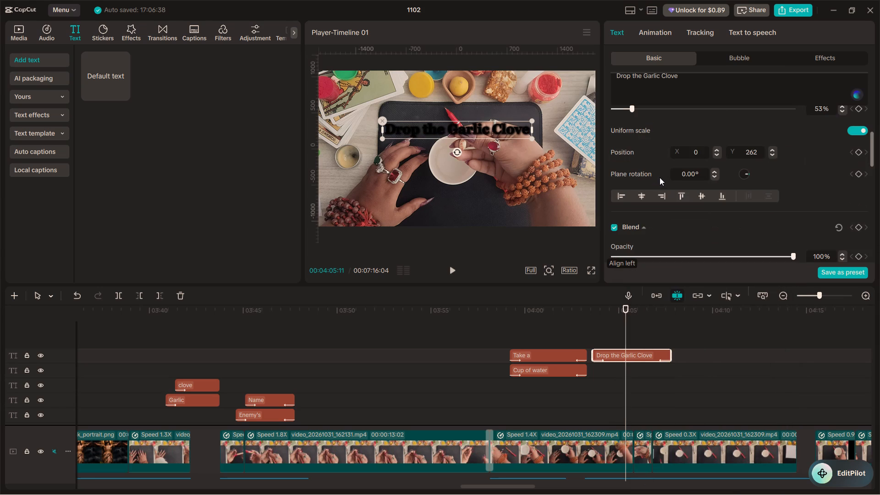
scroll(660, 177, down, 1)
scroll(653, 175, up, 3)
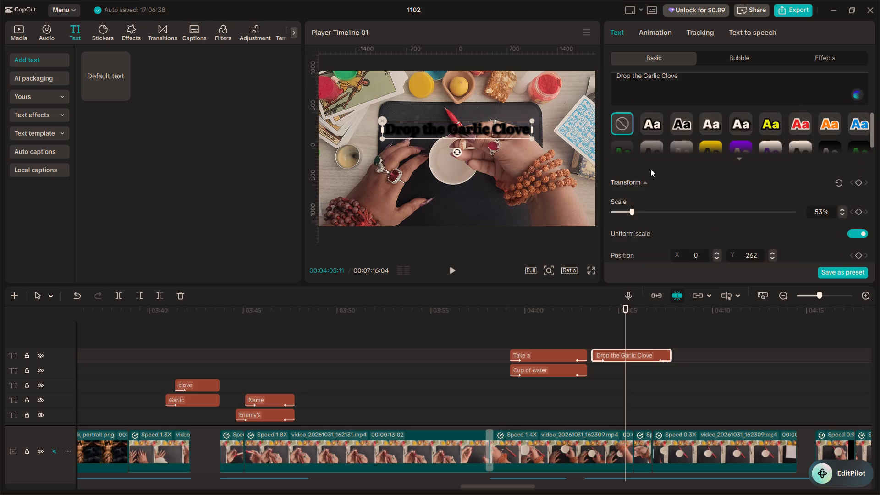
scroll(650, 169, down, 4)
click(711, 209)
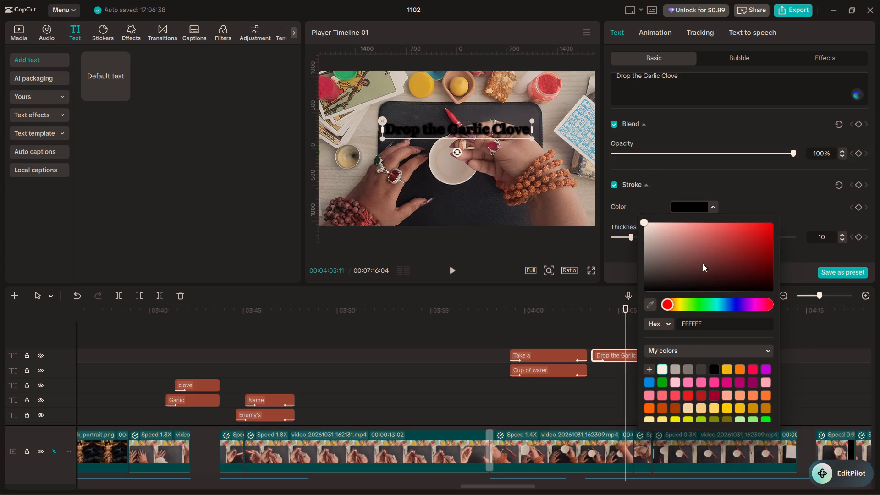
click(671, 369)
click(666, 370)
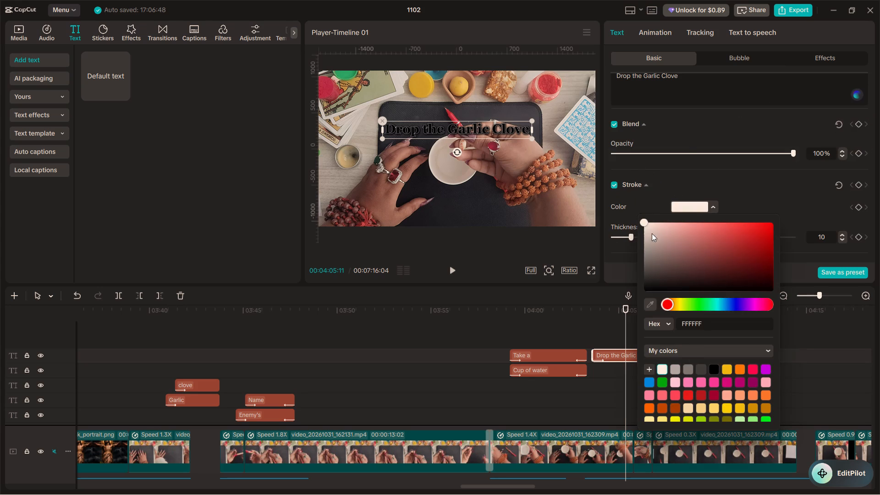
click(681, 141)
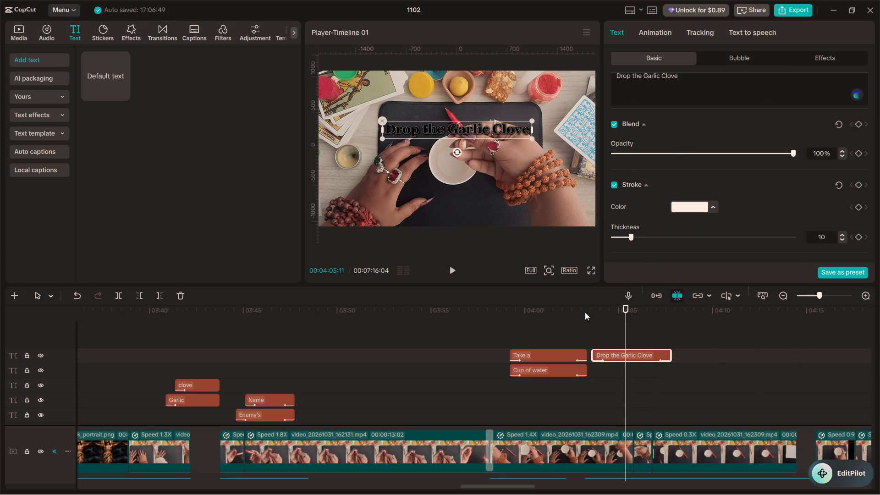
Play the section with the restyled "Drop the Garlic Clove" caption, including in full-screen preview, to check its look.
click(595, 334)
key(space)
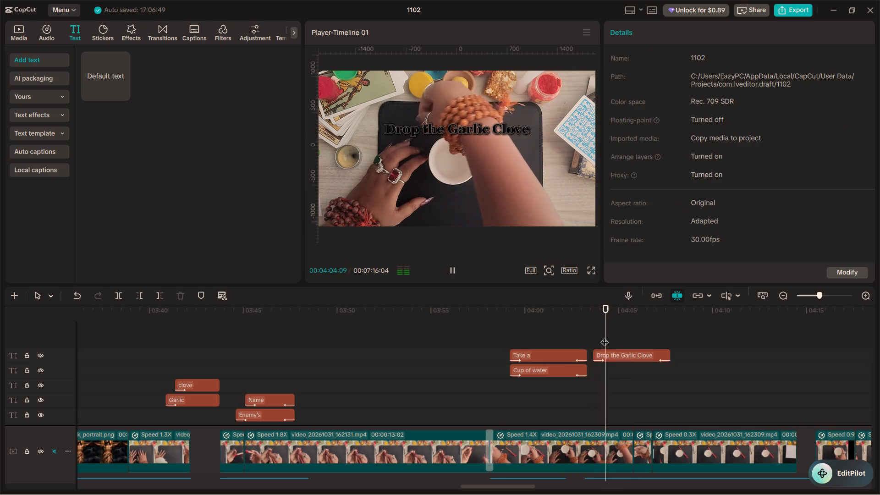
key(space)
click(591, 273)
key(space)
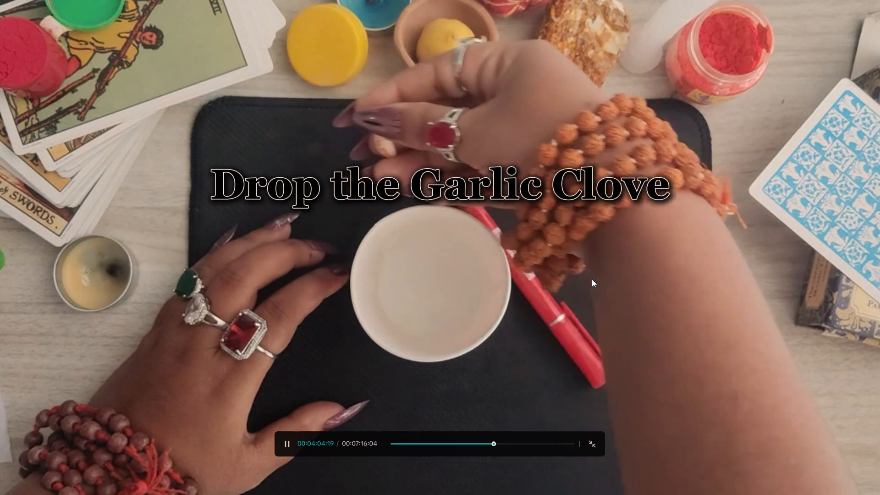
key(space)
key(Escape)
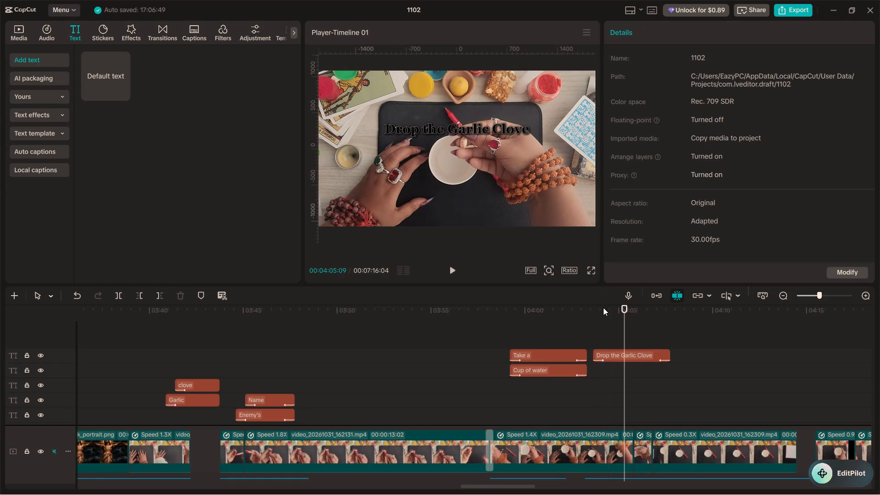
key(space)
key(space)
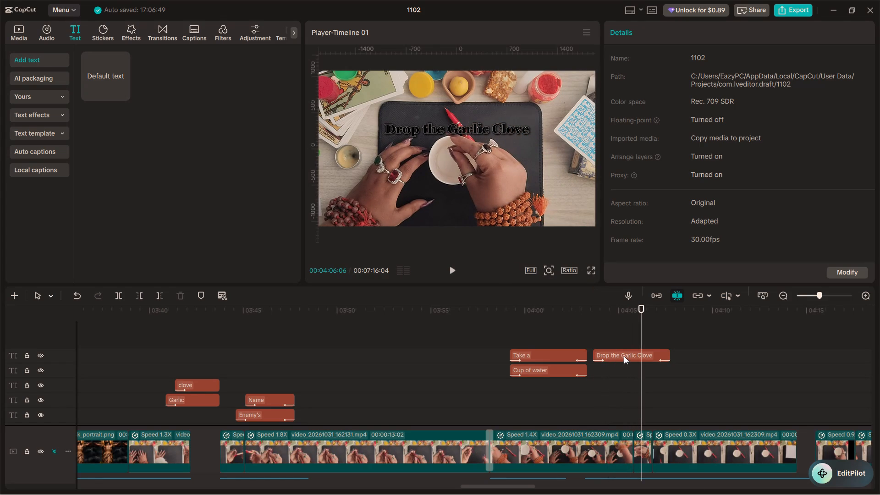
Duplicate the "Drop the Garlic Clove" caption onto a new track above it, starting about one second after the original.
alt+drag(624, 356, 635, 342)
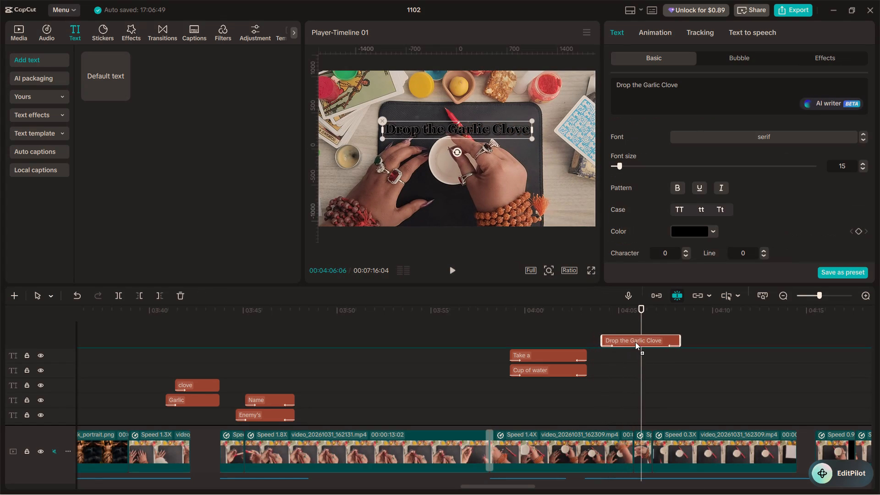
alt+drag(635, 342, 641, 342)
click(606, 335)
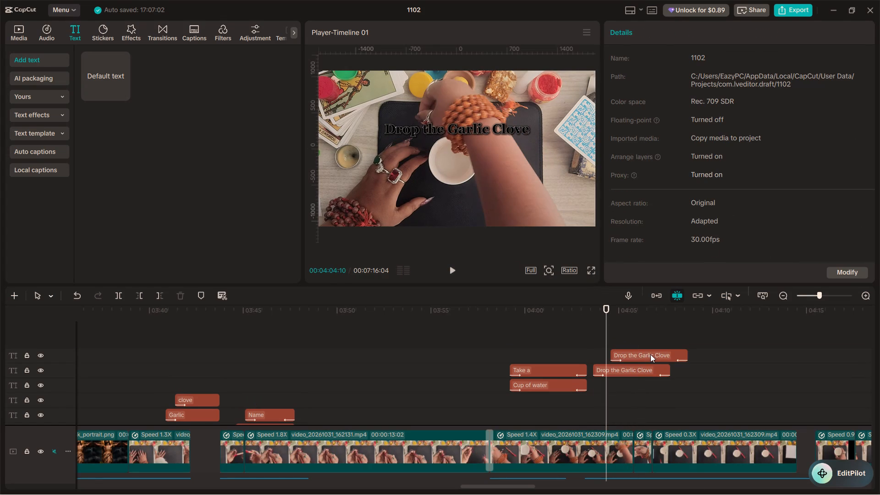
Trim the end of the duplicated "Drop the Garlic Clove" caption to line up with the original caption's end.
click(651, 354)
drag(686, 353, 661, 352)
click(661, 352)
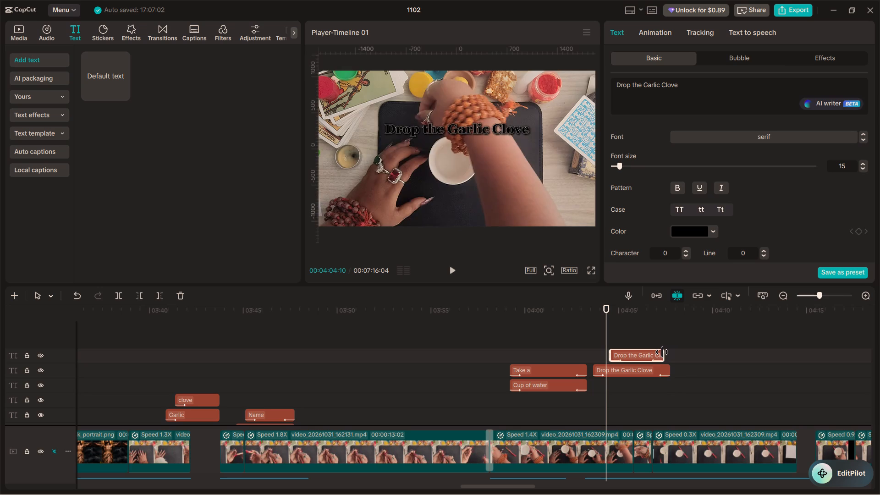
drag(662, 352, 666, 354)
Place the duplicated "Drop the Garlic Clove" caption directly below the original in the frame and enlarge it slightly.
click(625, 335)
click(631, 358)
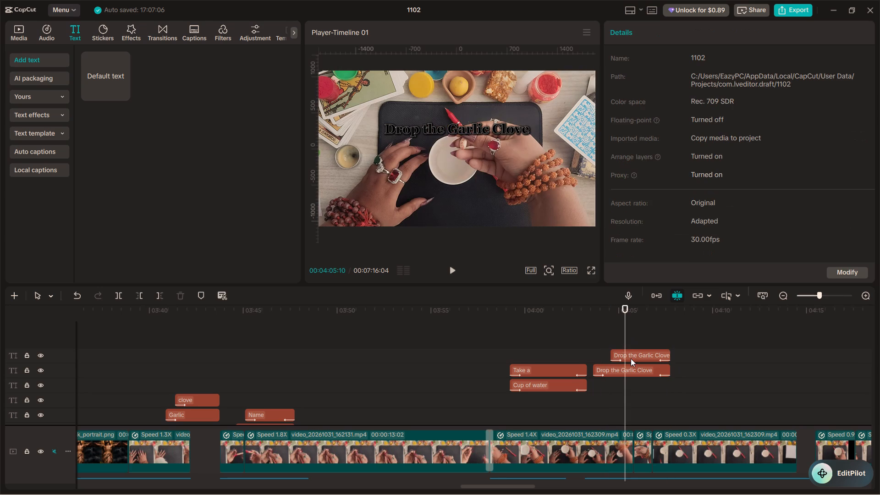
click(638, 351)
drag(460, 130, 462, 147)
drag(531, 140, 531, 138)
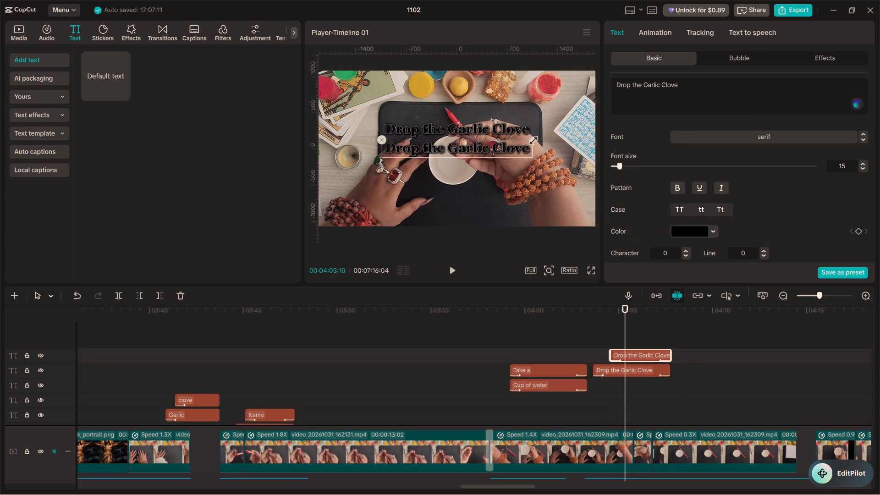
drag(531, 138, 553, 132)
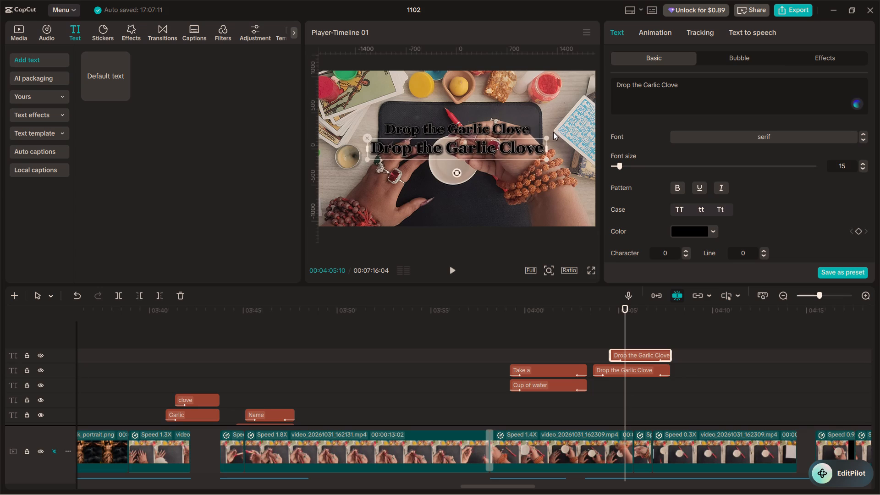
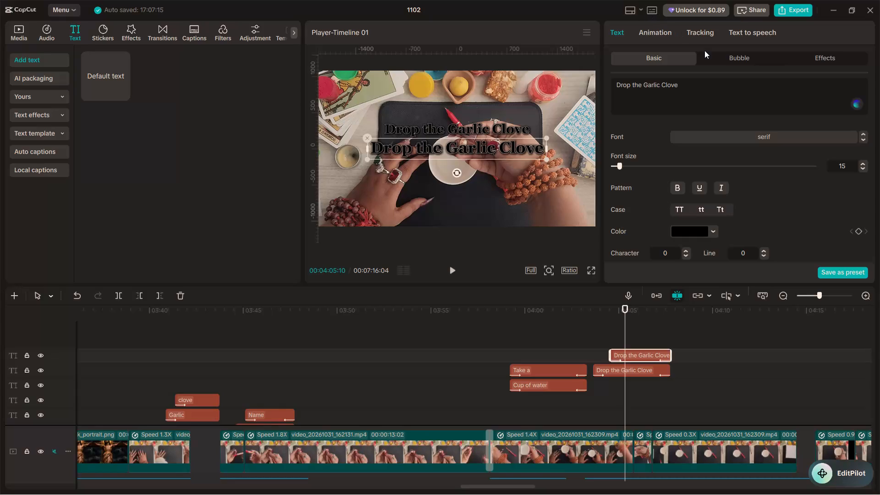
Set the text colour of the lower duplicated "Drop the Garlic Clove" caption to white (FFFFFF).
click(715, 230)
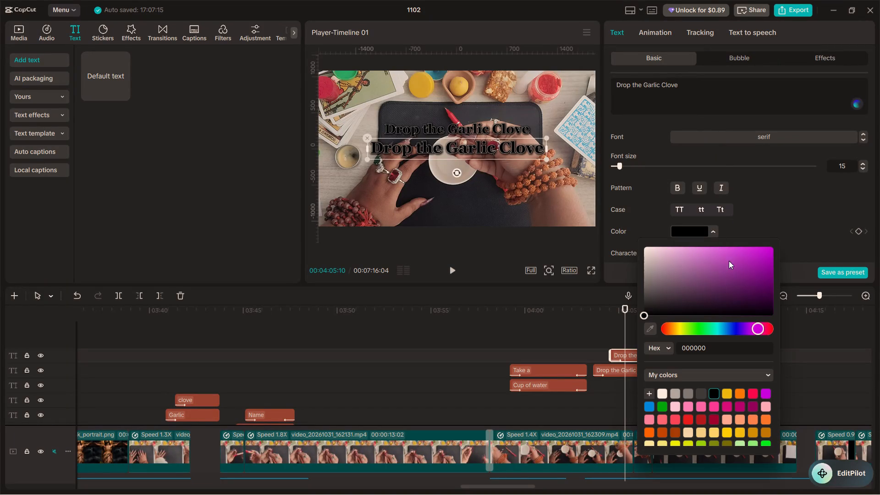
click(688, 393)
click(661, 394)
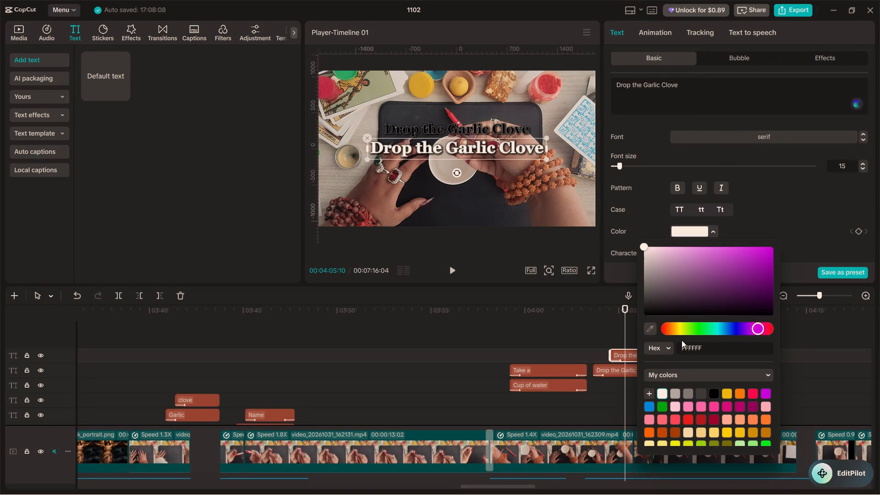
click(757, 194)
Set the stroke colour of the duplicated "Drop the Garlic Clove" caption to black (000000).
scroll(758, 192, down, 3)
scroll(672, 175, down, 2)
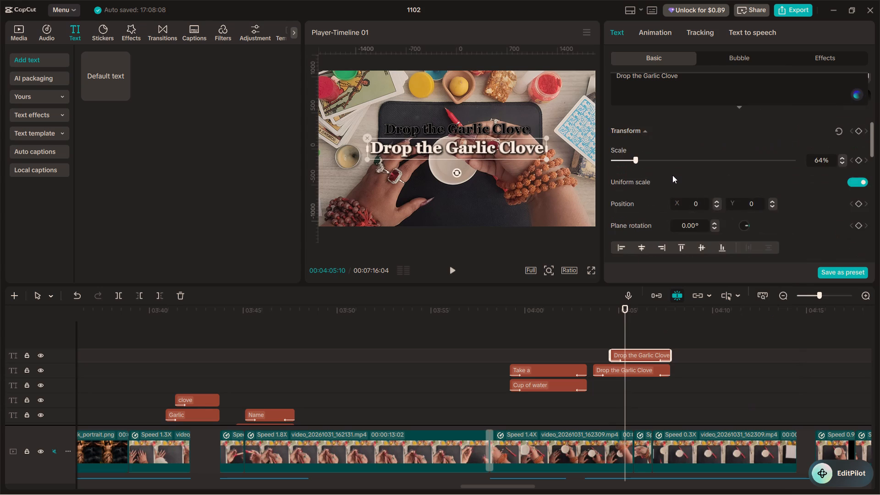
scroll(669, 175, down, 3)
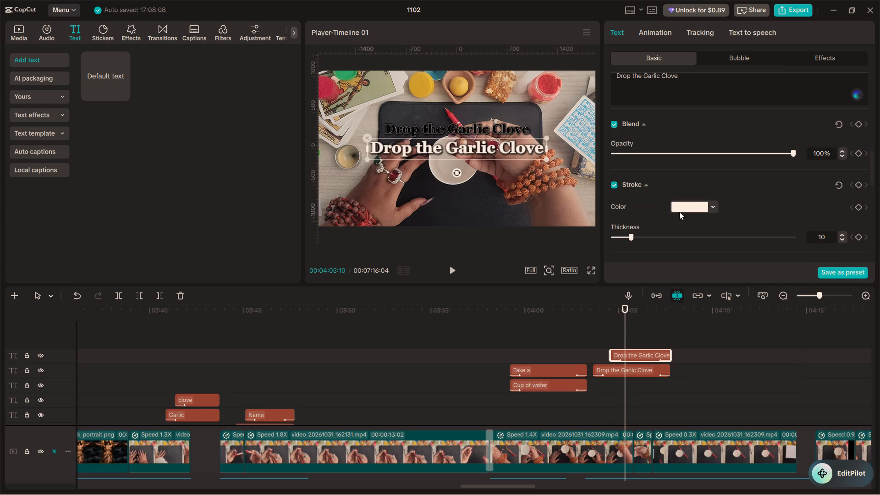
scroll(665, 193, down, 2)
scroll(665, 193, up, 3)
scroll(654, 230, down, 1)
click(704, 206)
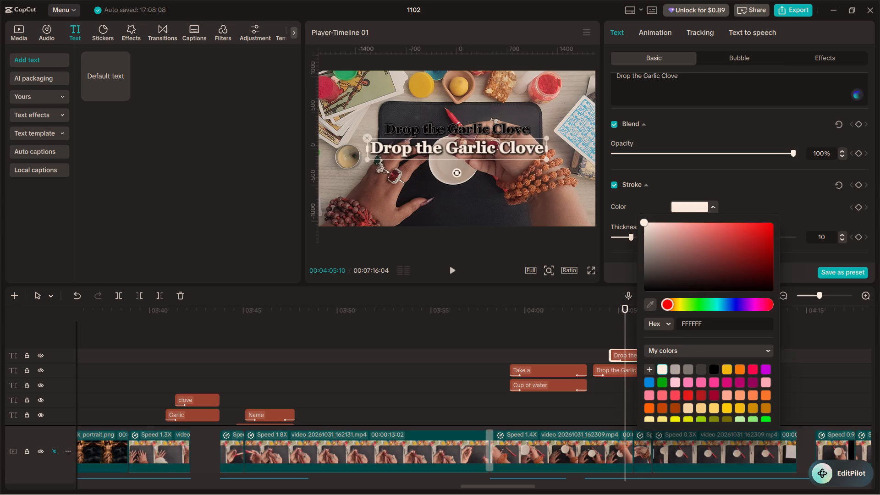
click(688, 368)
click(712, 368)
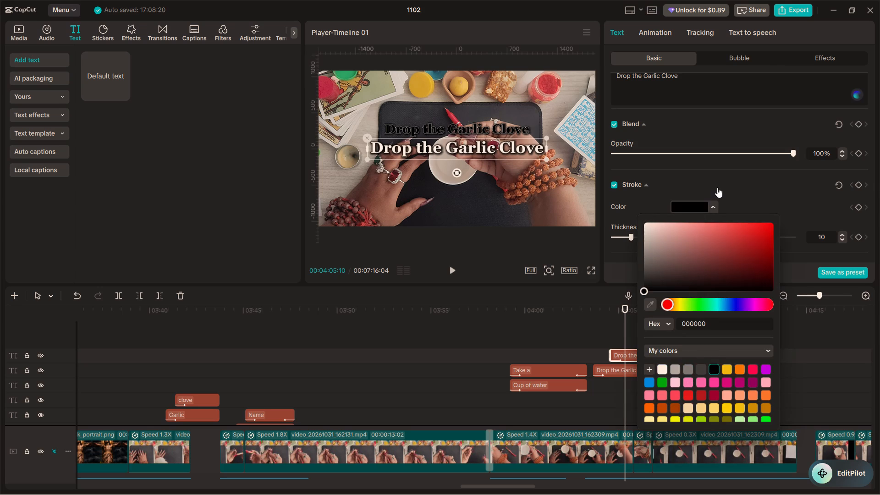
click(717, 187)
scroll(695, 202, up, 1)
scroll(689, 205, down, 5)
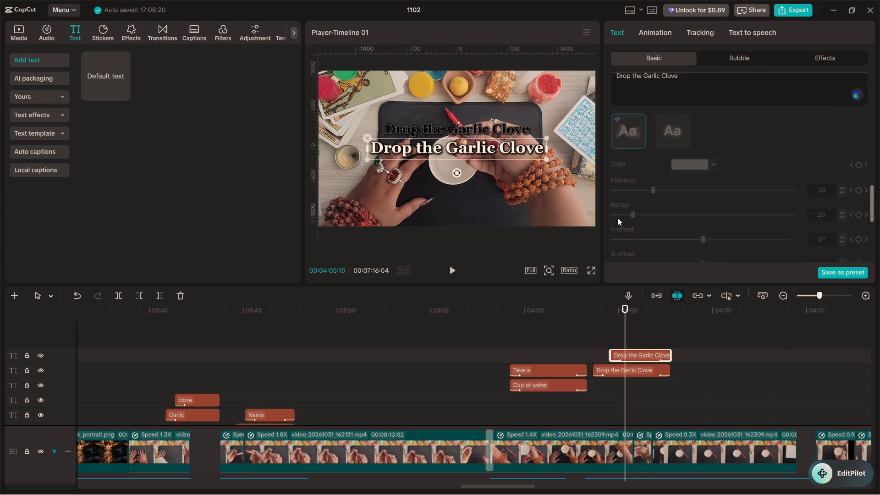
scroll(643, 216, down, 1)
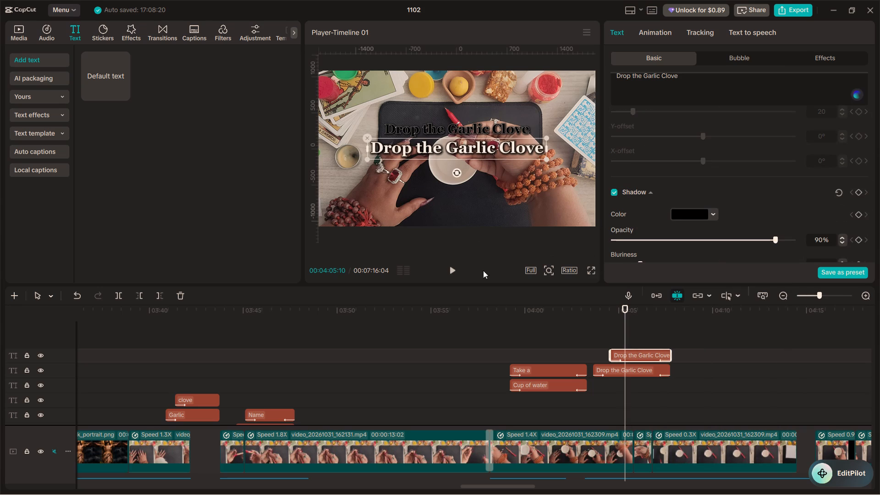
Play the section with the two "Drop the Garlic Clove" captions to check the recoloured duplicate.
click(511, 341)
click(457, 271)
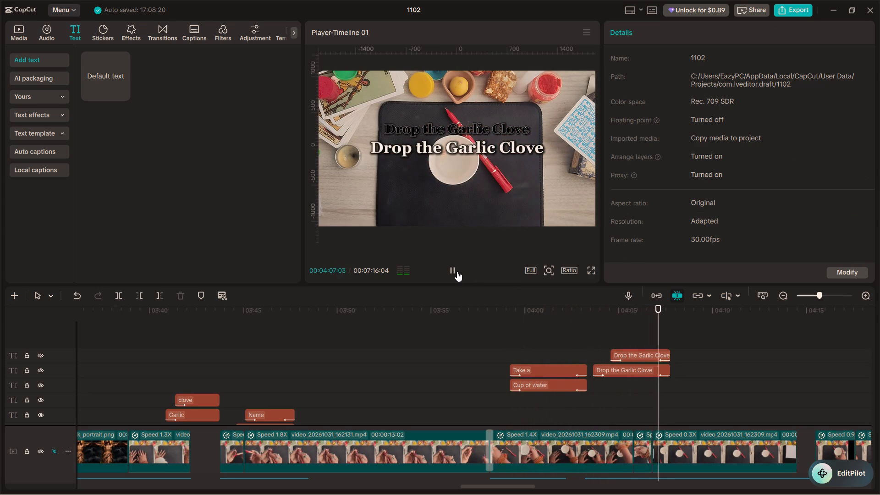
click(457, 271)
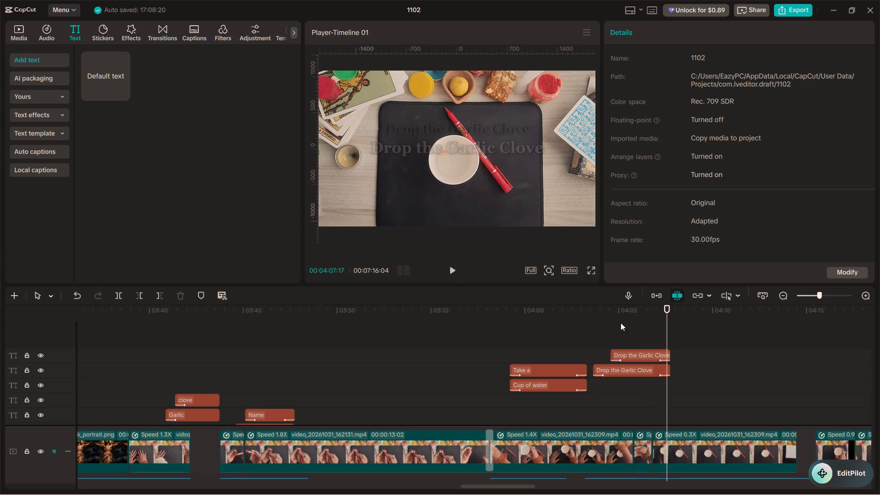
Move the "Take a" and "Cup of water" captions together to the upper part of the frame, keeping them horizontally centred.
click(520, 336)
drag(559, 347, 553, 388)
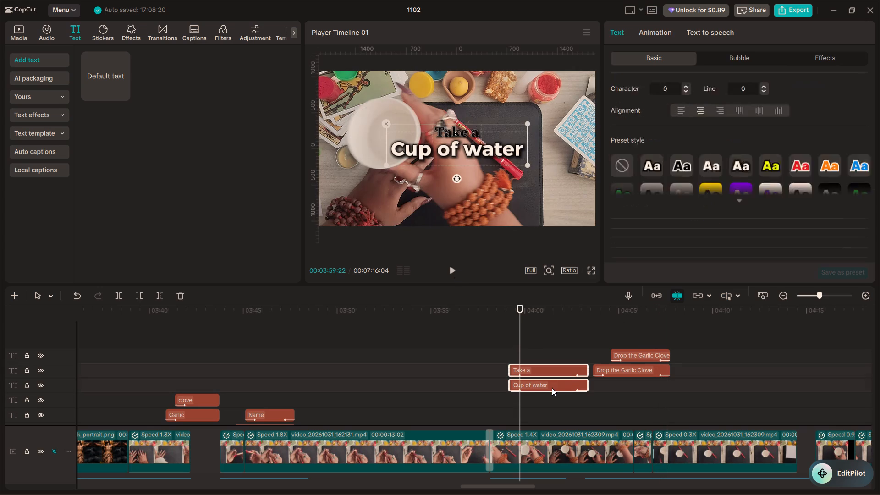
drag(456, 143, 456, 113)
drag(465, 148, 460, 126)
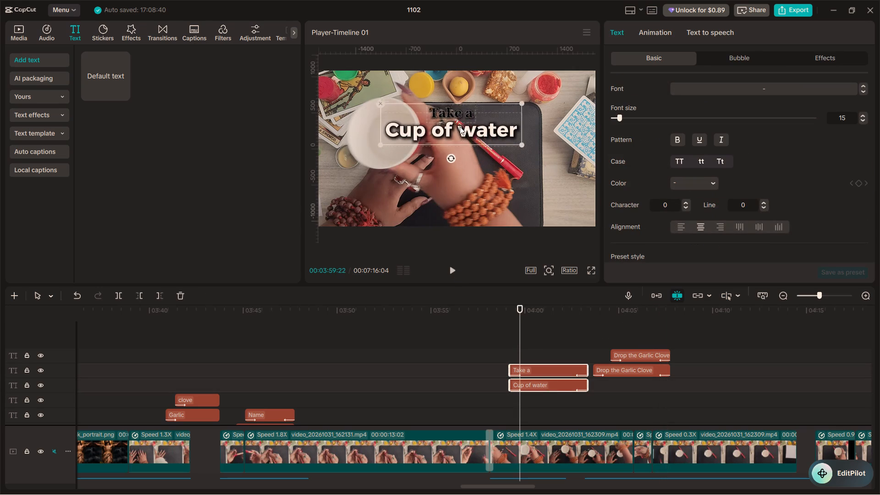
drag(460, 126, 465, 114)
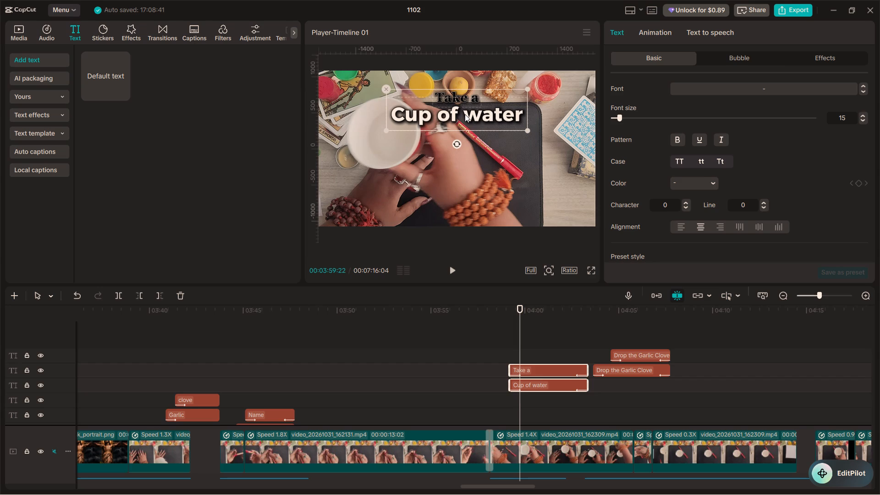
Add a horizontal guide line across the preview at the top edge of the raised "Take a" and "Cup of water" captions.
click(592, 317)
drag(592, 317, 536, 318)
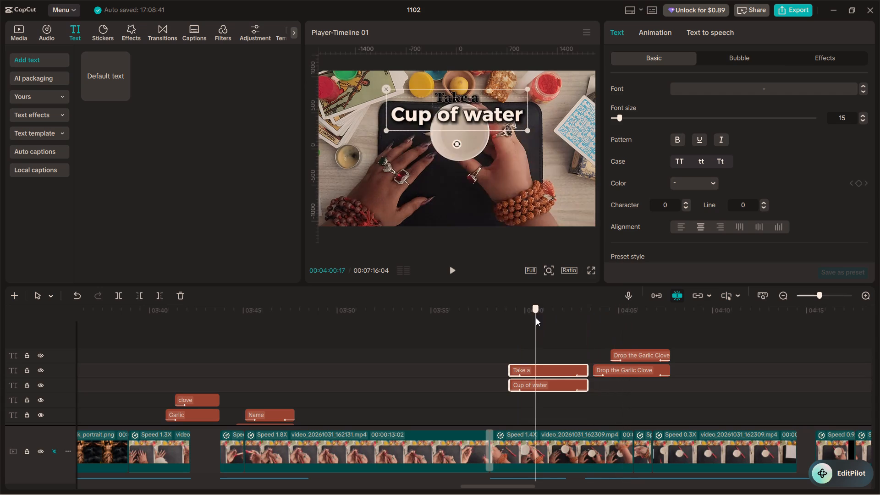
drag(536, 318, 536, 319)
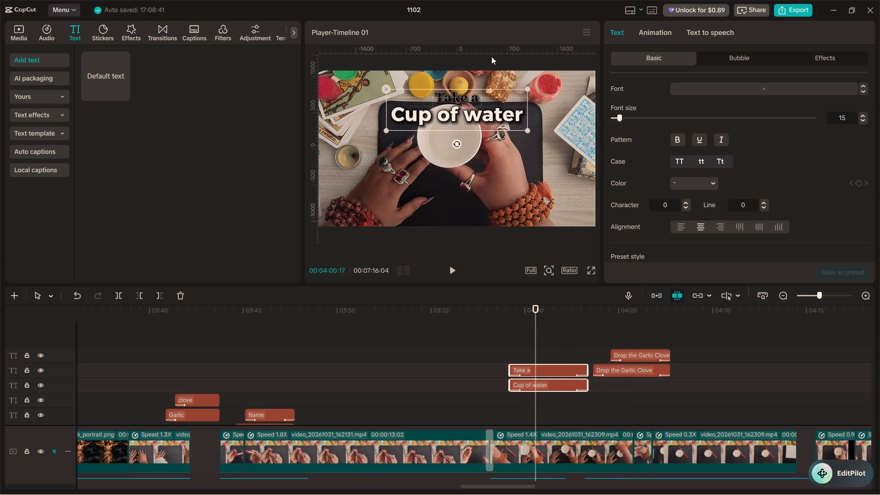
drag(491, 53, 495, 90)
Move both "Drop the Garlic Clove" captions up together so their top edge aligns with the horizontal guide.
click(622, 311)
drag(633, 322, 627, 392)
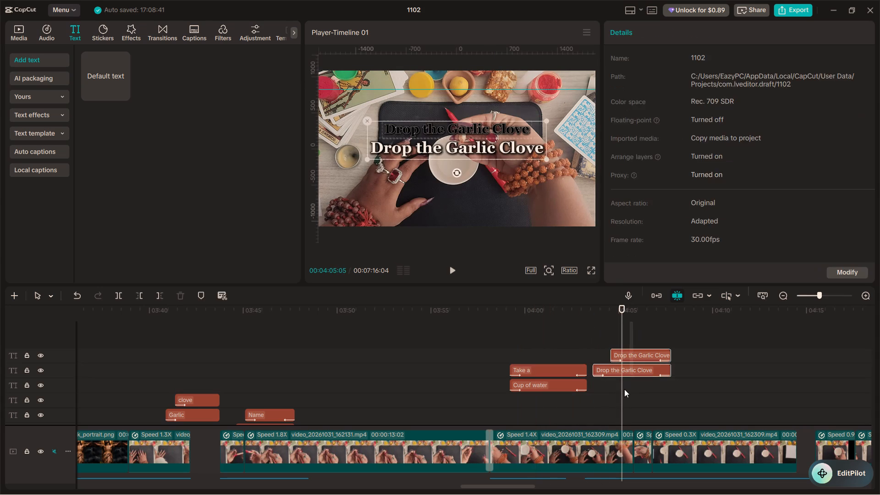
drag(478, 147, 478, 116)
Play the section through the raised "Drop the Garlic Clove" captions to check their placement.
click(506, 332)
click(454, 273)
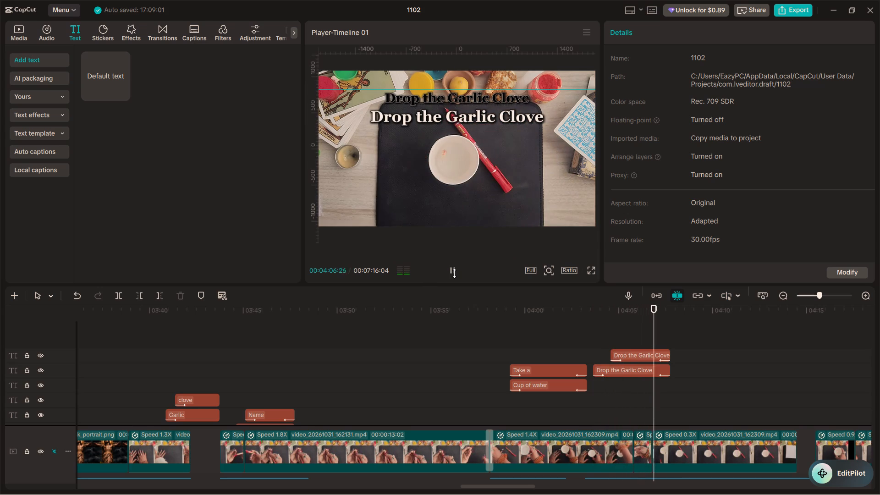
click(454, 273)
Replace the text of the duplicated white "Drop the Garlic Clove" caption with "Into the Water".
click(608, 330)
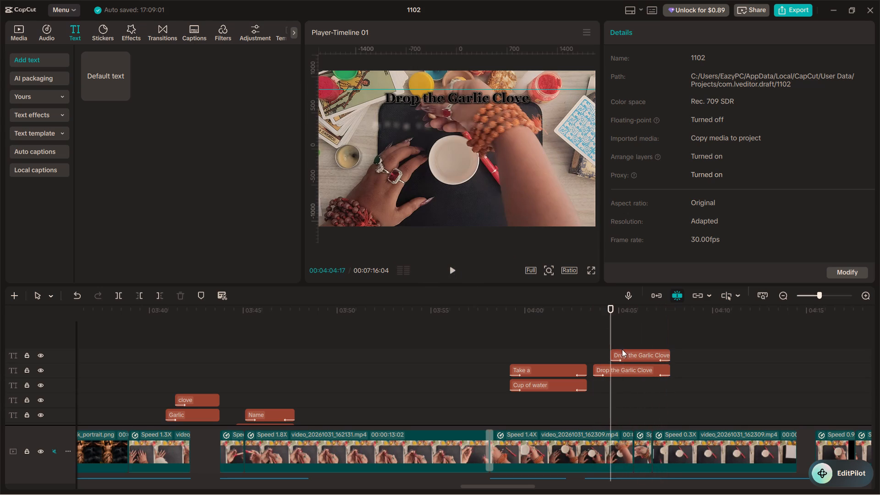
click(626, 352)
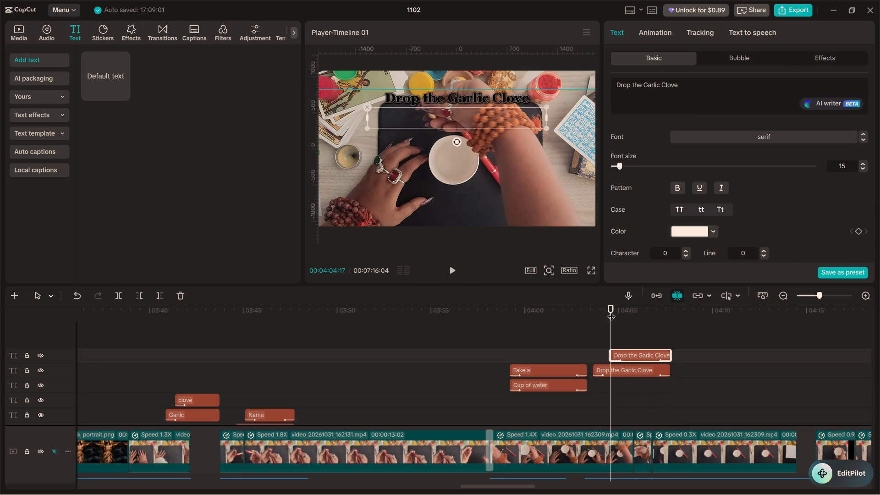
drag(681, 85, 590, 79)
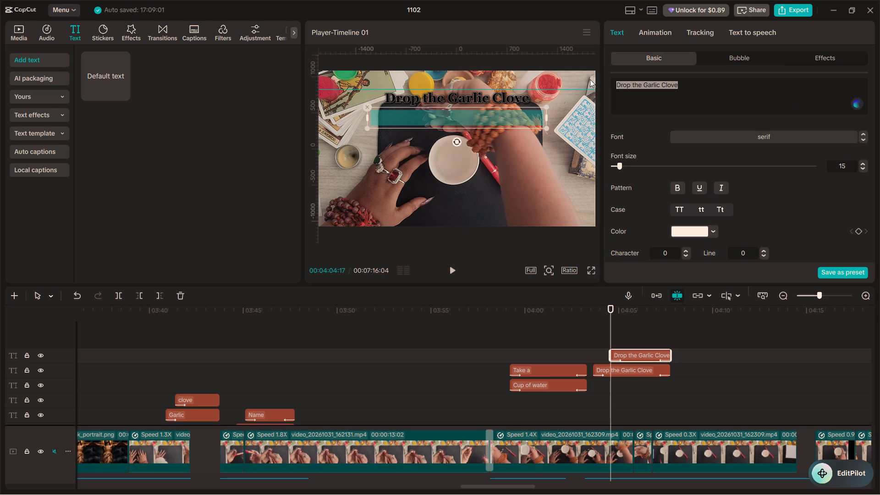
text(Into the)
key(space)
key(w)
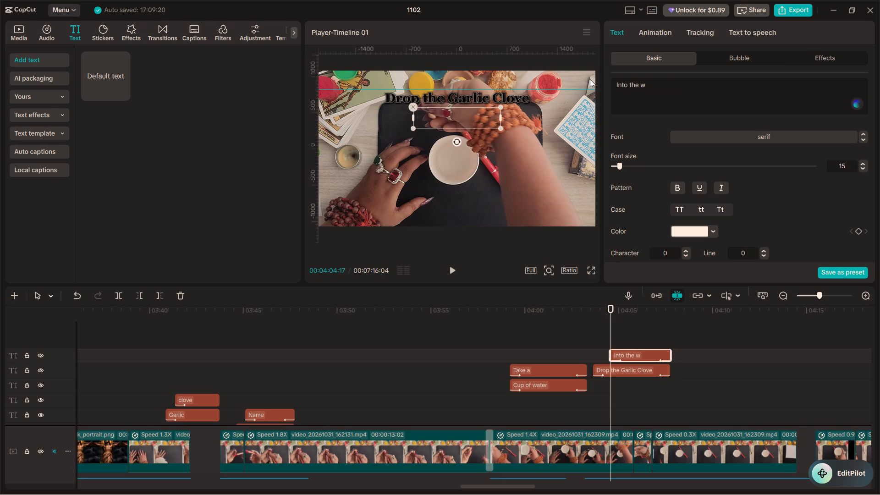
key(BackSpace)
key(shift+w)
text(ater)
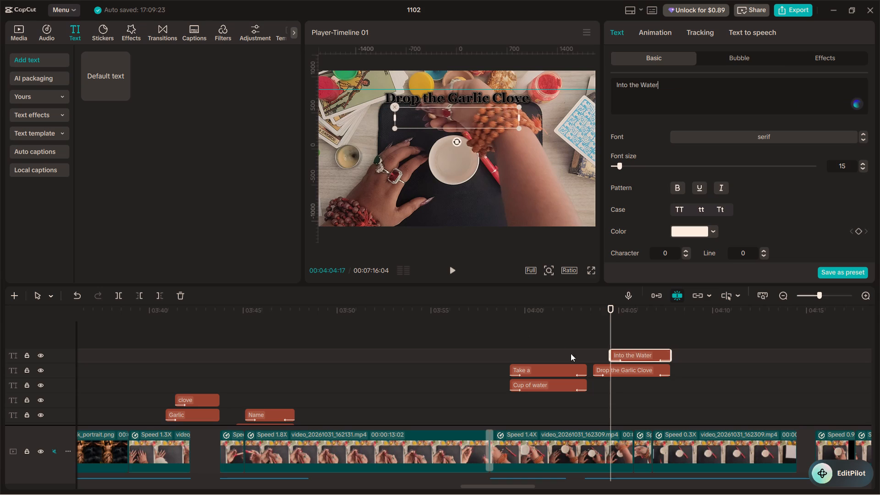
Enlarge the "Into the Water" caption to about 79% and nudge it up closer beneath "Drop the Garlic Clove".
click(584, 341)
key(space)
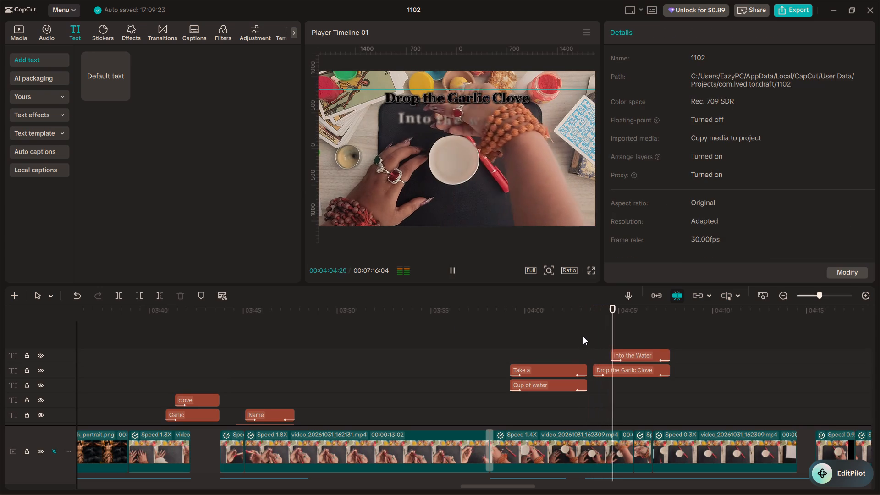
key(space)
click(631, 354)
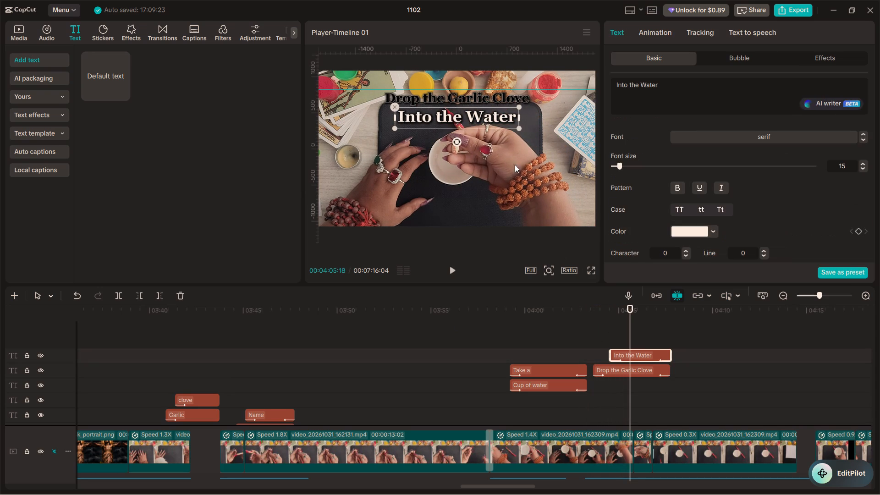
drag(516, 109, 536, 98)
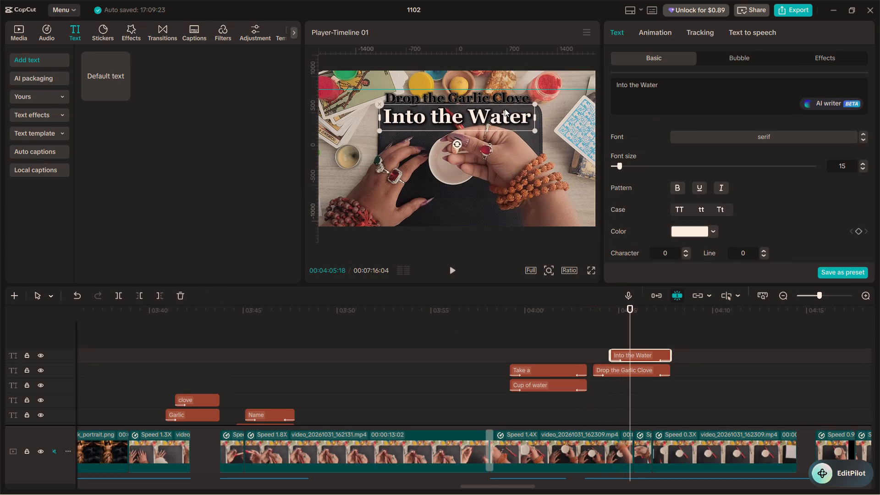
click(503, 110)
click(507, 92)
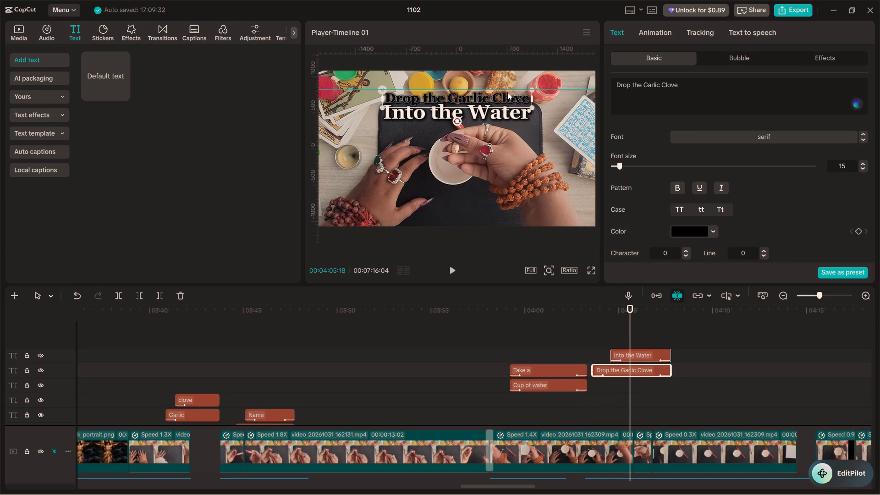
Set the "Into the Water" caption's scale to 100% to match the scale of the "Cup of water" caption.
click(518, 329)
click(544, 389)
scroll(685, 203, down, 3)
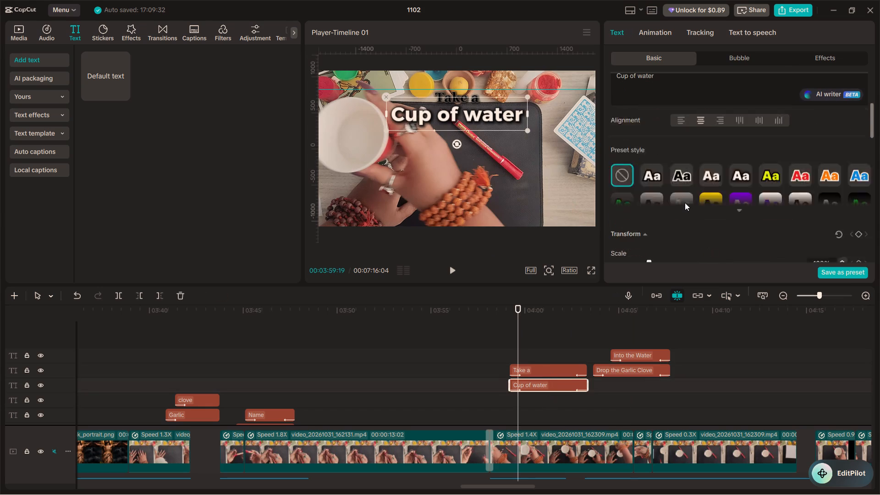
scroll(685, 203, down, 2)
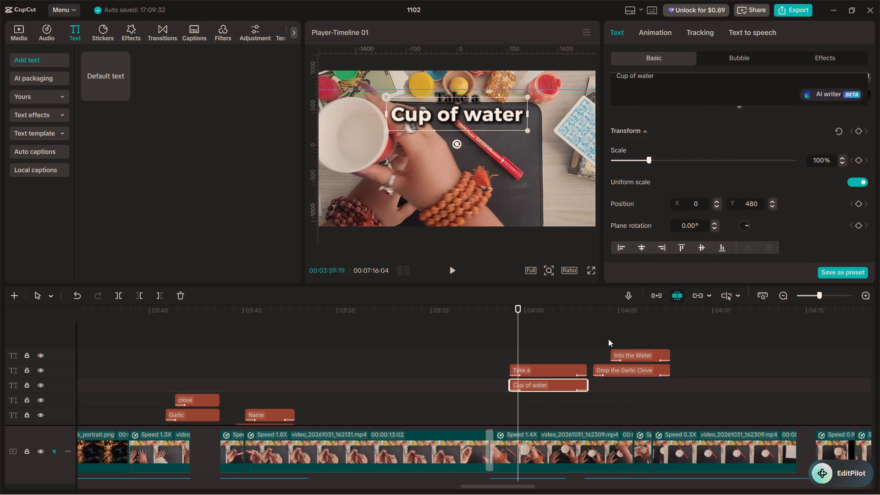
click(608, 339)
key(space)
key(space)
click(633, 355)
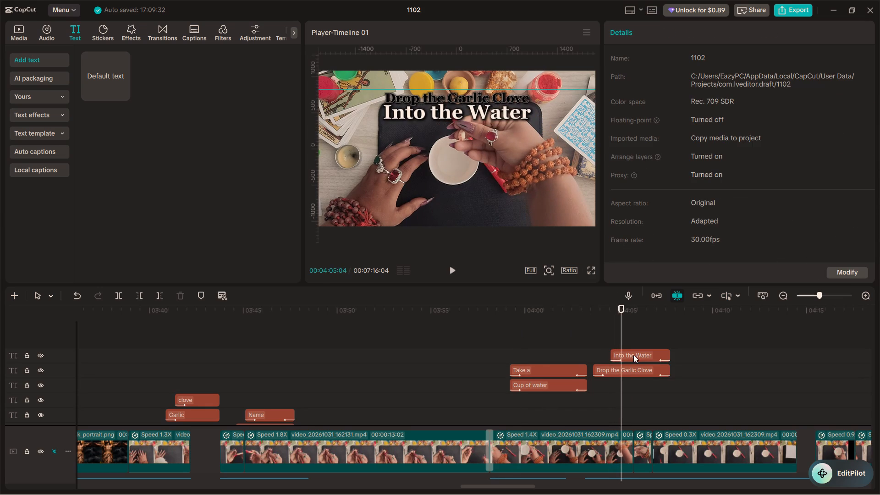
scroll(726, 169, down, 6)
scroll(759, 126, up, 1)
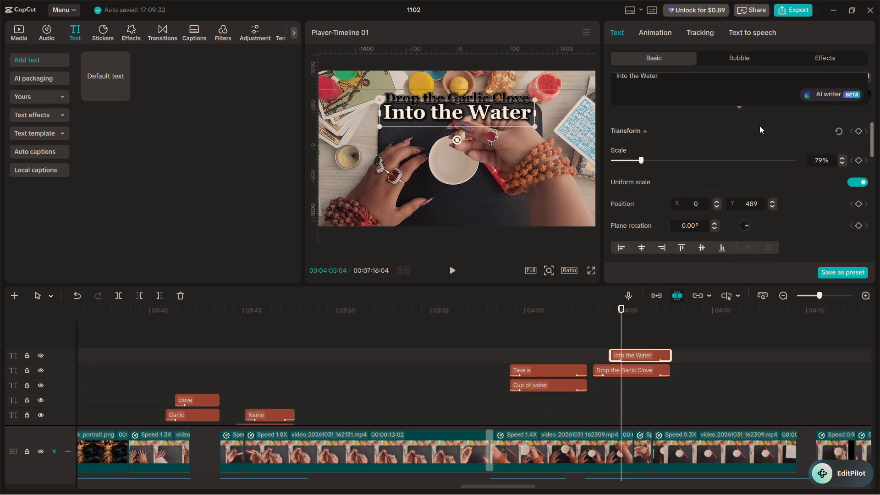
drag(656, 161, 645, 160)
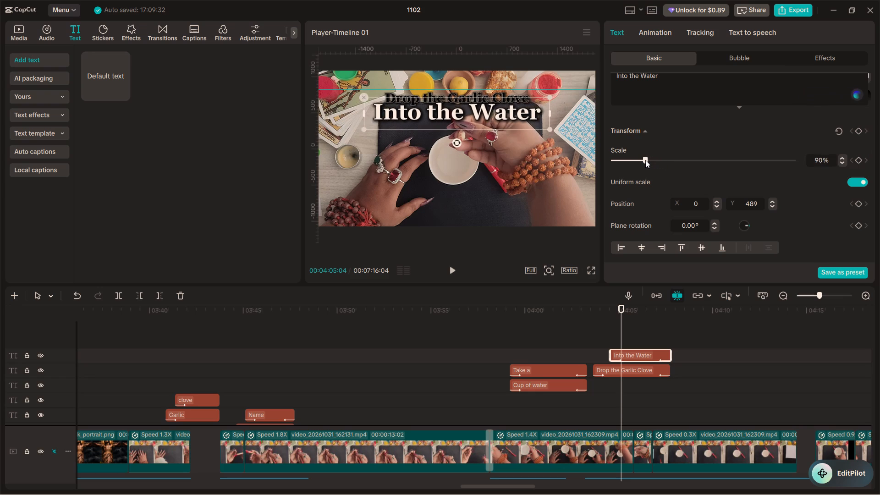
drag(645, 160, 649, 160)
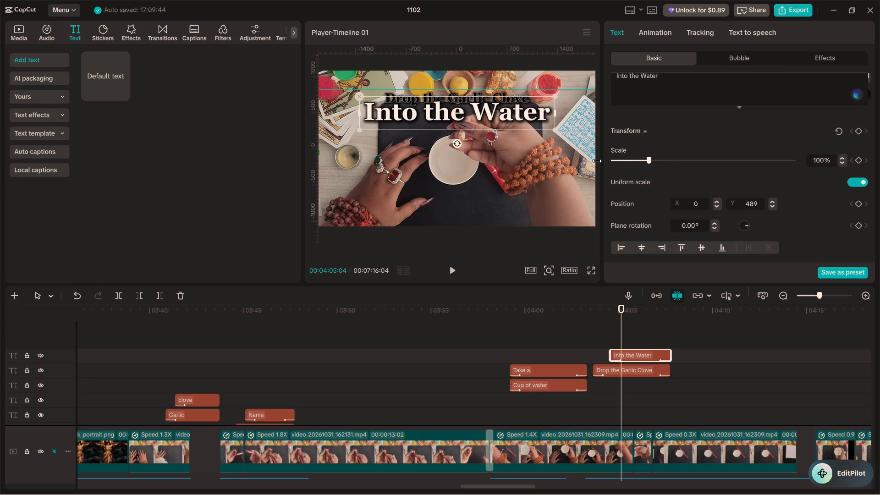
Lower the "Into the Water" caption slightly beneath "Drop the Garlic Clove", to a Y position of about 430.
click(438, 92)
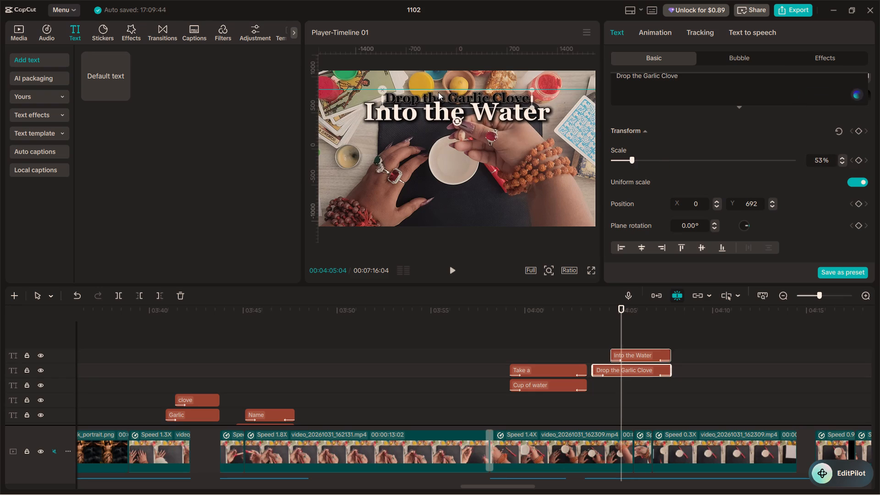
click(454, 99)
click(468, 119)
drag(486, 116, 488, 115)
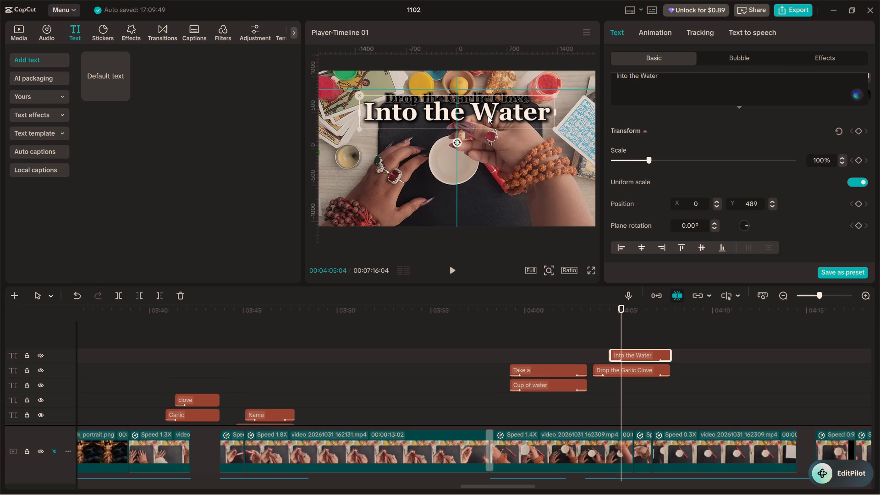
drag(488, 115, 485, 121)
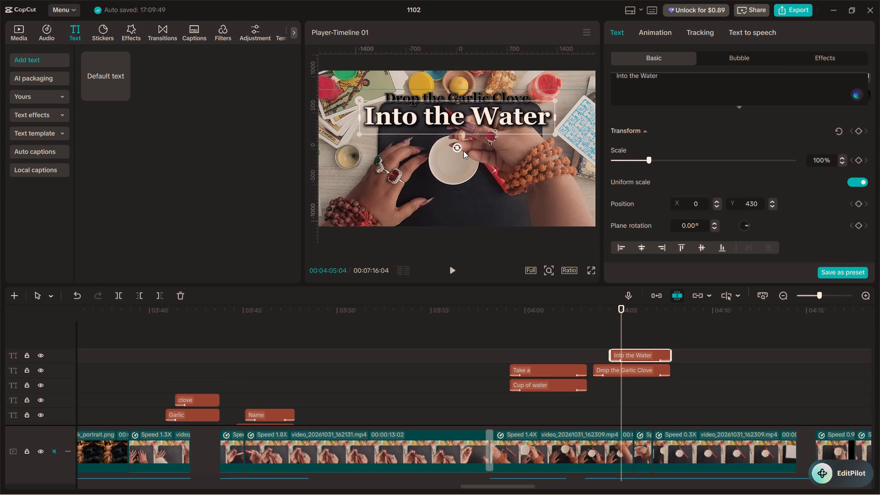
Play on from the "Into the Water" caption to the following shot where the white paper is laid down, and pause there.
click(490, 350)
key(space)
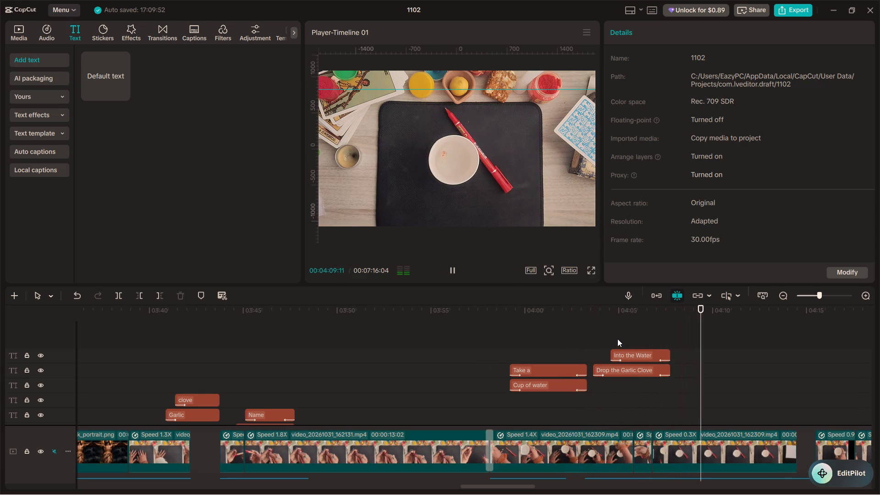
ctrl+scroll(597, 324, down, 2)
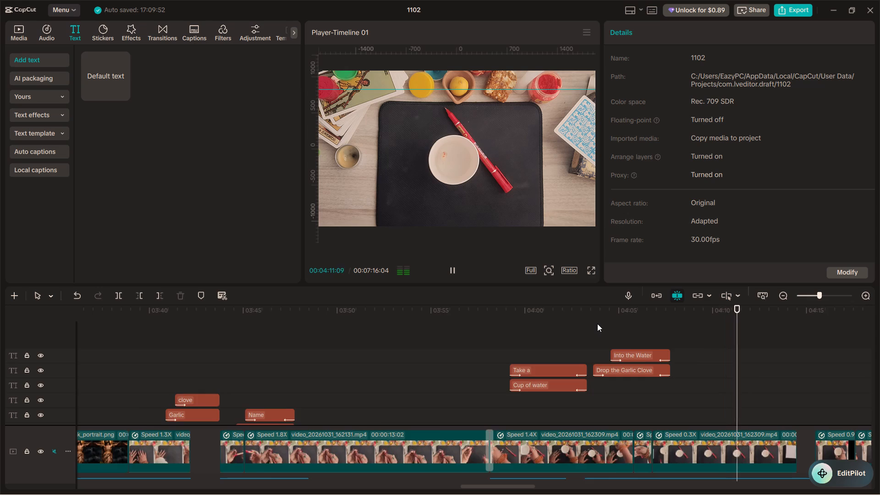
ctrl+scroll(597, 324, down, 7)
alt+scroll(563, 322, down, 5)
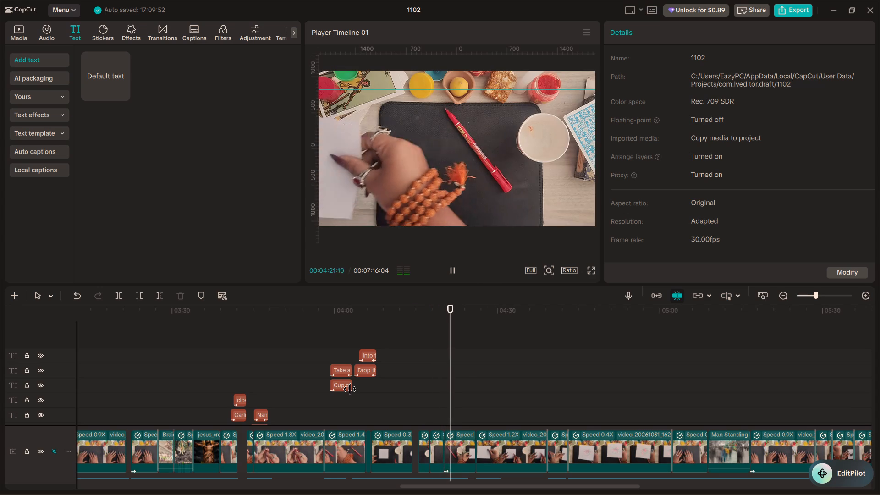
key(space)
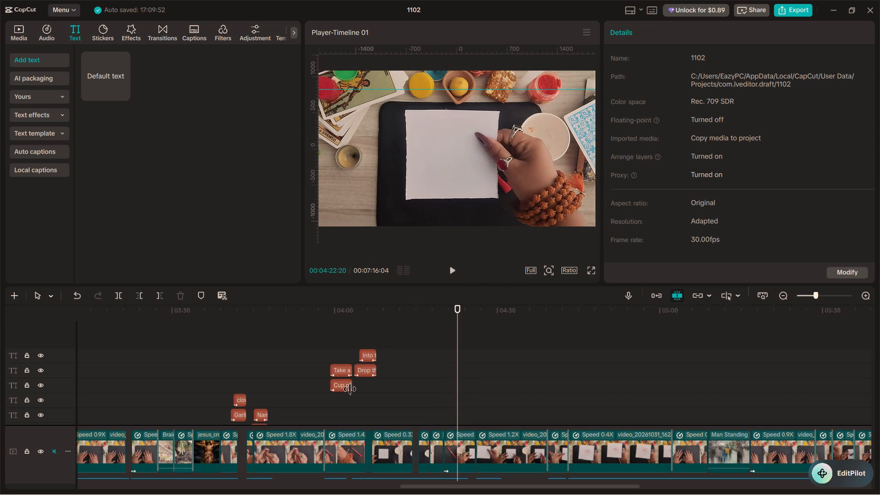
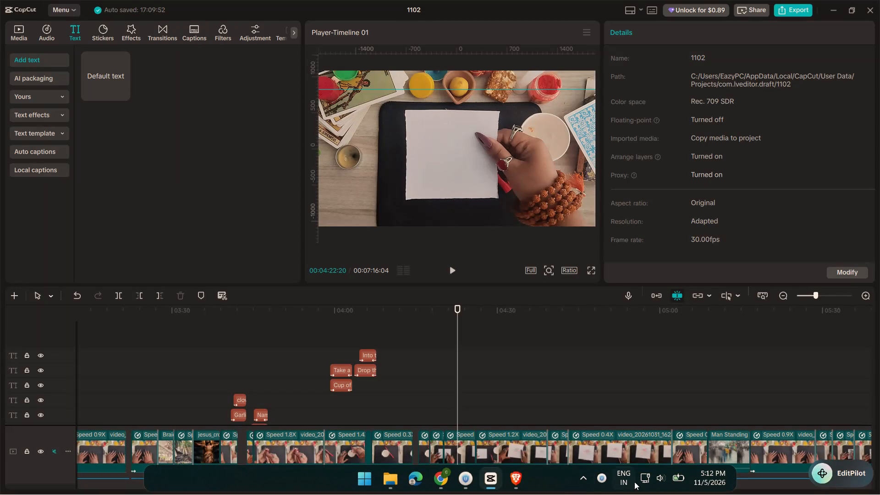
Show the hidden background app icons in the Windows system tray.
click(584, 482)
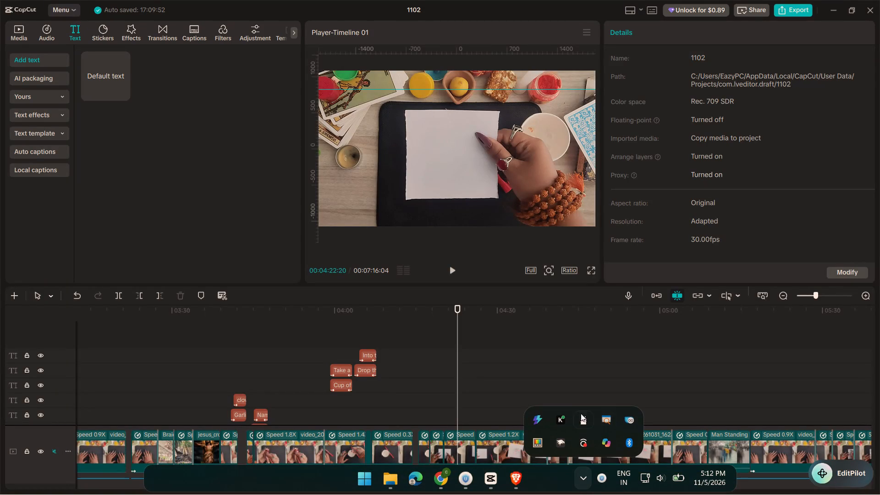